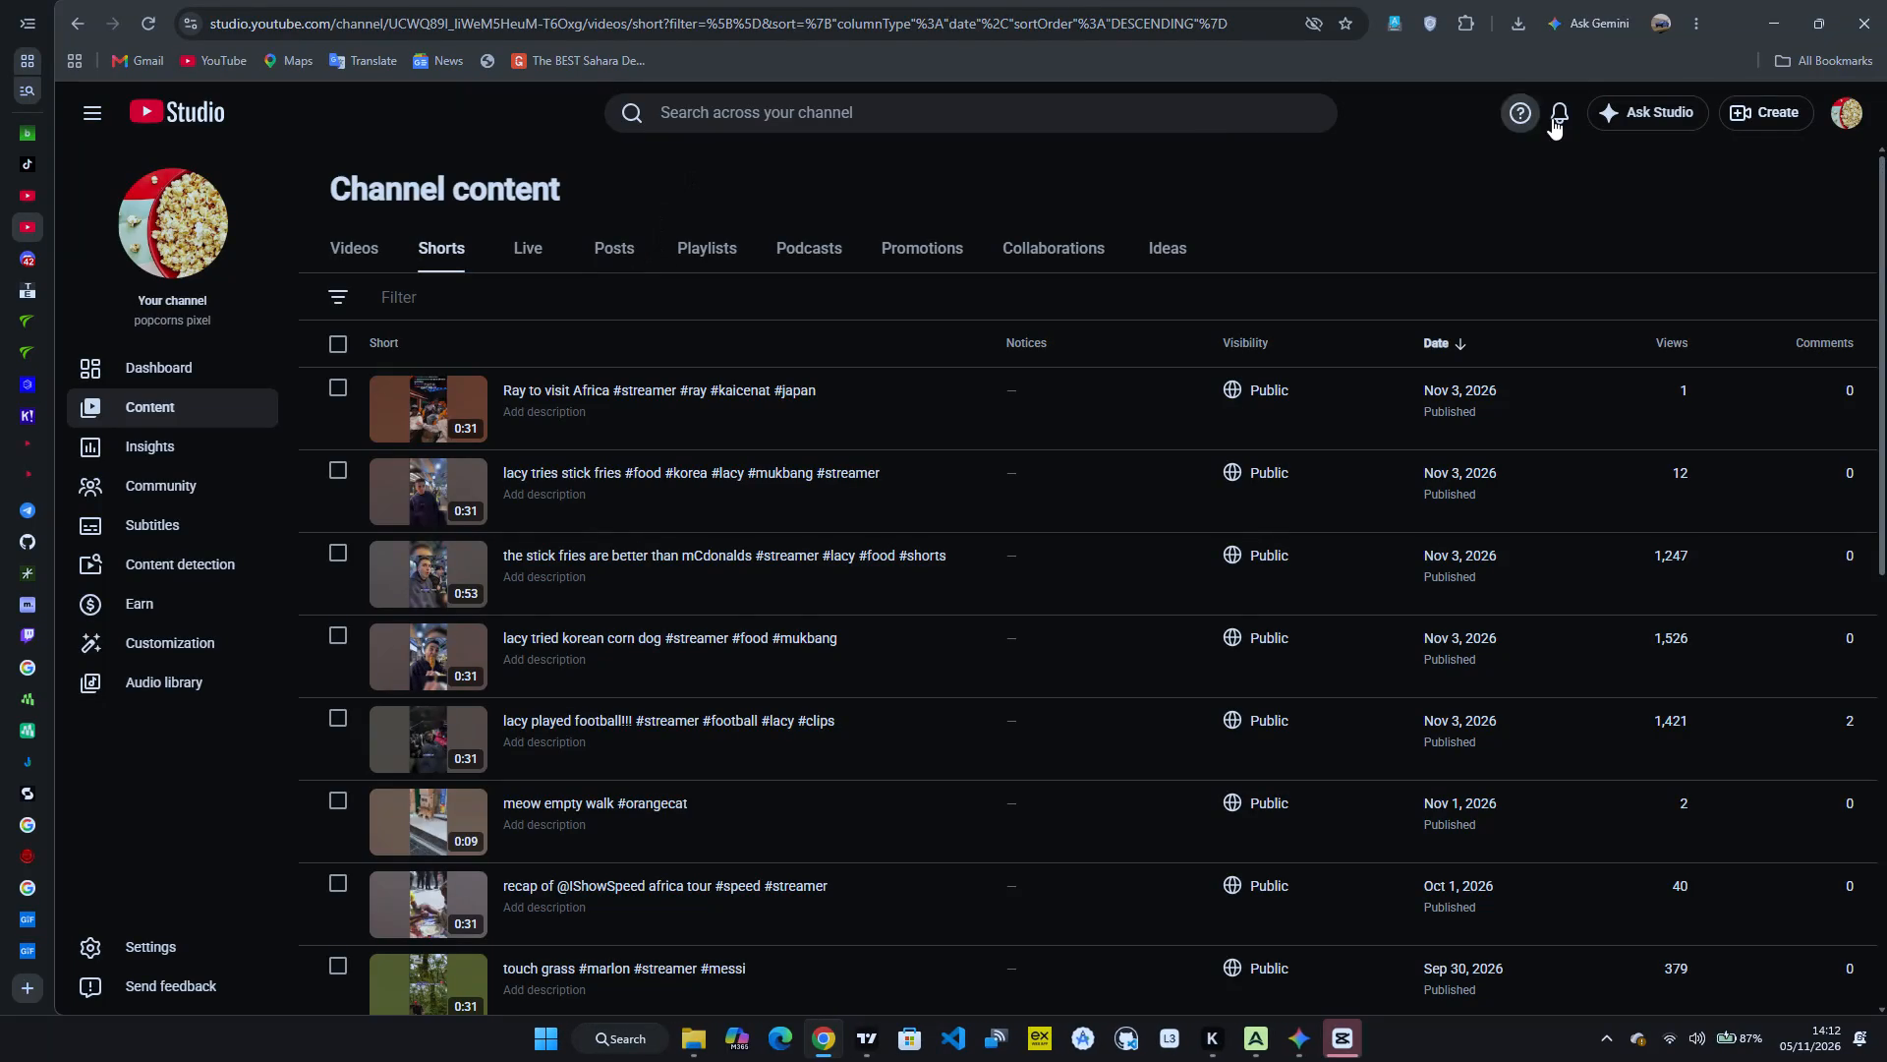
# Start a new video upload in YouTube Studio and add 1105.mp4 from the Videos folder.
pyautogui.click(1756, 109)
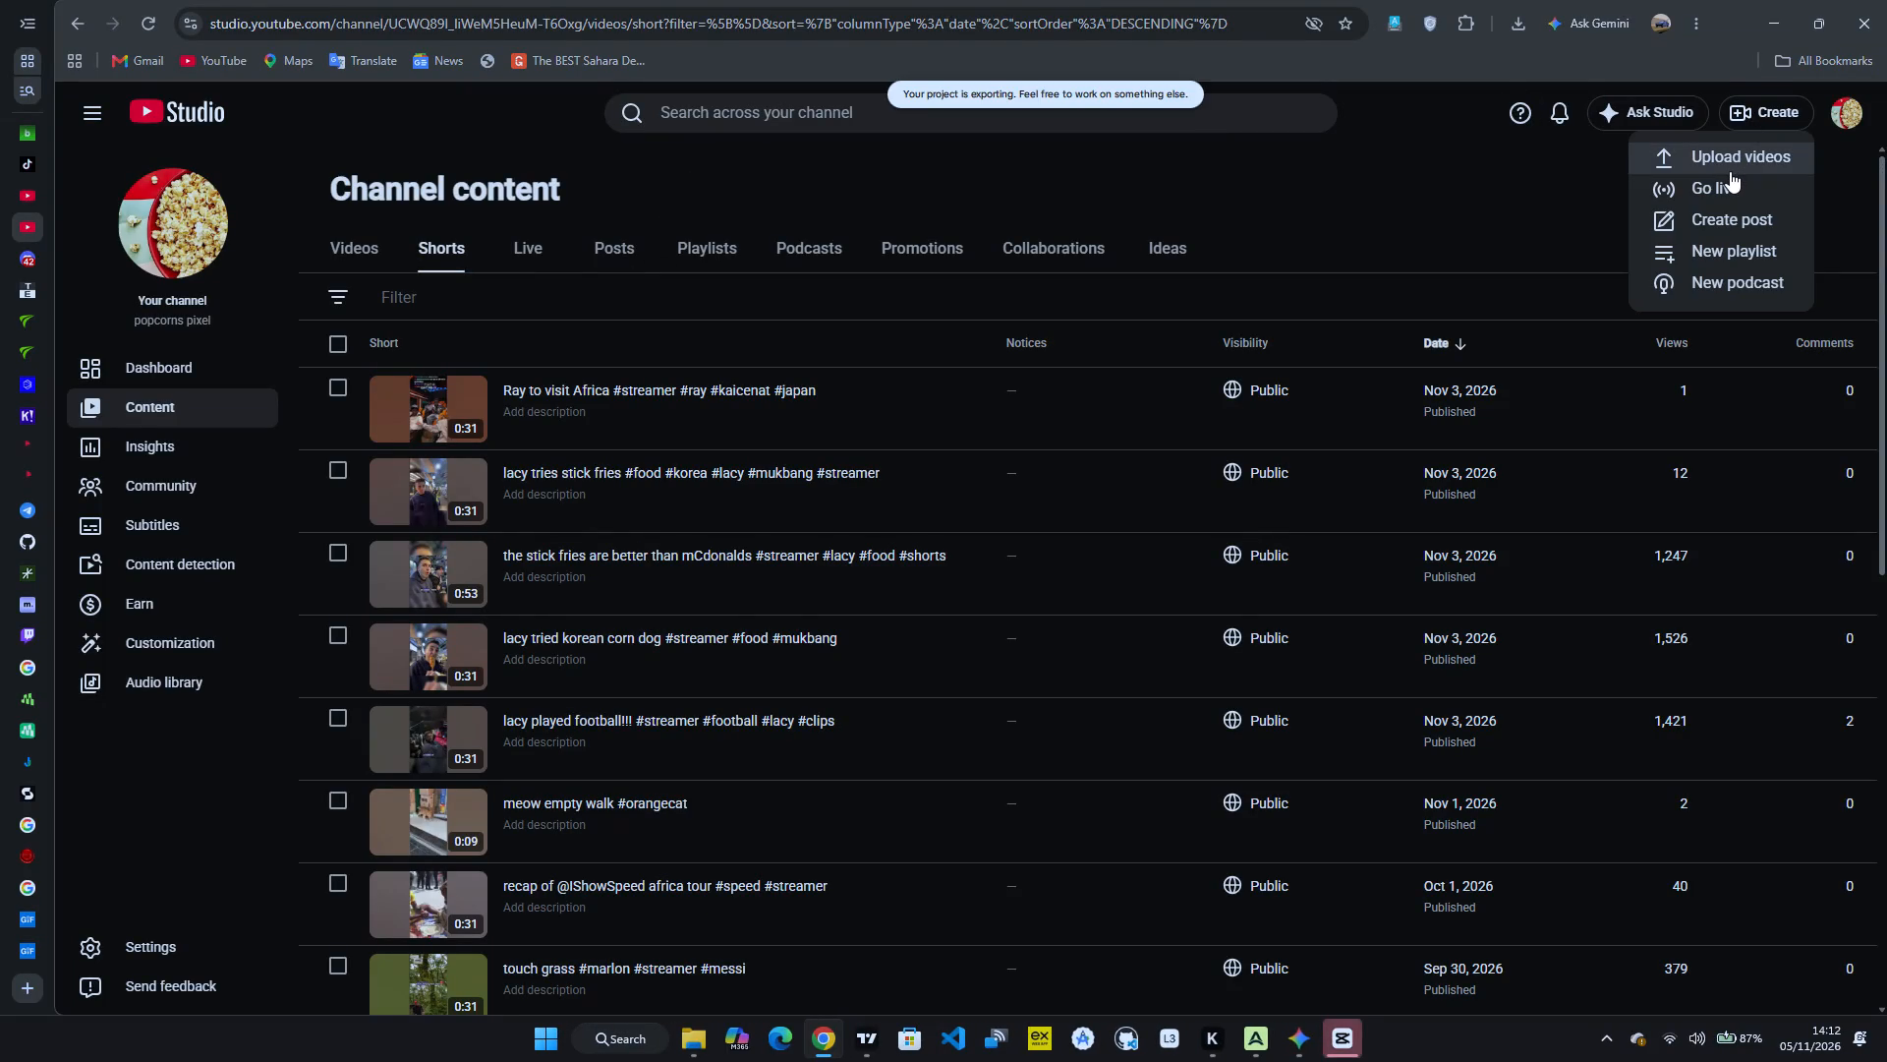
pyautogui.click(1730, 171)
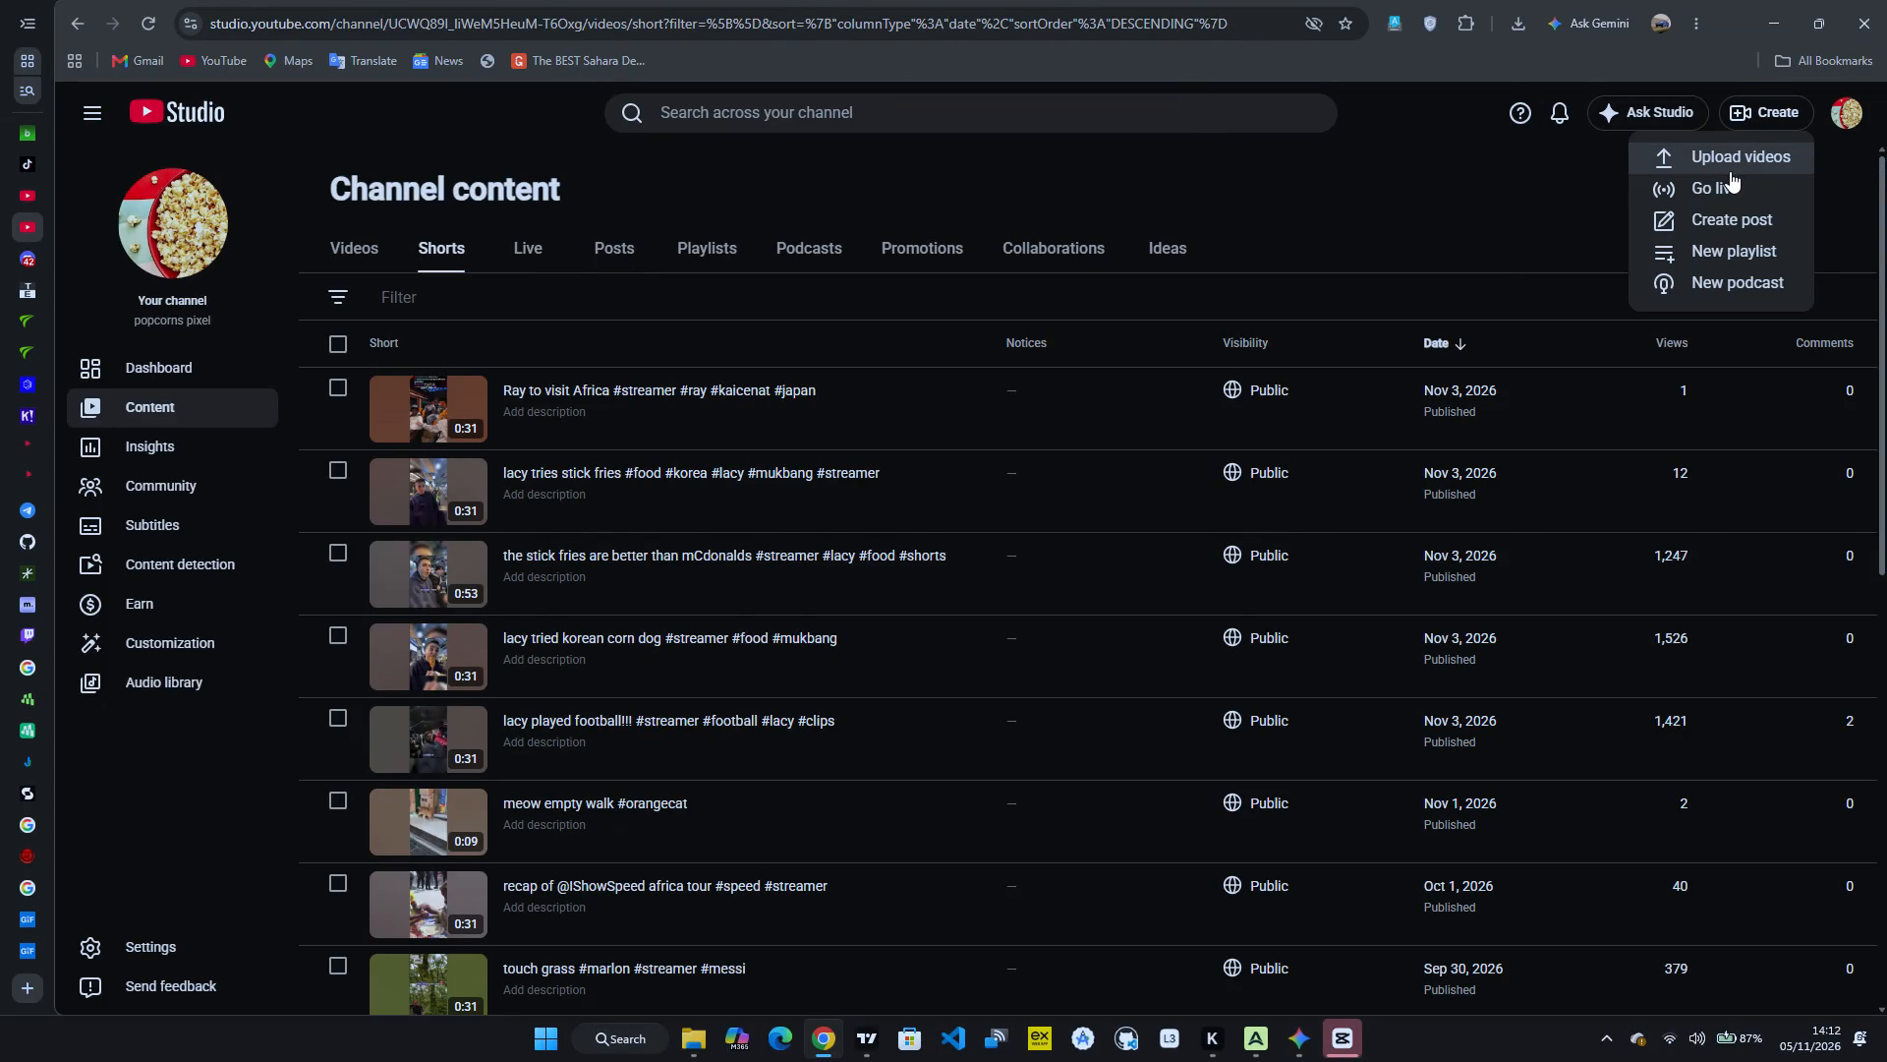
pyautogui.moveTo(1205, 927); pyautogui.dragTo(725, 1030)
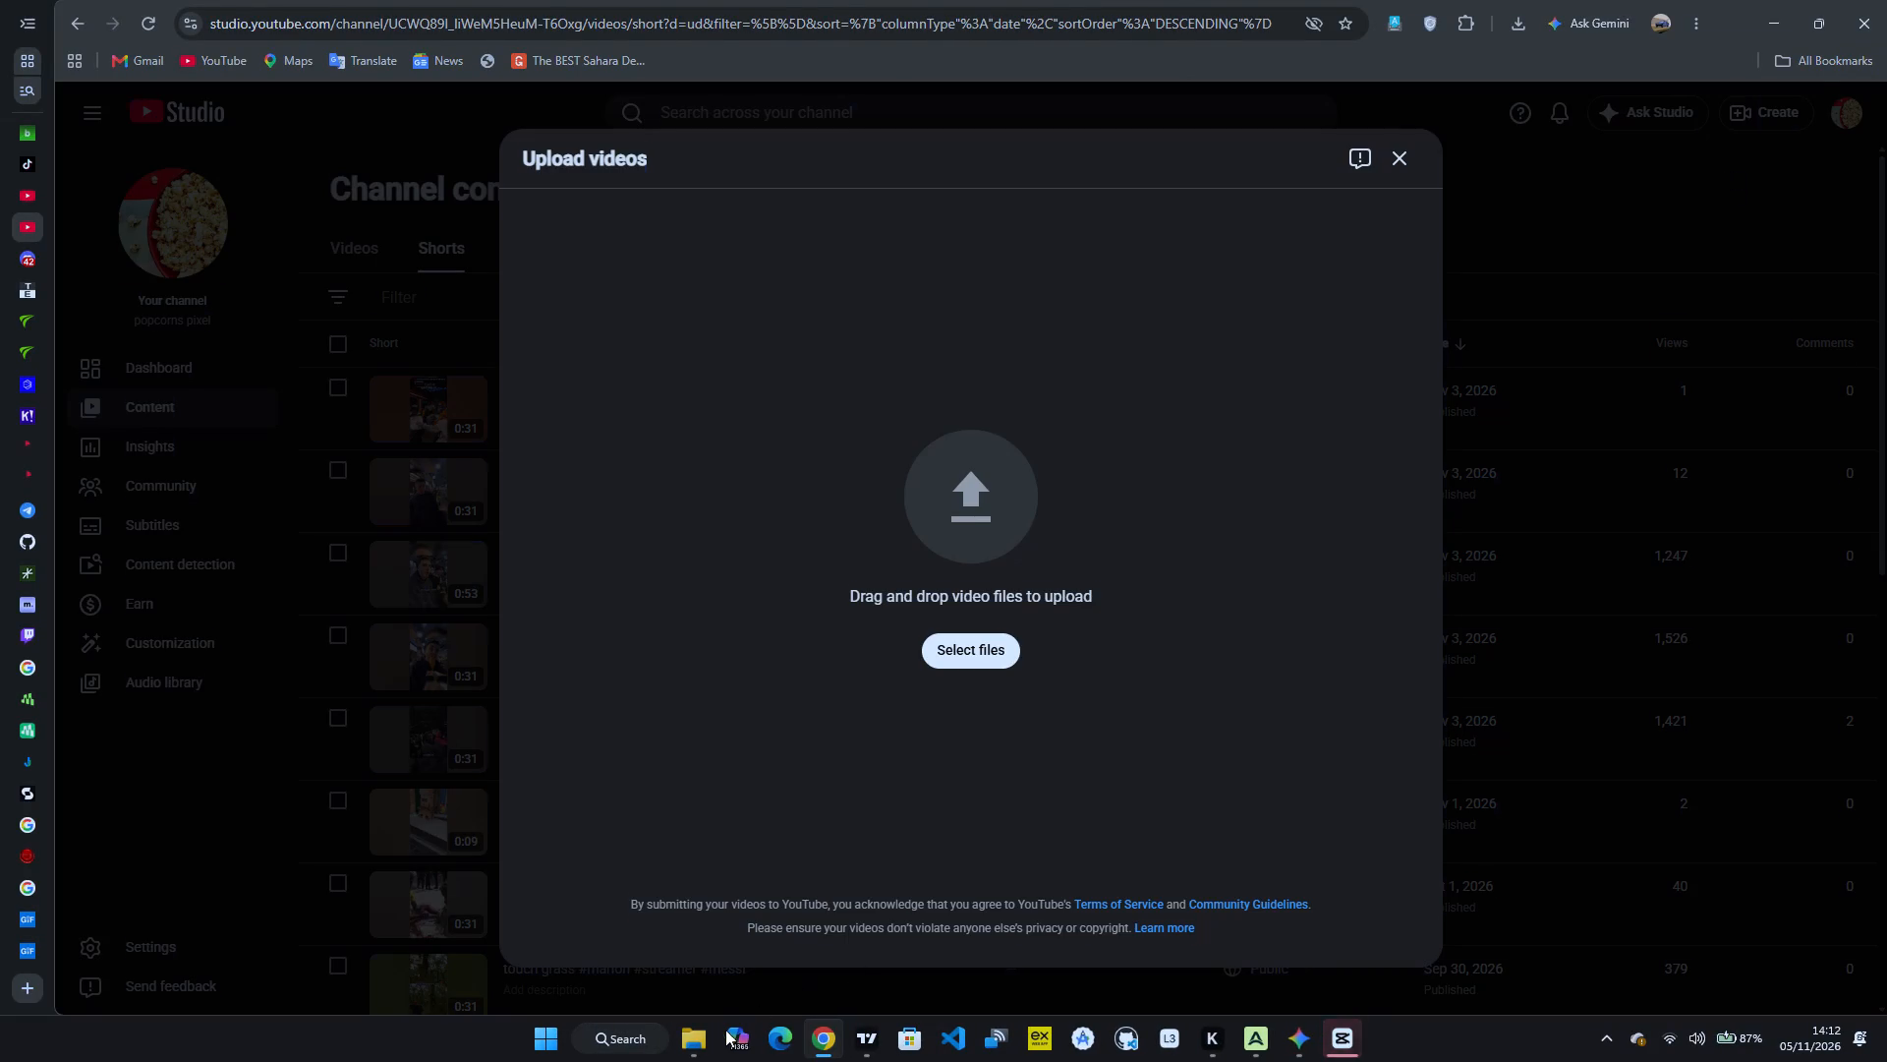
pyautogui.moveTo(725, 1030); pyautogui.dragTo(681, 1038)
pyautogui.click(681, 1038)
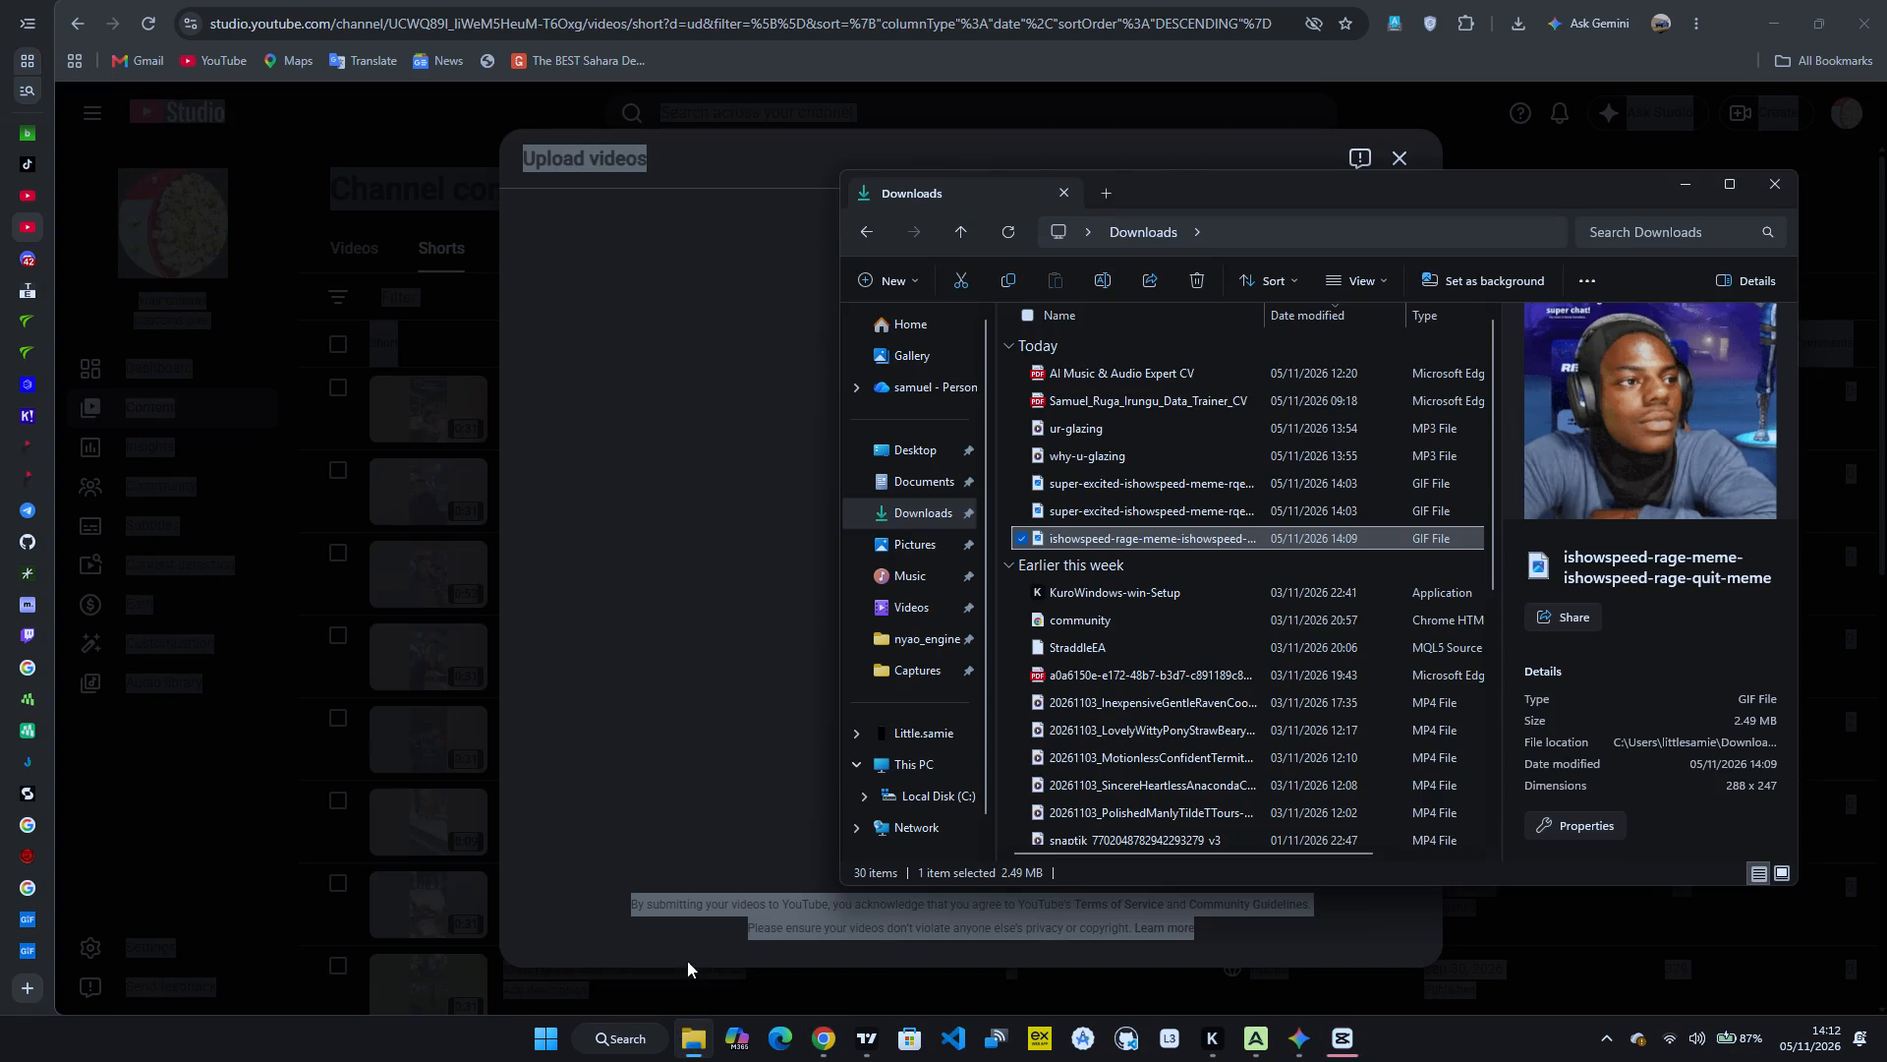
pyautogui.click(1272, 173)
pyautogui.click(1271, 204)
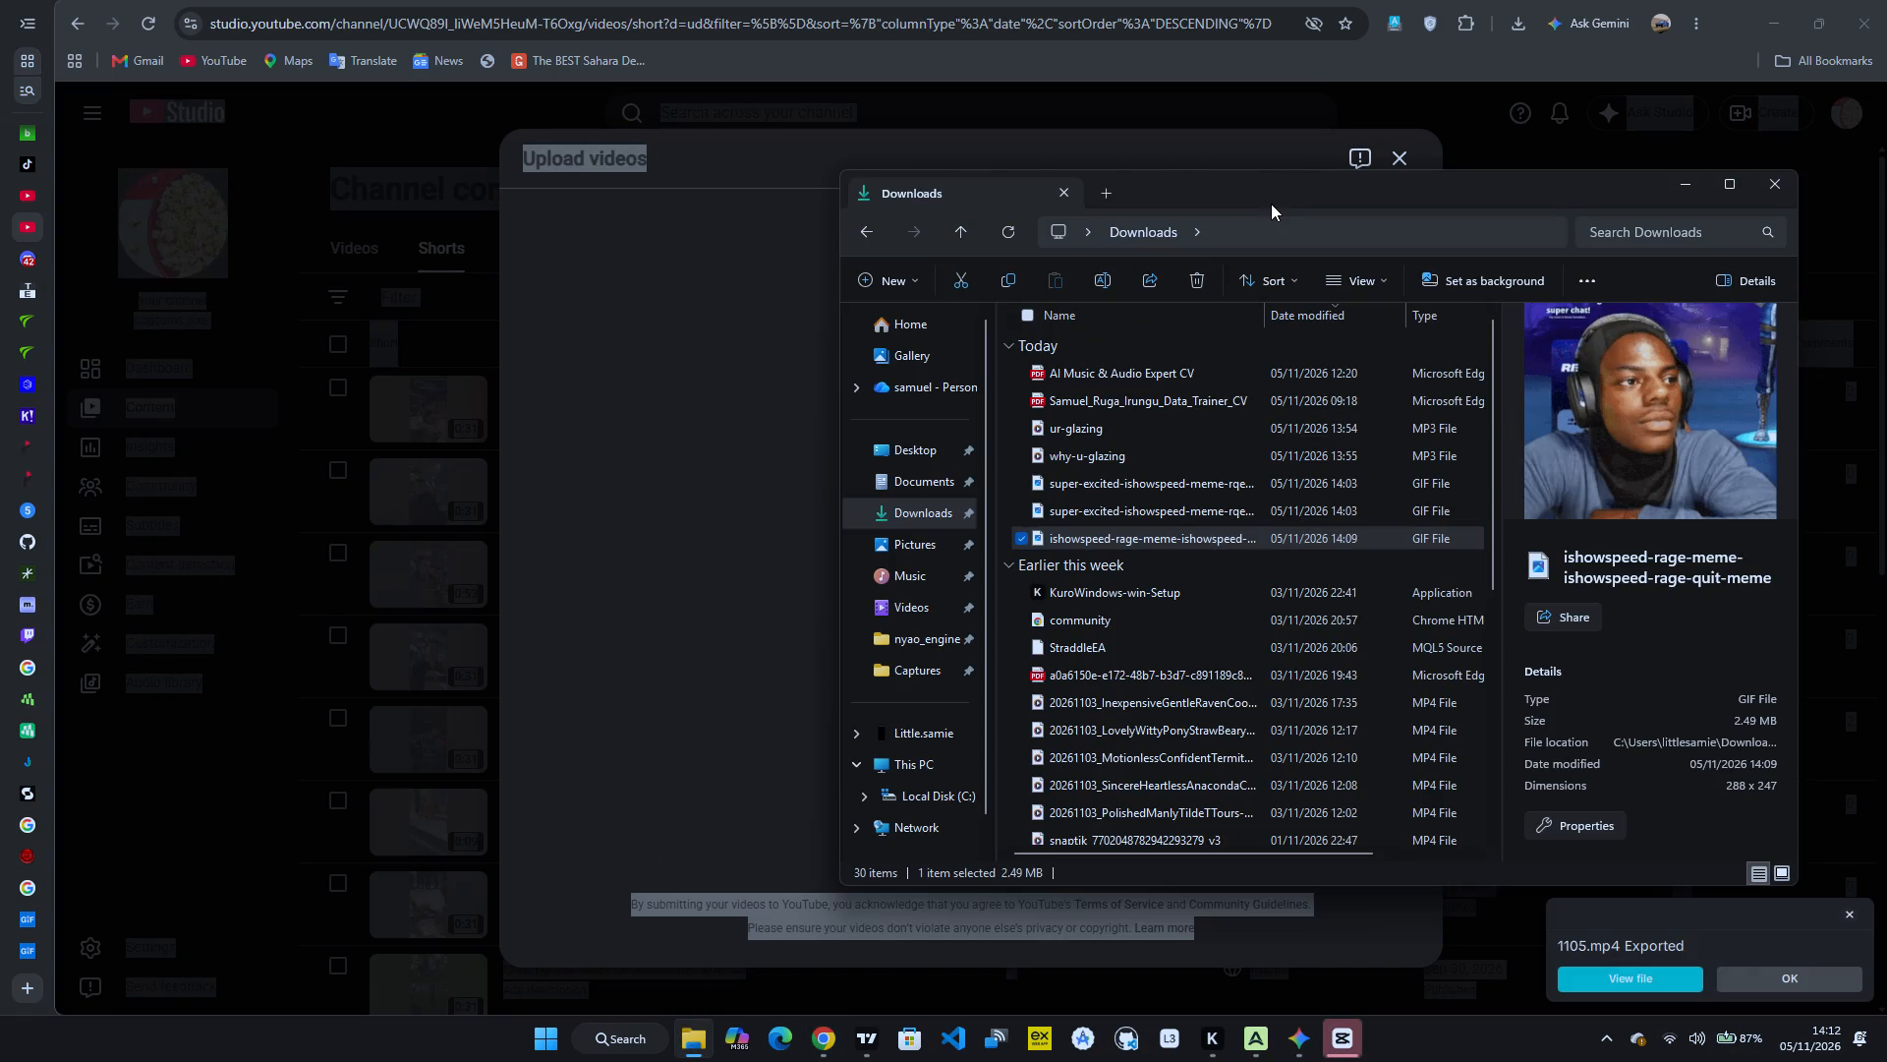
pyautogui.click(910, 621)
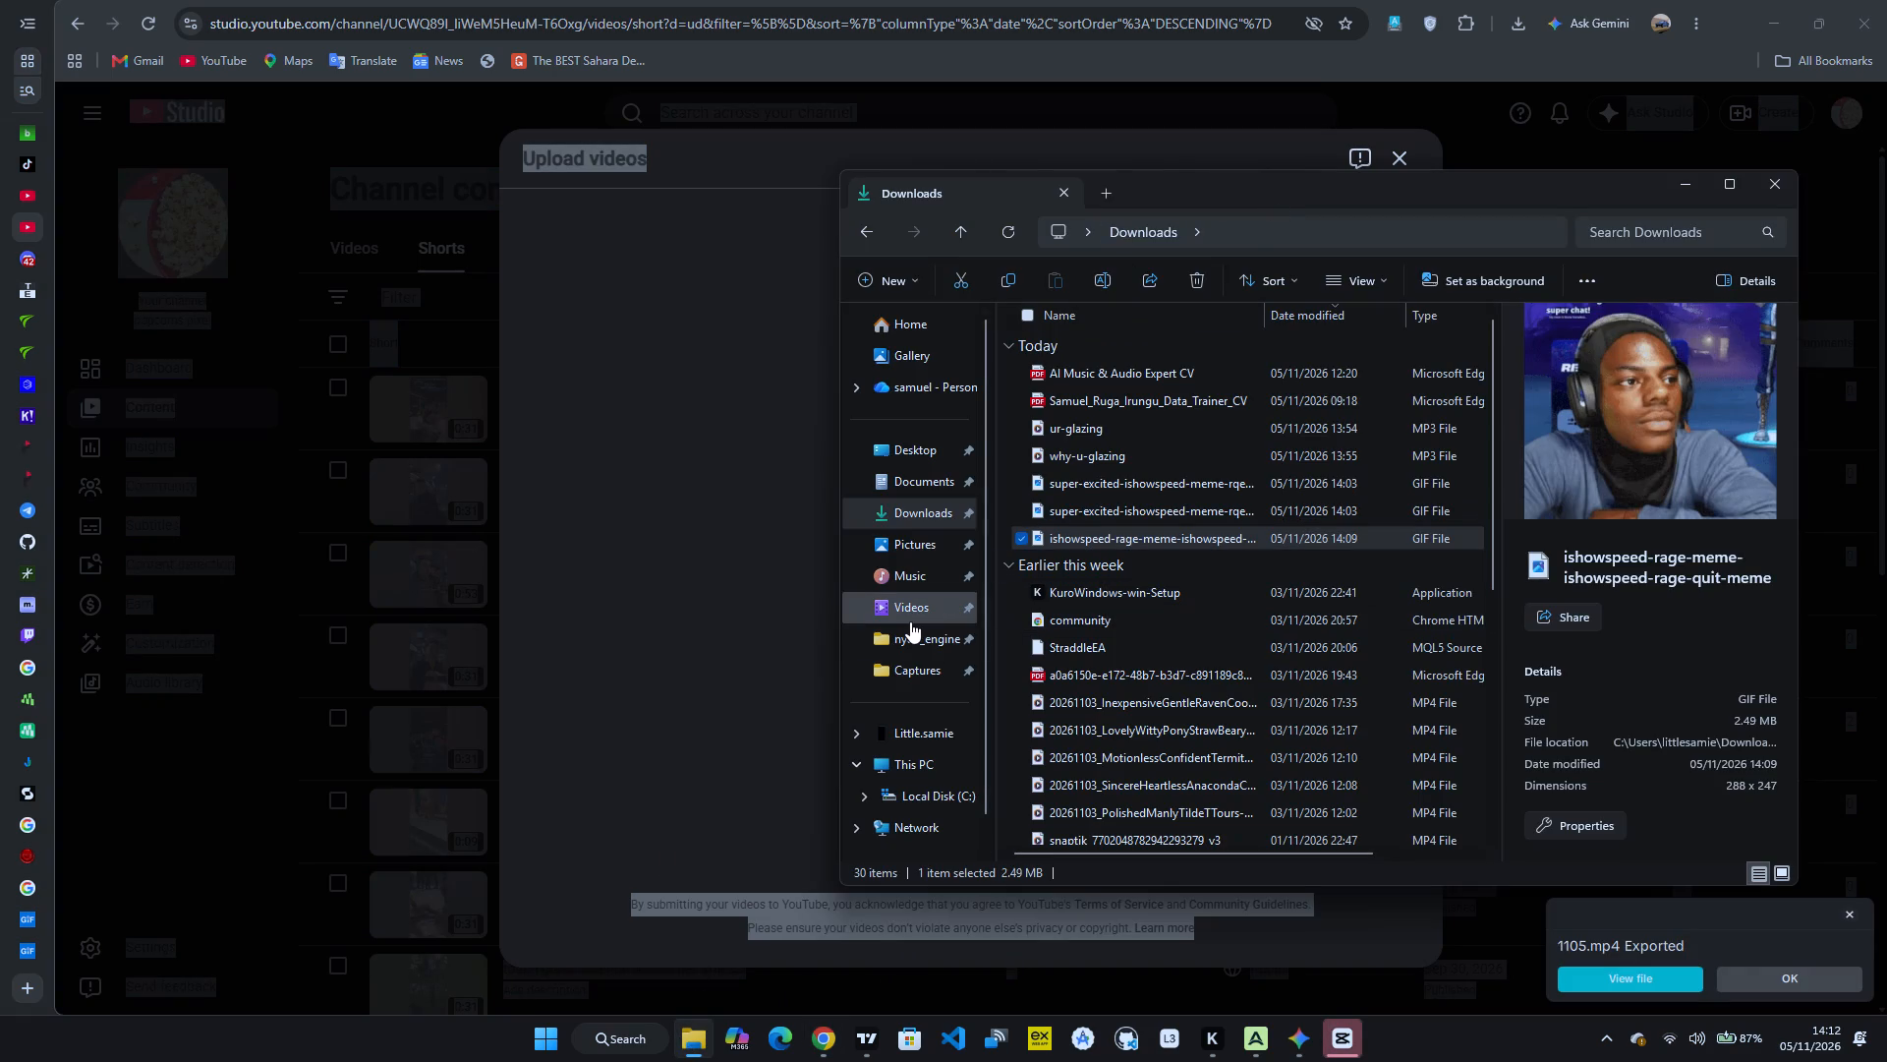
pyautogui.moveTo(1298, 381); pyautogui.dragTo(694, 449)
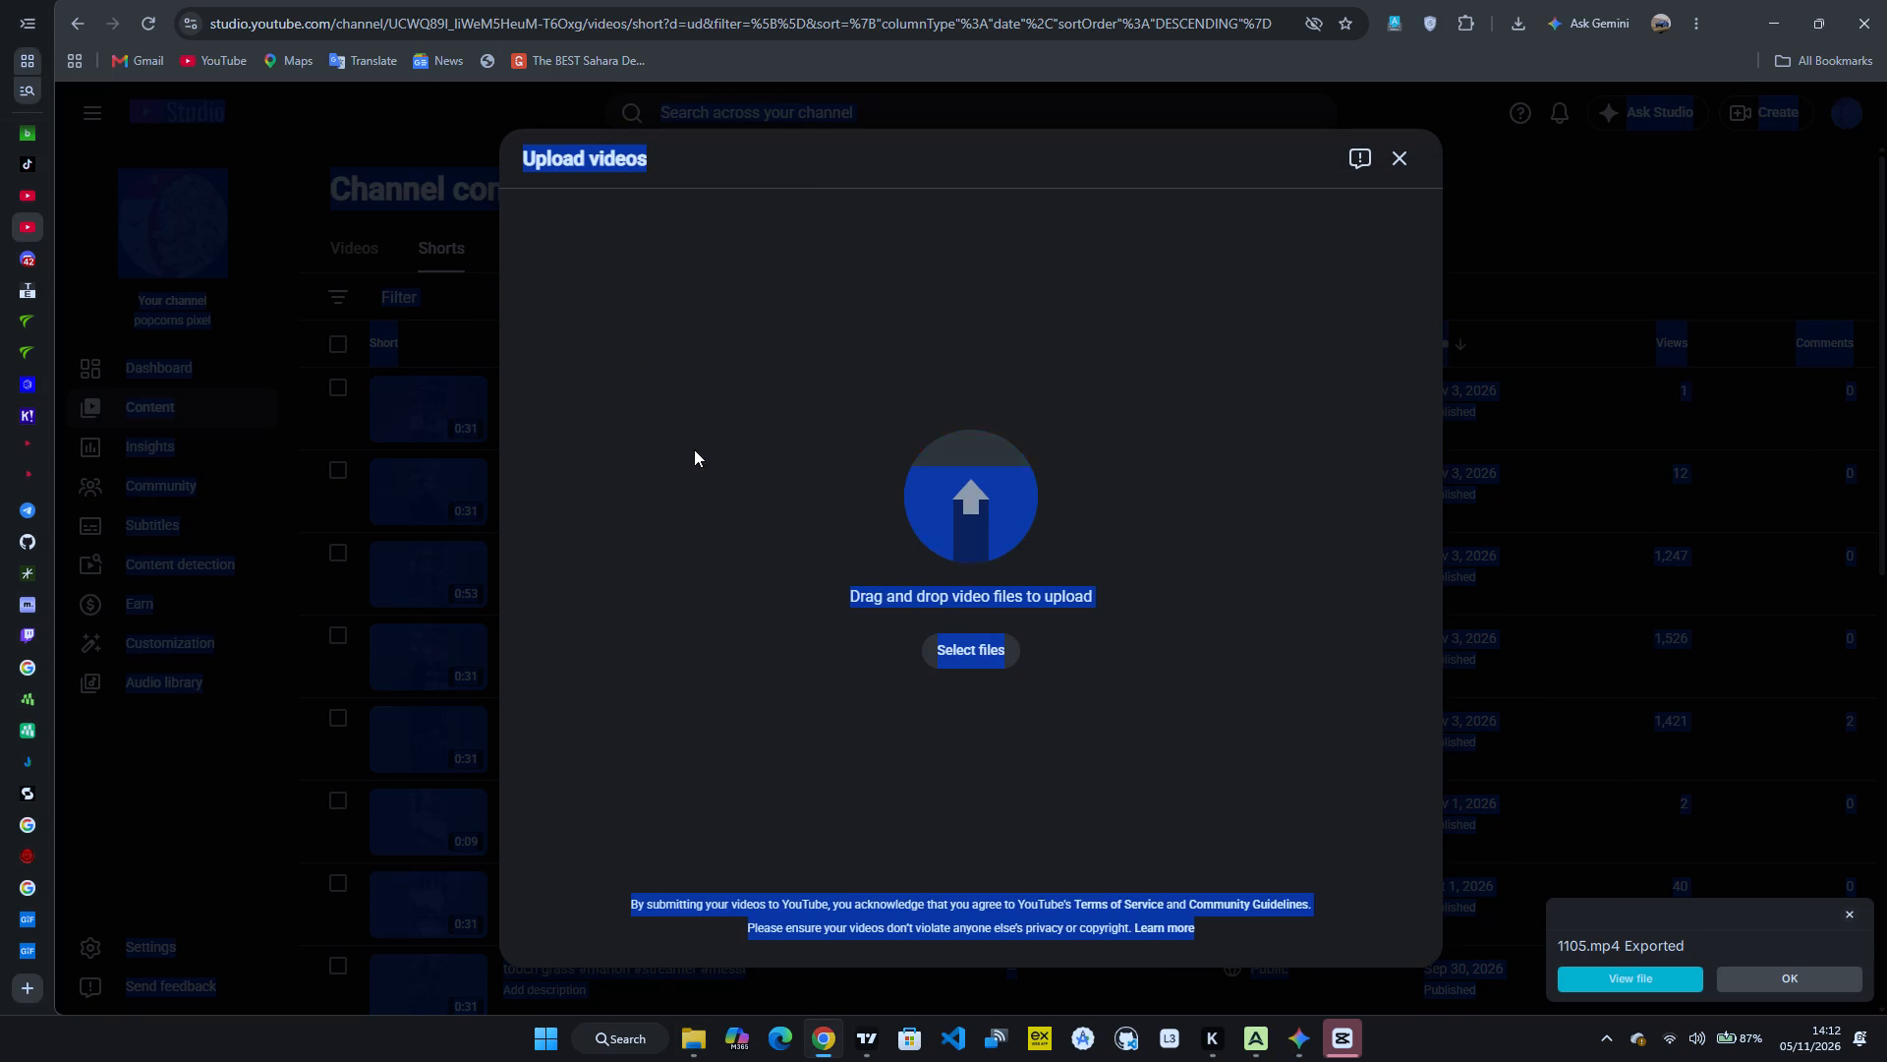
pyautogui.click(706, 690)
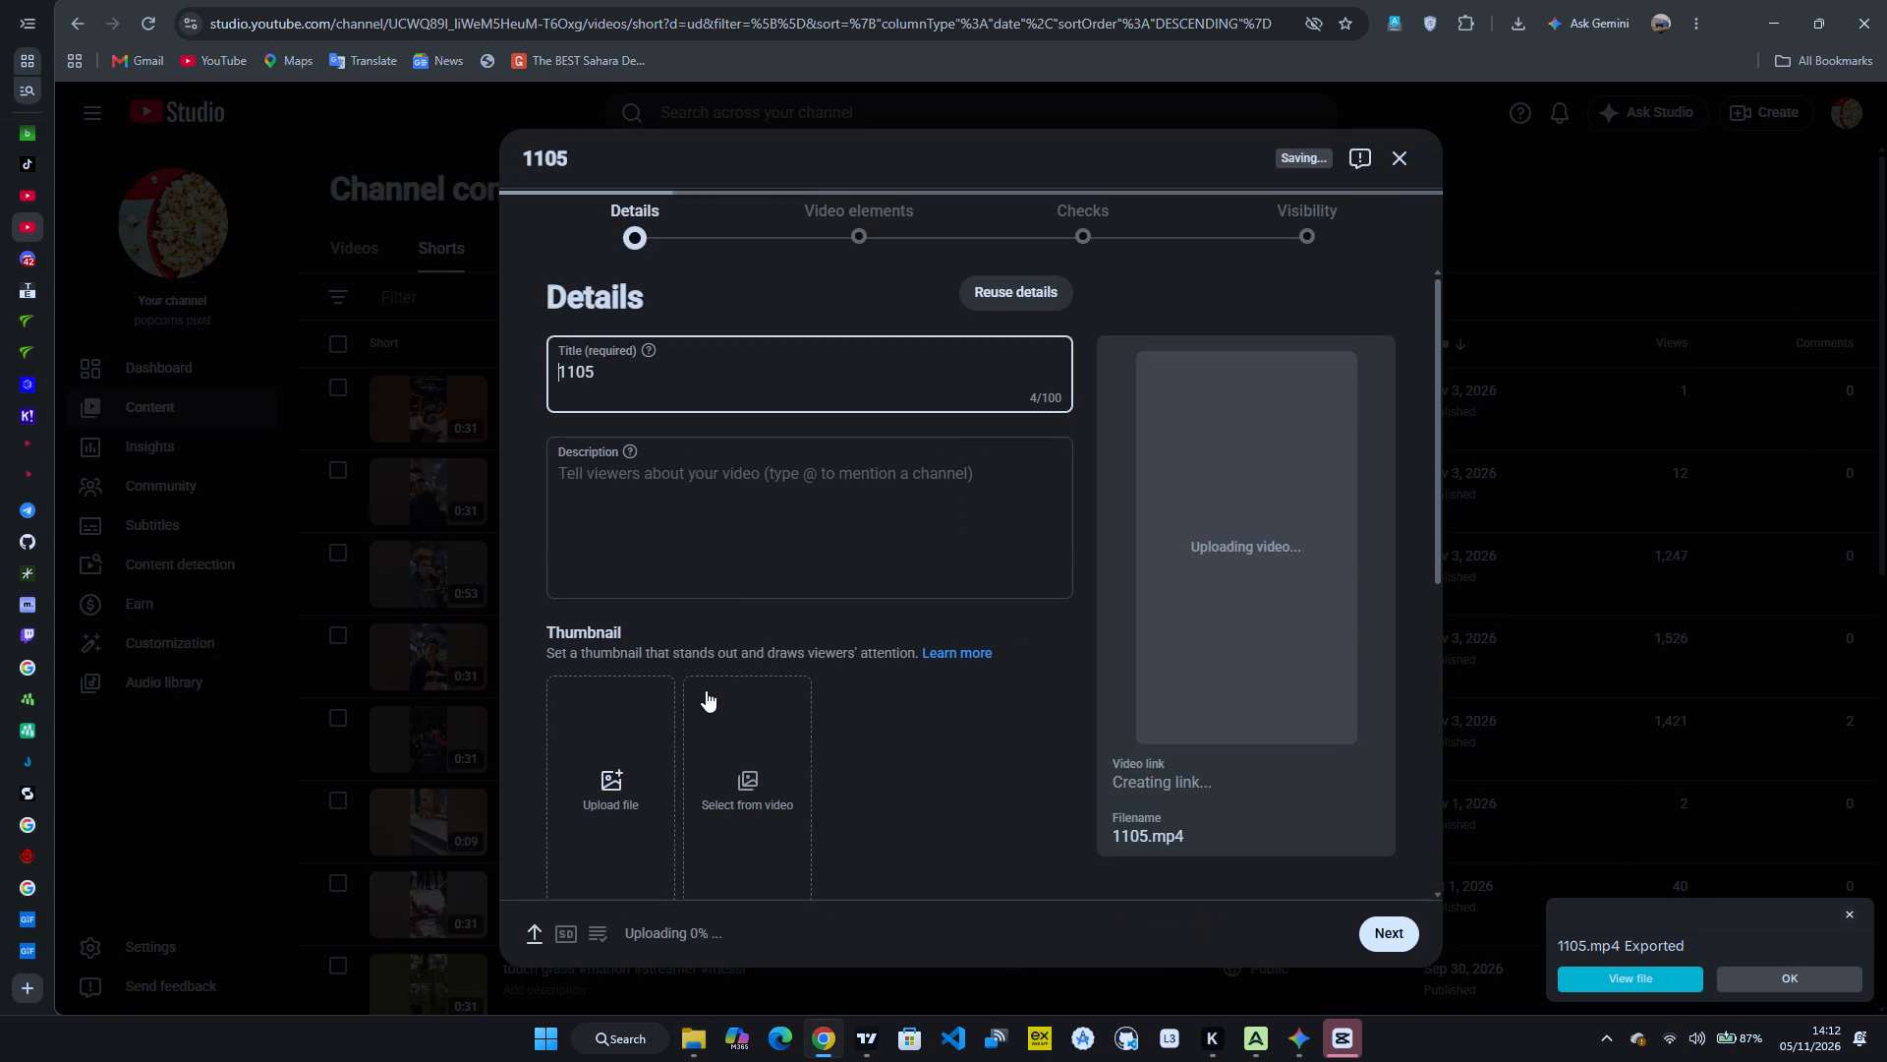
# Replace the uploaded video's title with "better than mCdonalds".
pyautogui.tripleClick(778, 387)
pyautogui.doubleClick(778, 387)
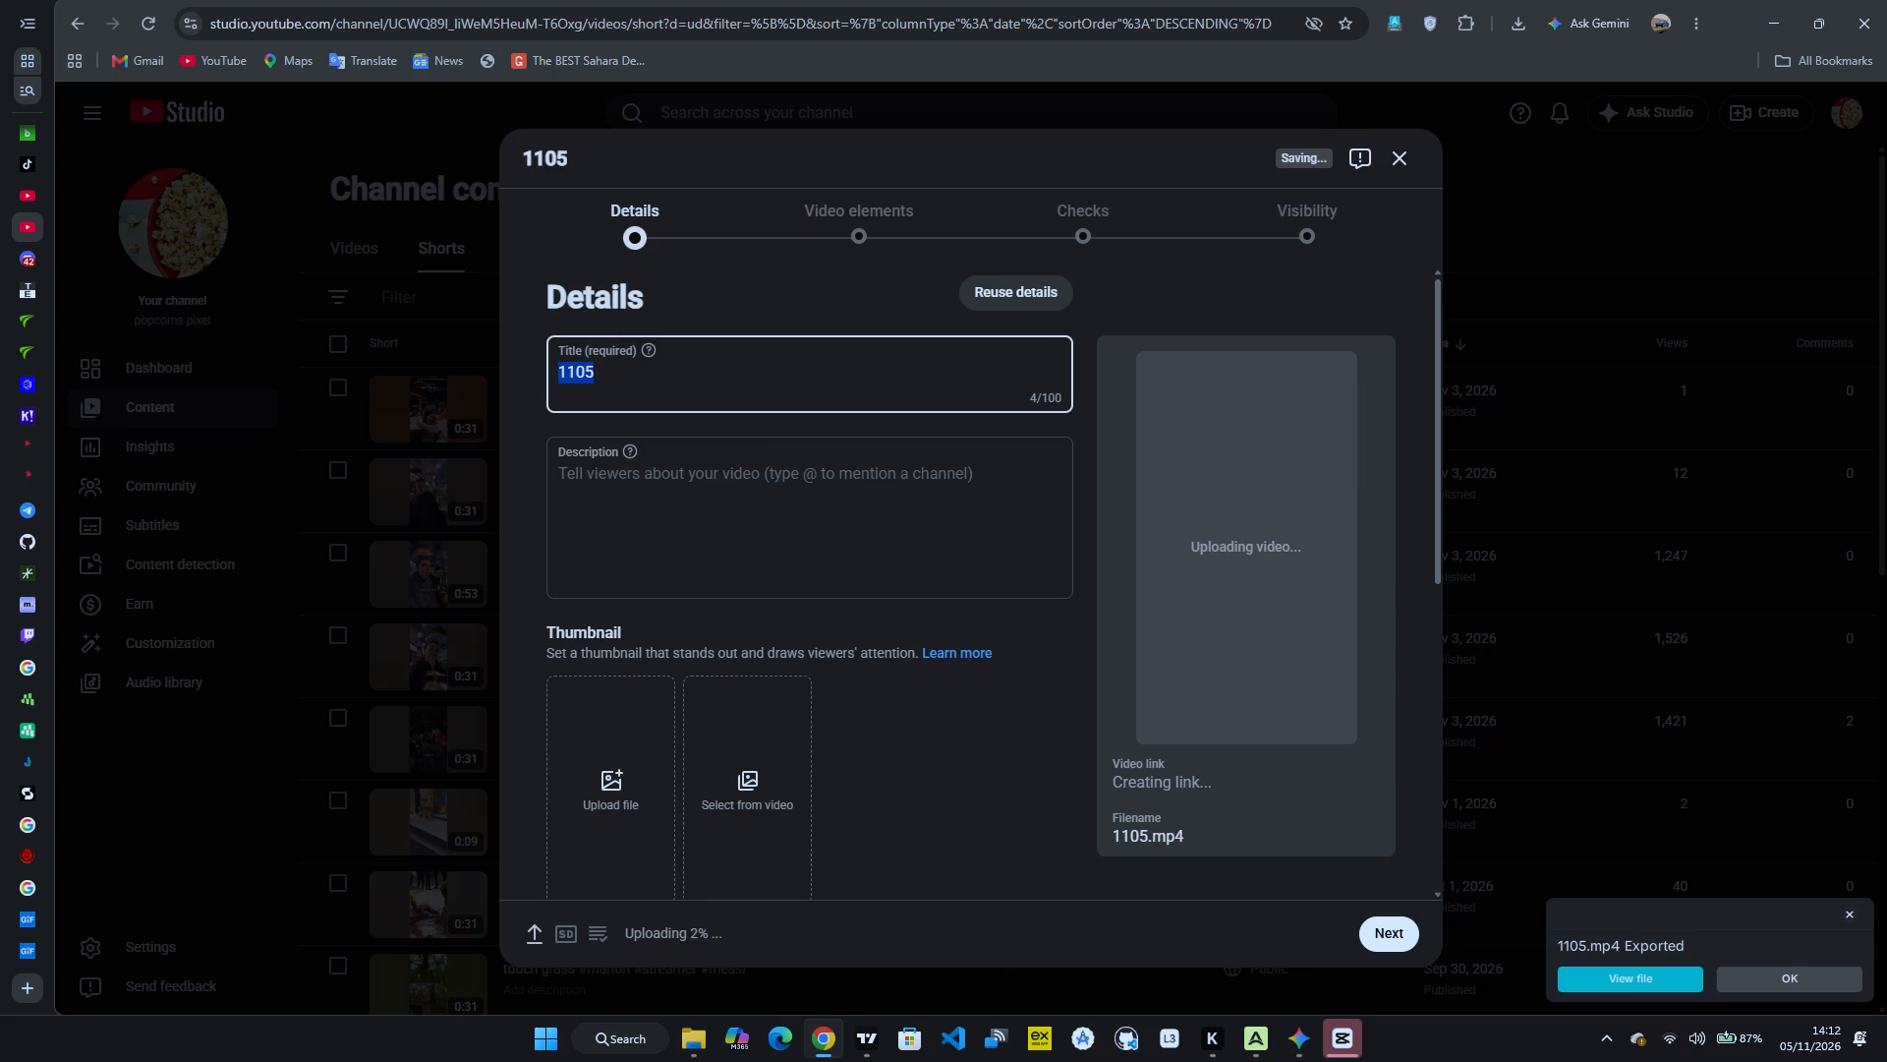
pyautogui.write('better than')
pyautogui.press('space')
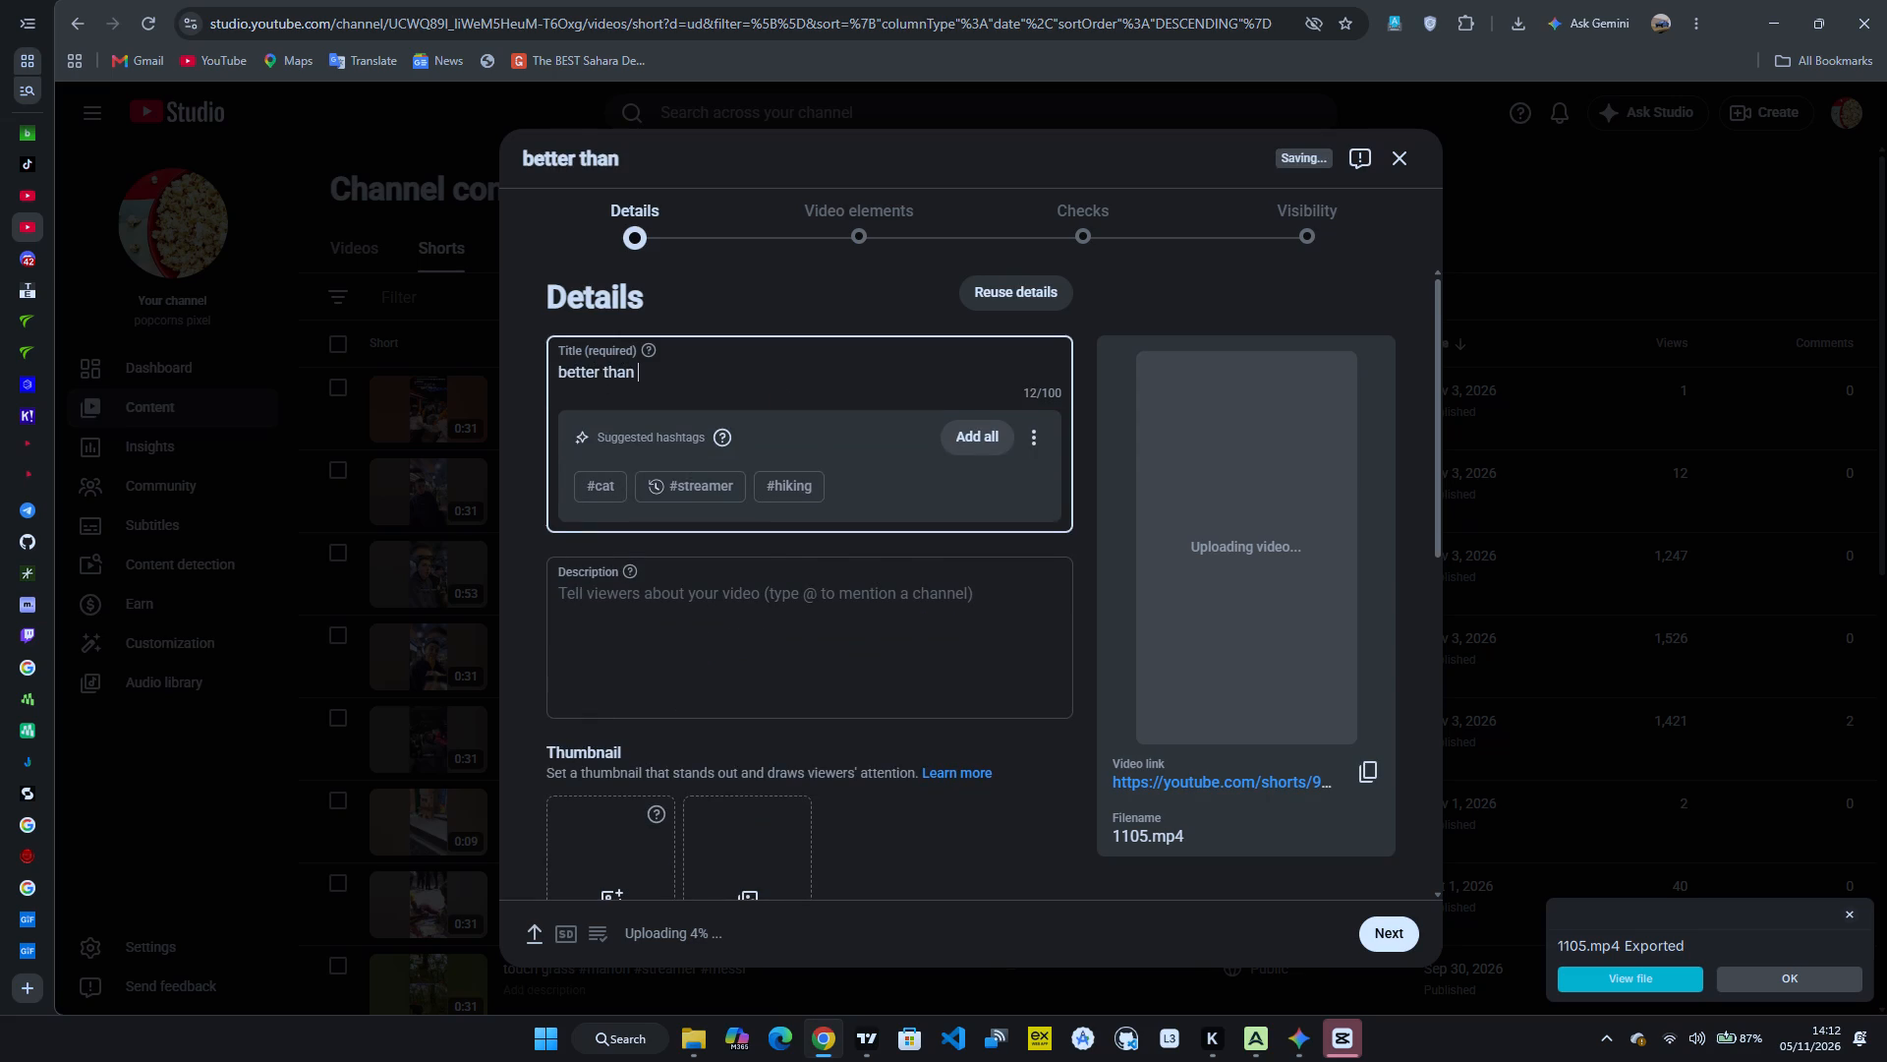
pyautogui.press('m')
pyautogui.hotkey('shift', 'c')
pyautogui.write('donal')
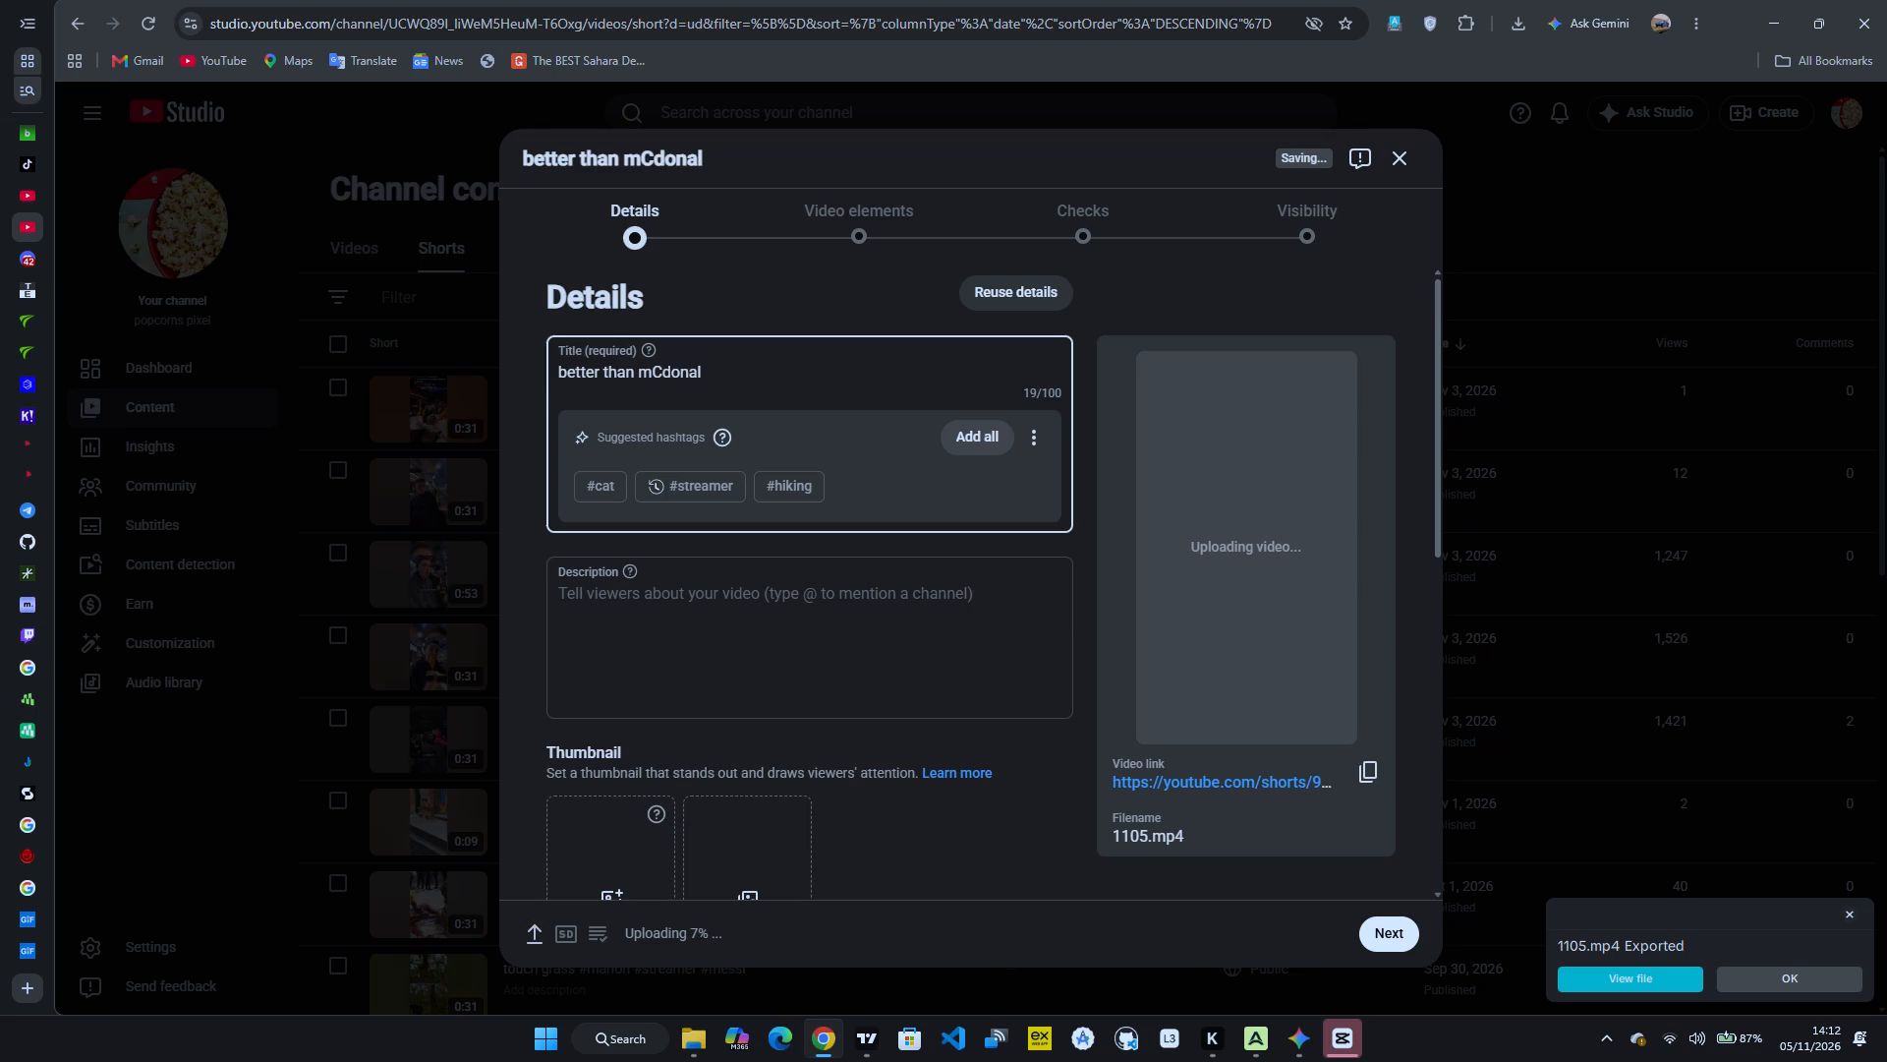
pyautogui.write('ds')
# Append the hashtags #lacy, #speed and #food to the end of the video title.
pyautogui.press('space')
pyautogui.hotkey('shift', '#')
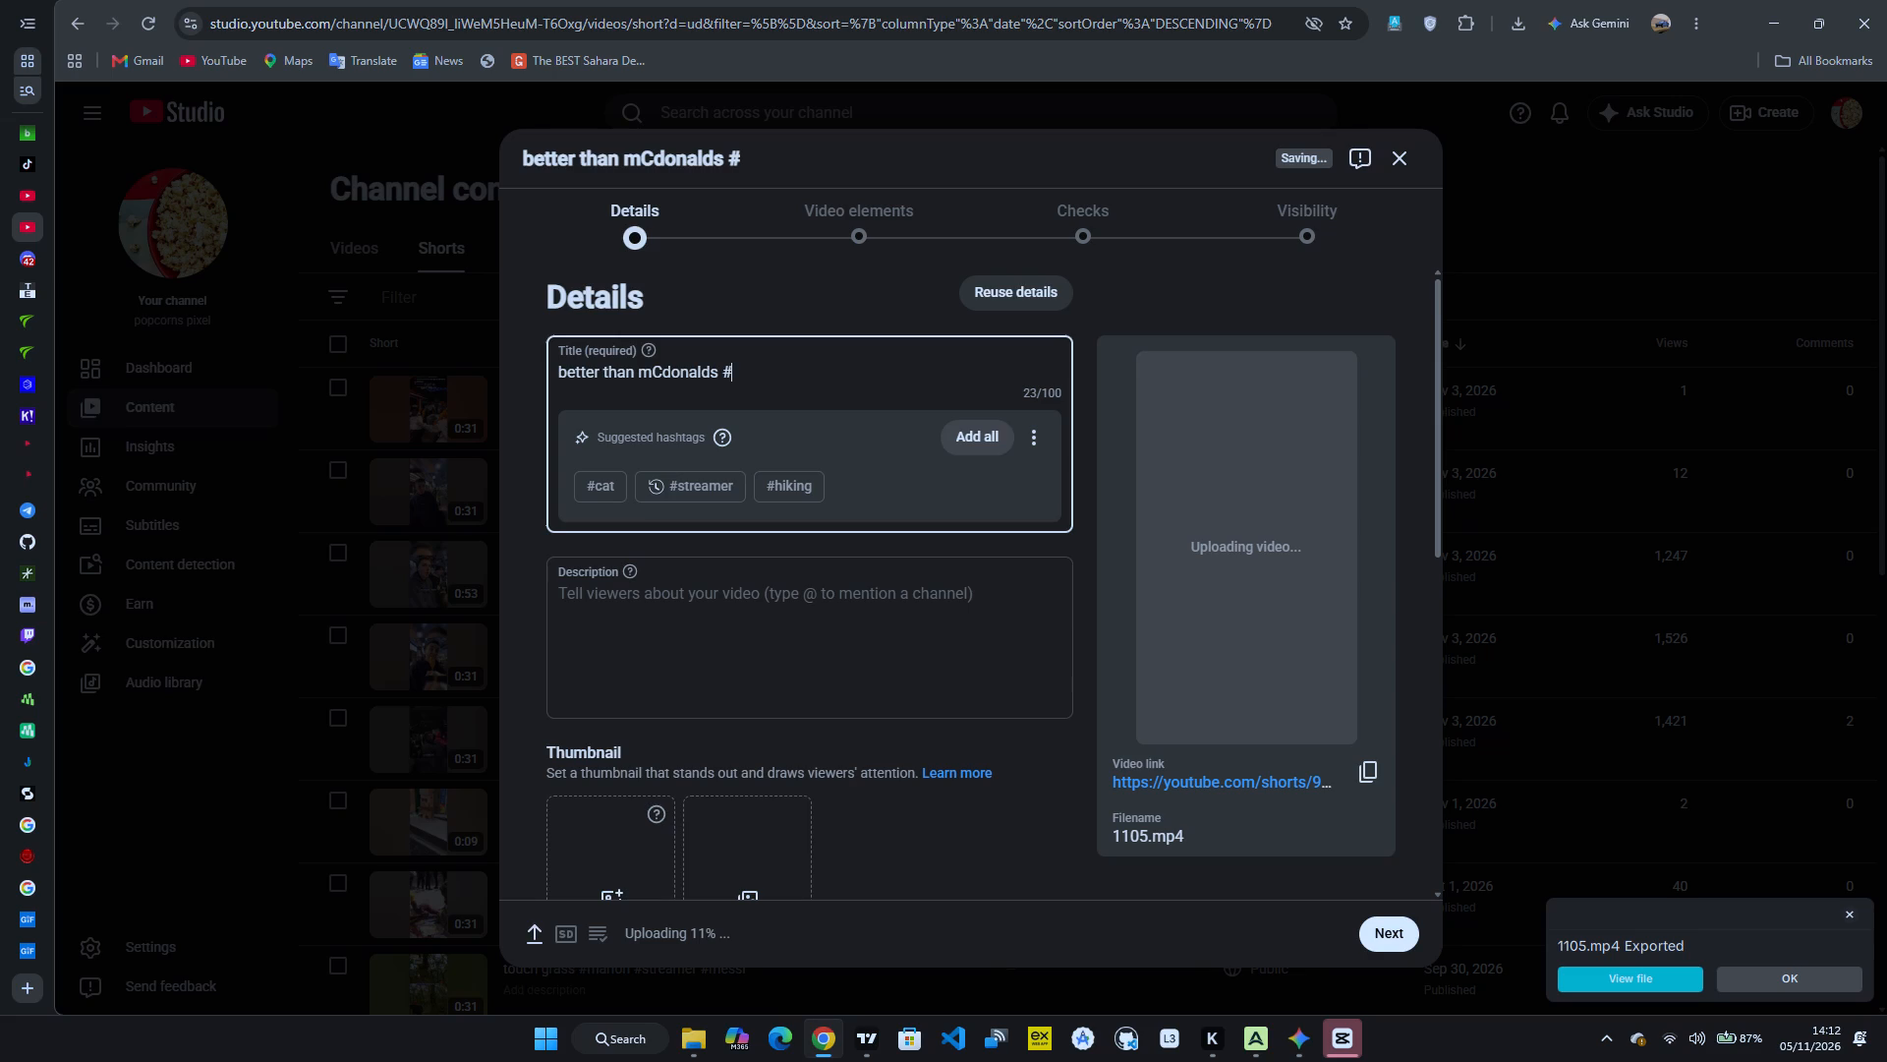
pyautogui.write('lacu')
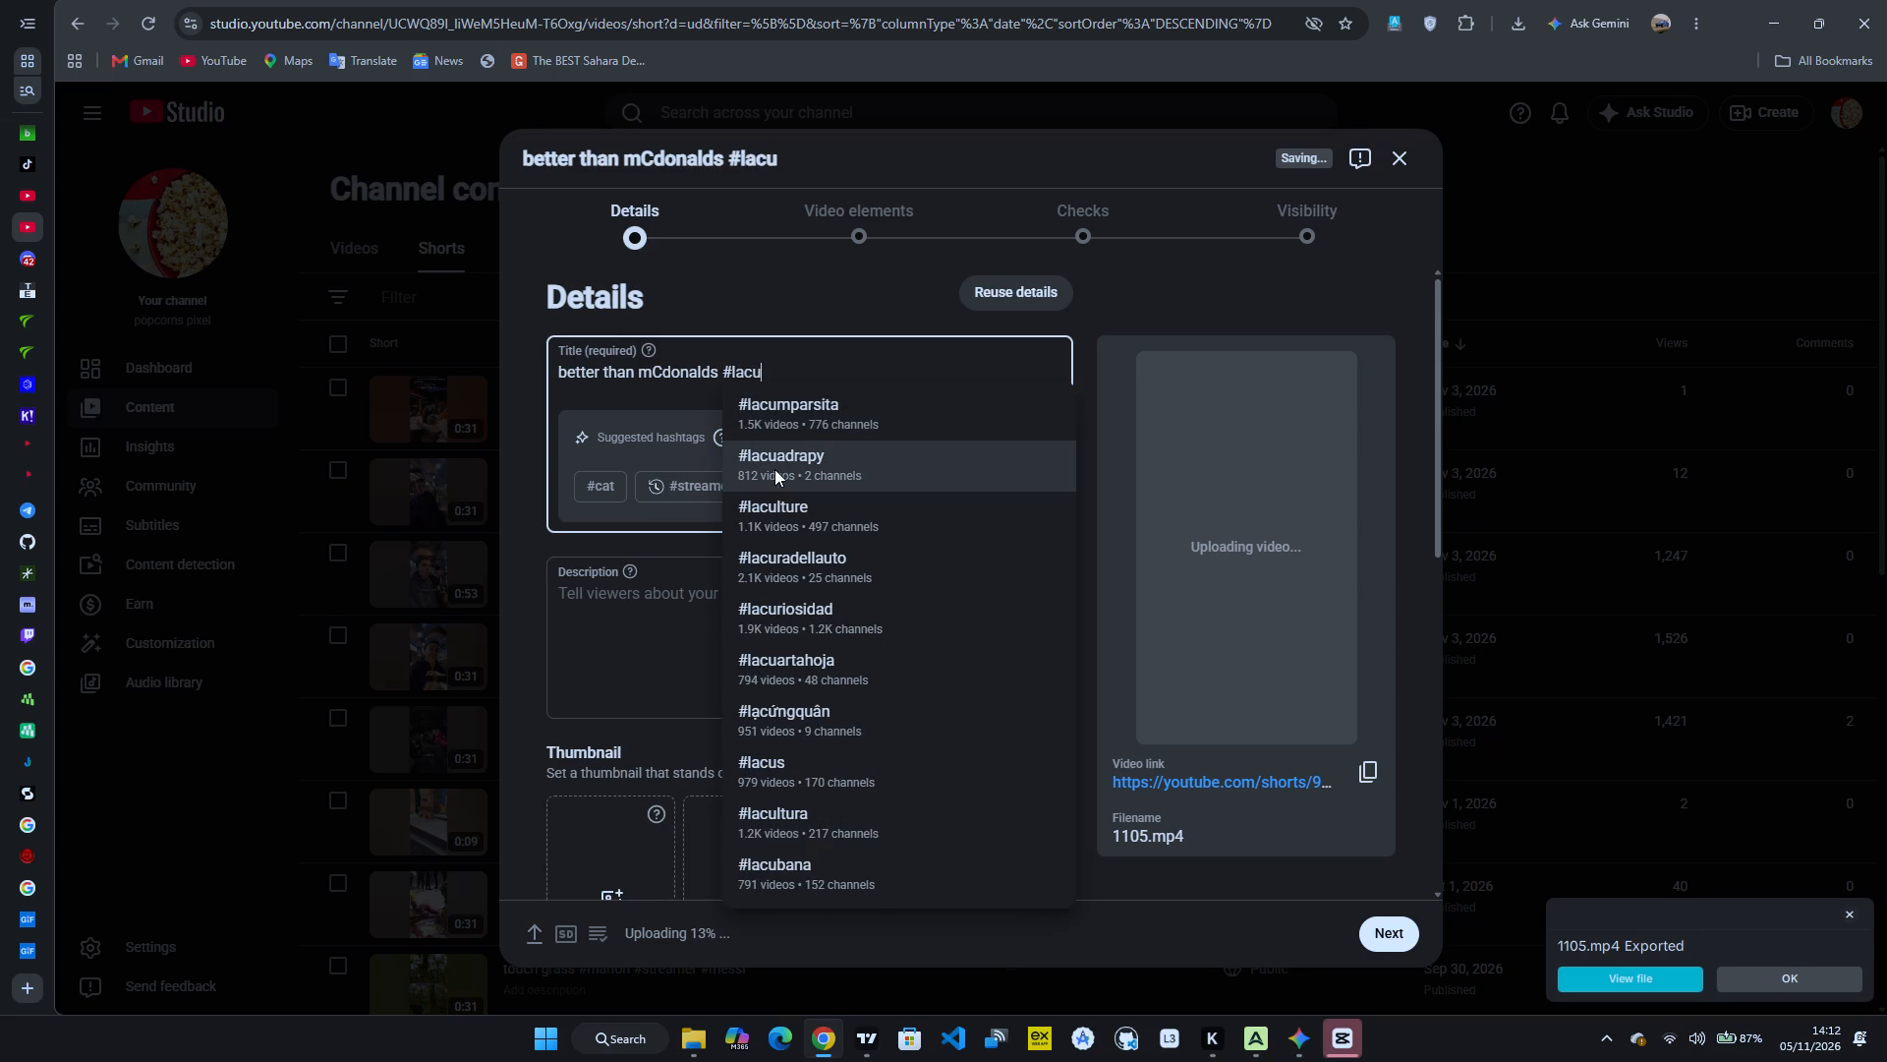
pyautogui.press('BackSpace')
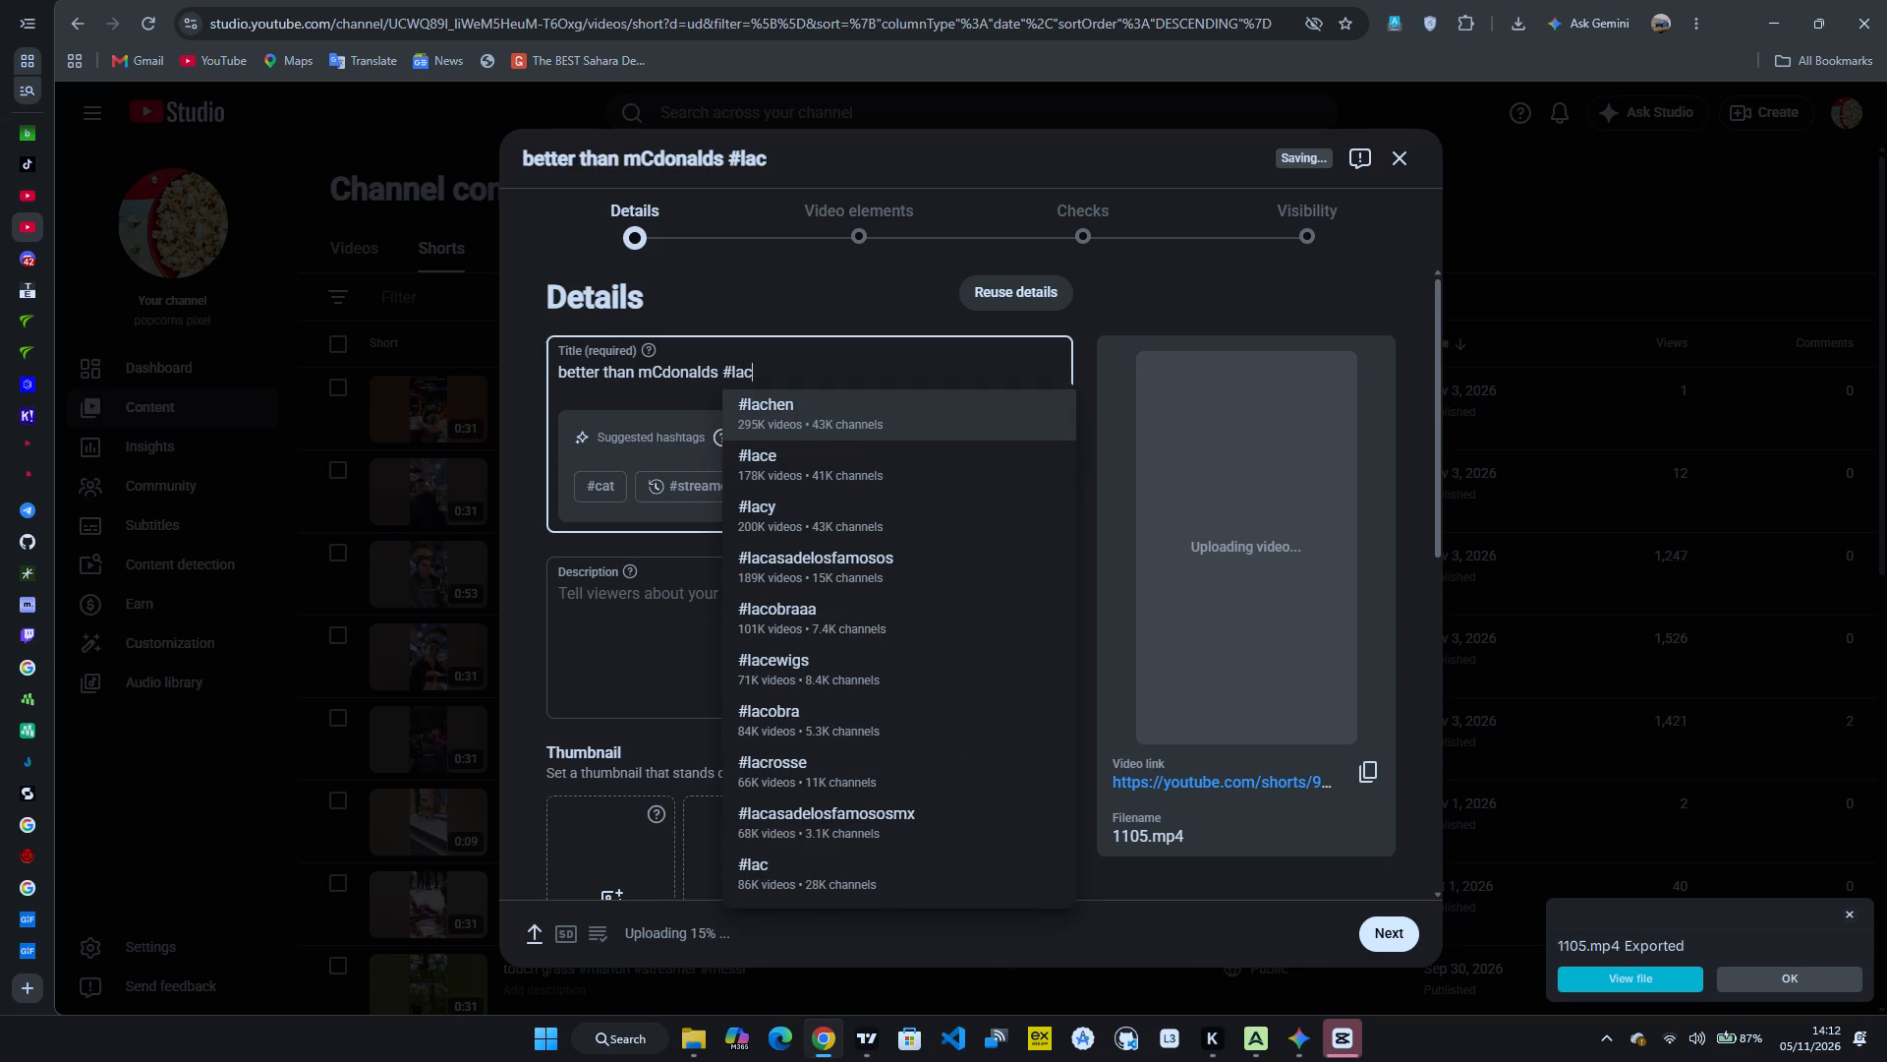
pyautogui.click(862, 522)
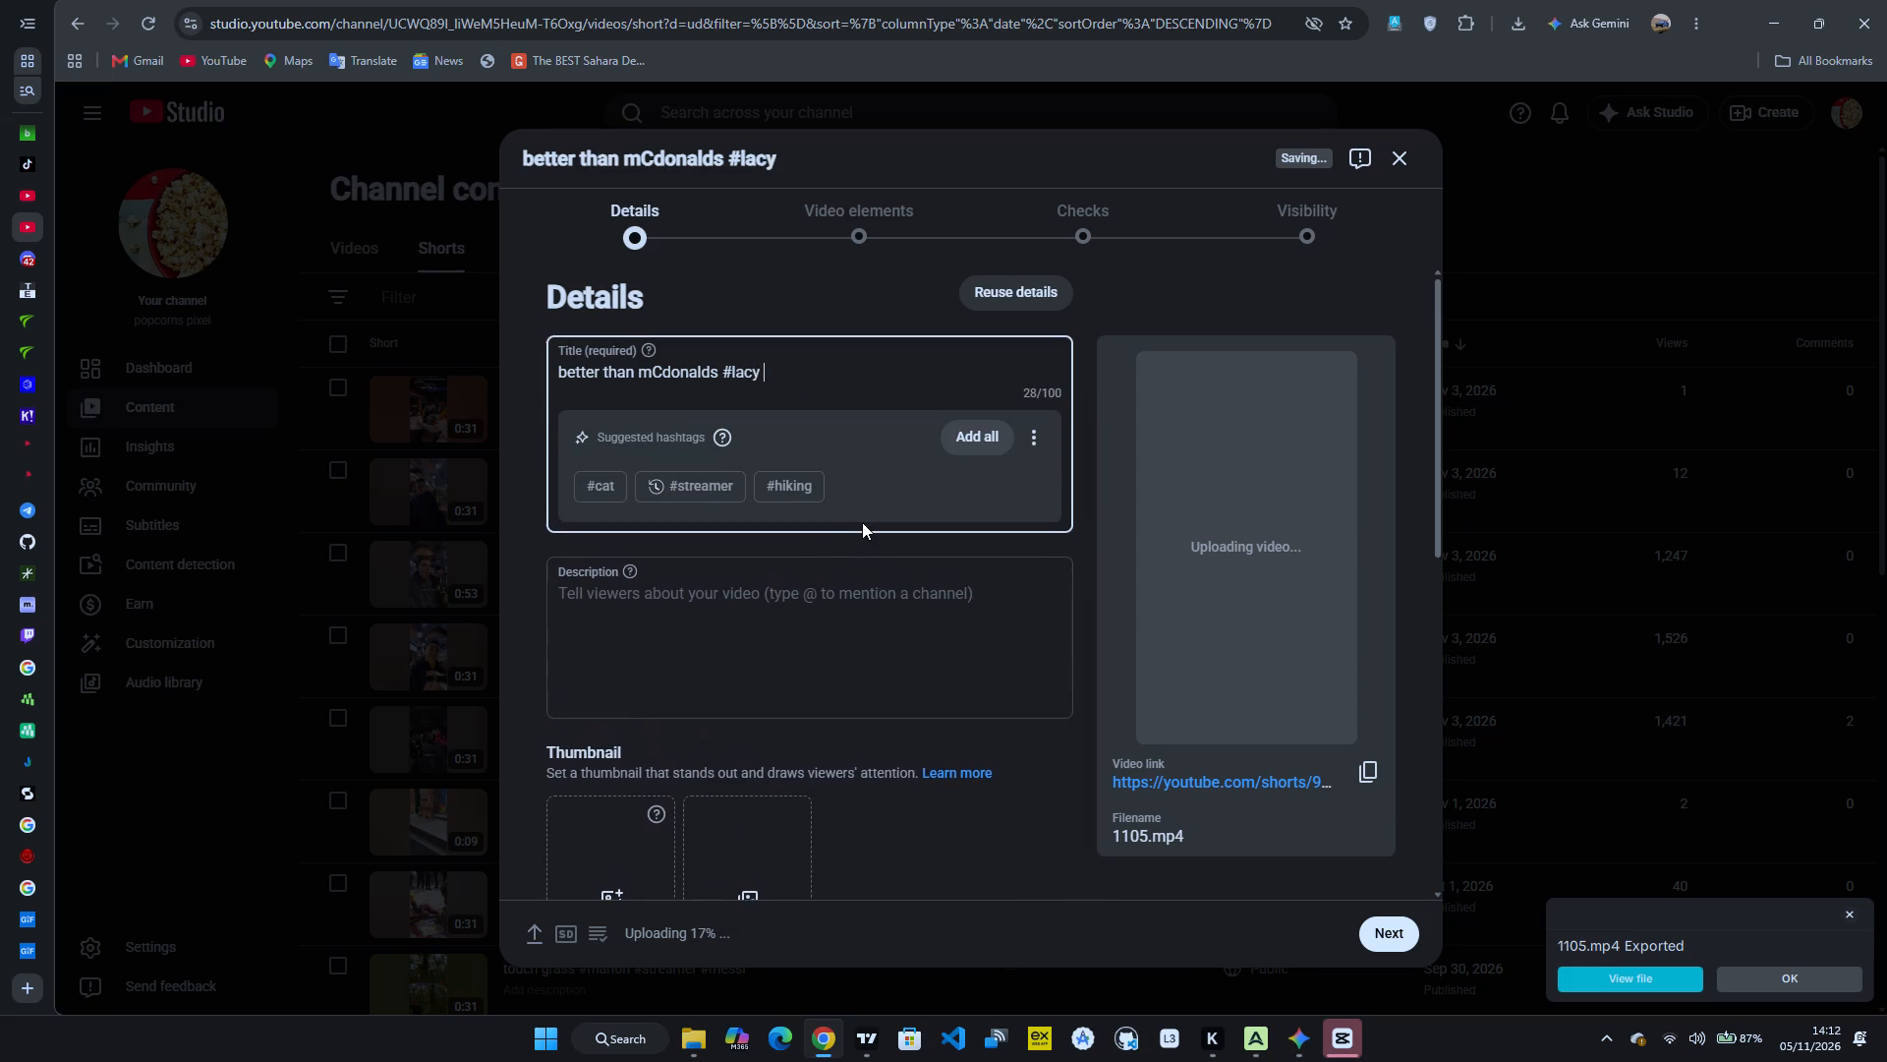
pyautogui.hotkey('shift', '#')
pyautogui.press('s')
pyautogui.write('peed')
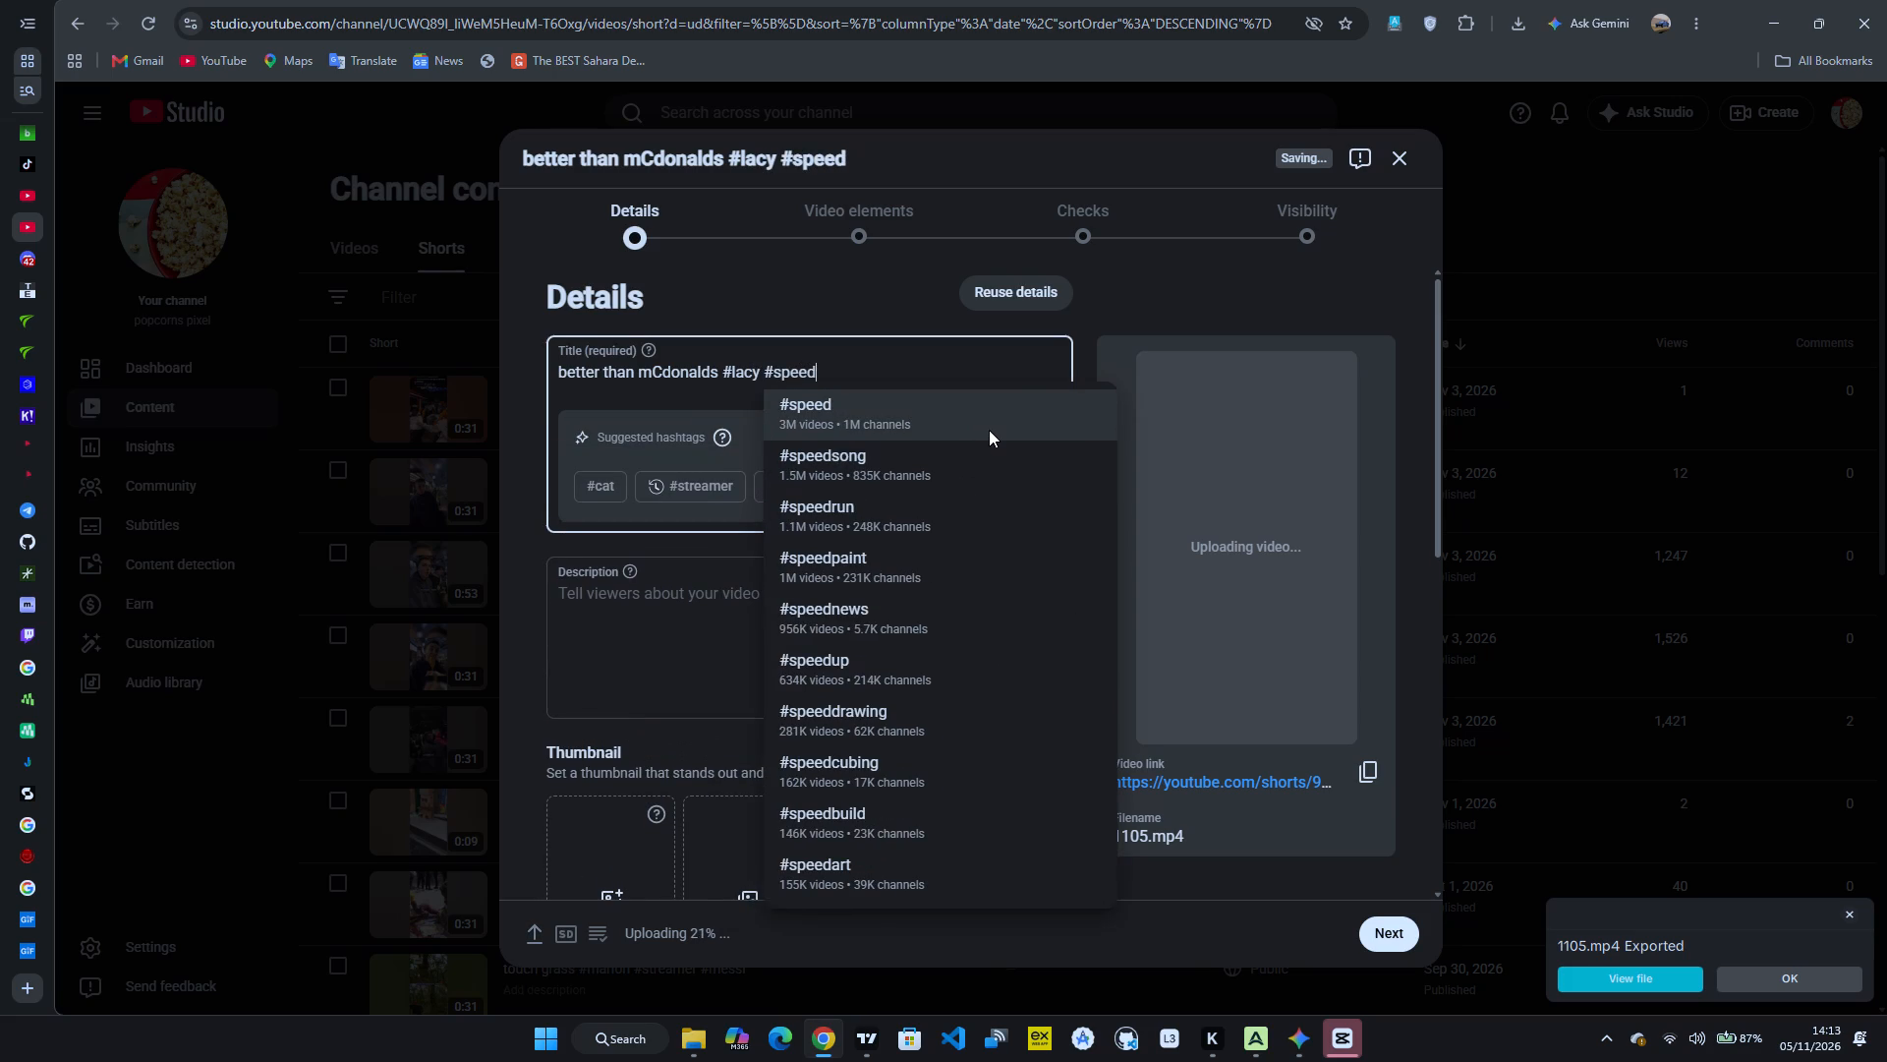
pyautogui.click(989, 430)
pyautogui.write('#food')
pyautogui.click(943, 429)
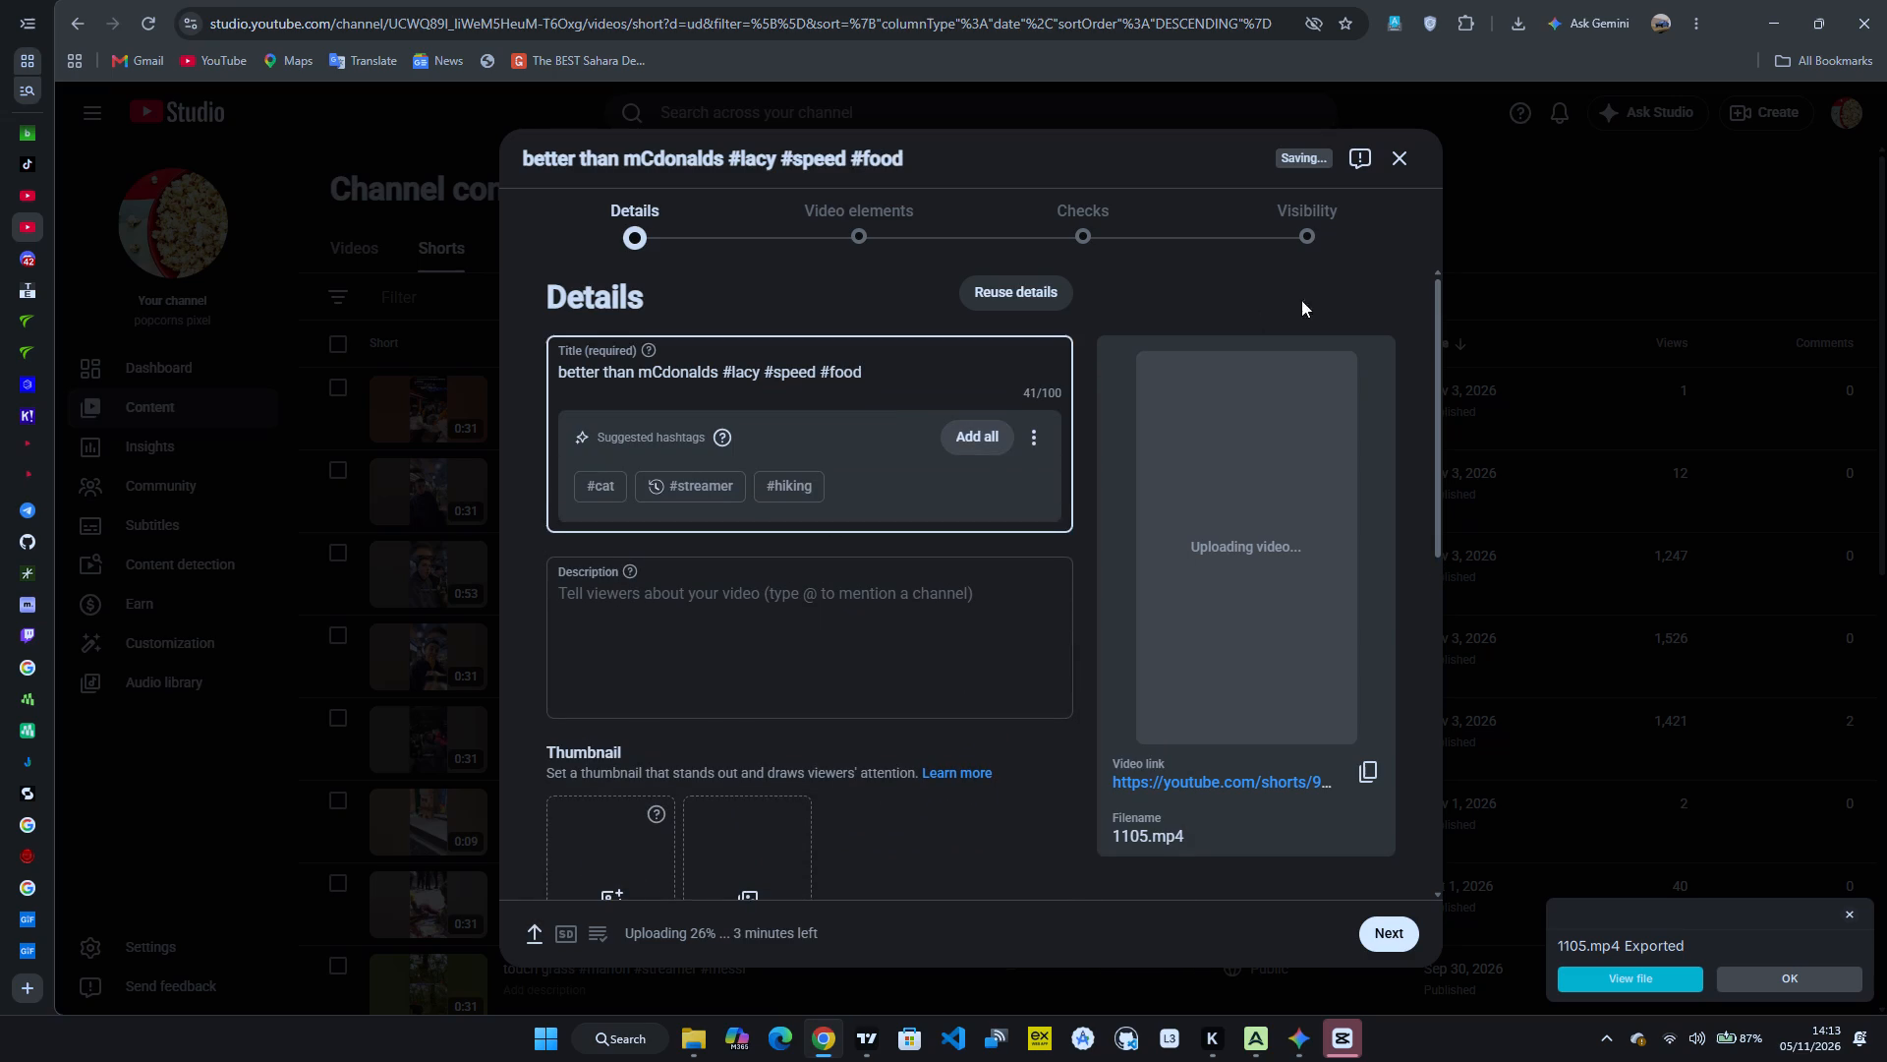
# Set the video's visibility to Public and publish it.
pyautogui.click(1324, 229)
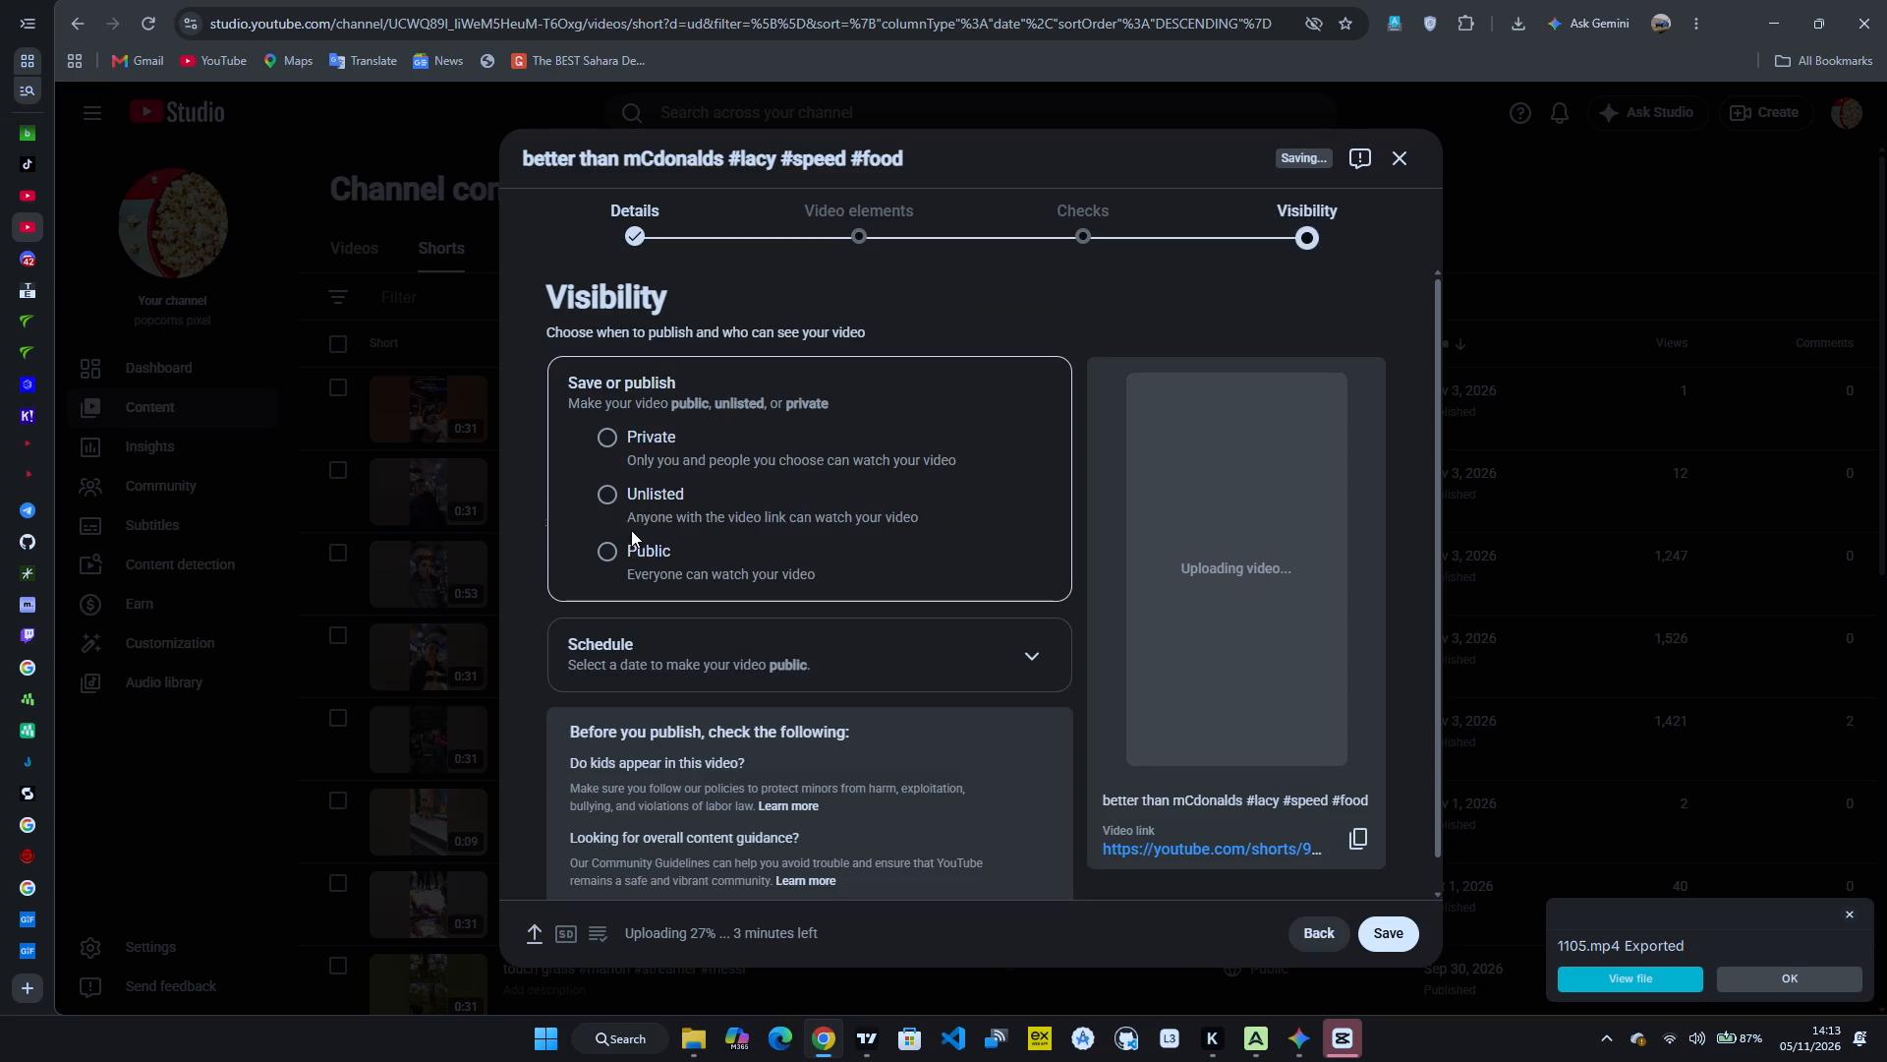
pyautogui.click(607, 546)
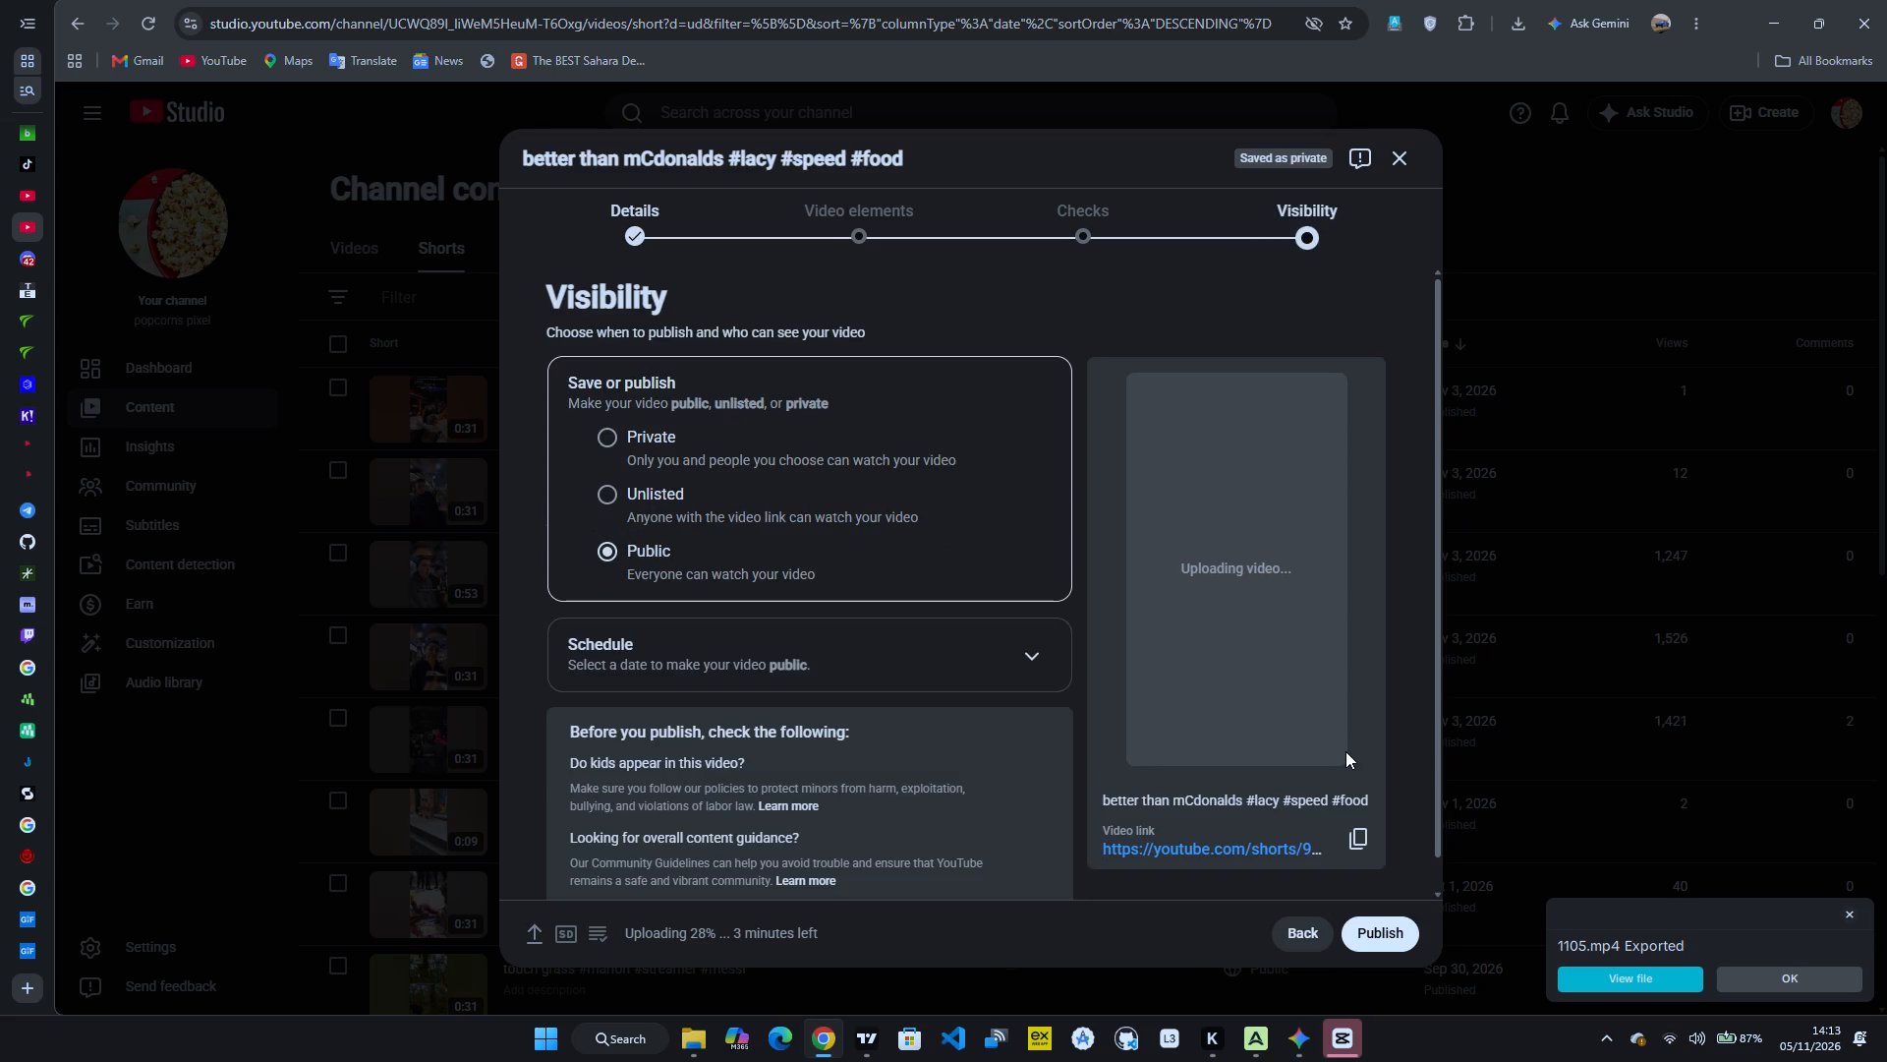
pyautogui.click(1371, 932)
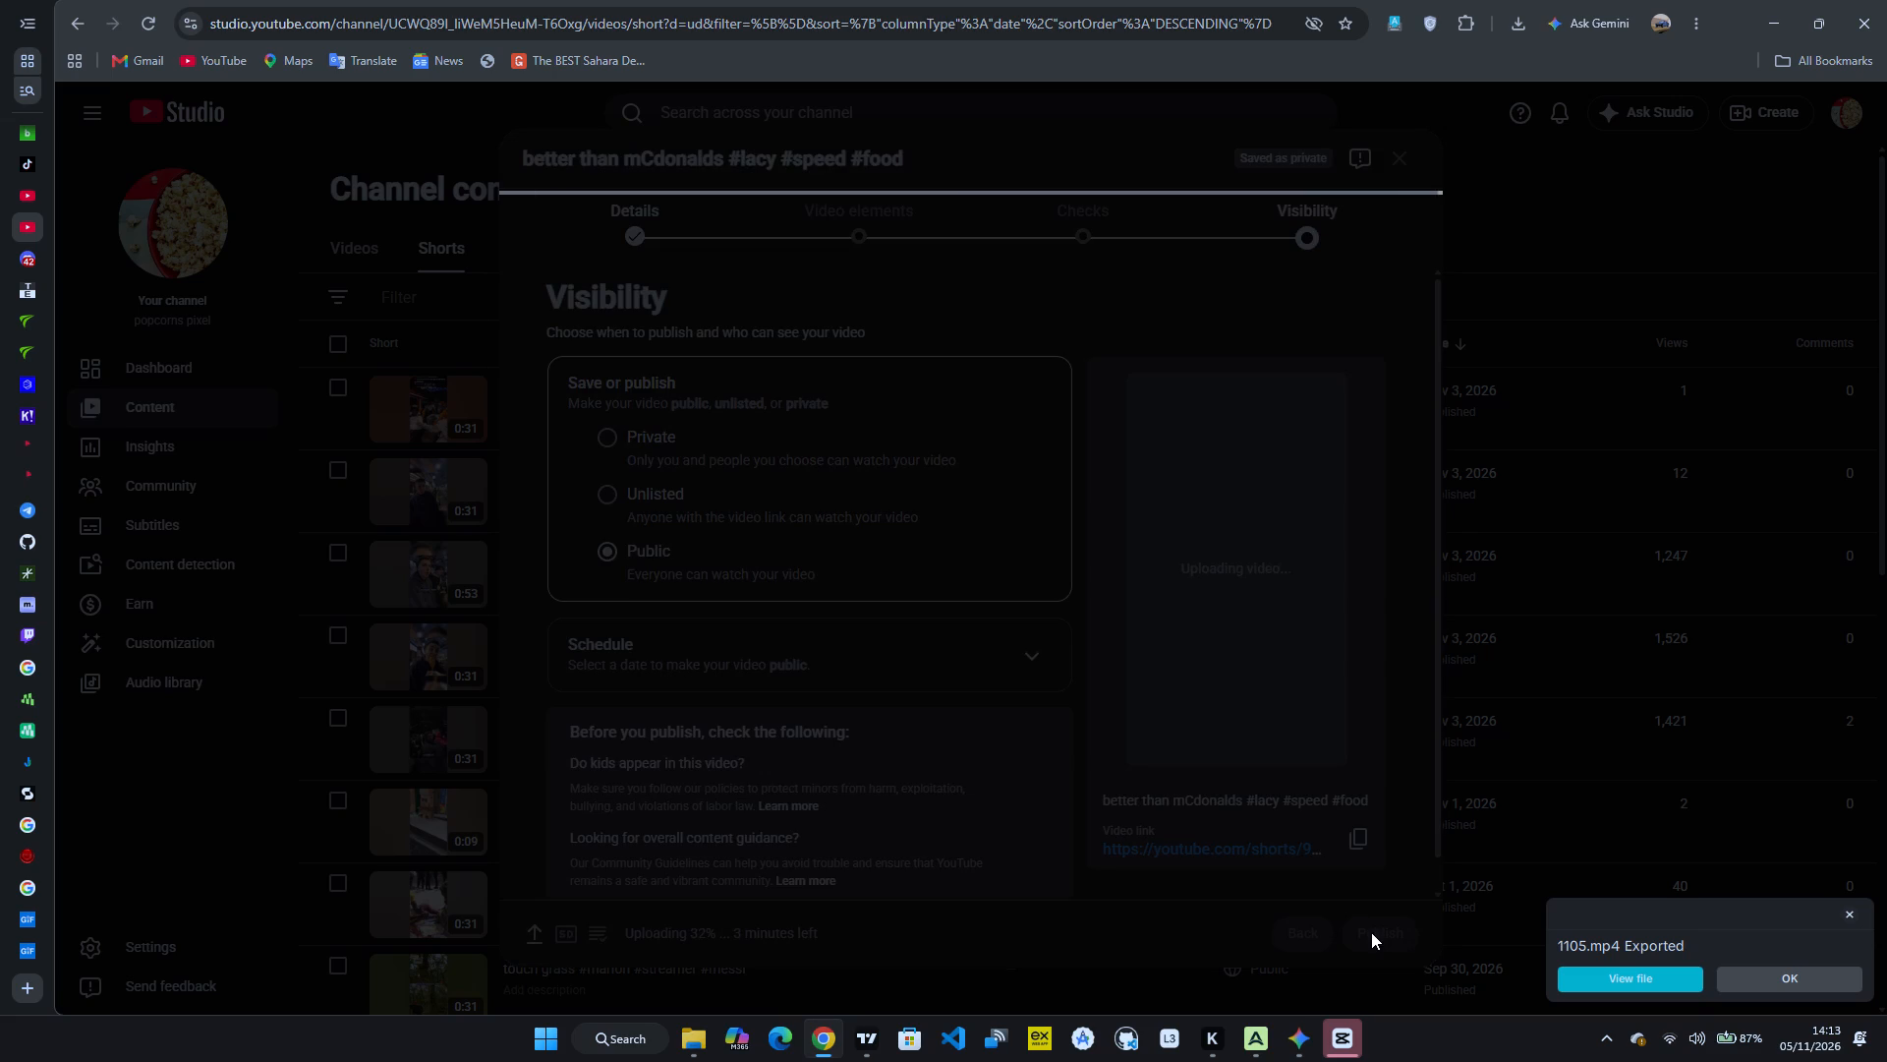
# Dismiss the 1105.mp4 export notification and create a new project in CapCut.
pyautogui.click(1751, 973)
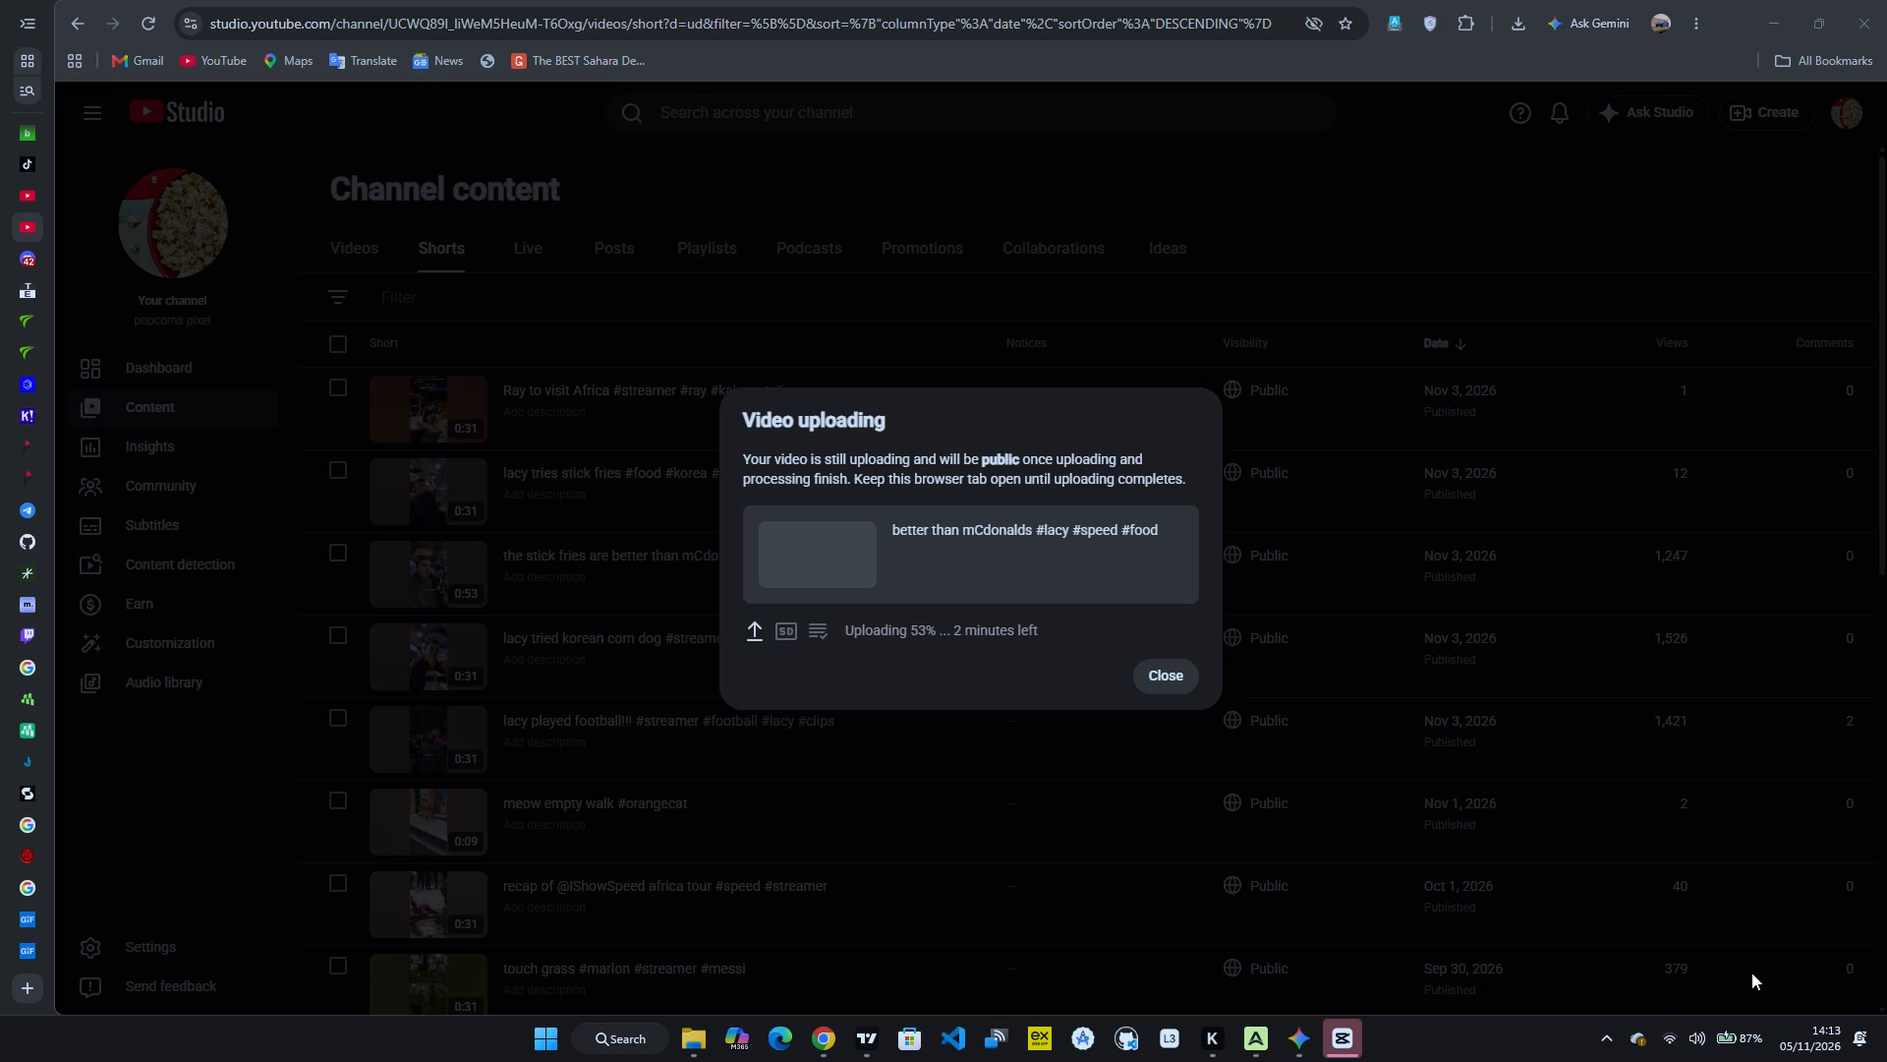
pyautogui.click(1325, 1025)
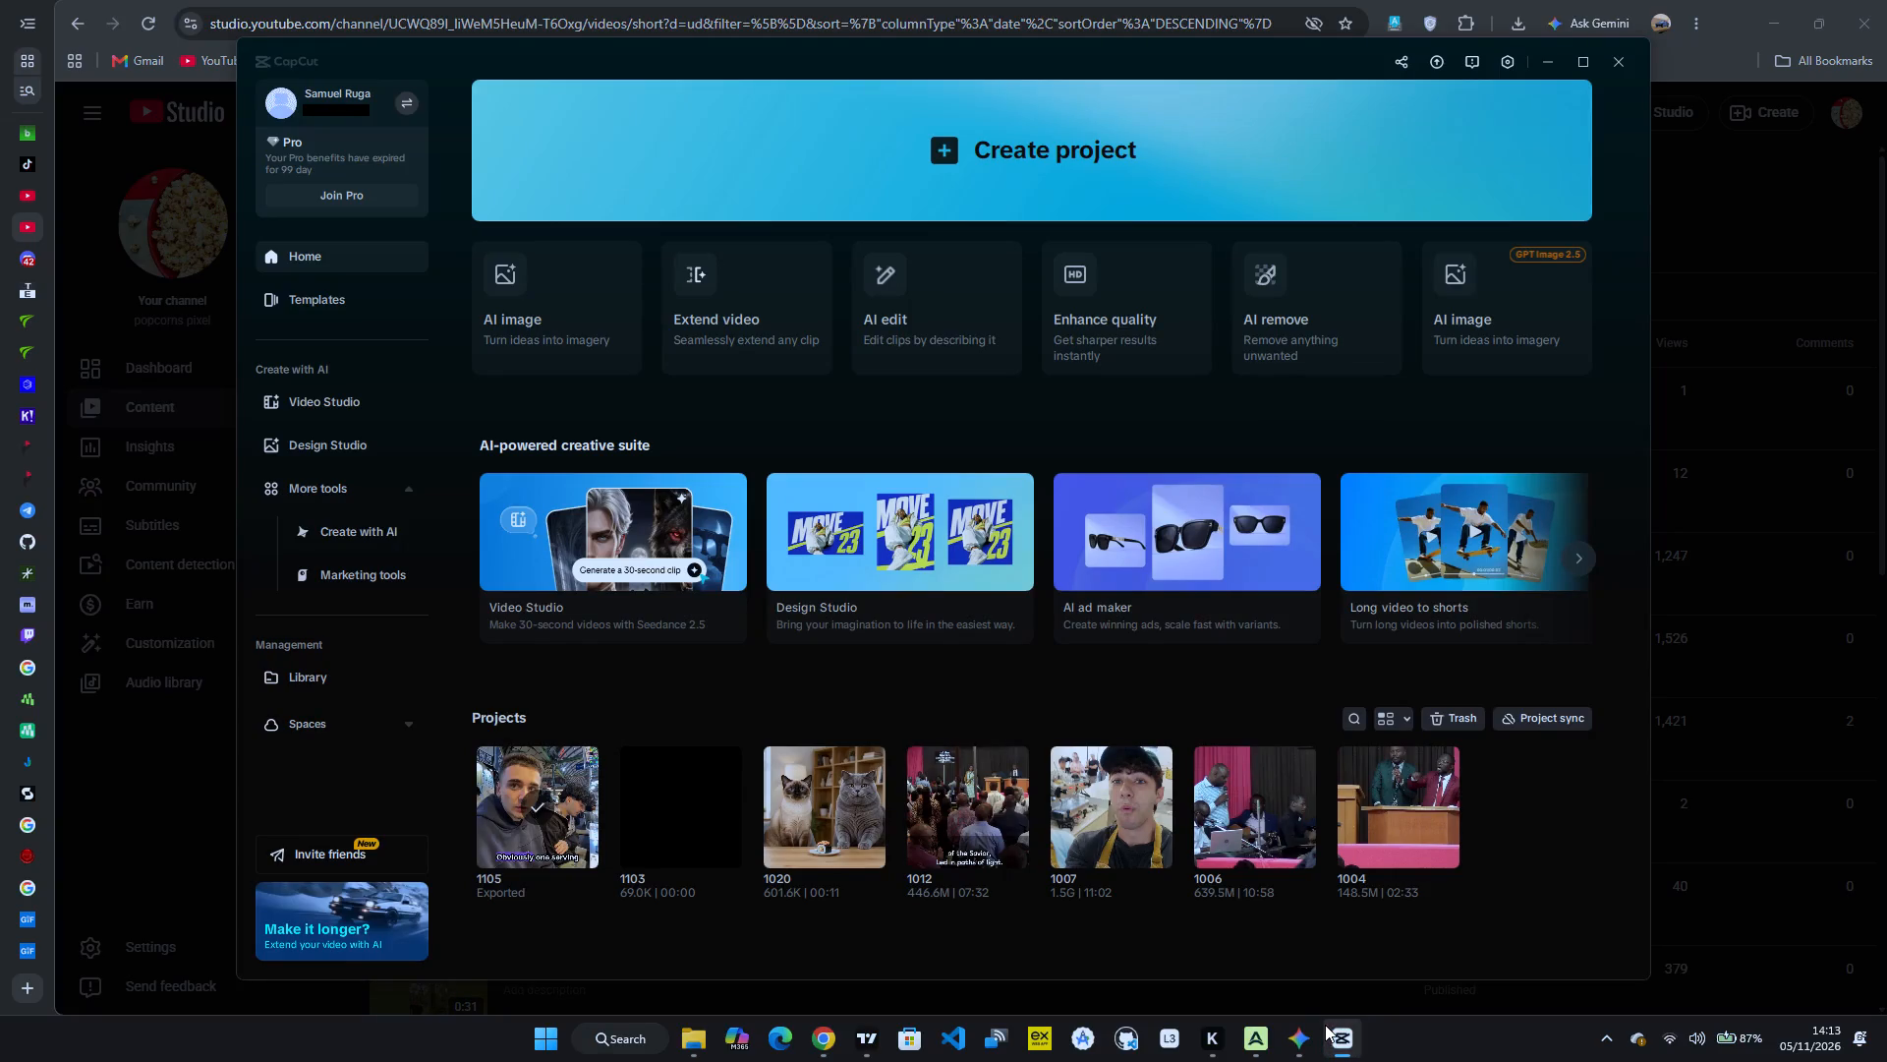
pyautogui.click(1036, 165)
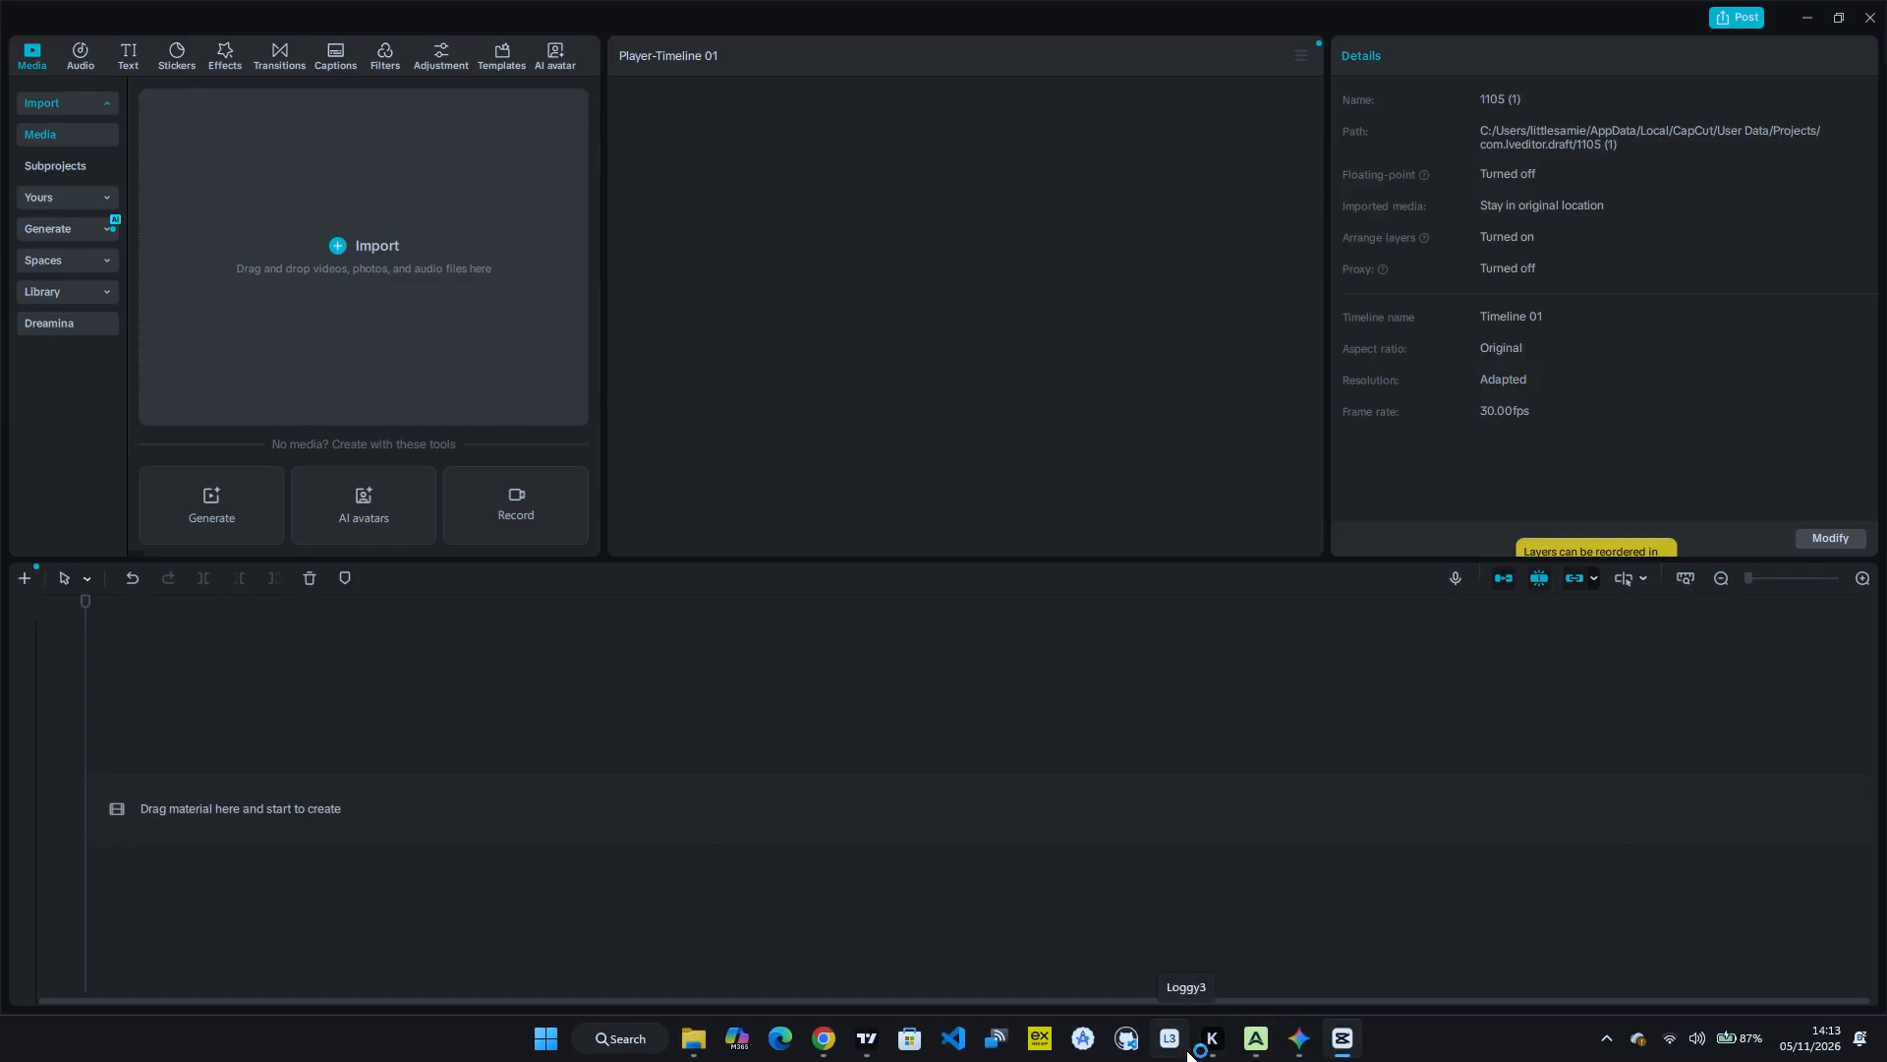
# Import the clip 20261103_PolishedManlyTildeTTours-T-vt-pErd-IVARpC_portrait from the Downloads folder into the new CapCut project's media.
pyautogui.click(691, 1024)
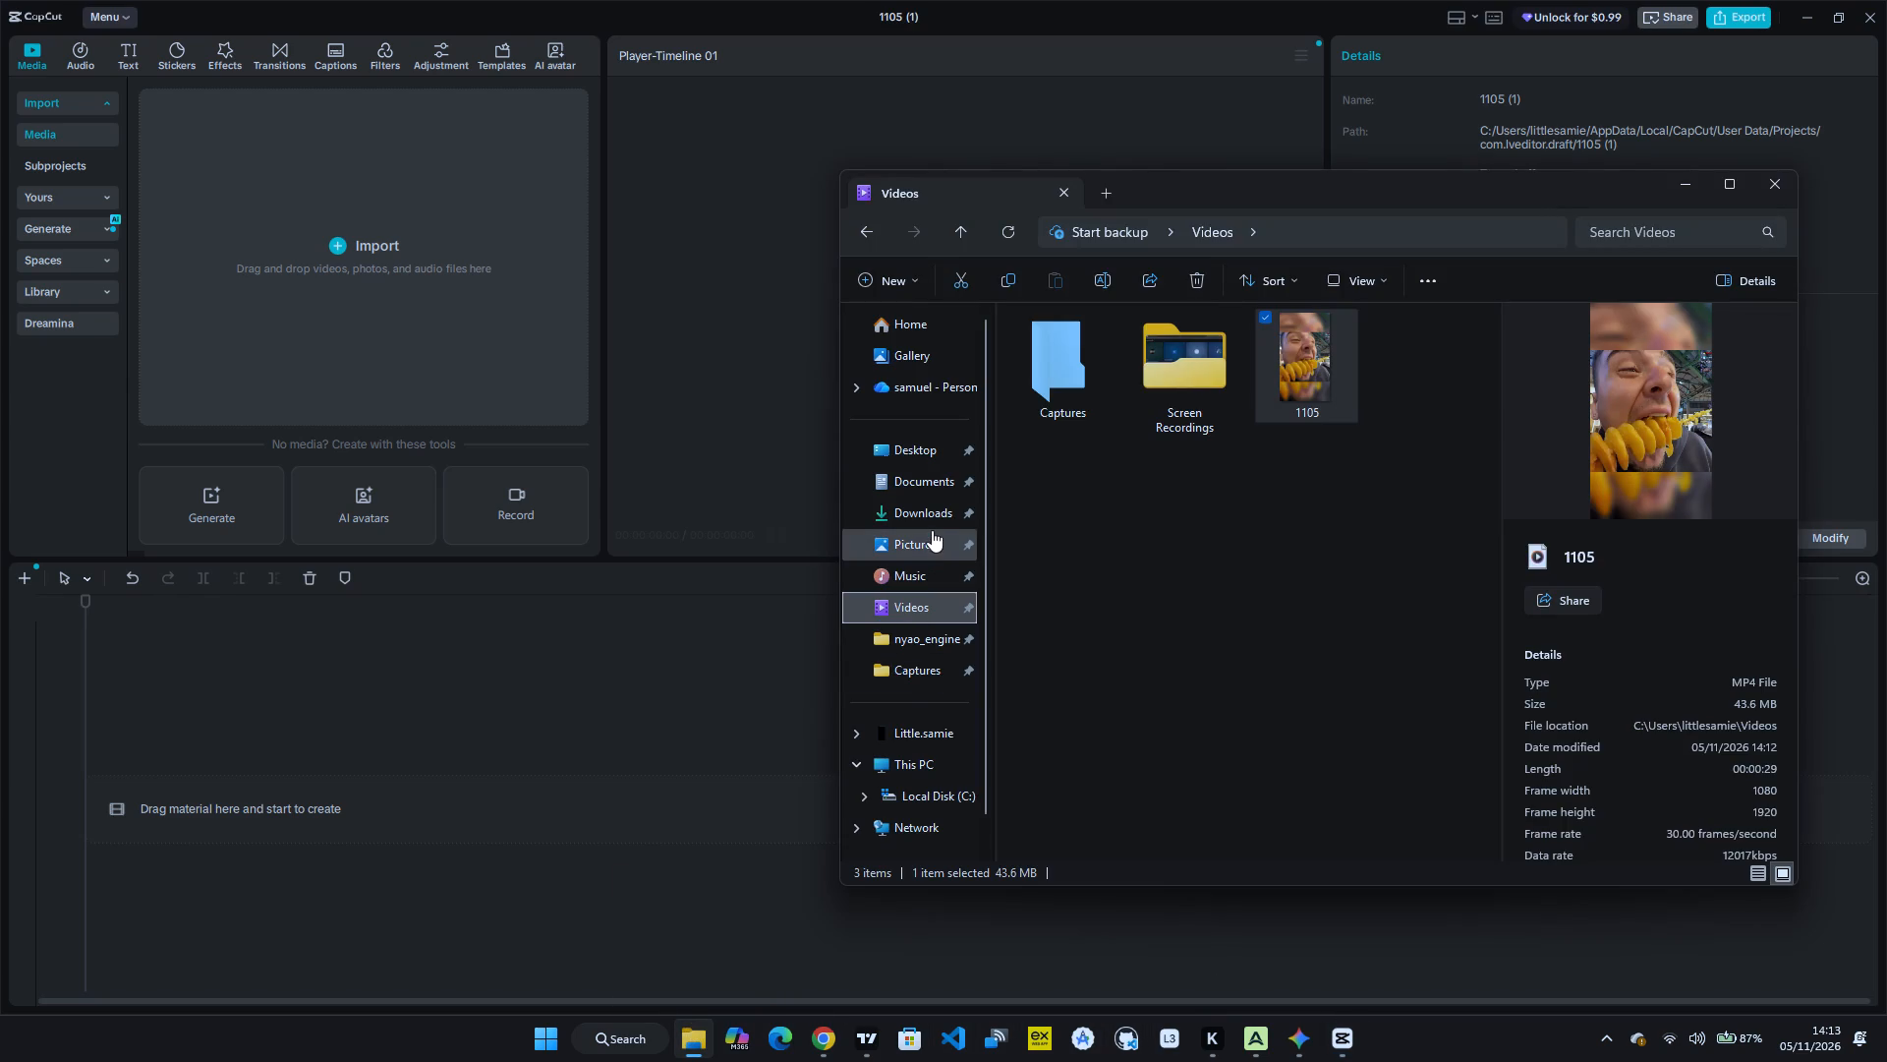
pyautogui.click(929, 504)
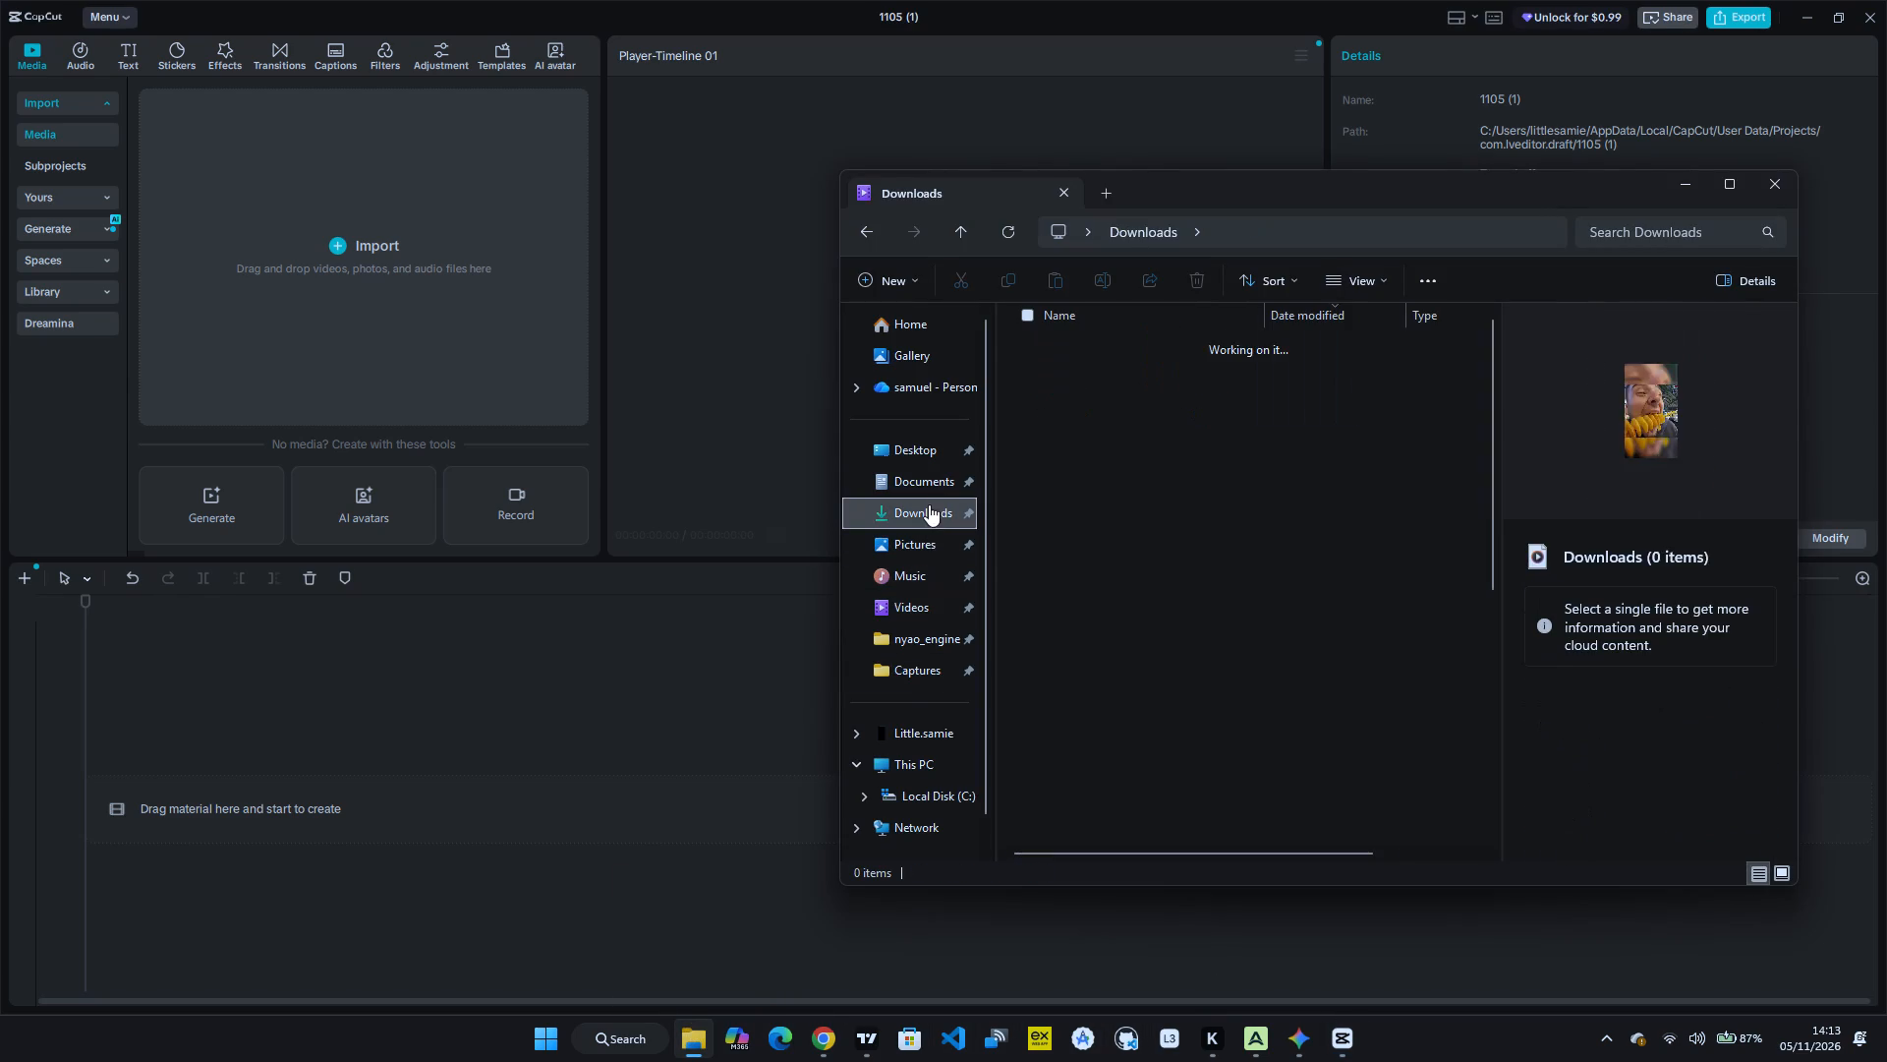
pyautogui.keyDown('ctrl'); pyautogui.scroll(-2, 1136, 598); pyautogui.keyUp('ctrl')
pyautogui.keyDown('ctrl'); pyautogui.scroll(1, 1136, 598); pyautogui.keyUp('ctrl')
pyautogui.keyDown('ctrl'); pyautogui.scroll(-1, 1136, 598); pyautogui.keyUp('ctrl')
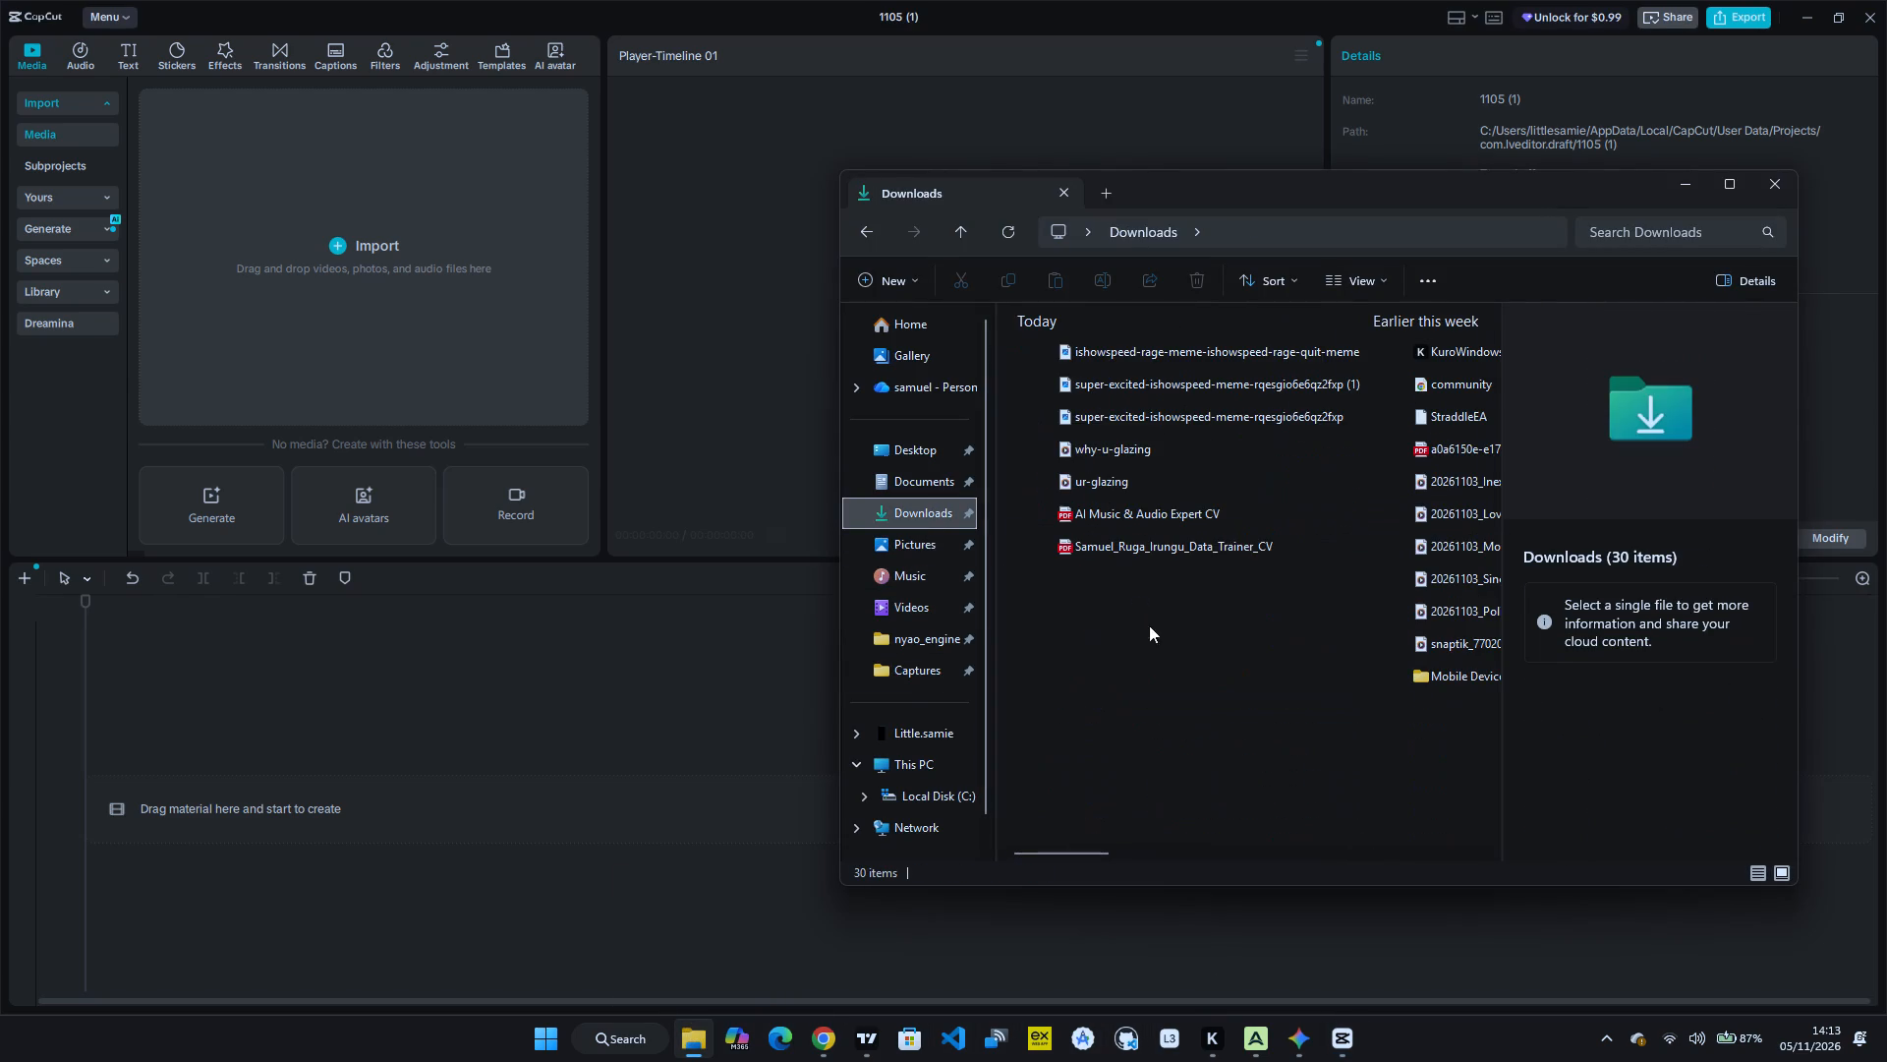
pyautogui.scroll(1, 1195, 596)
pyautogui.hscroll(-3, 1195, 596)
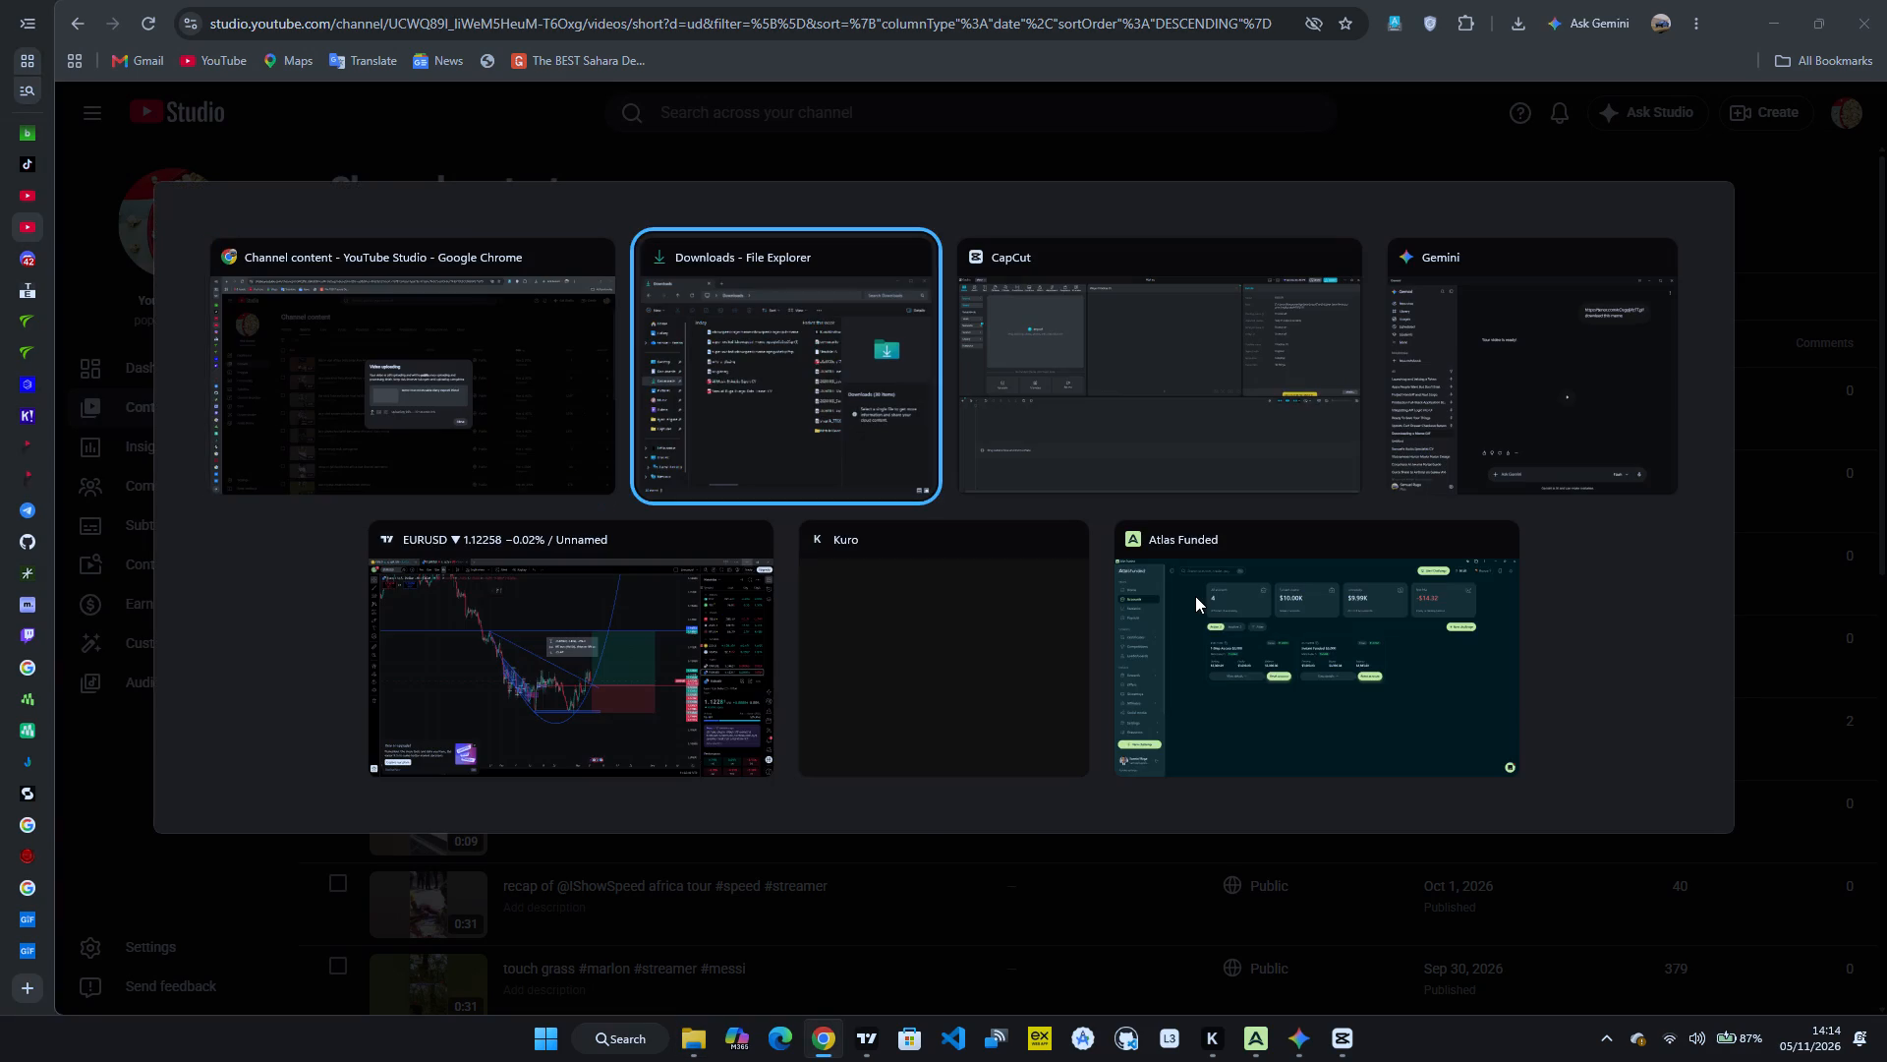
pyautogui.scroll(1, 1197, 653)
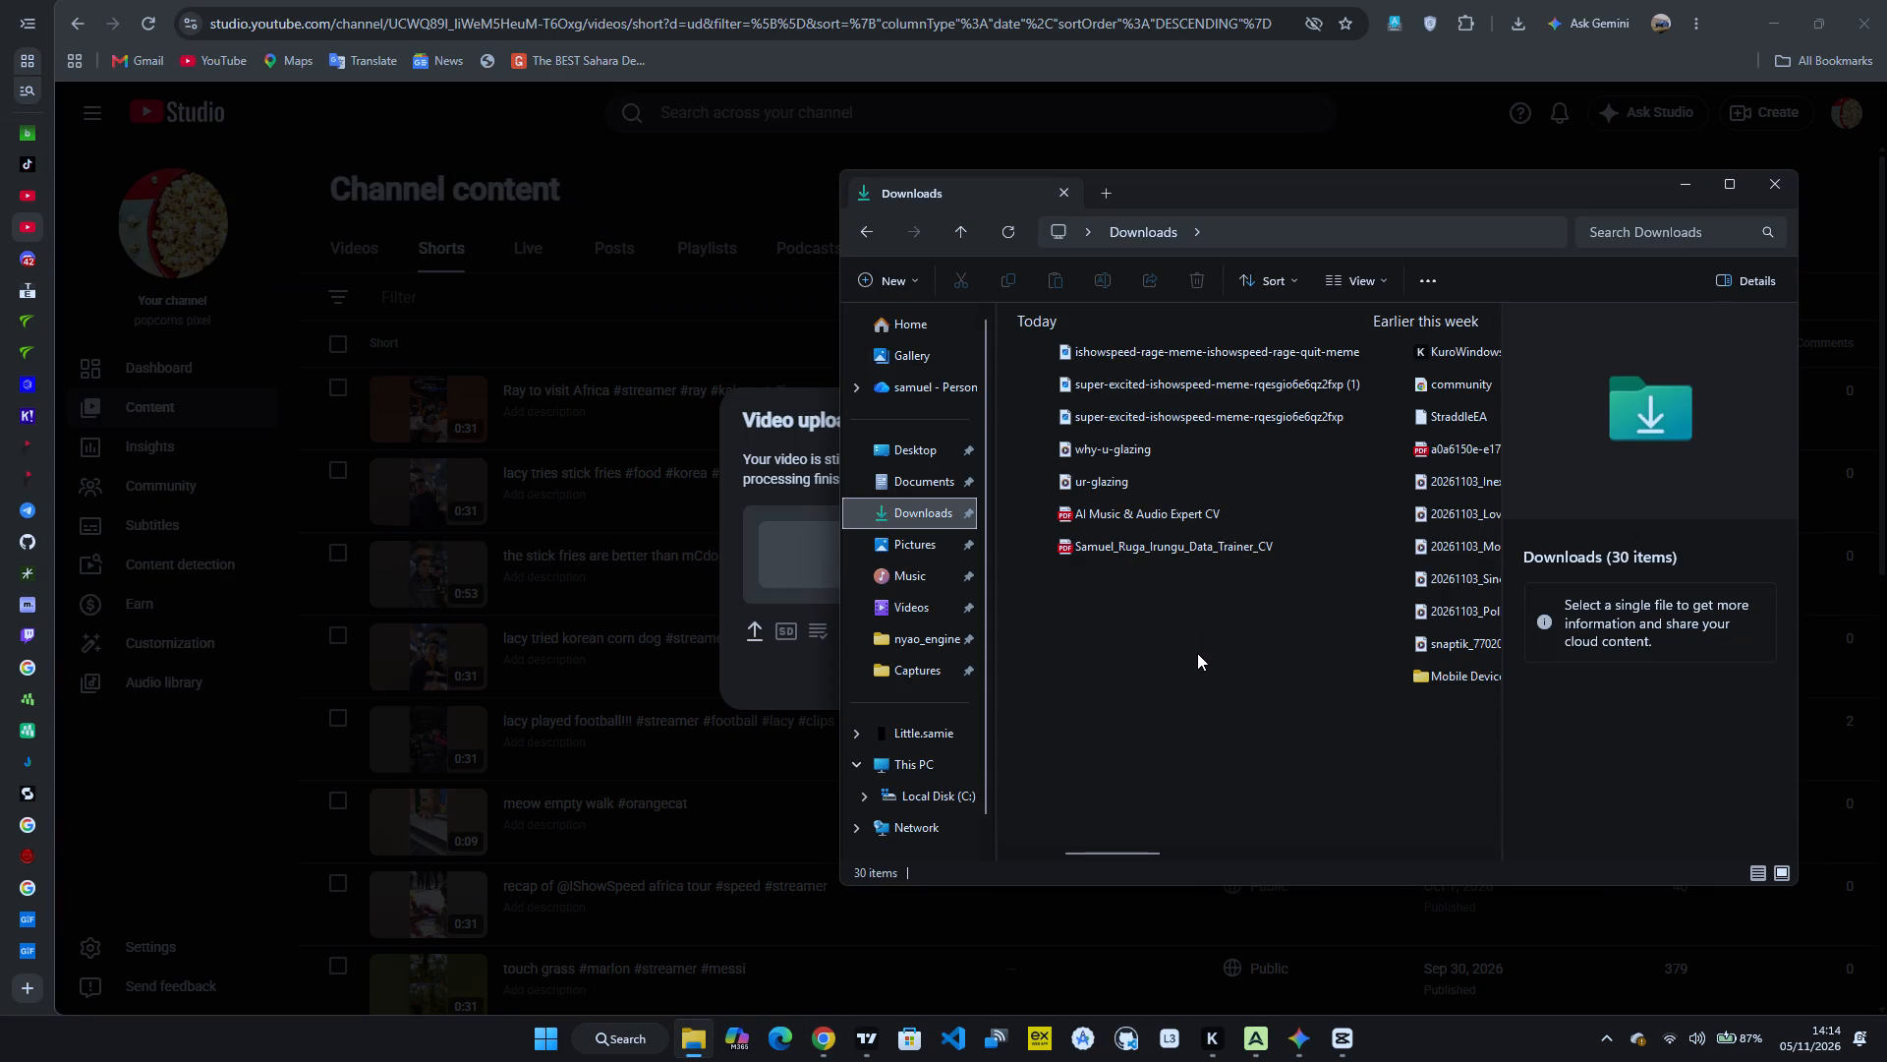
pyautogui.hscroll(-2, 1391, 659)
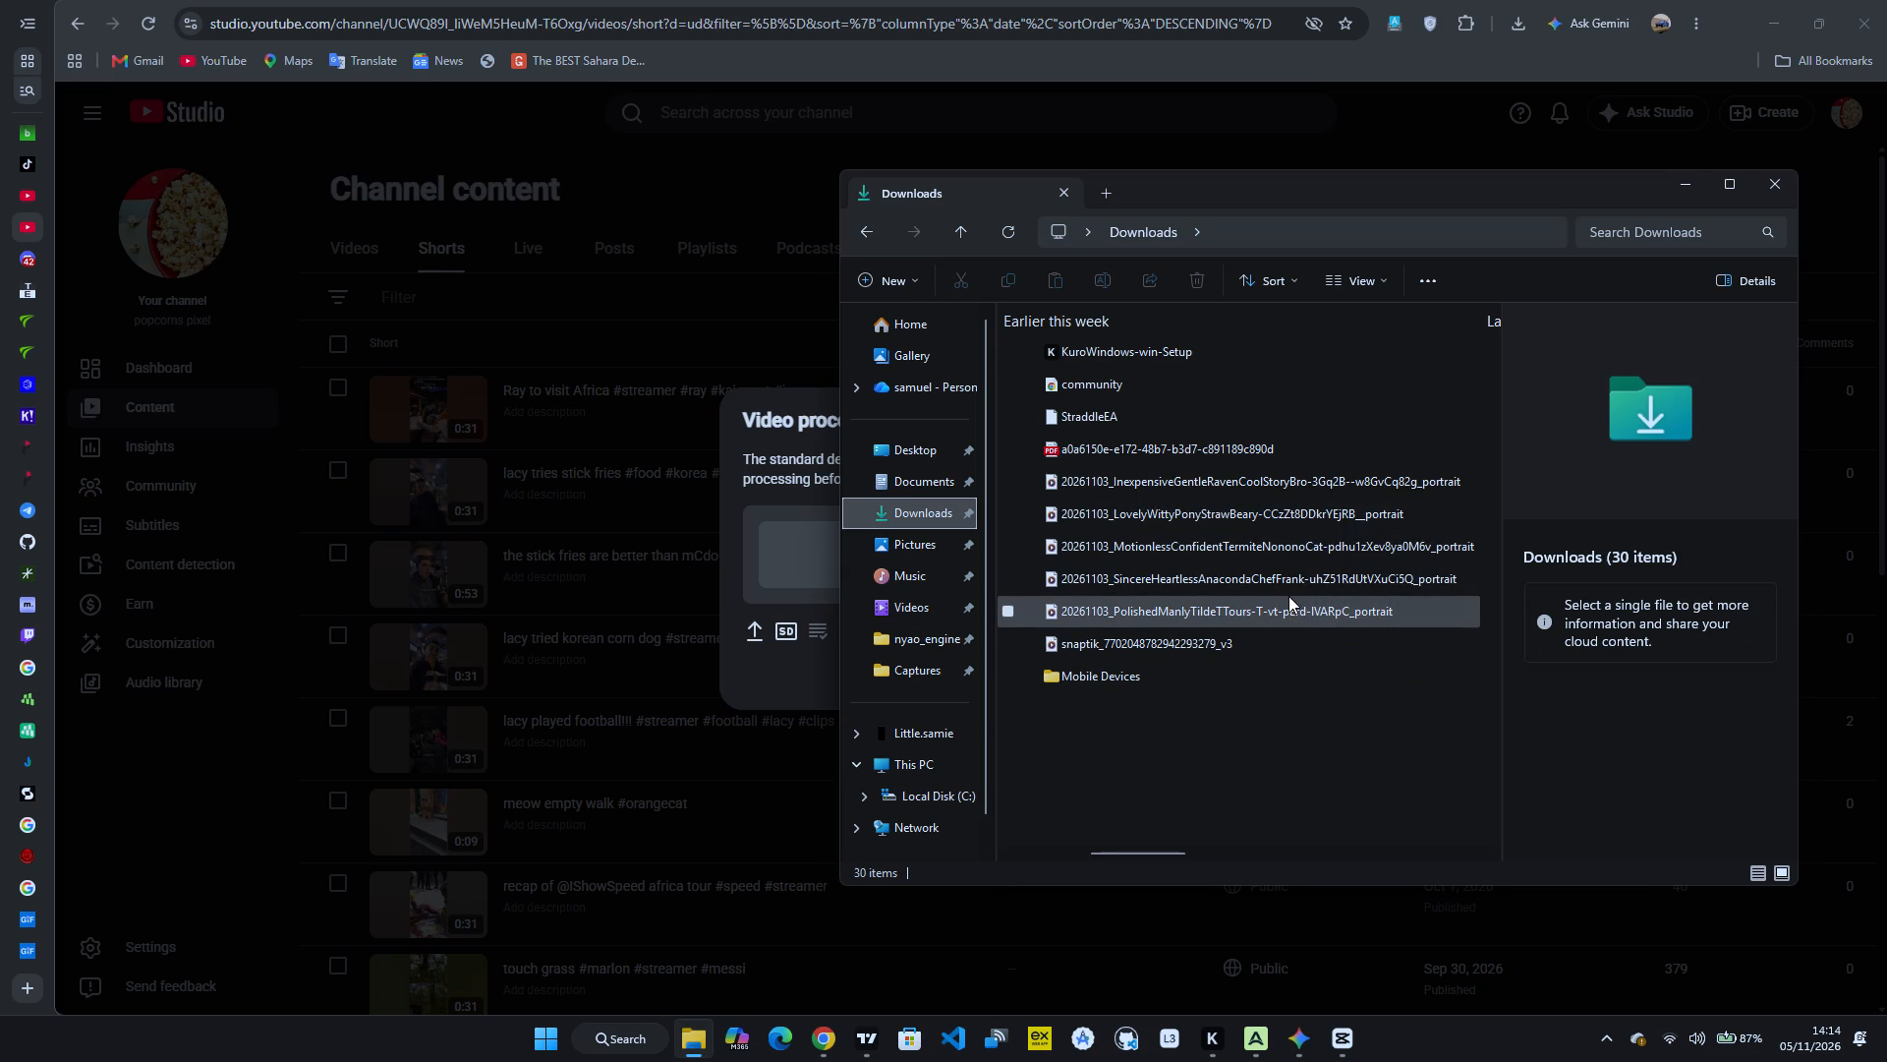
pyautogui.moveTo(1288, 596); pyautogui.dragTo(1233, 599)
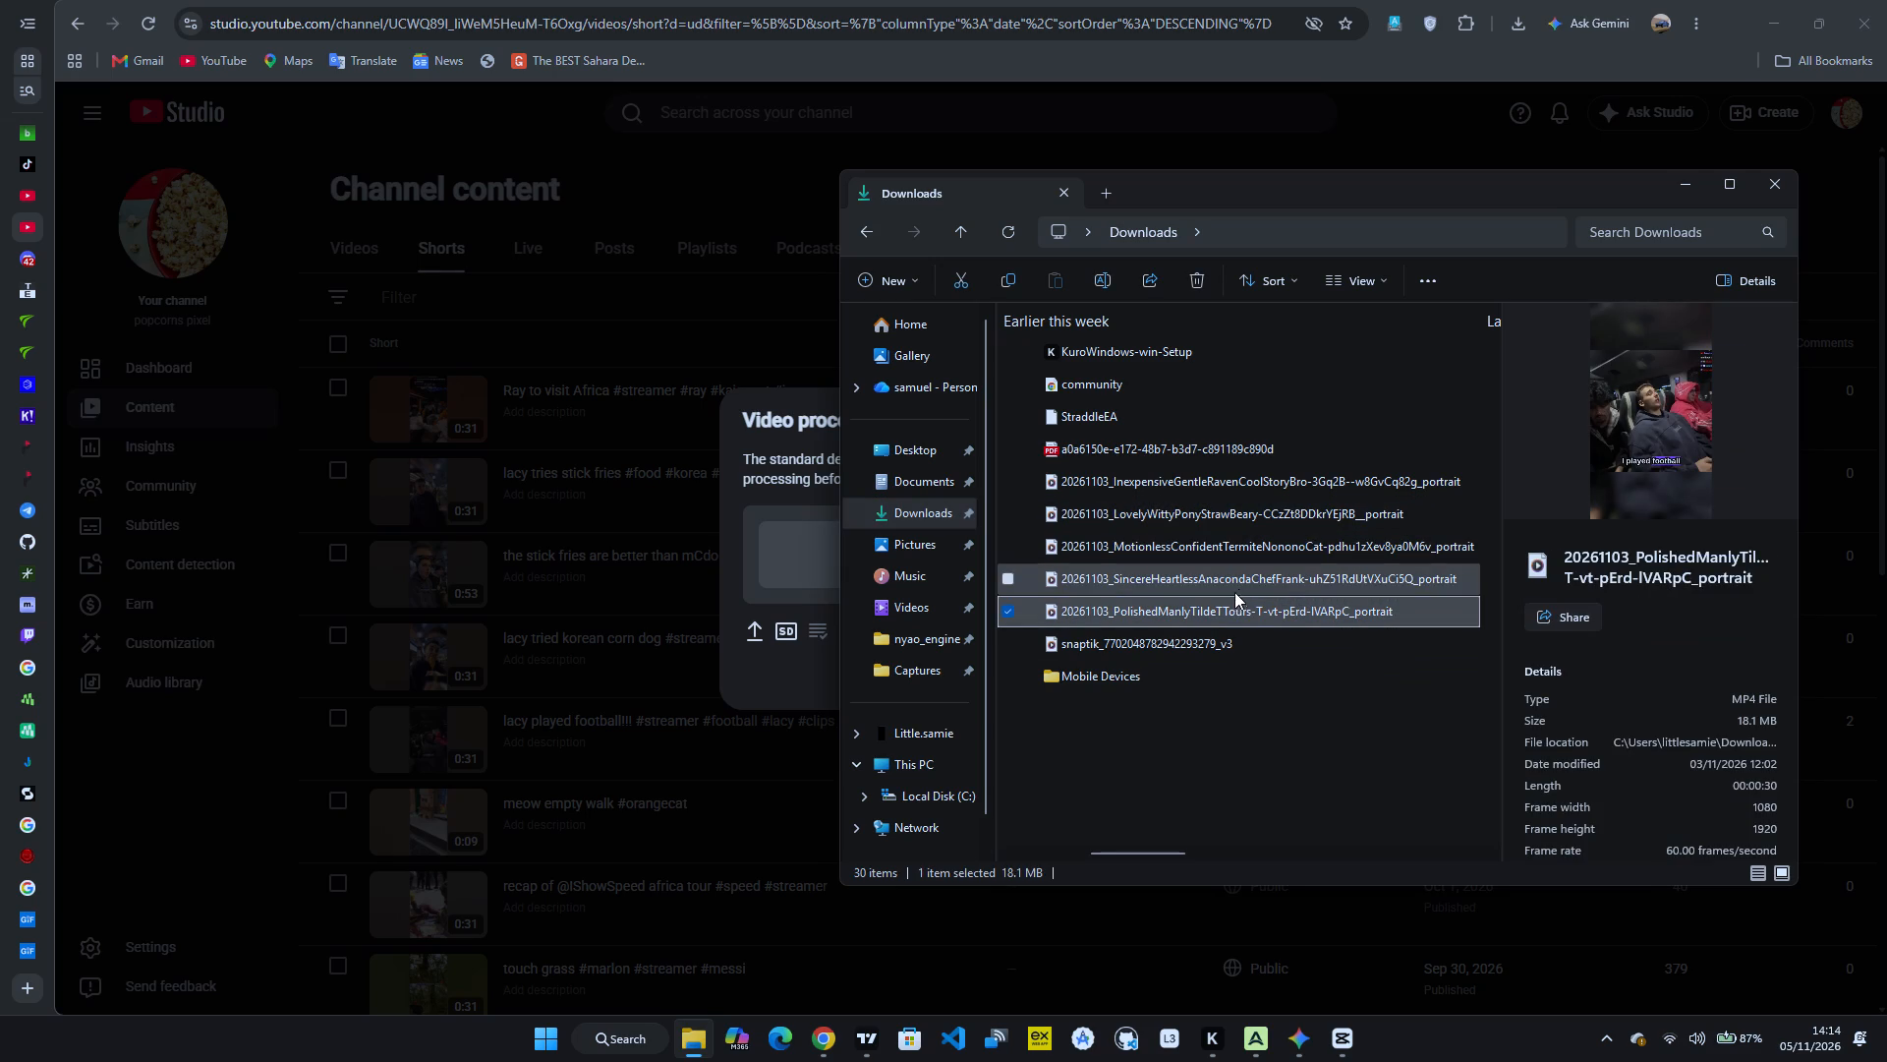
pyautogui.click(1238, 589)
pyautogui.click(1229, 623)
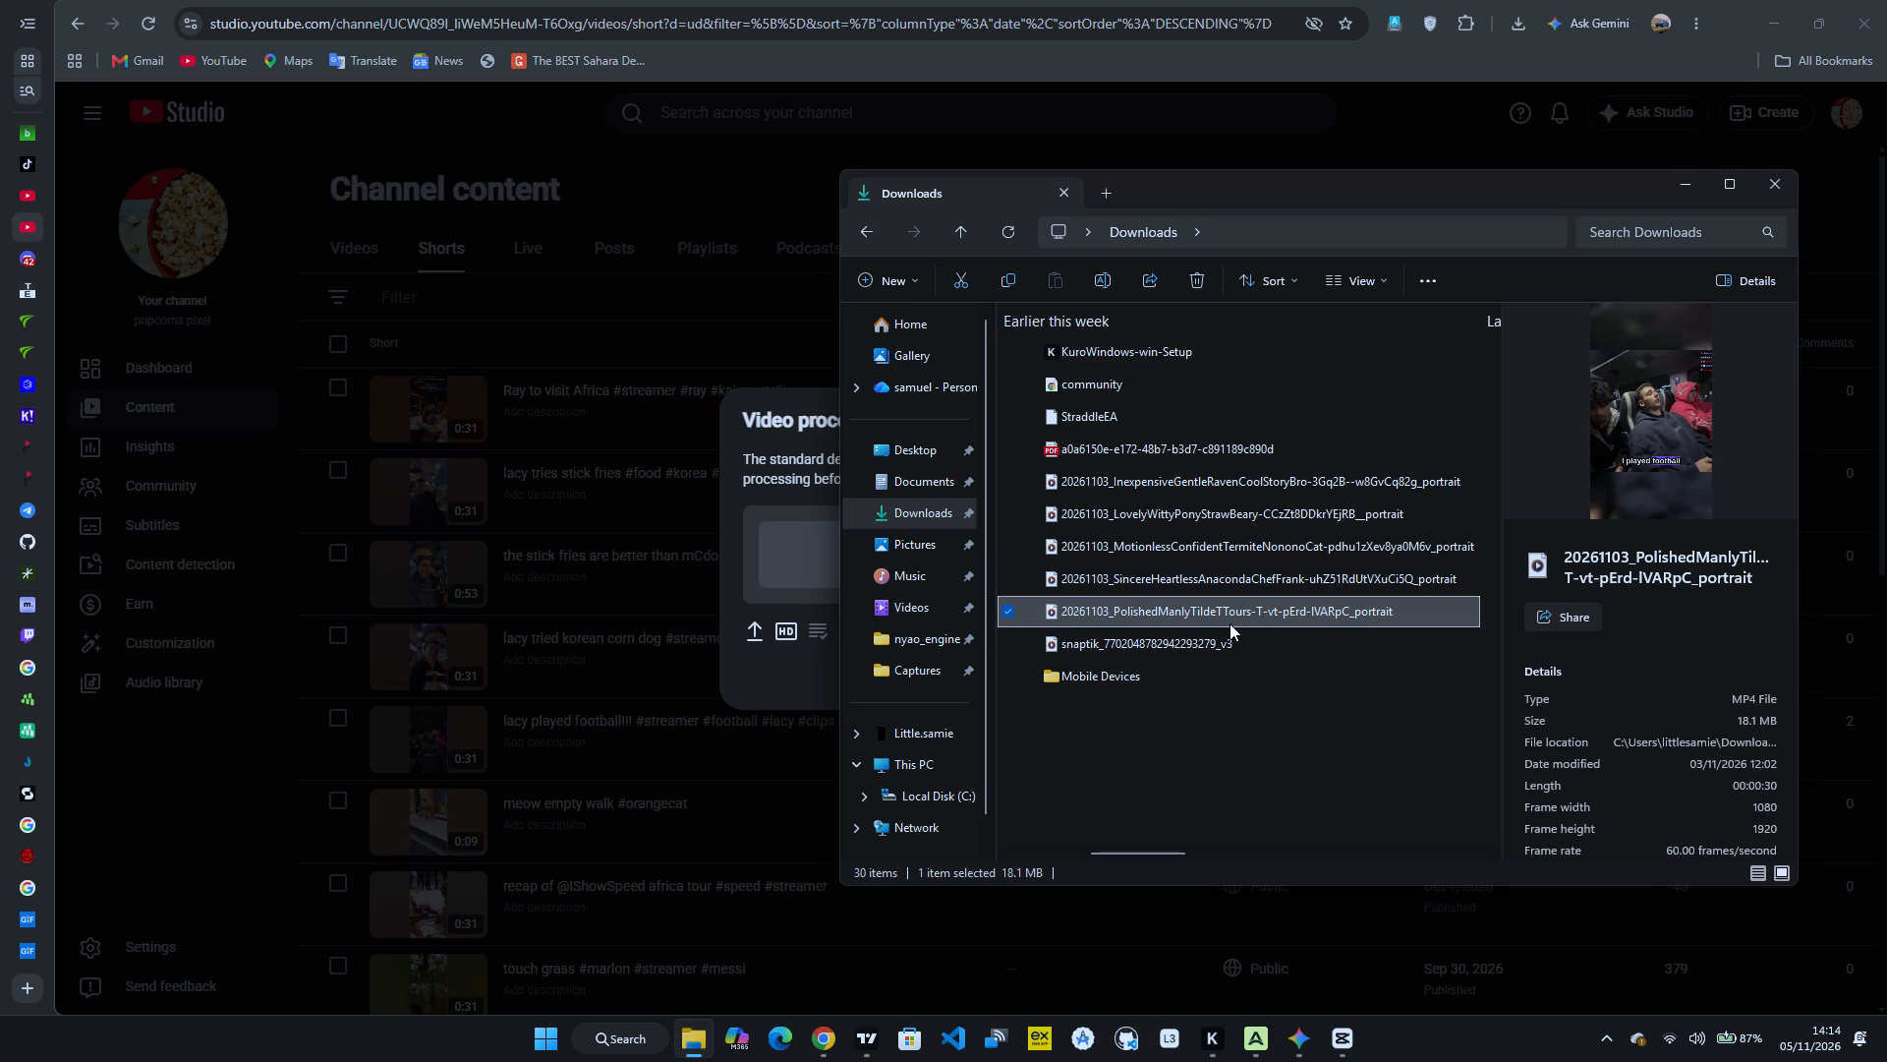
pyautogui.moveTo(1244, 613); pyautogui.dragTo(1106, 613, button='right')
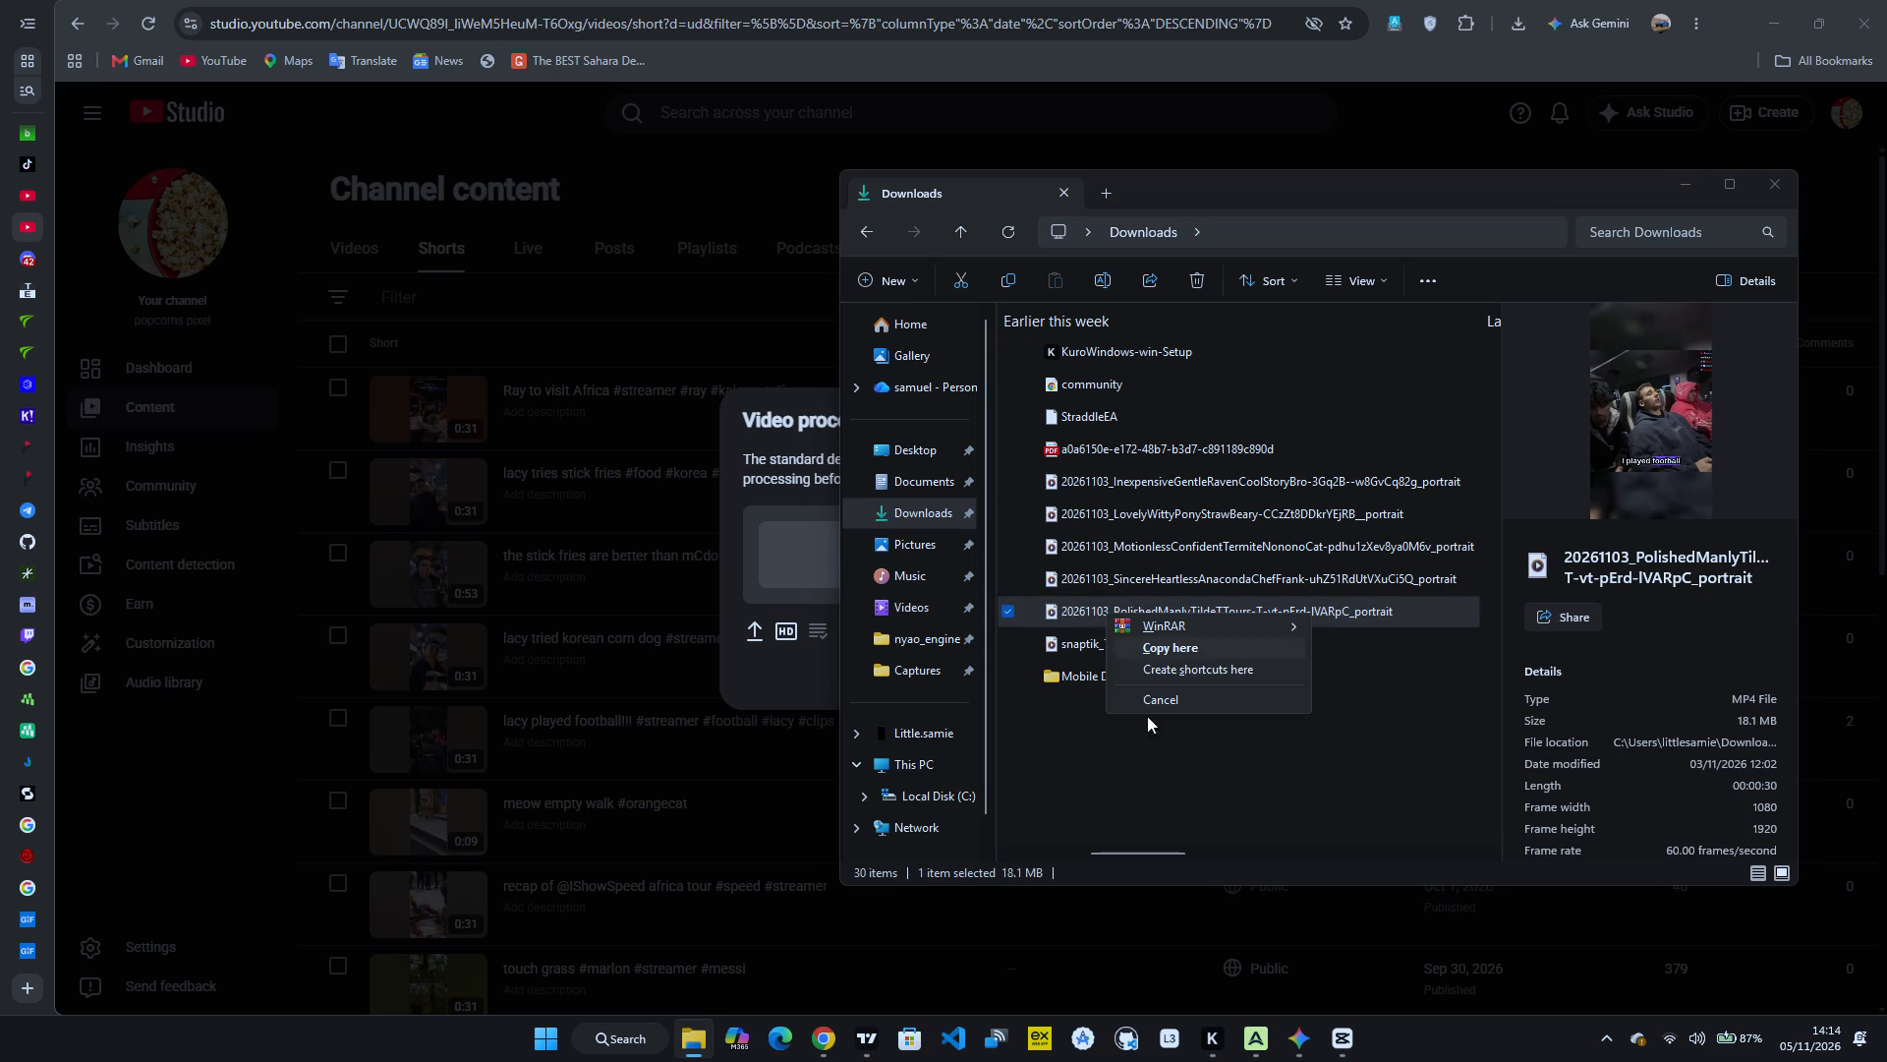
pyautogui.click(1342, 1029)
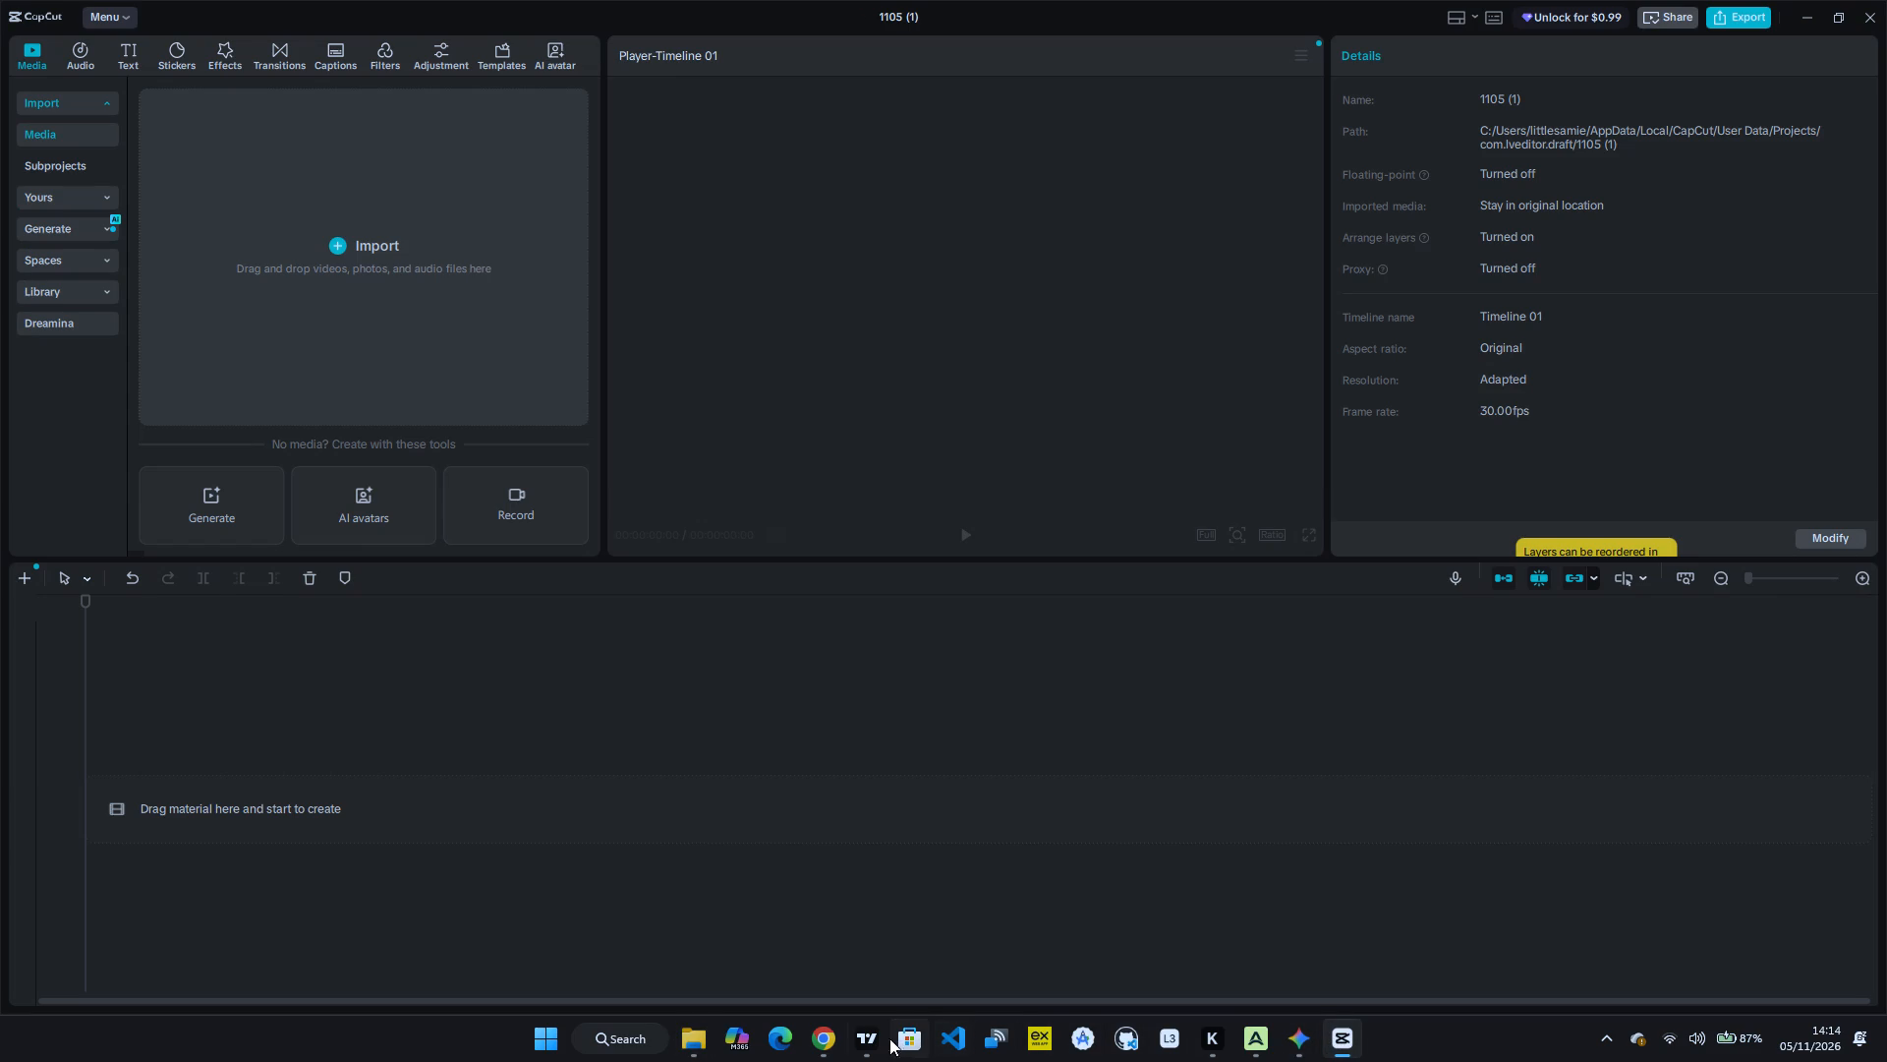
pyautogui.click(693, 1033)
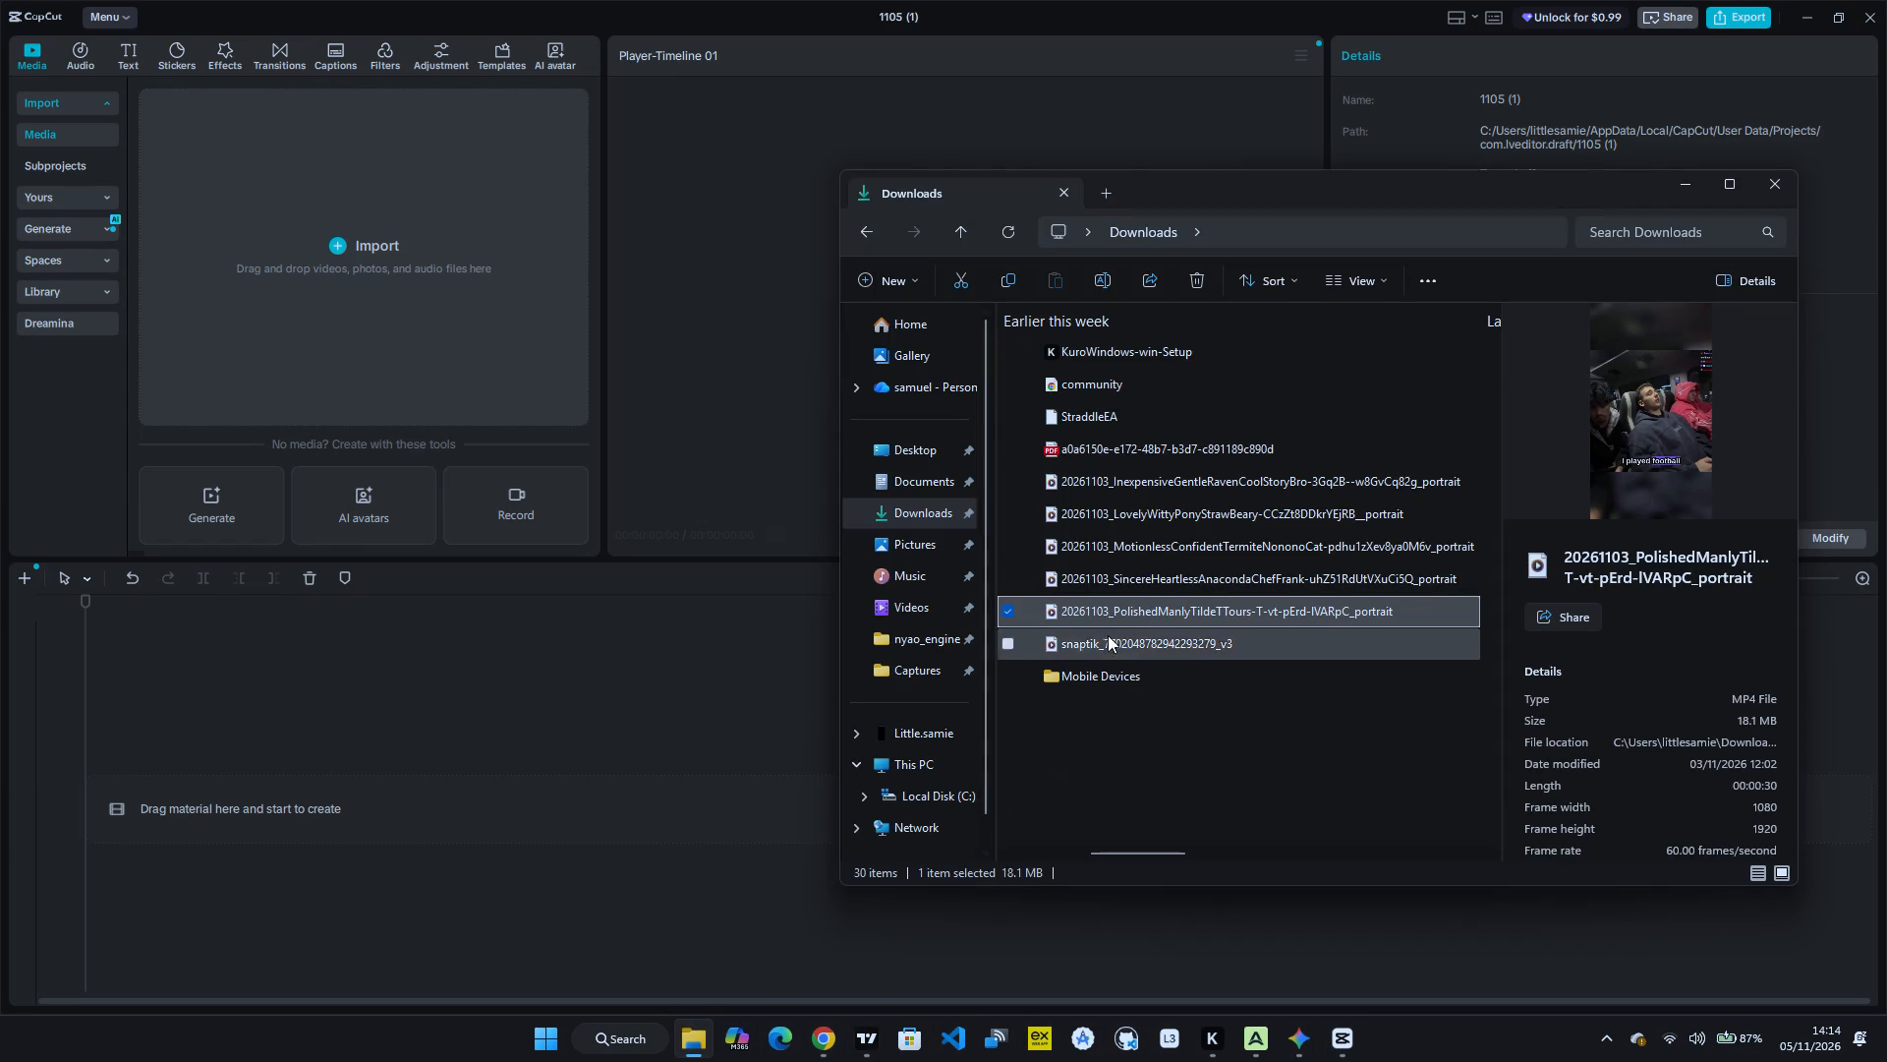
pyautogui.moveTo(1123, 601); pyautogui.dragTo(286, 263, button='right')
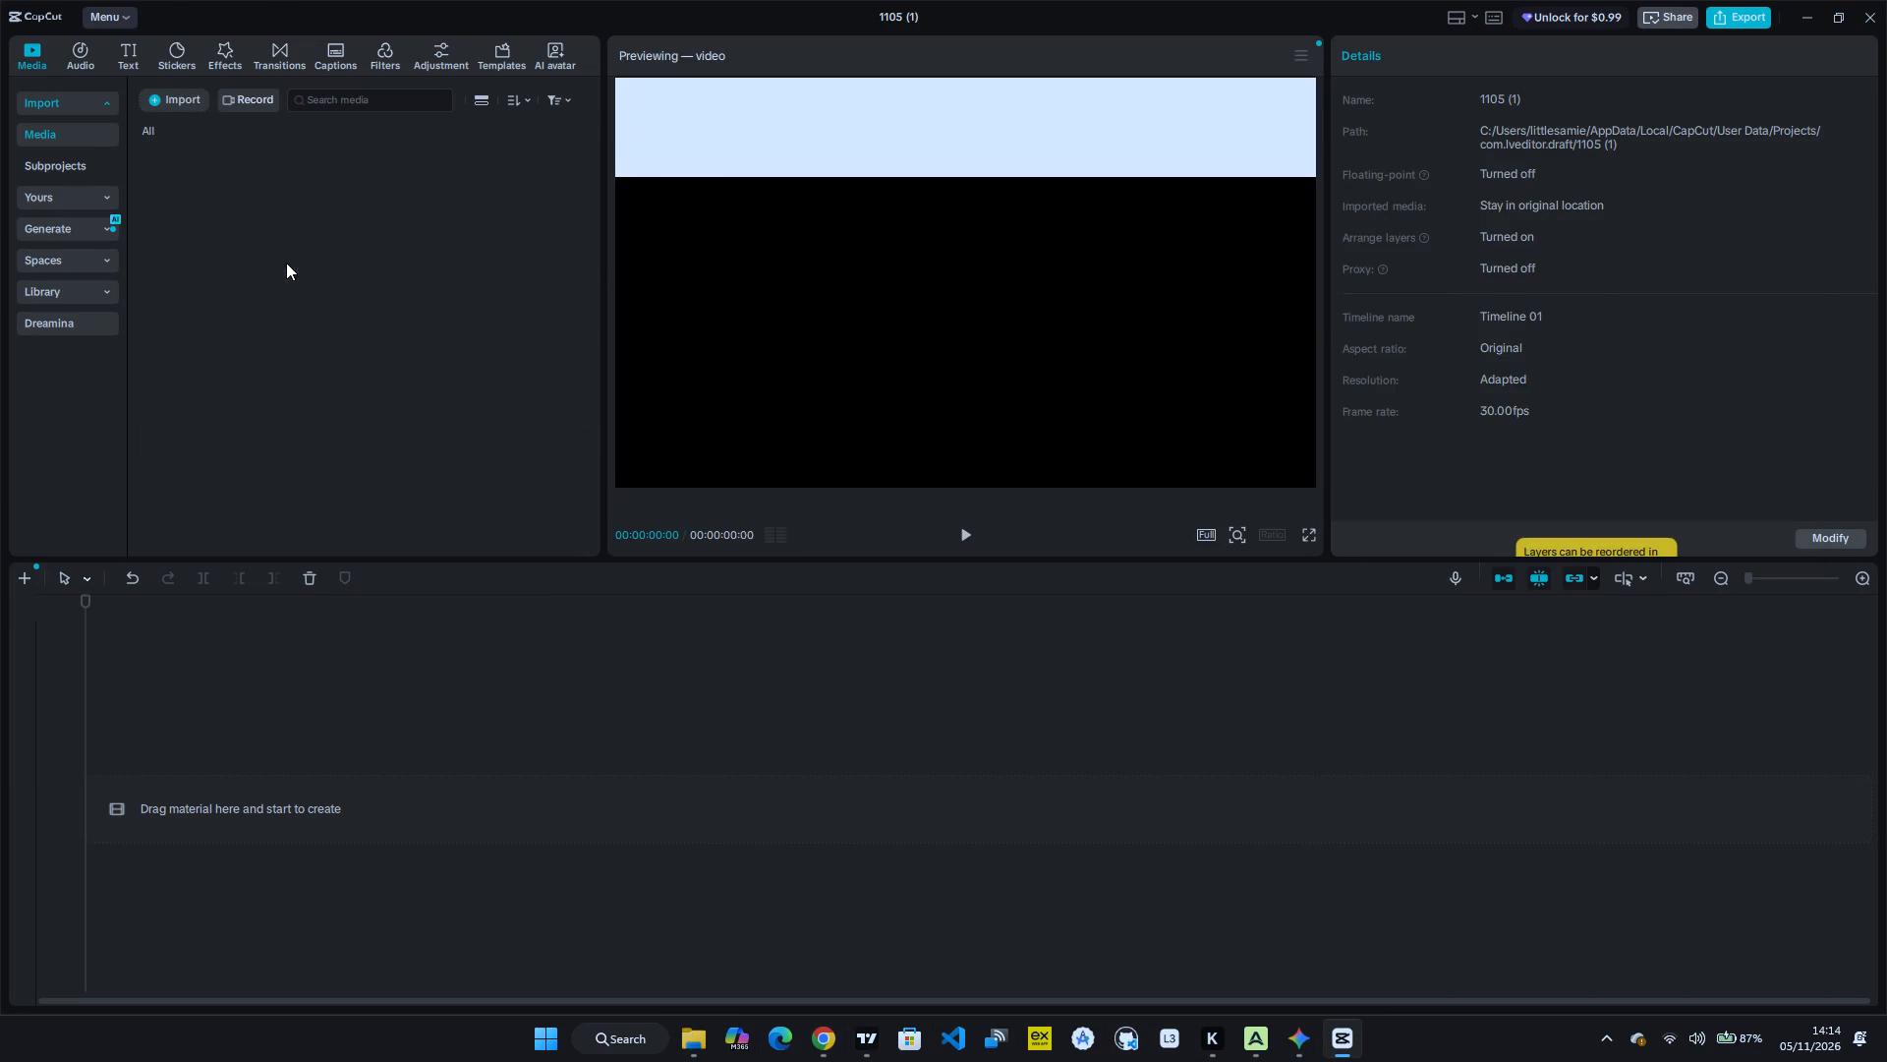
# Place the imported portrait clip at the start of the empty timeline.
pyautogui.moveTo(303, 176); pyautogui.dragTo(204, 672)
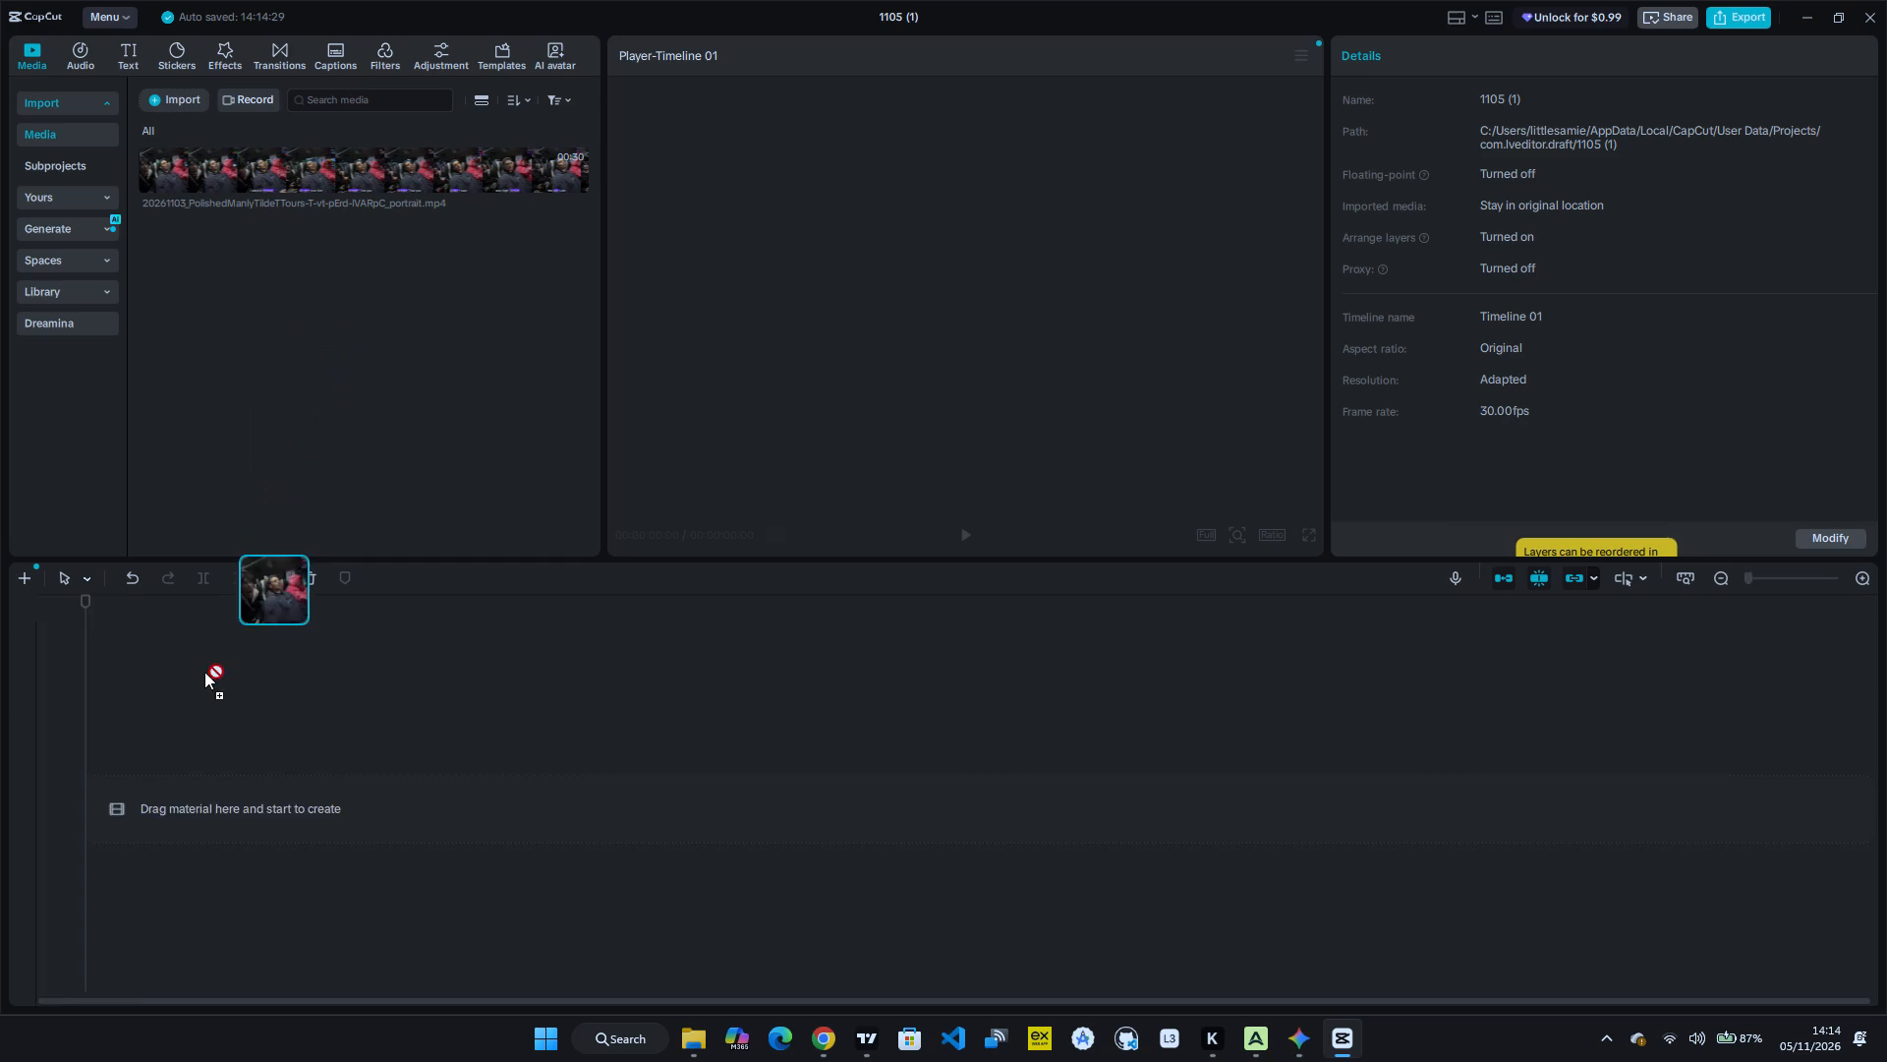
pyautogui.moveTo(204, 672); pyautogui.dragTo(176, 783)
# Play through the clip, split it at 00:00:24:06 and delete the part after the split.
pyautogui.press('space')
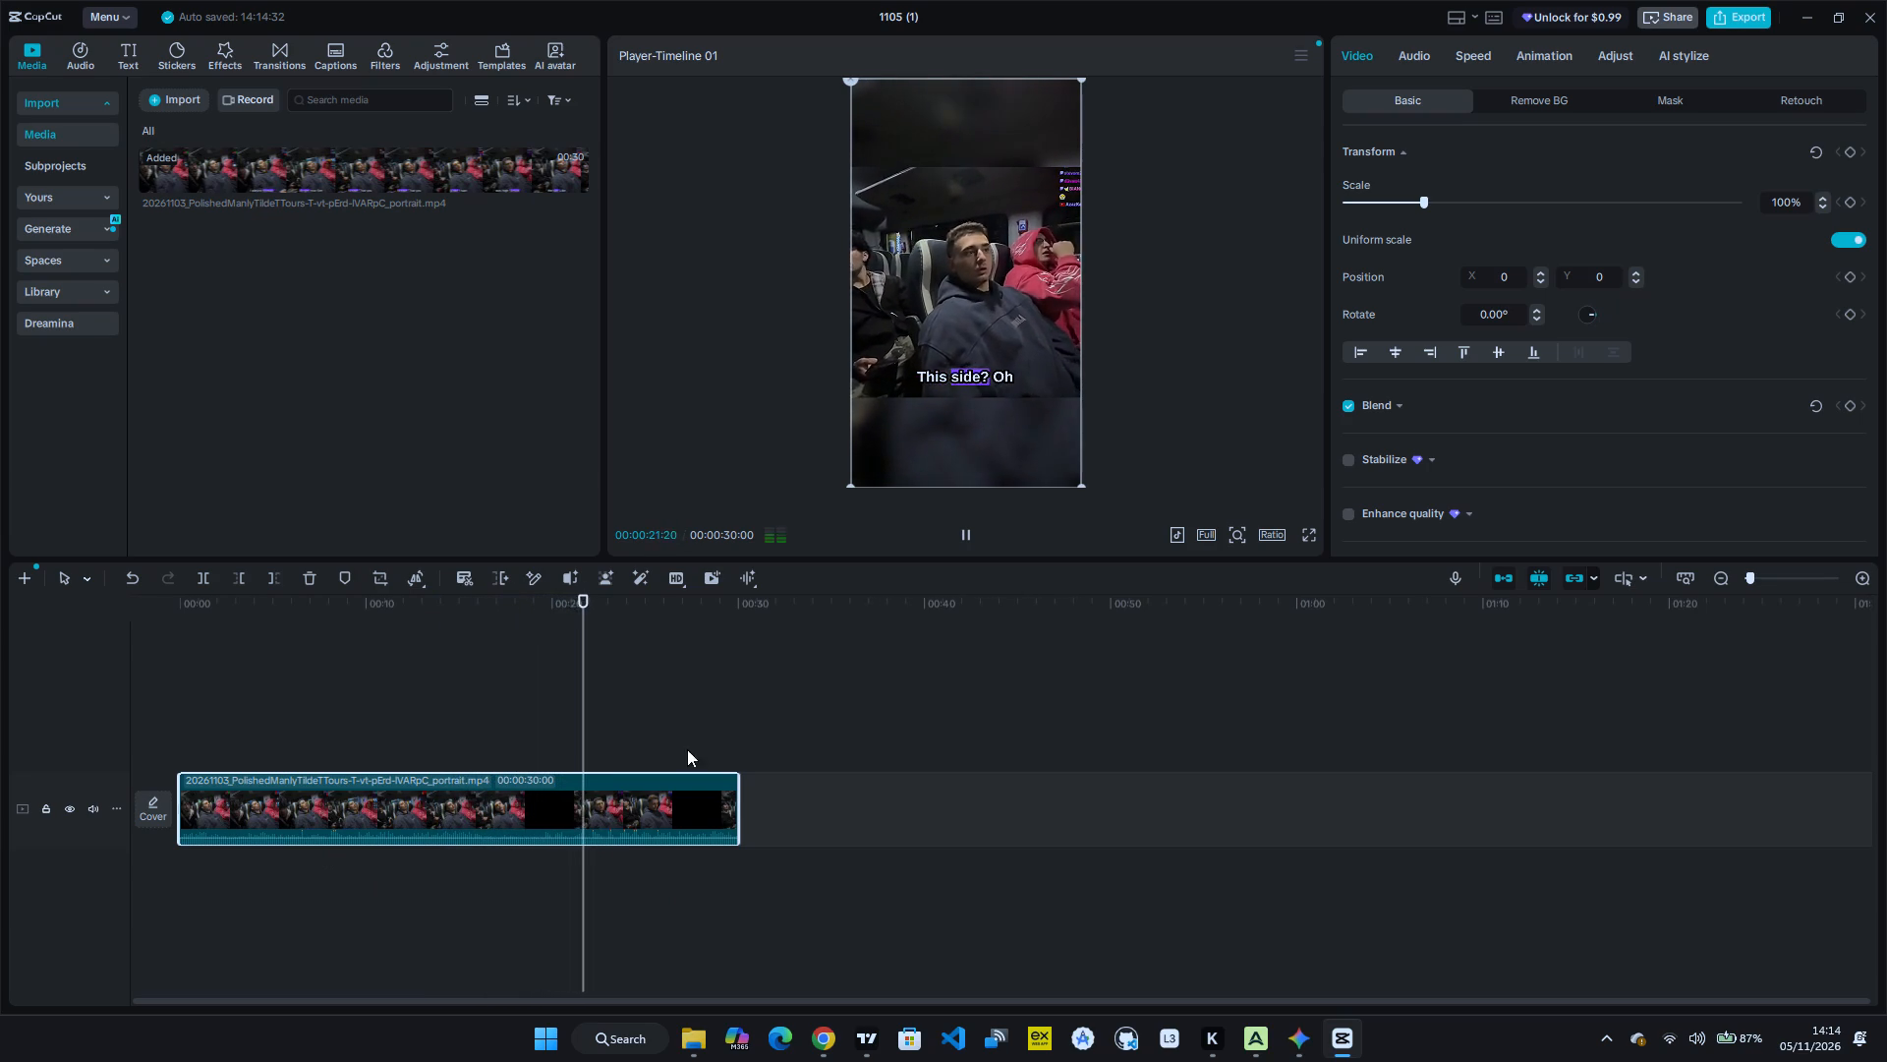
pyautogui.press('space')
pyautogui.click(603, 700)
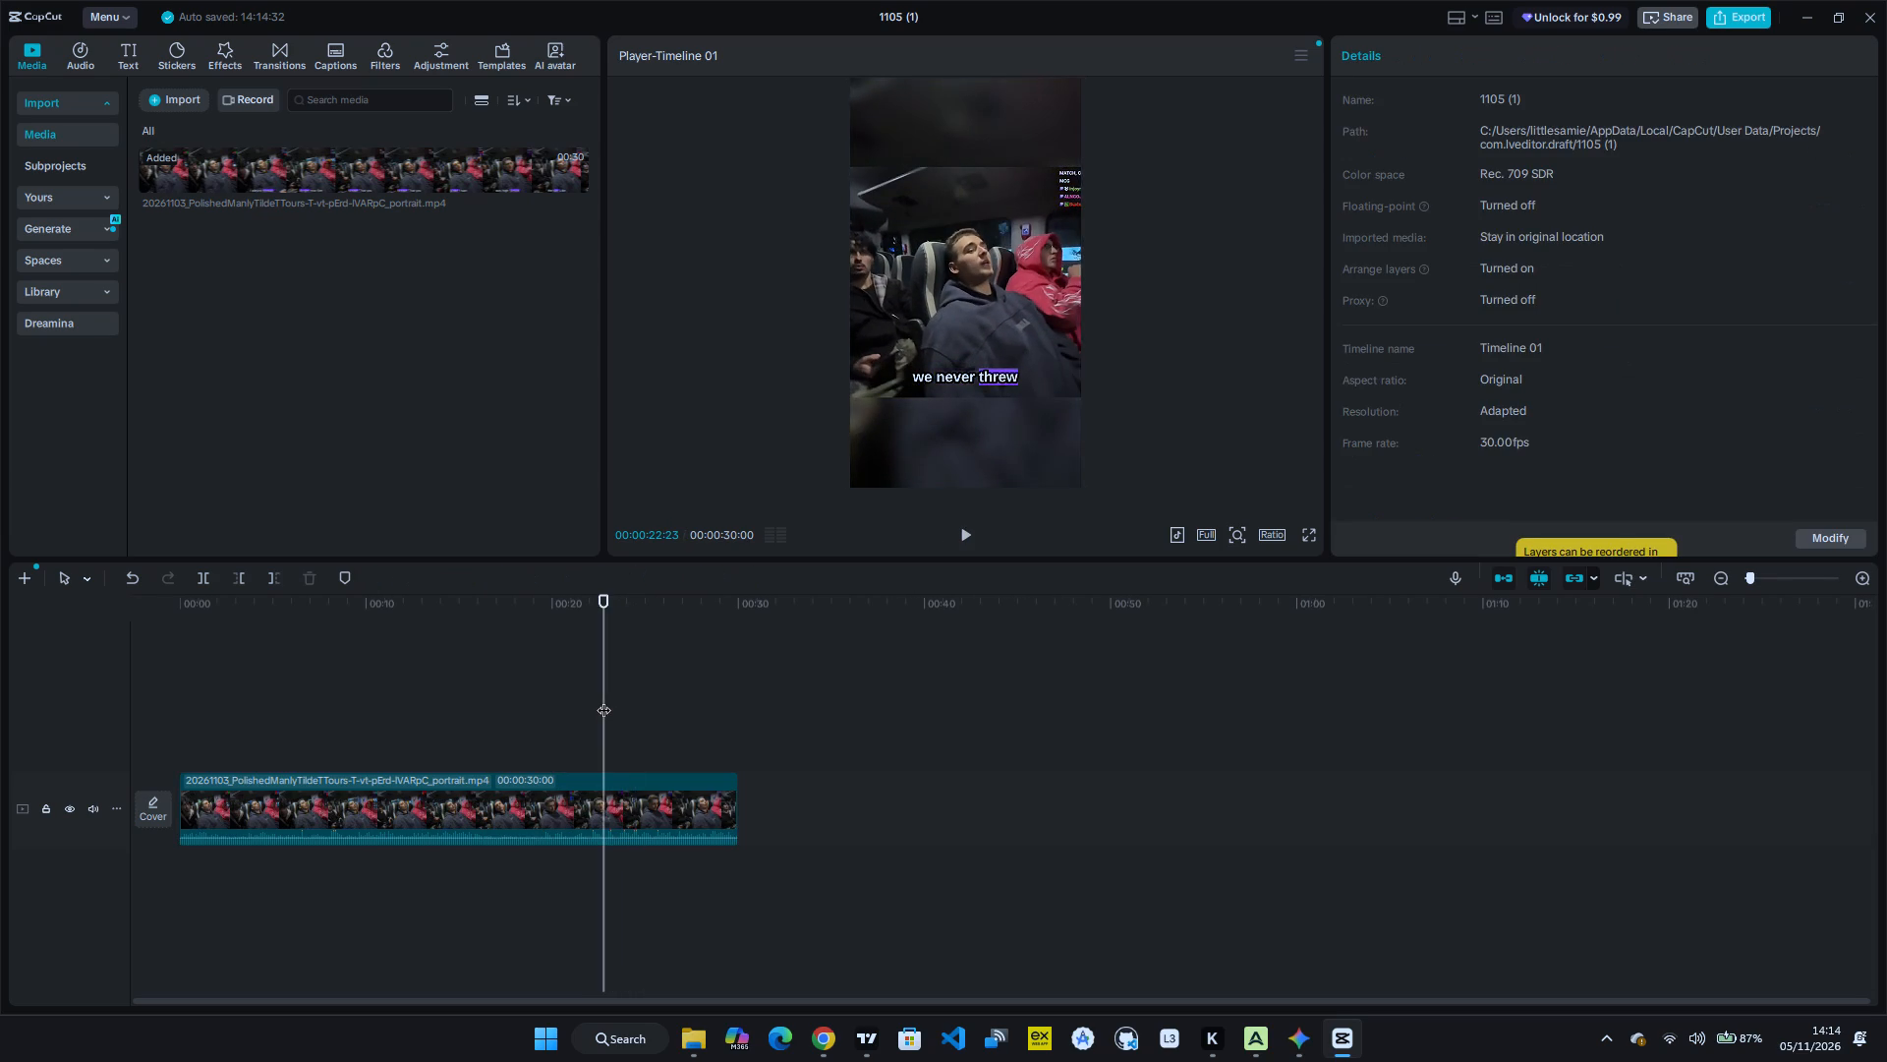
pyautogui.click(603, 700)
pyautogui.press('space')
pyautogui.press('space')
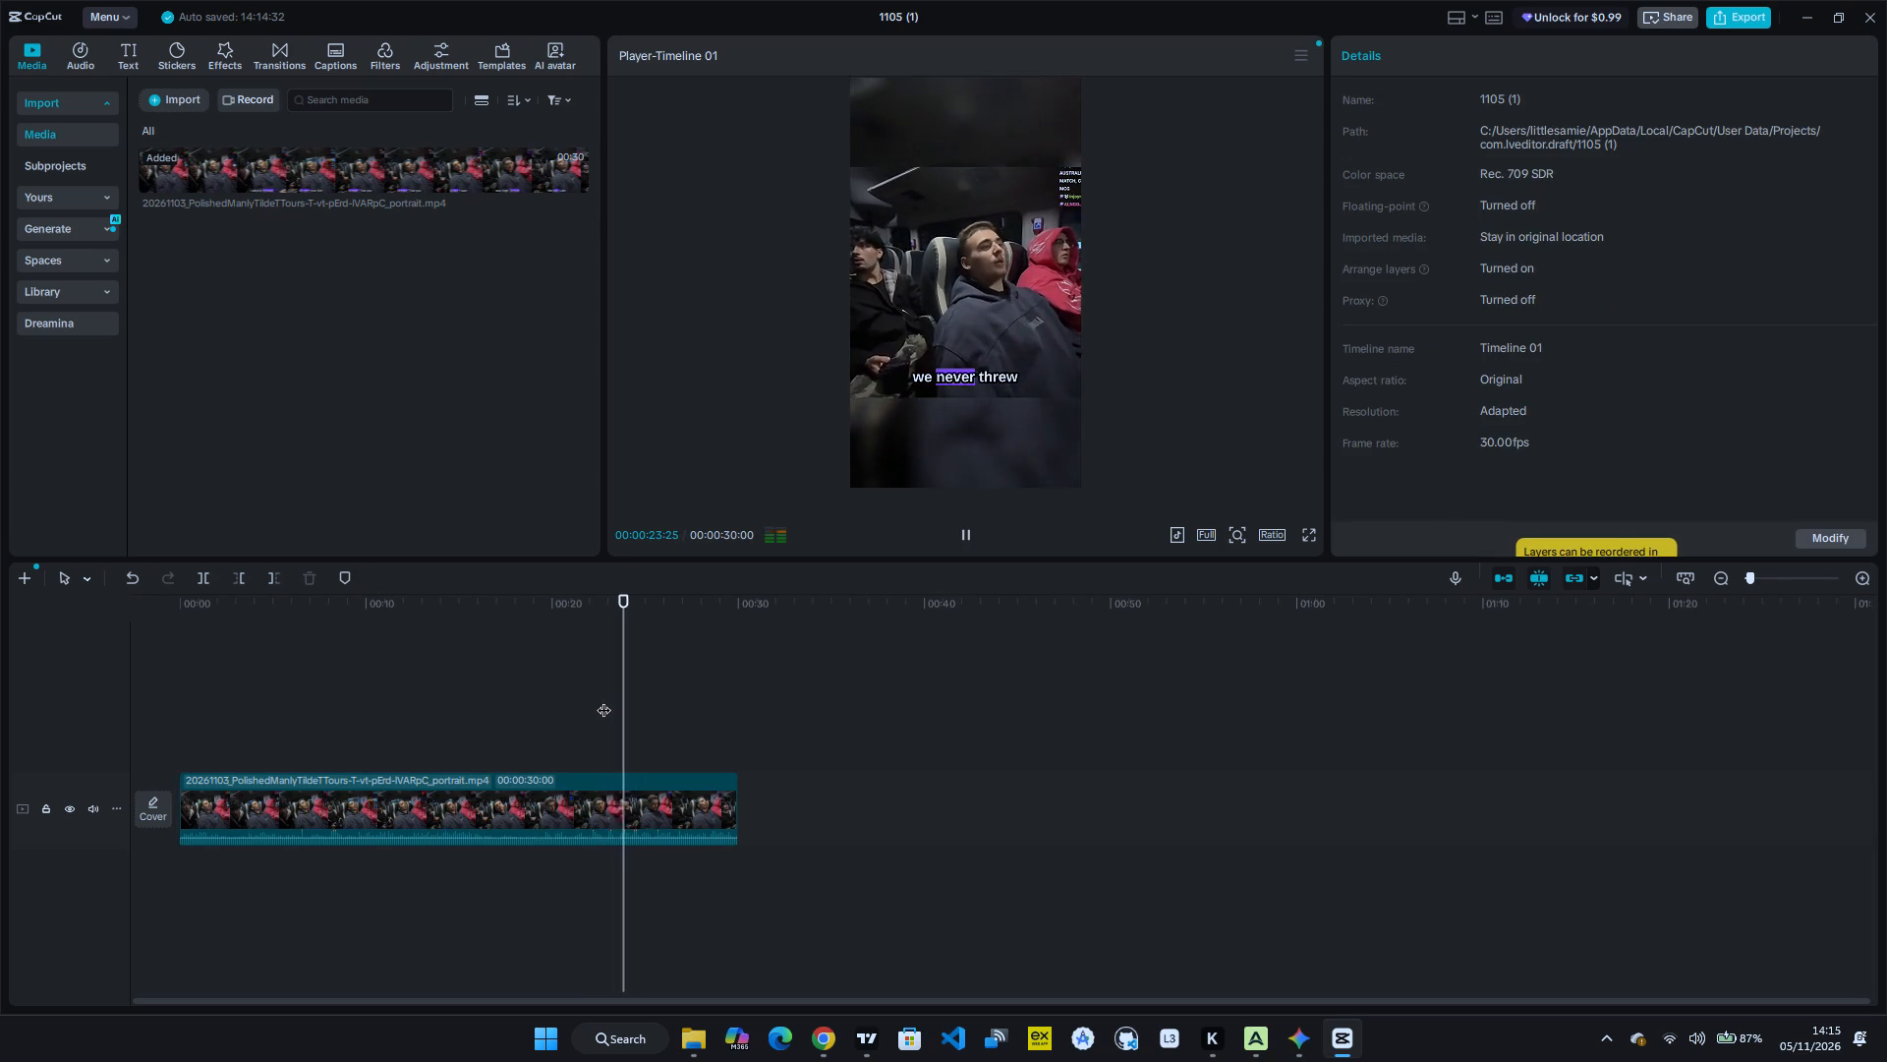
pyautogui.press('space')
pyautogui.hotkey('ctrl', 'b')
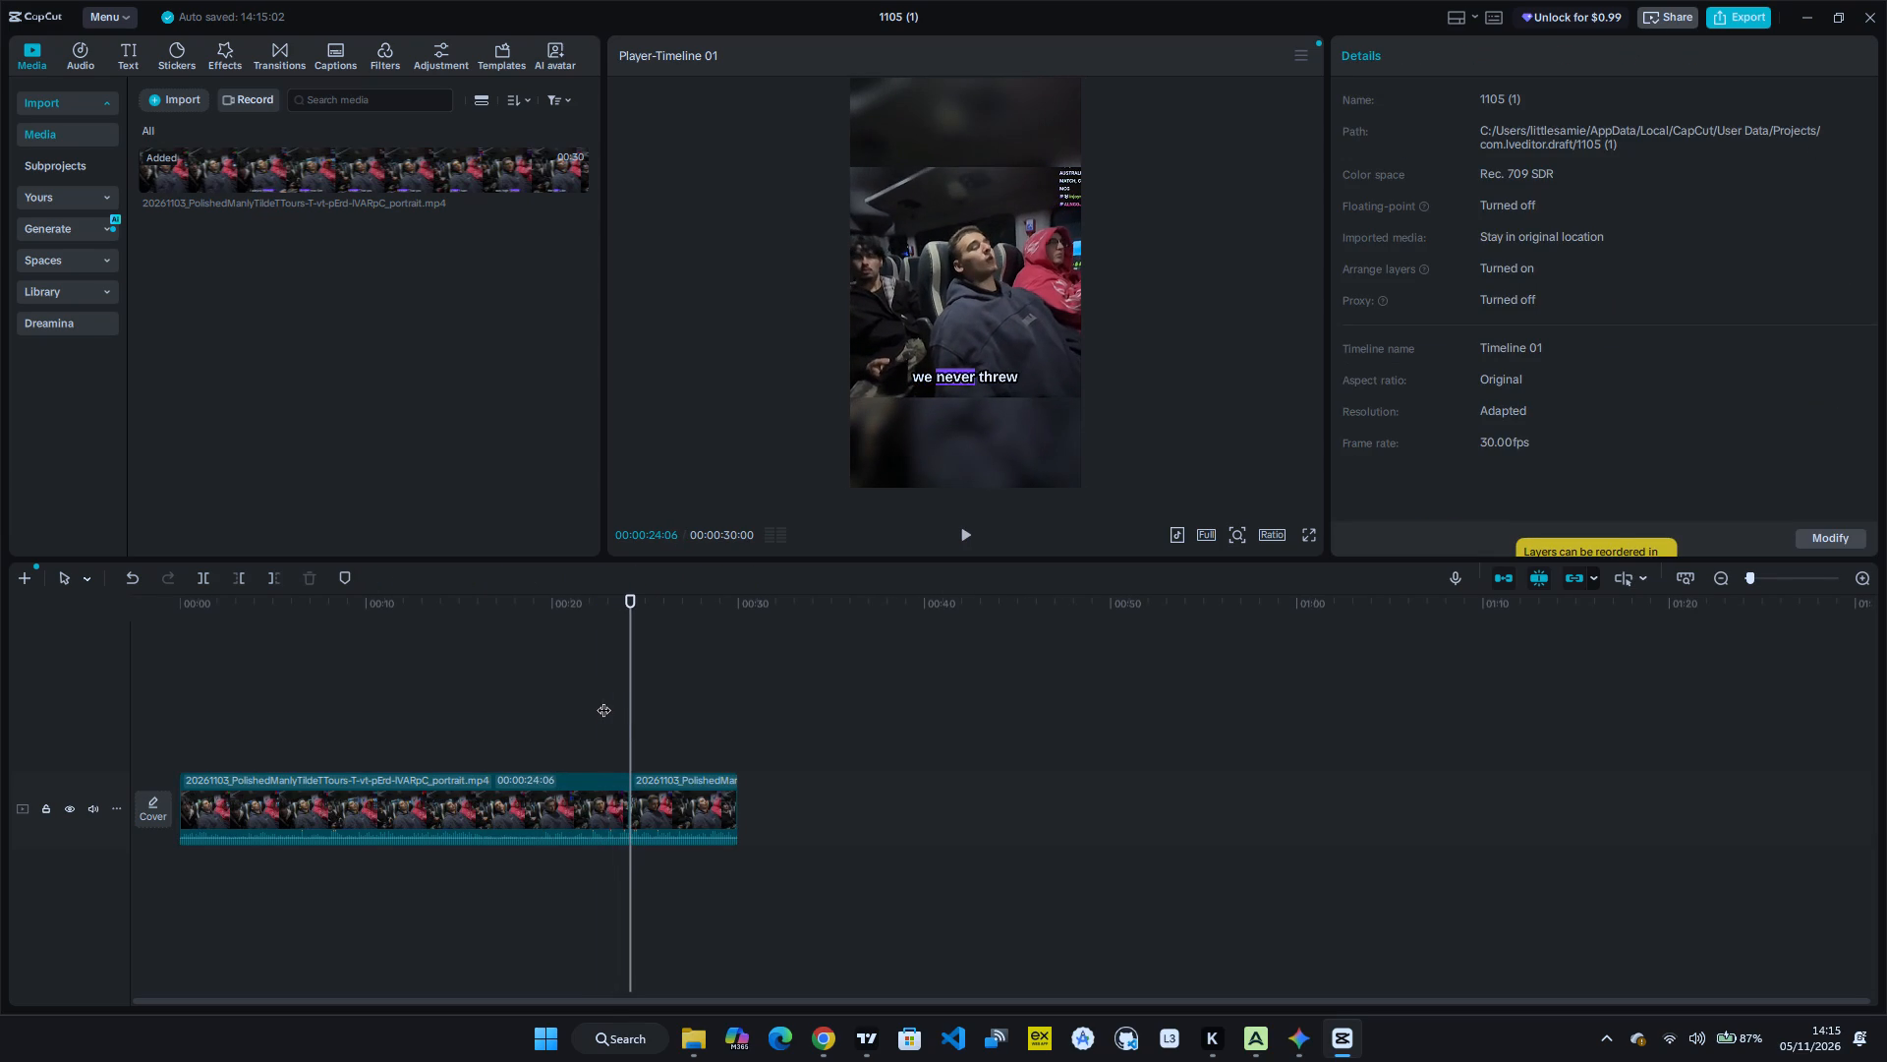
pyautogui.click(696, 793)
pyautogui.press('BackSpace')
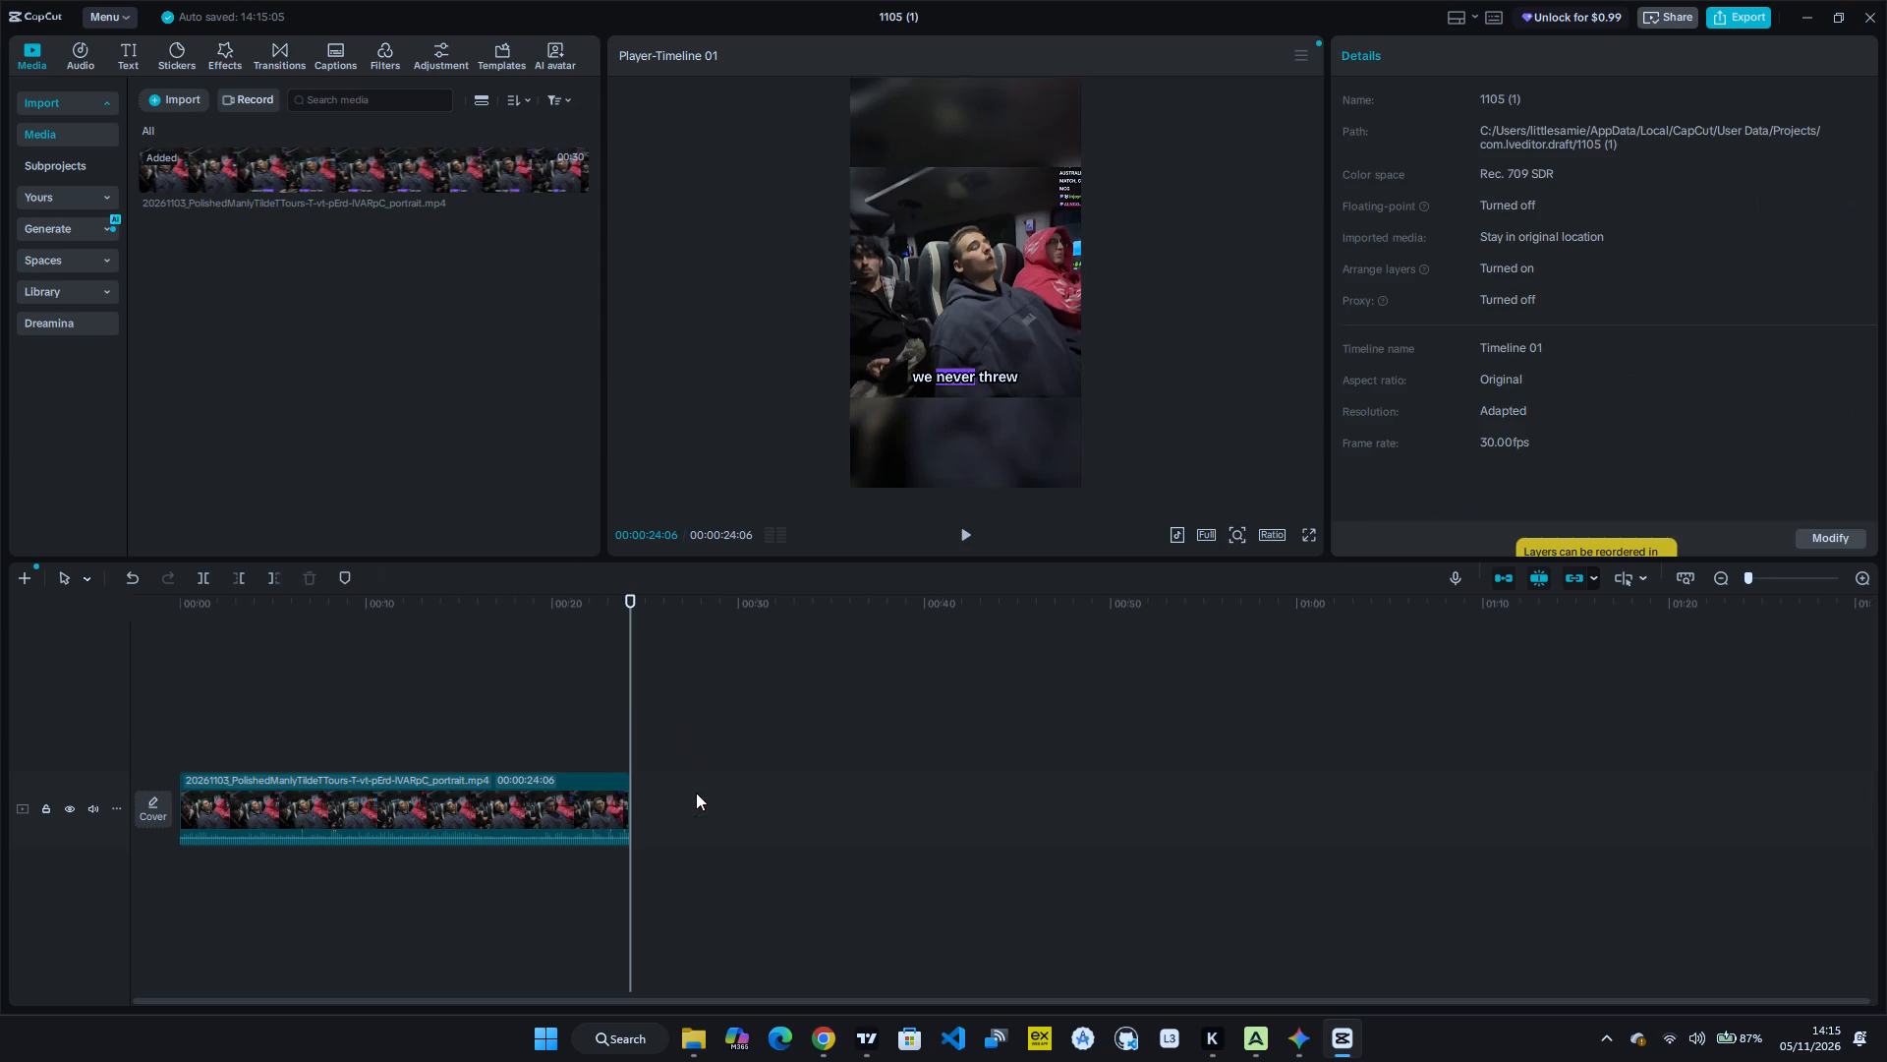
# Review the first part of the clip and split it at 00:00:08:08, where the "Alright now See" caption begins.
pyautogui.click(545, 800)
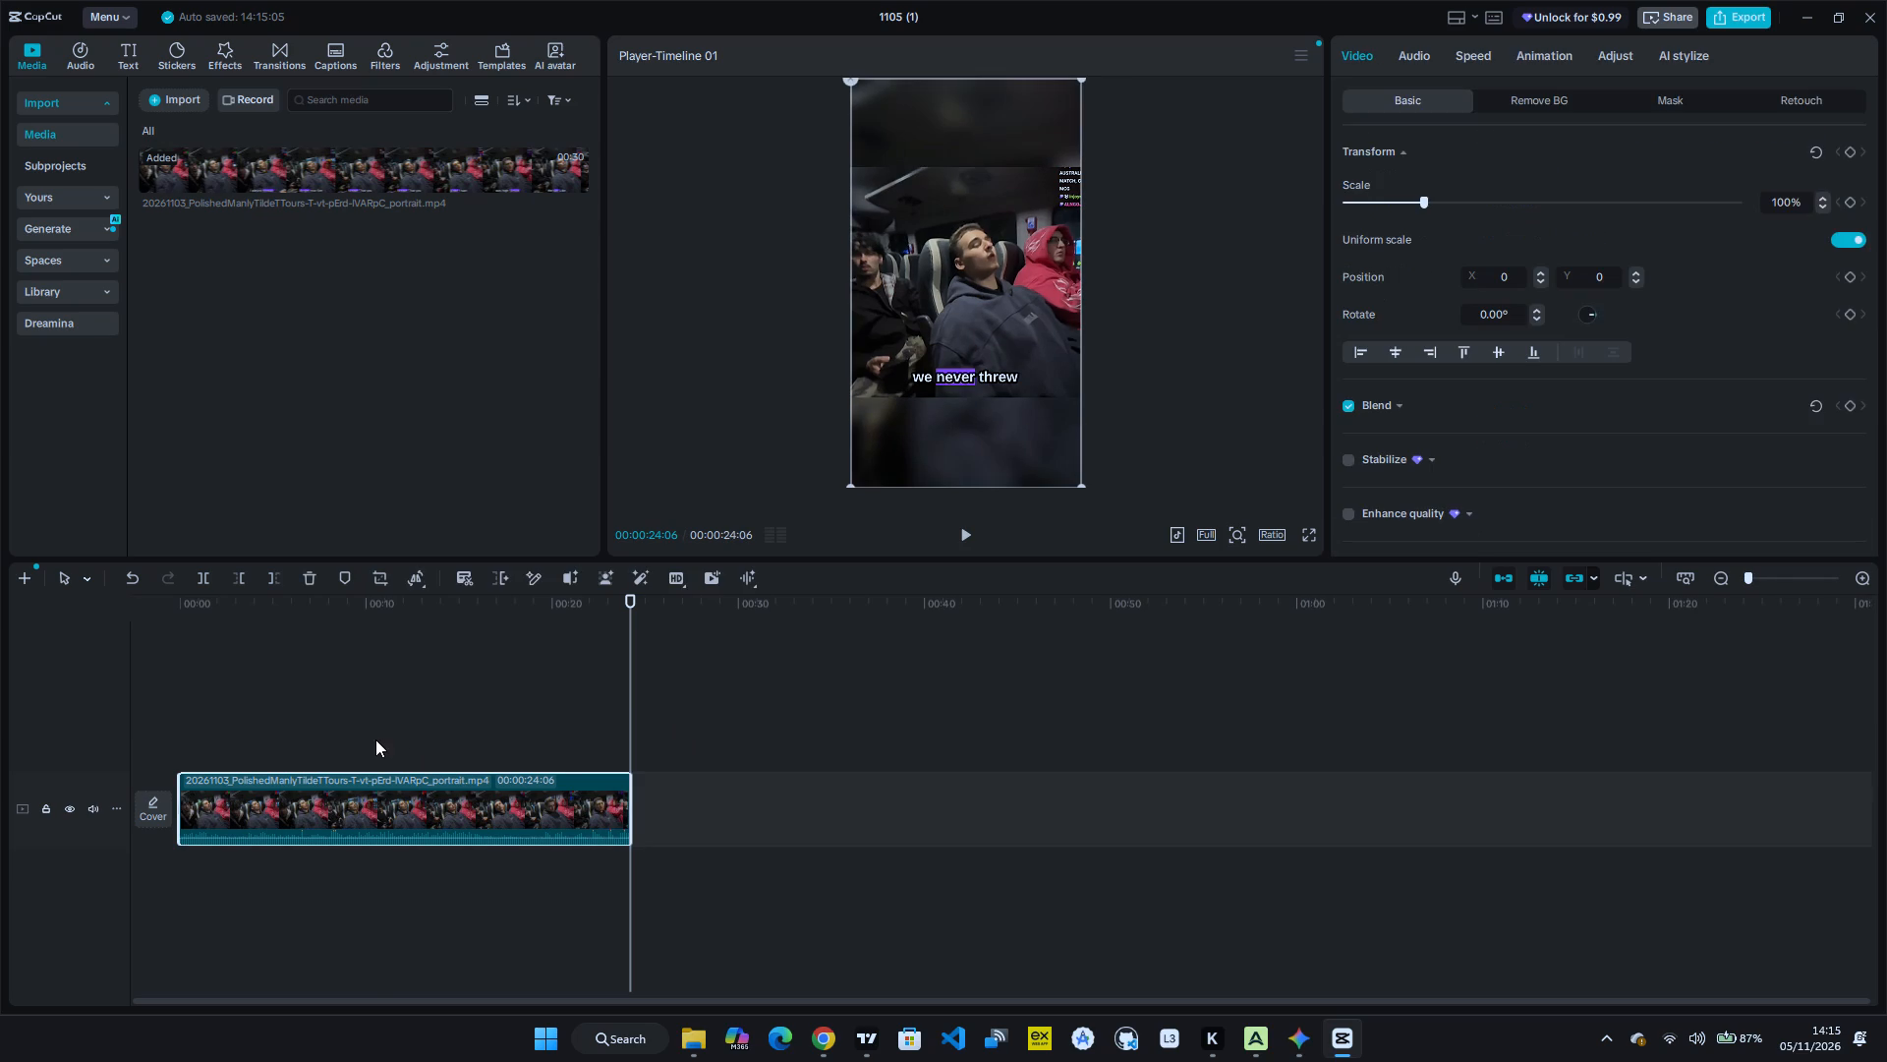
pyautogui.click(375, 739)
pyautogui.press('space')
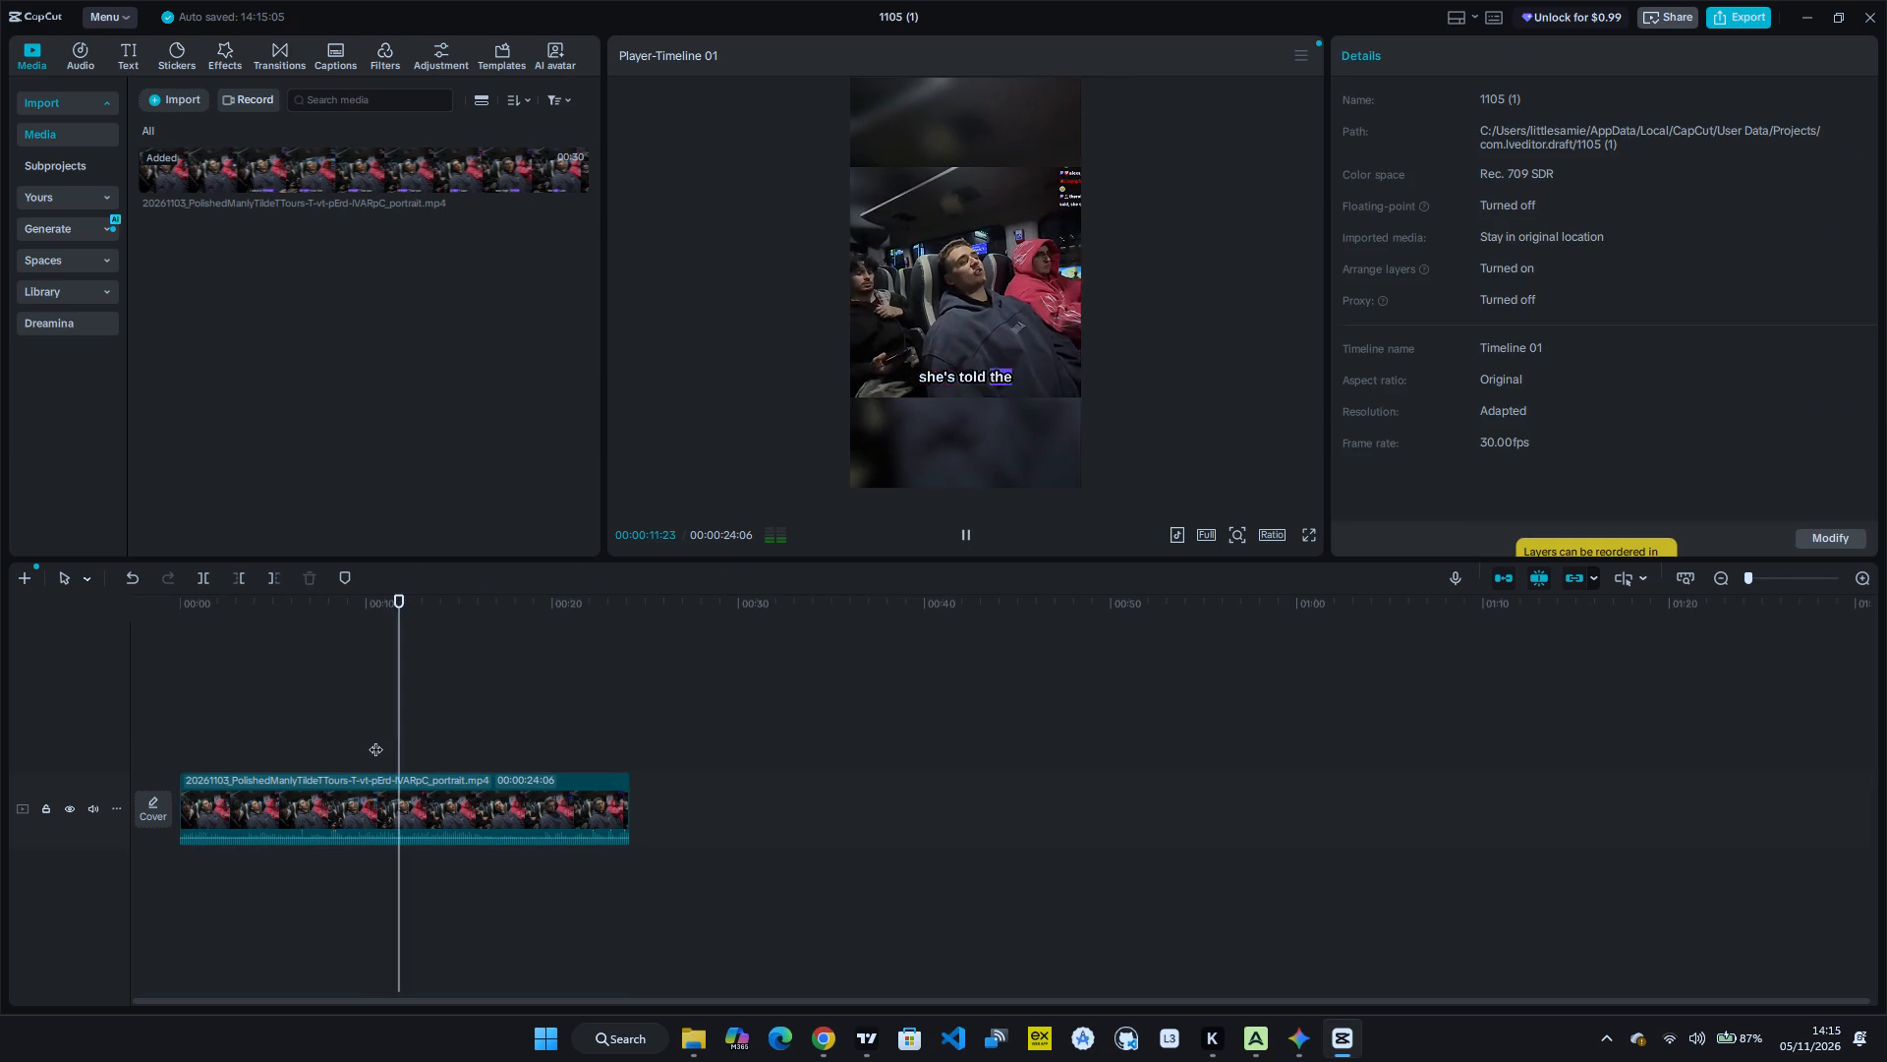
pyautogui.press('space')
pyautogui.click(248, 711)
pyautogui.press('space')
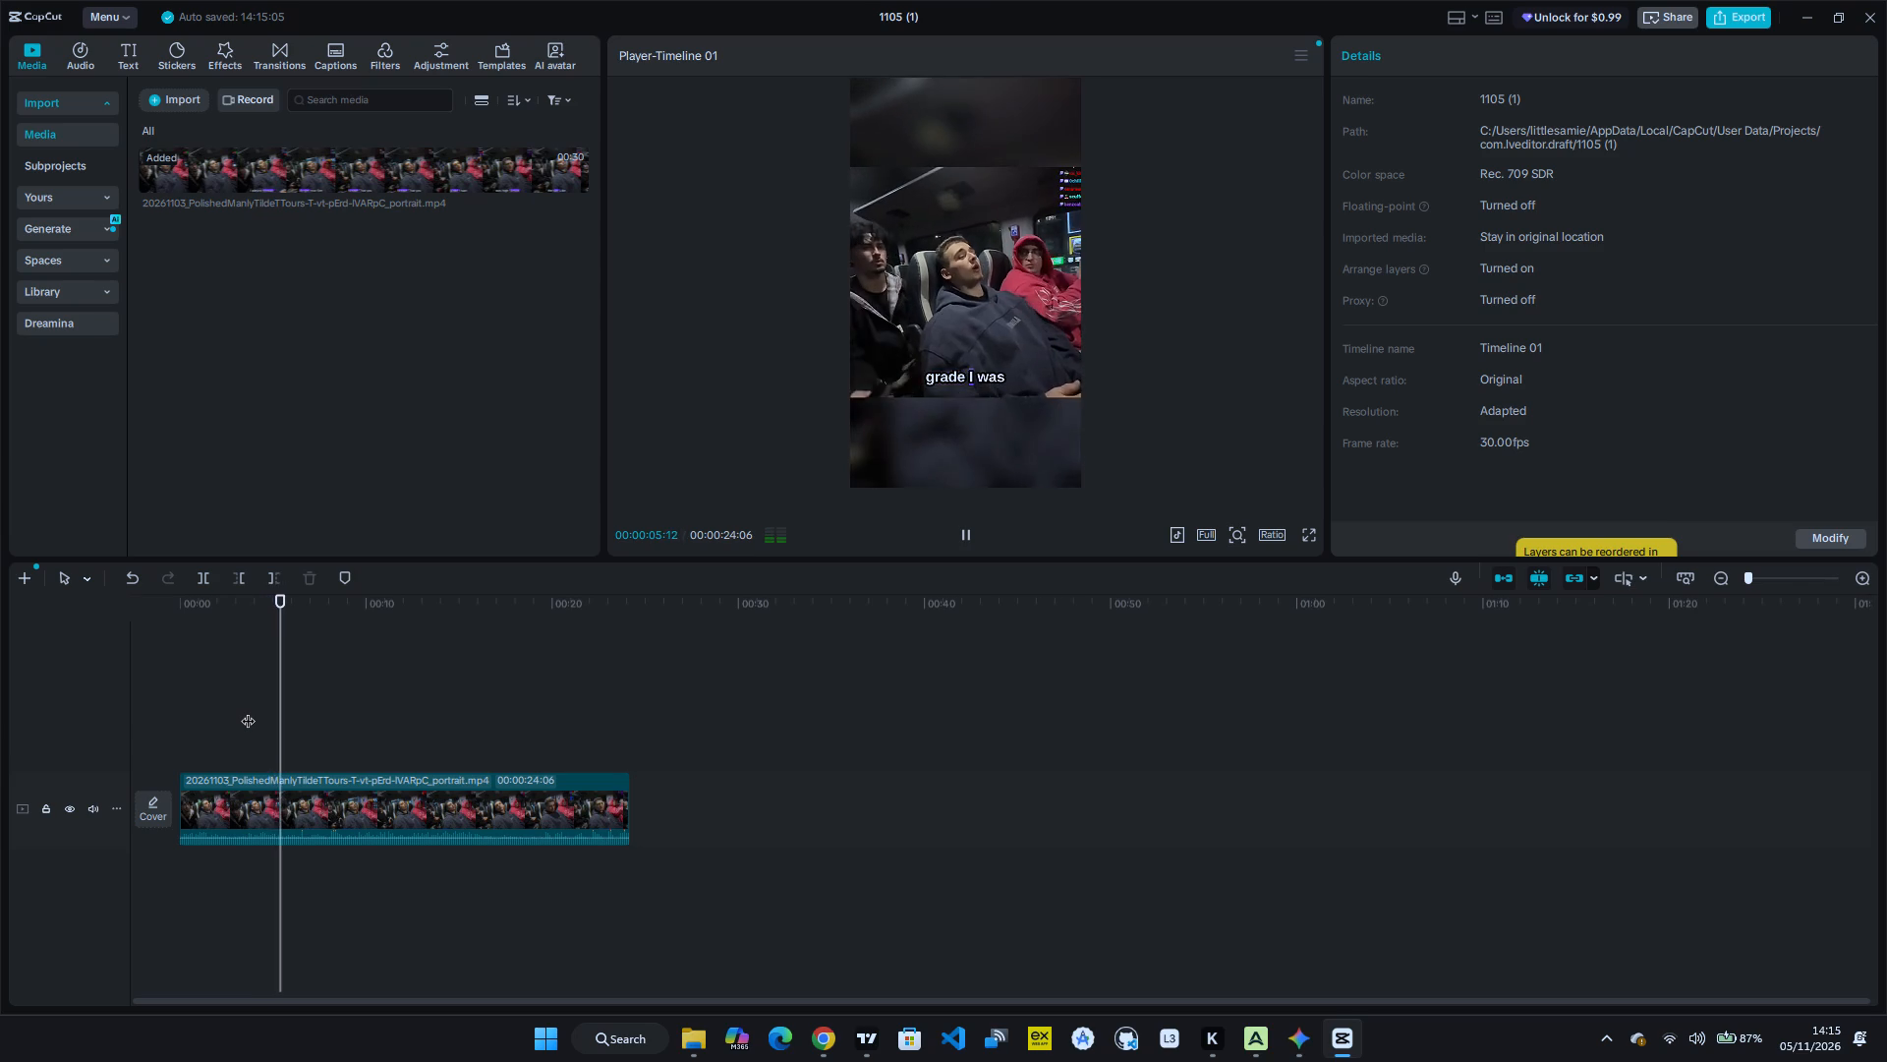
pyautogui.press('space')
pyautogui.press('space')
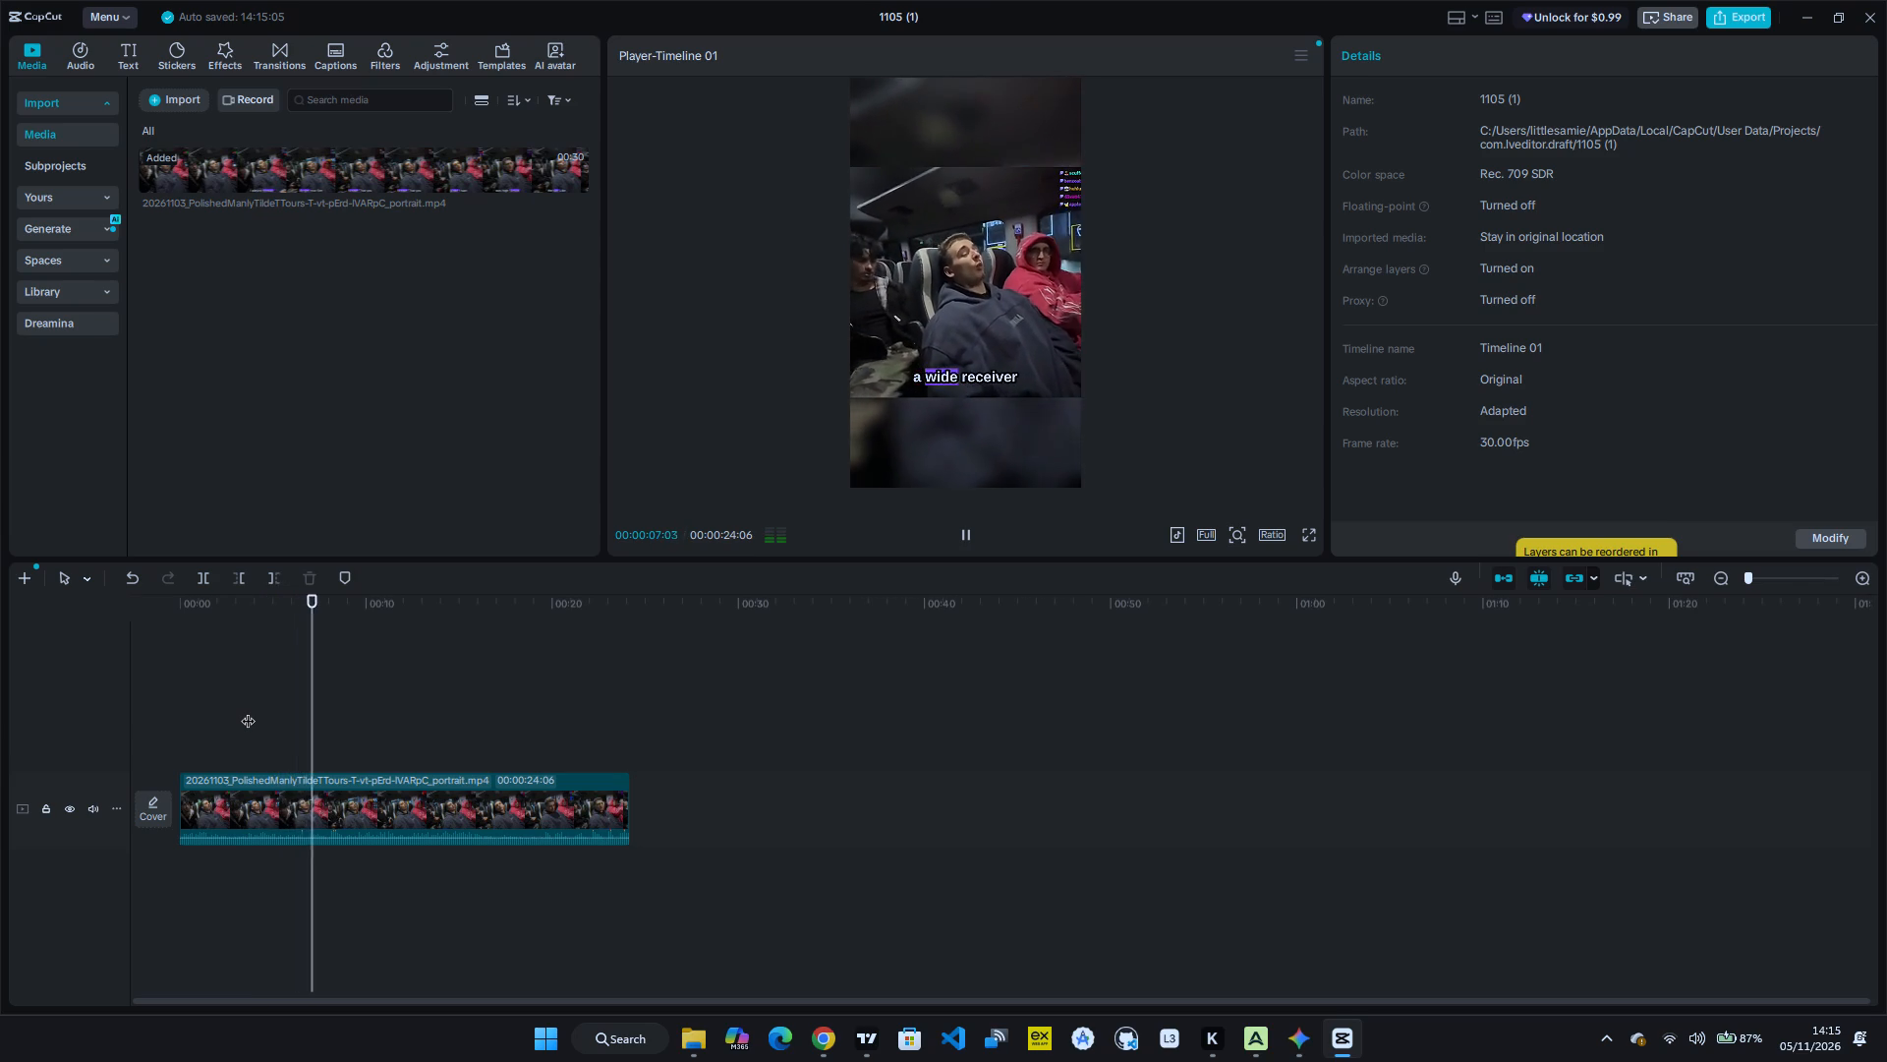
pyautogui.press('space')
pyautogui.press('space')
pyautogui.press('space')
pyautogui.press('space')
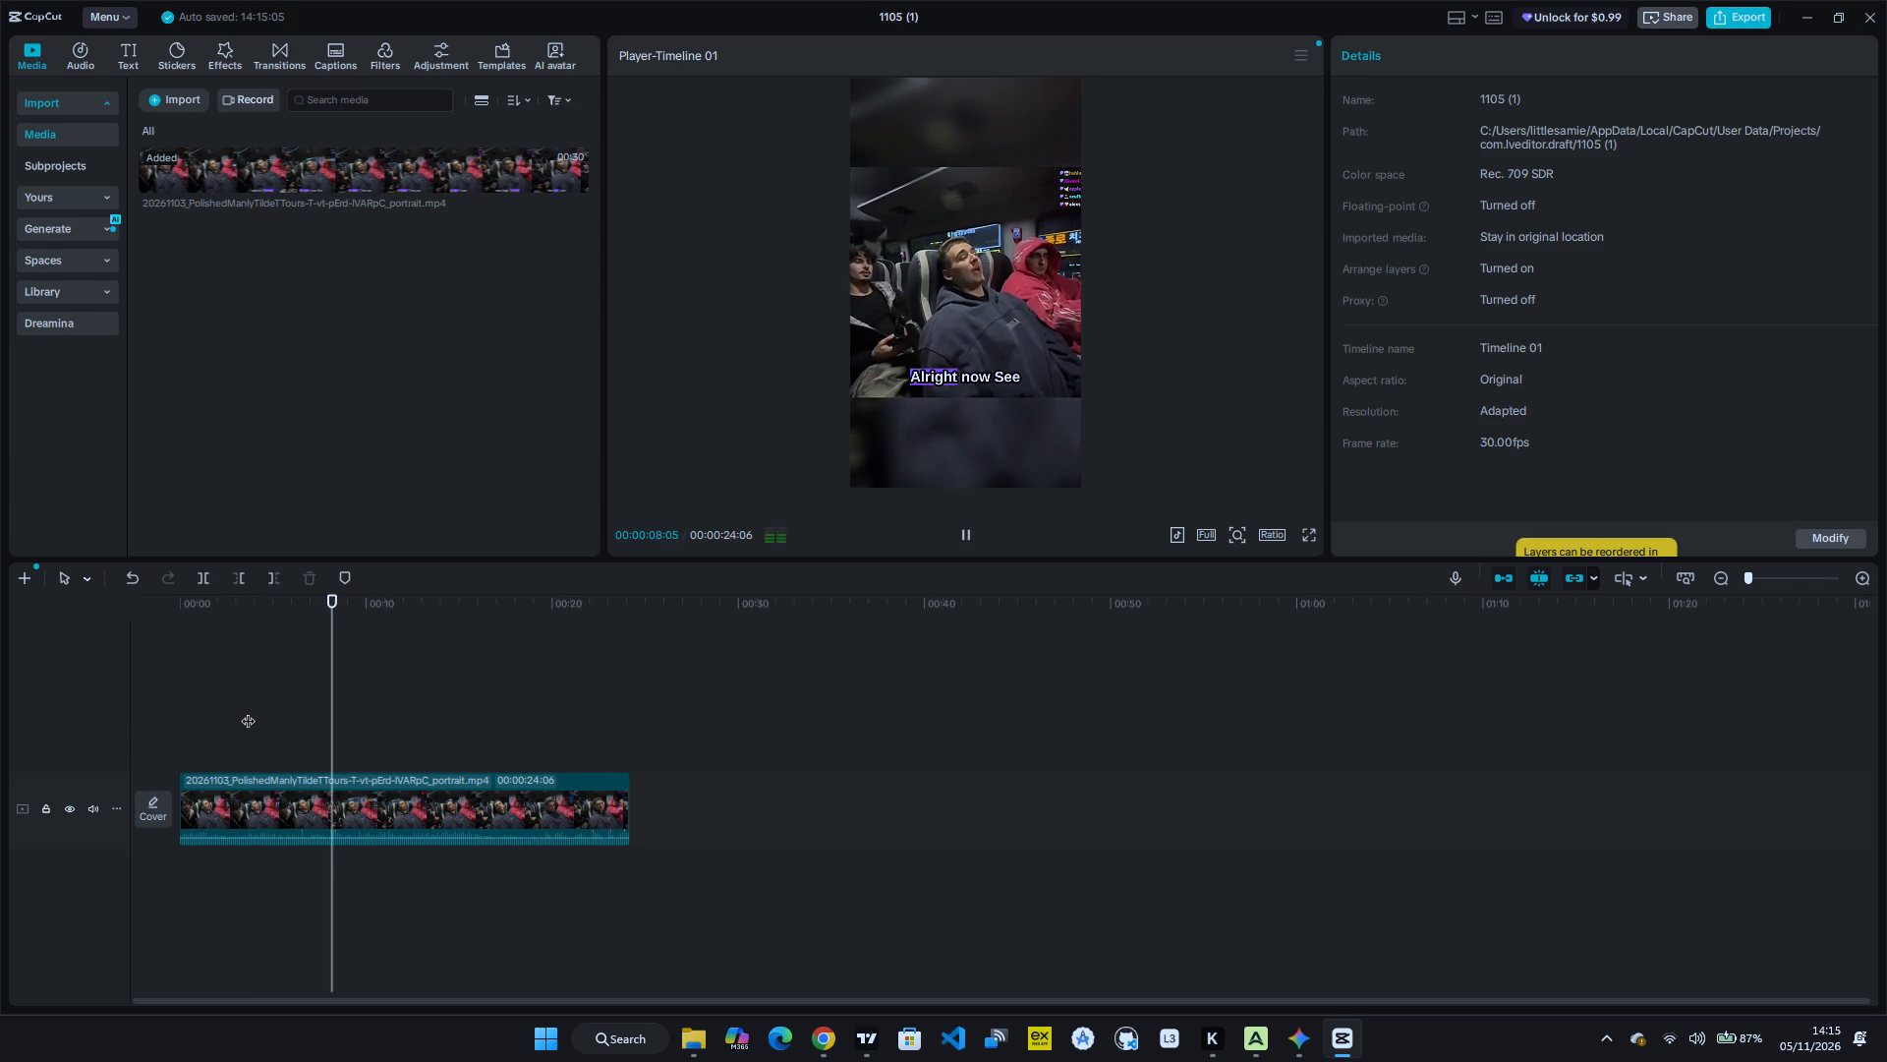
pyautogui.press('space')
pyautogui.hotkey('ctrl', 'b')
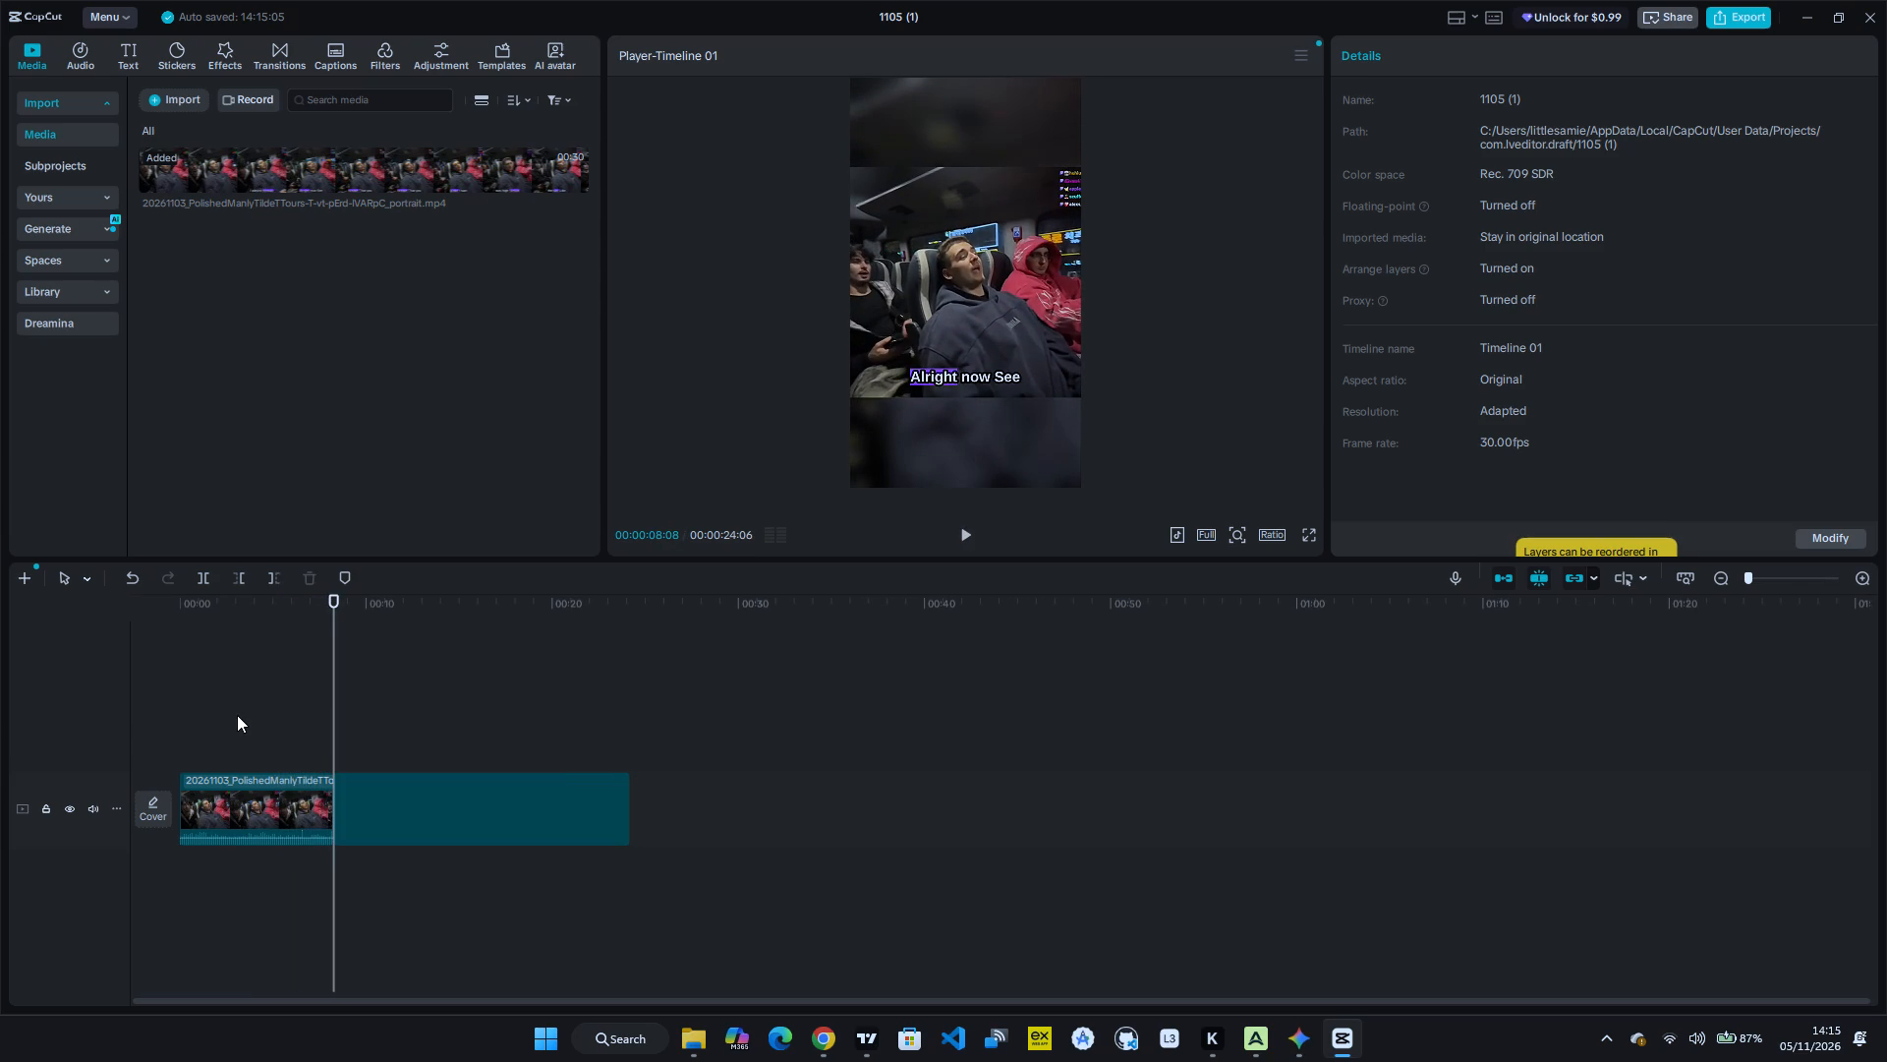
# Split the second segment at 00:00:12:15, at the caption "stream That you", and delete the section between the two splits.
pyautogui.press('space')
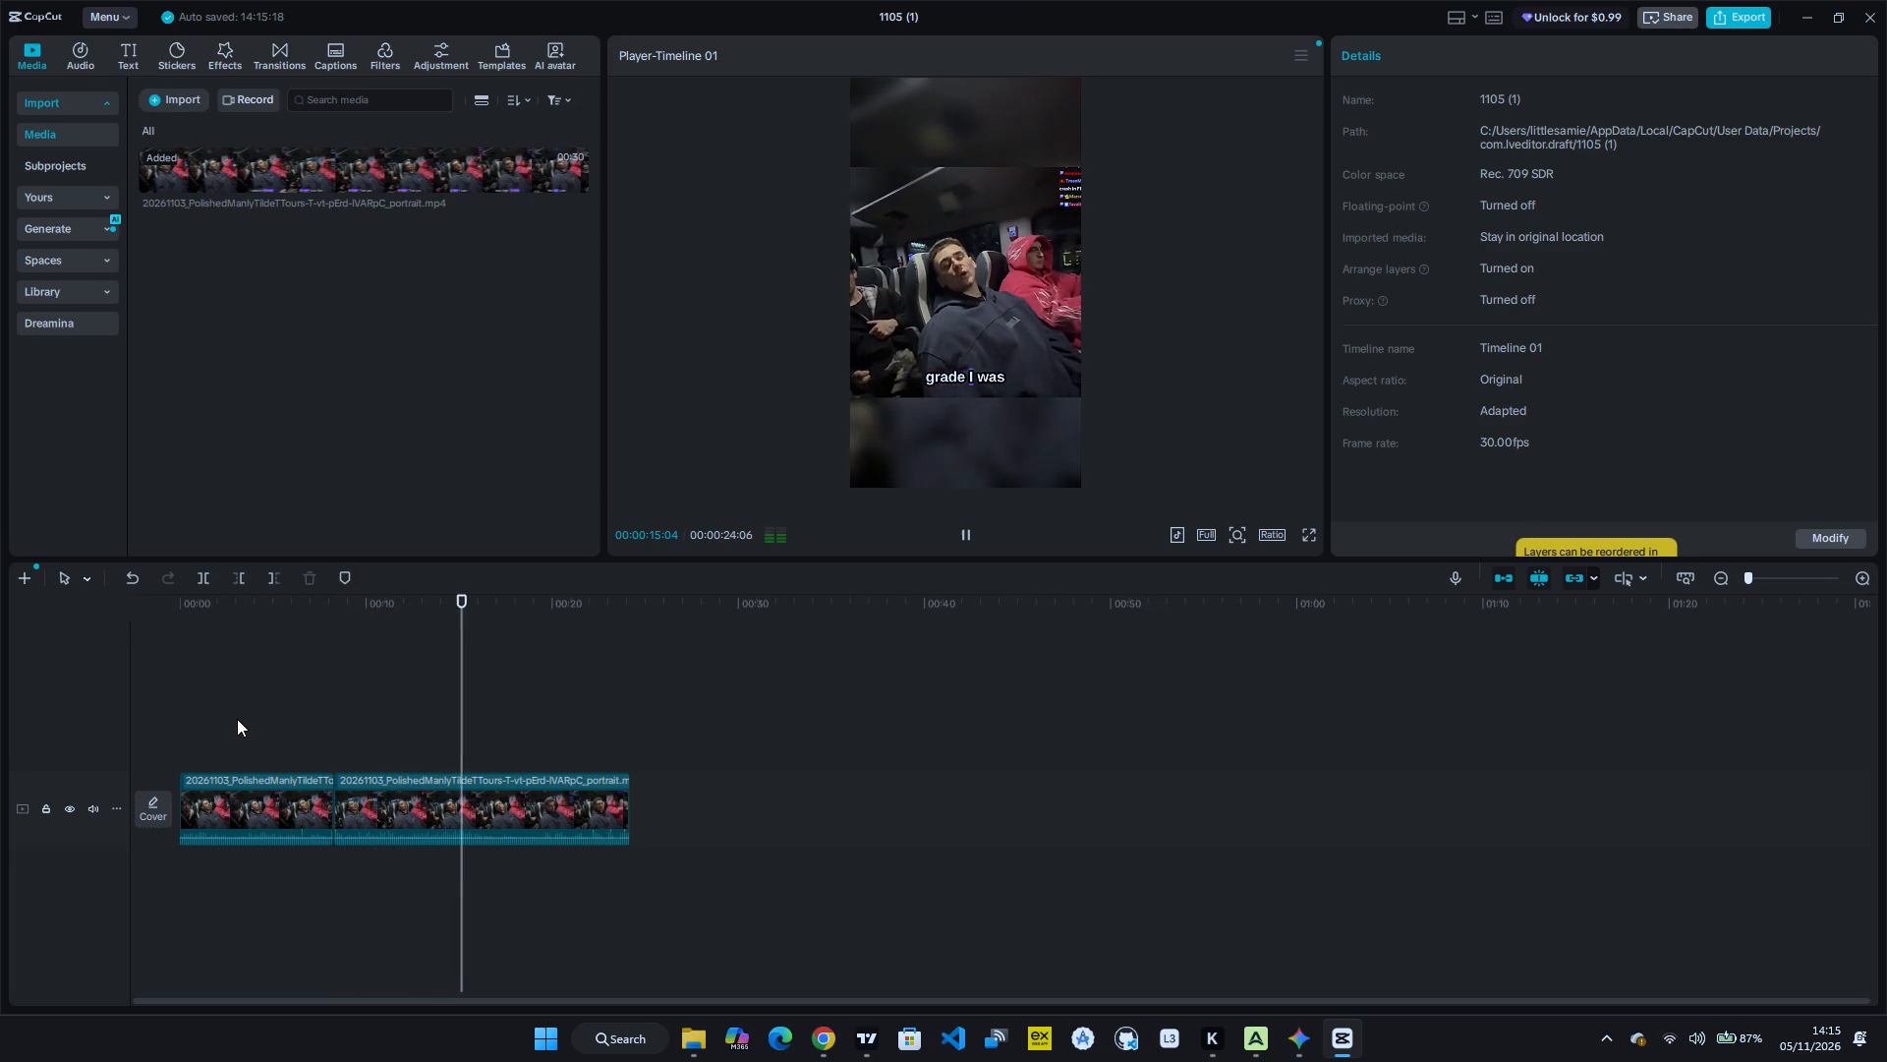
pyautogui.click(400, 749)
pyautogui.press('space')
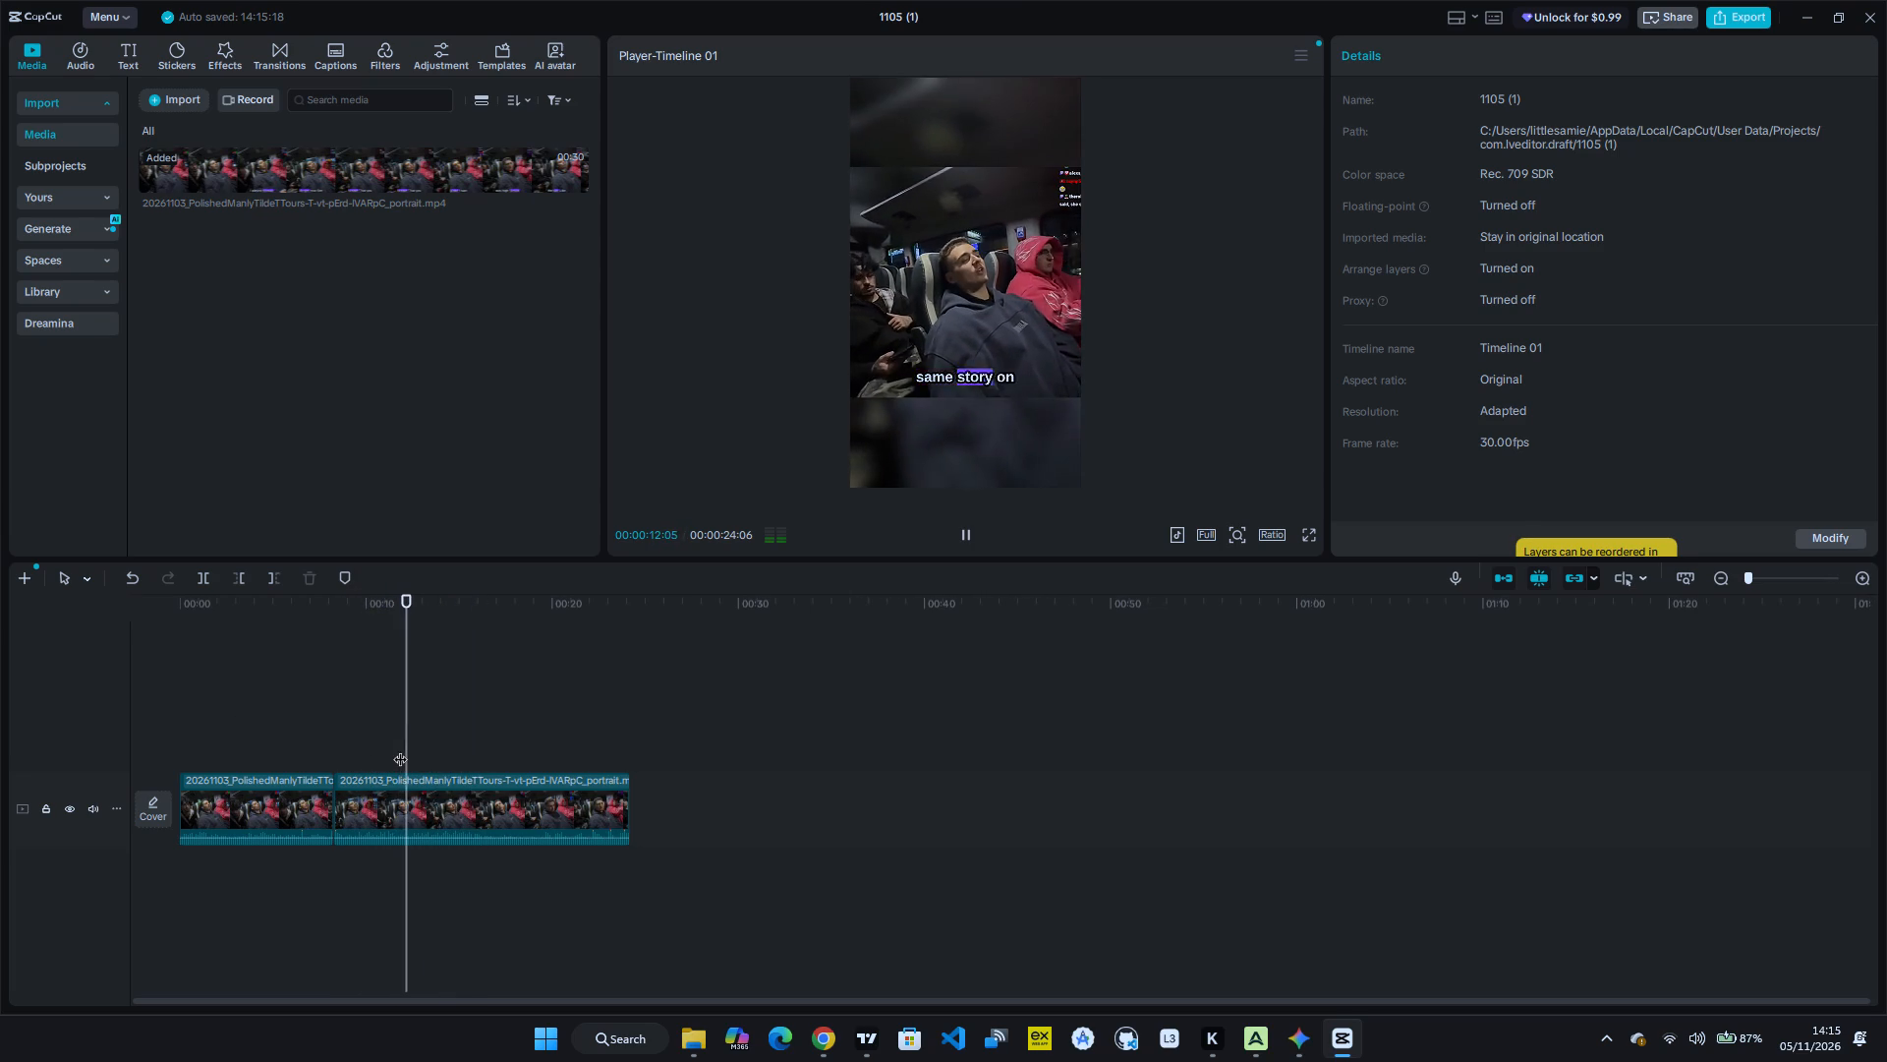
pyautogui.press('space')
pyautogui.press('space')
pyautogui.press('space')
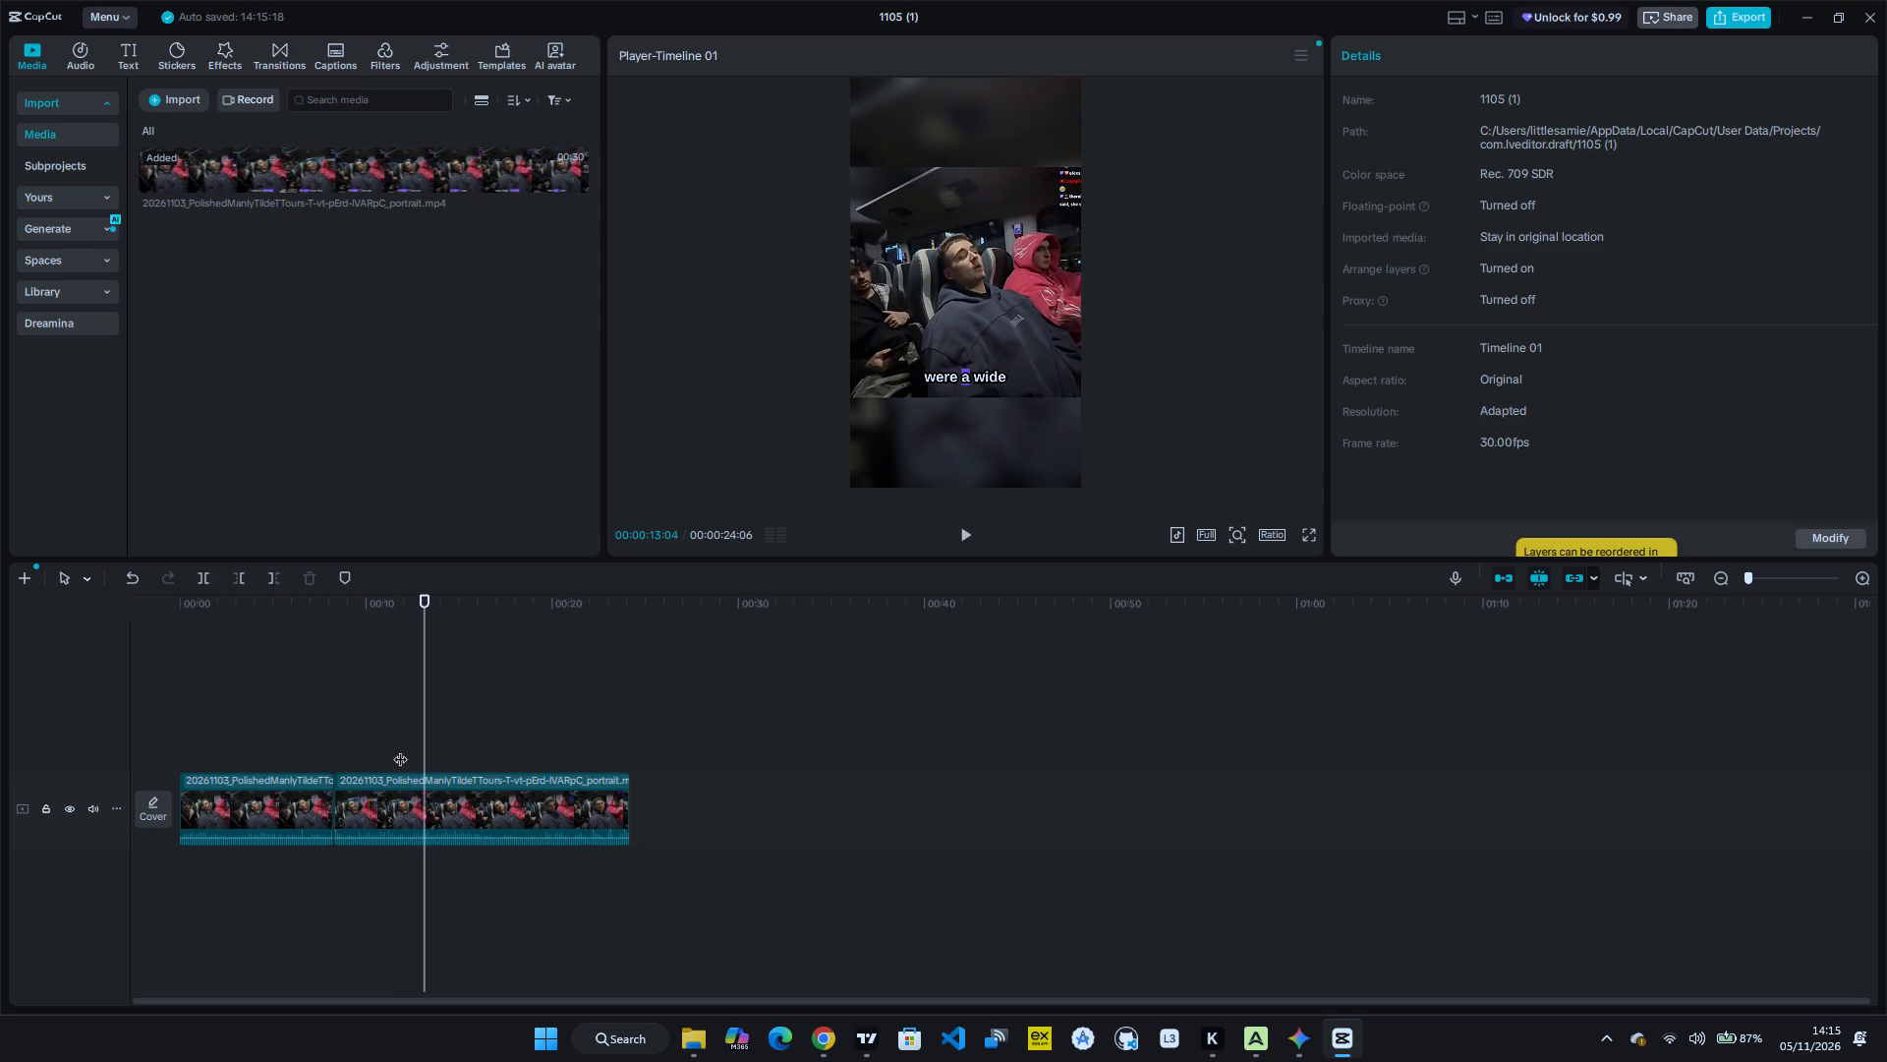
pyautogui.click(400, 749)
pyautogui.press('space')
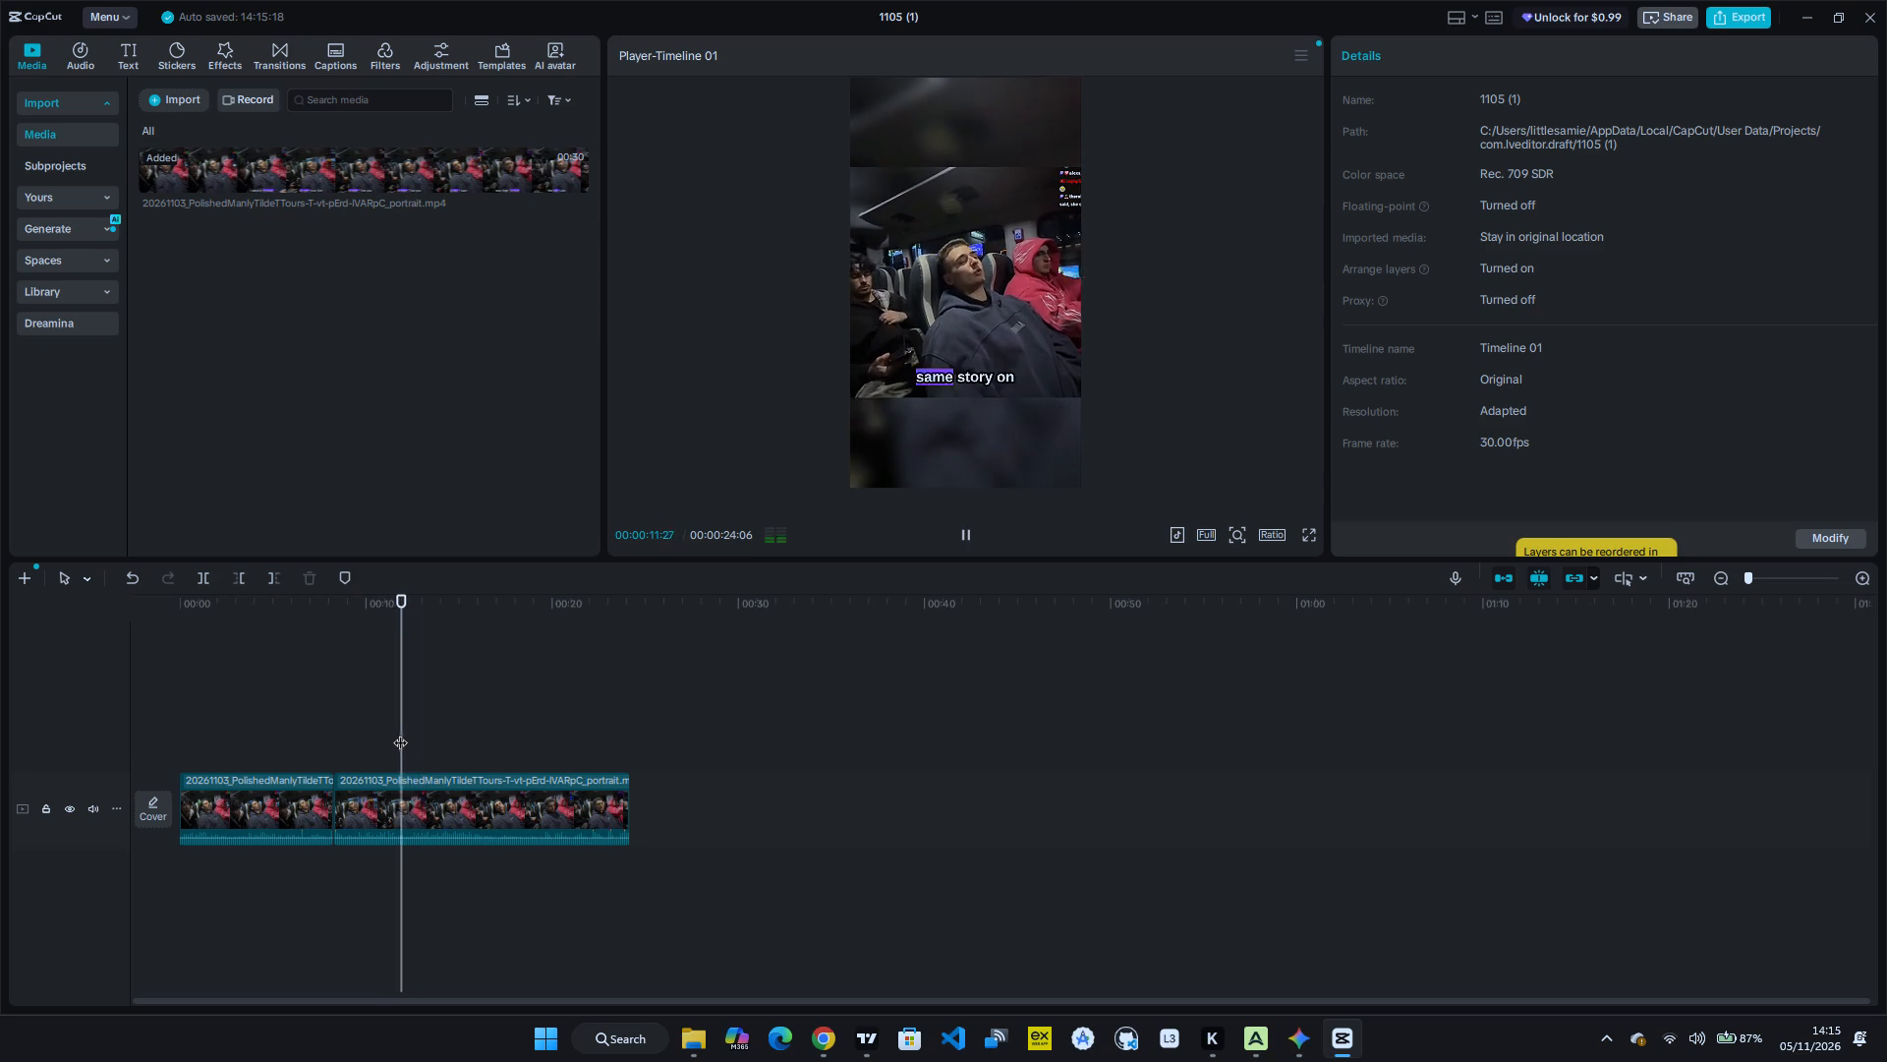
pyautogui.press('space')
pyautogui.press('space')
pyautogui.press('space')
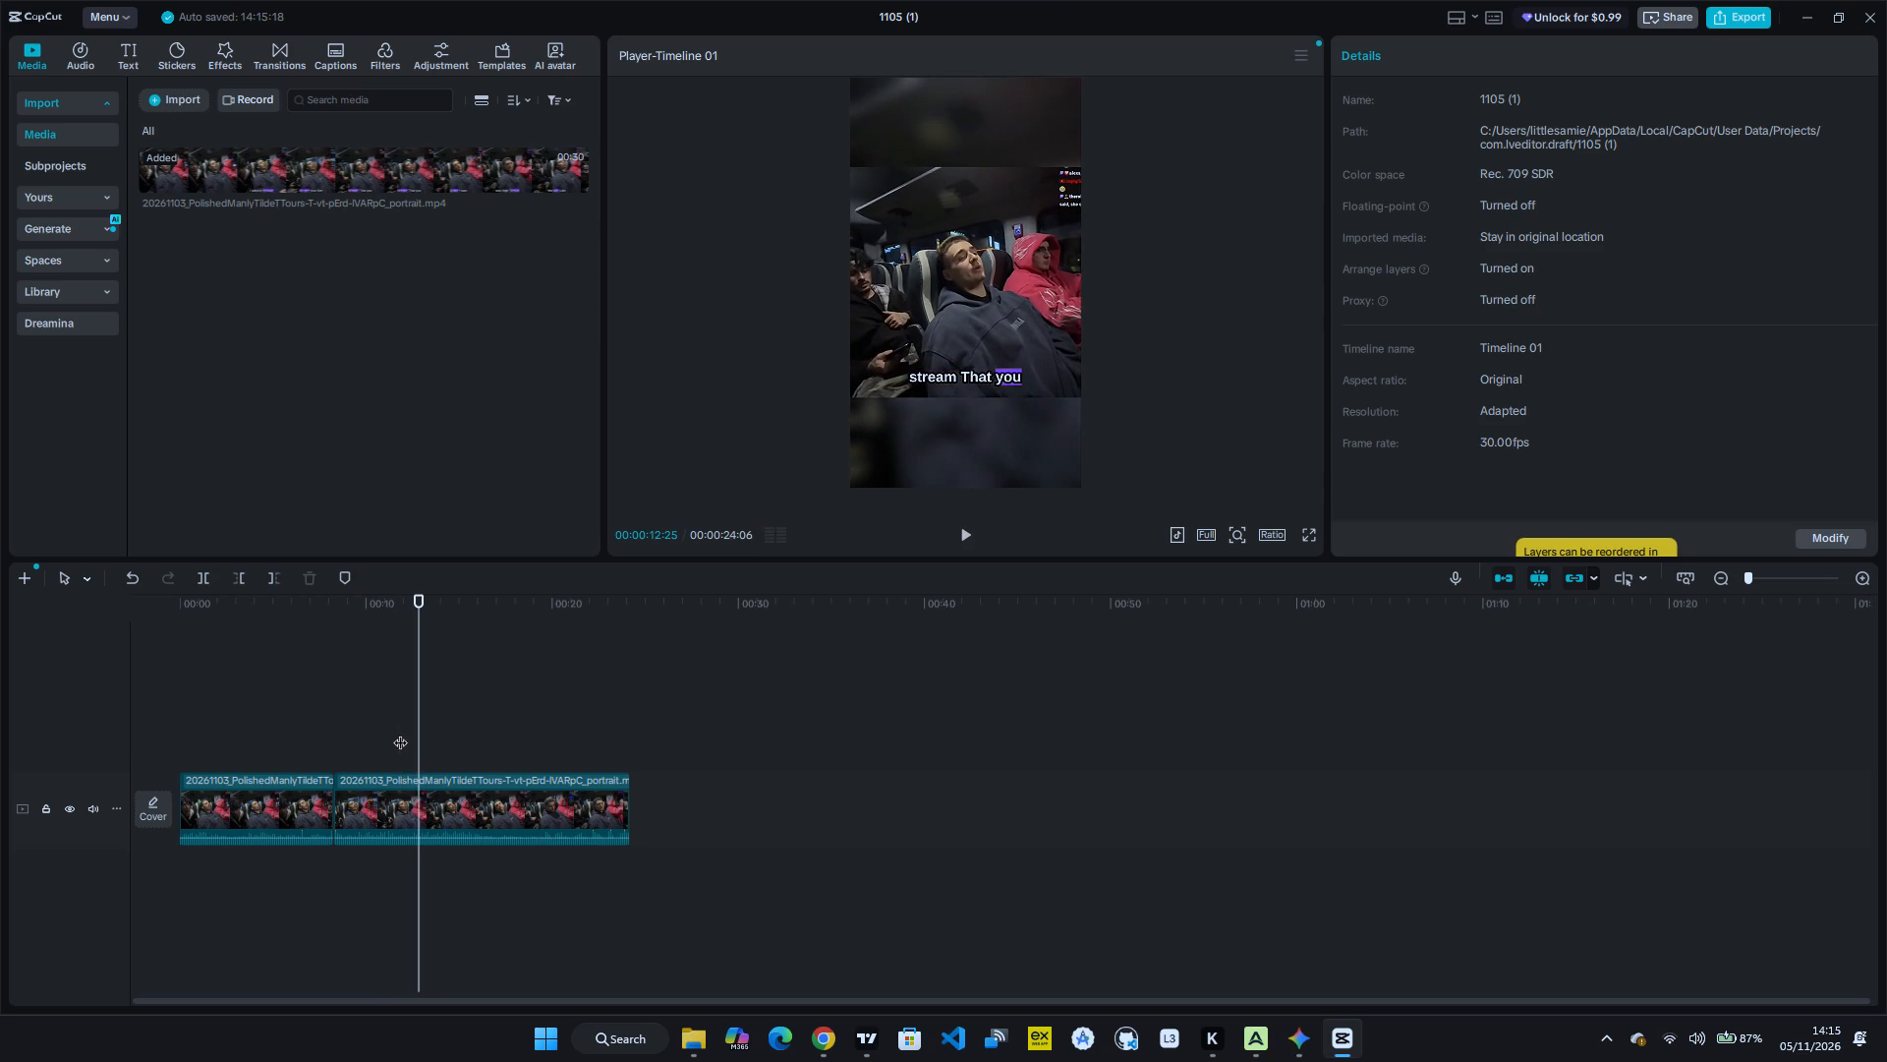
pyautogui.click(400, 733)
pyautogui.press('space')
pyautogui.press('space')
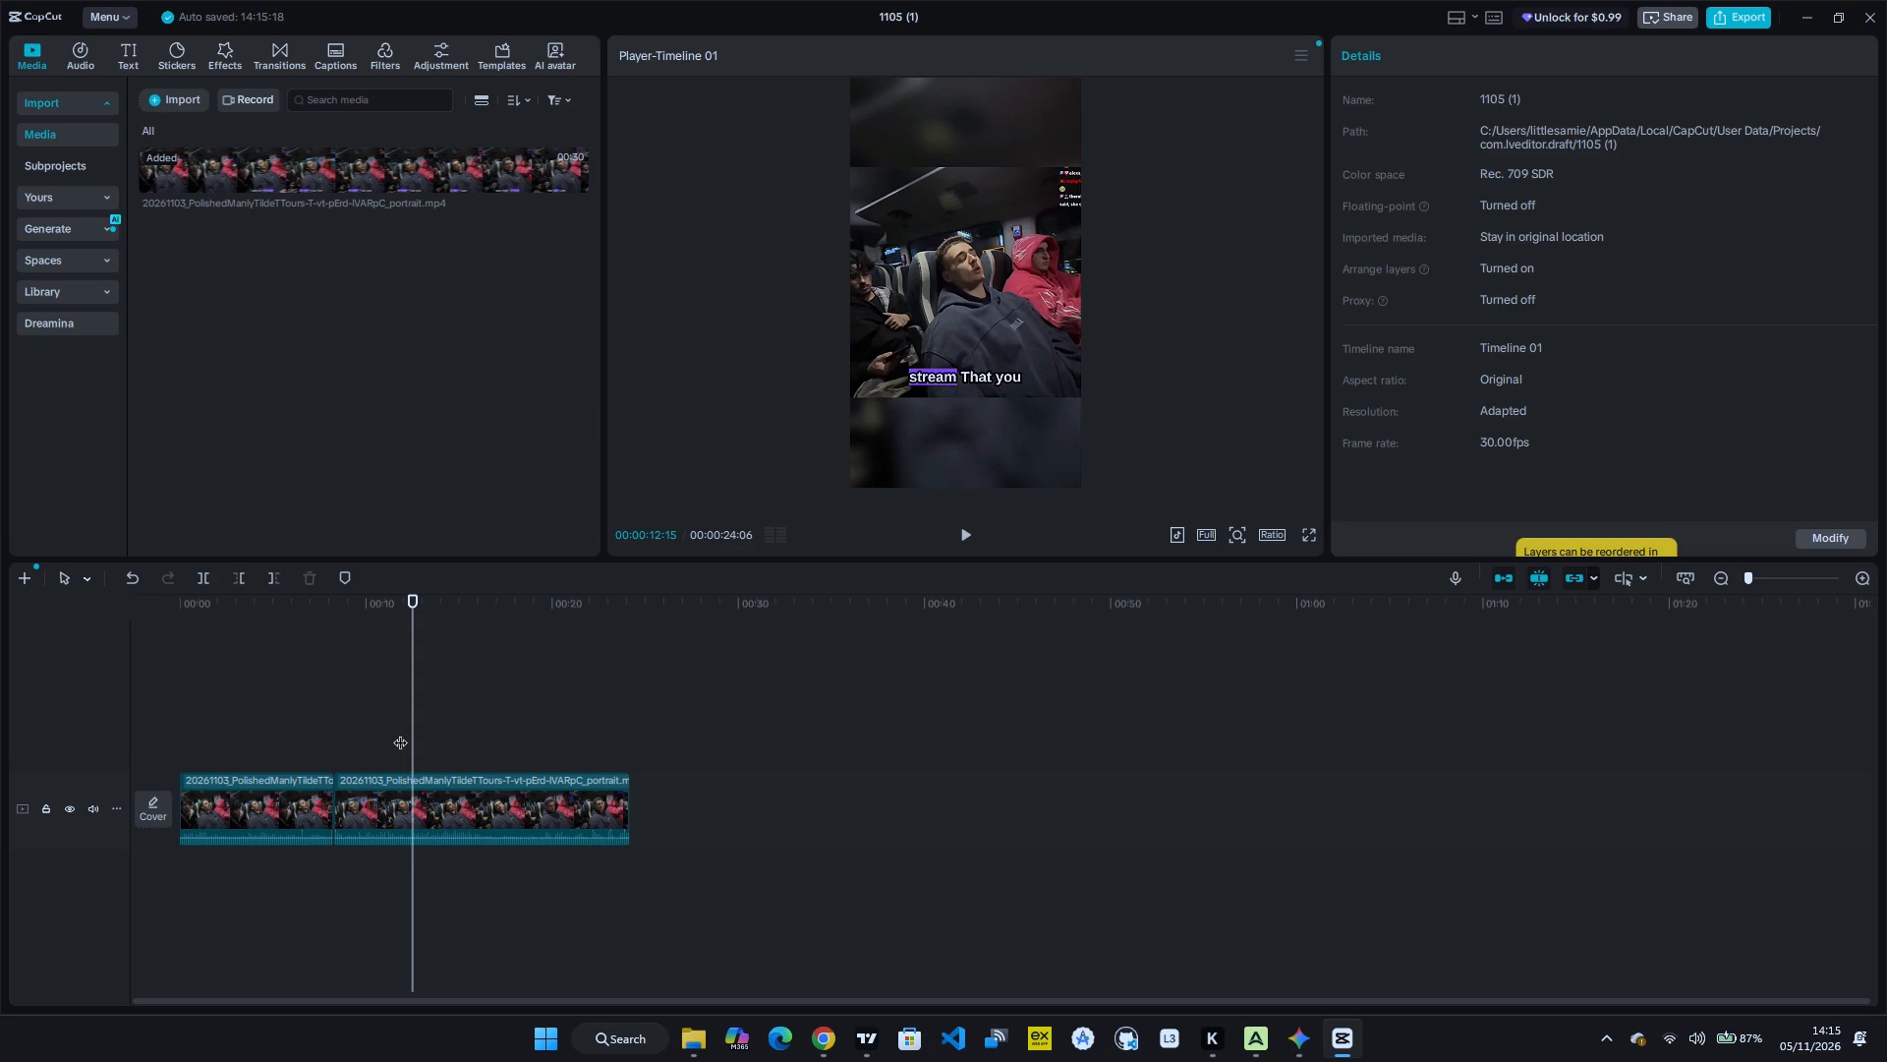
pyautogui.hotkey('ctrl', 'b')
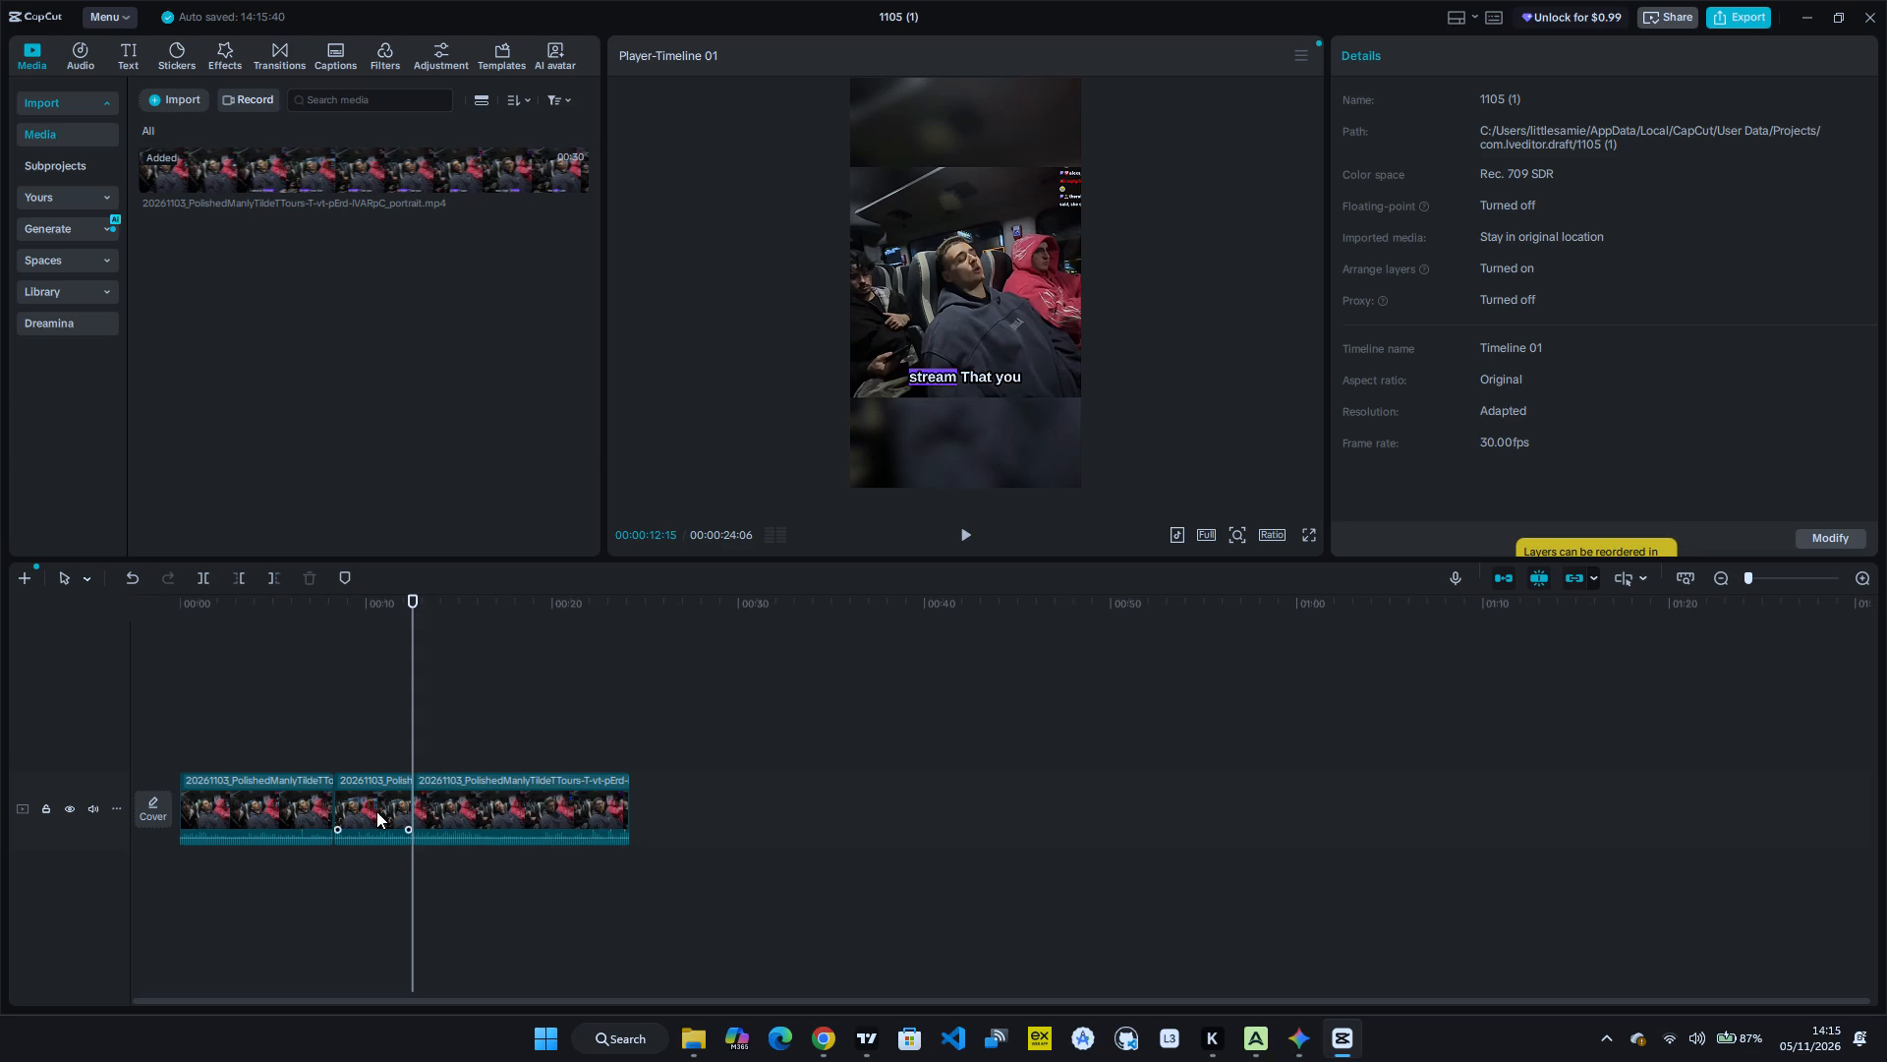
pyautogui.click(375, 813)
pyautogui.press('BackSpace')
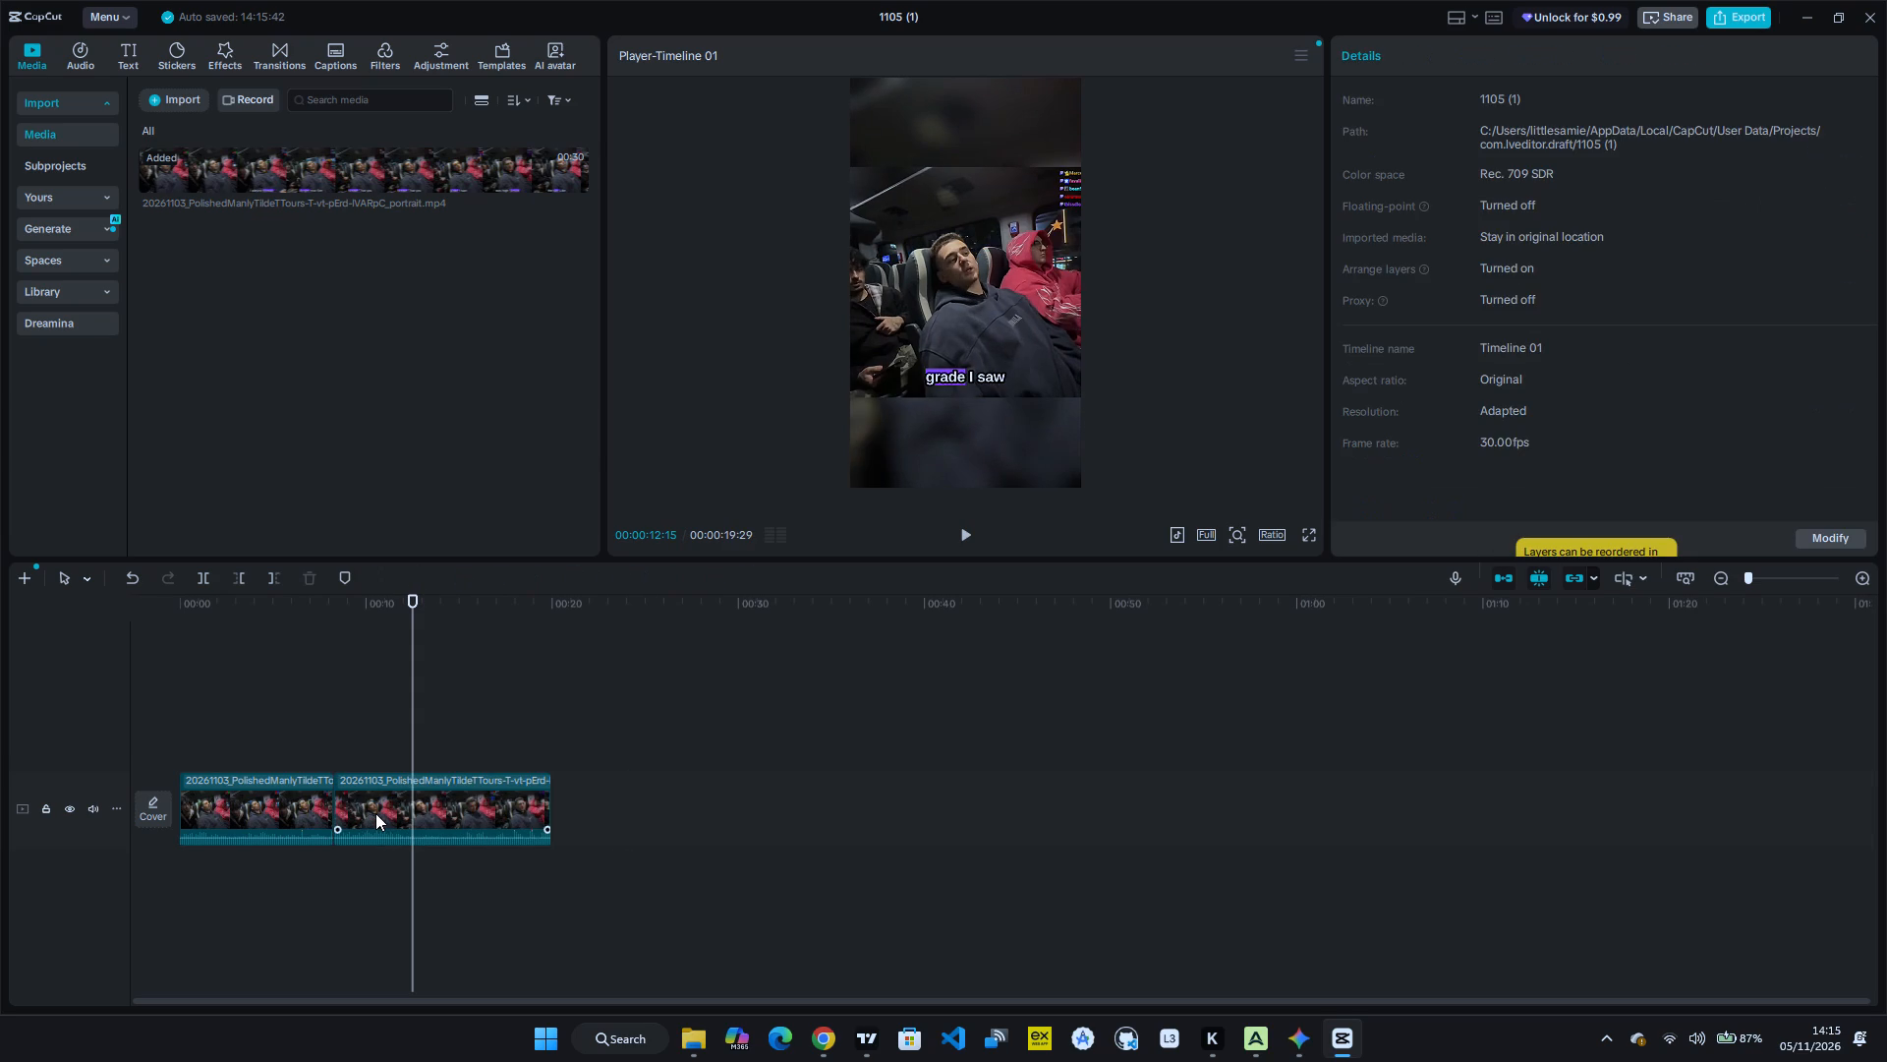
# Play back the edit across the join at about 8 seconds to check the cut.
pyautogui.click(340, 756)
pyautogui.press('space')
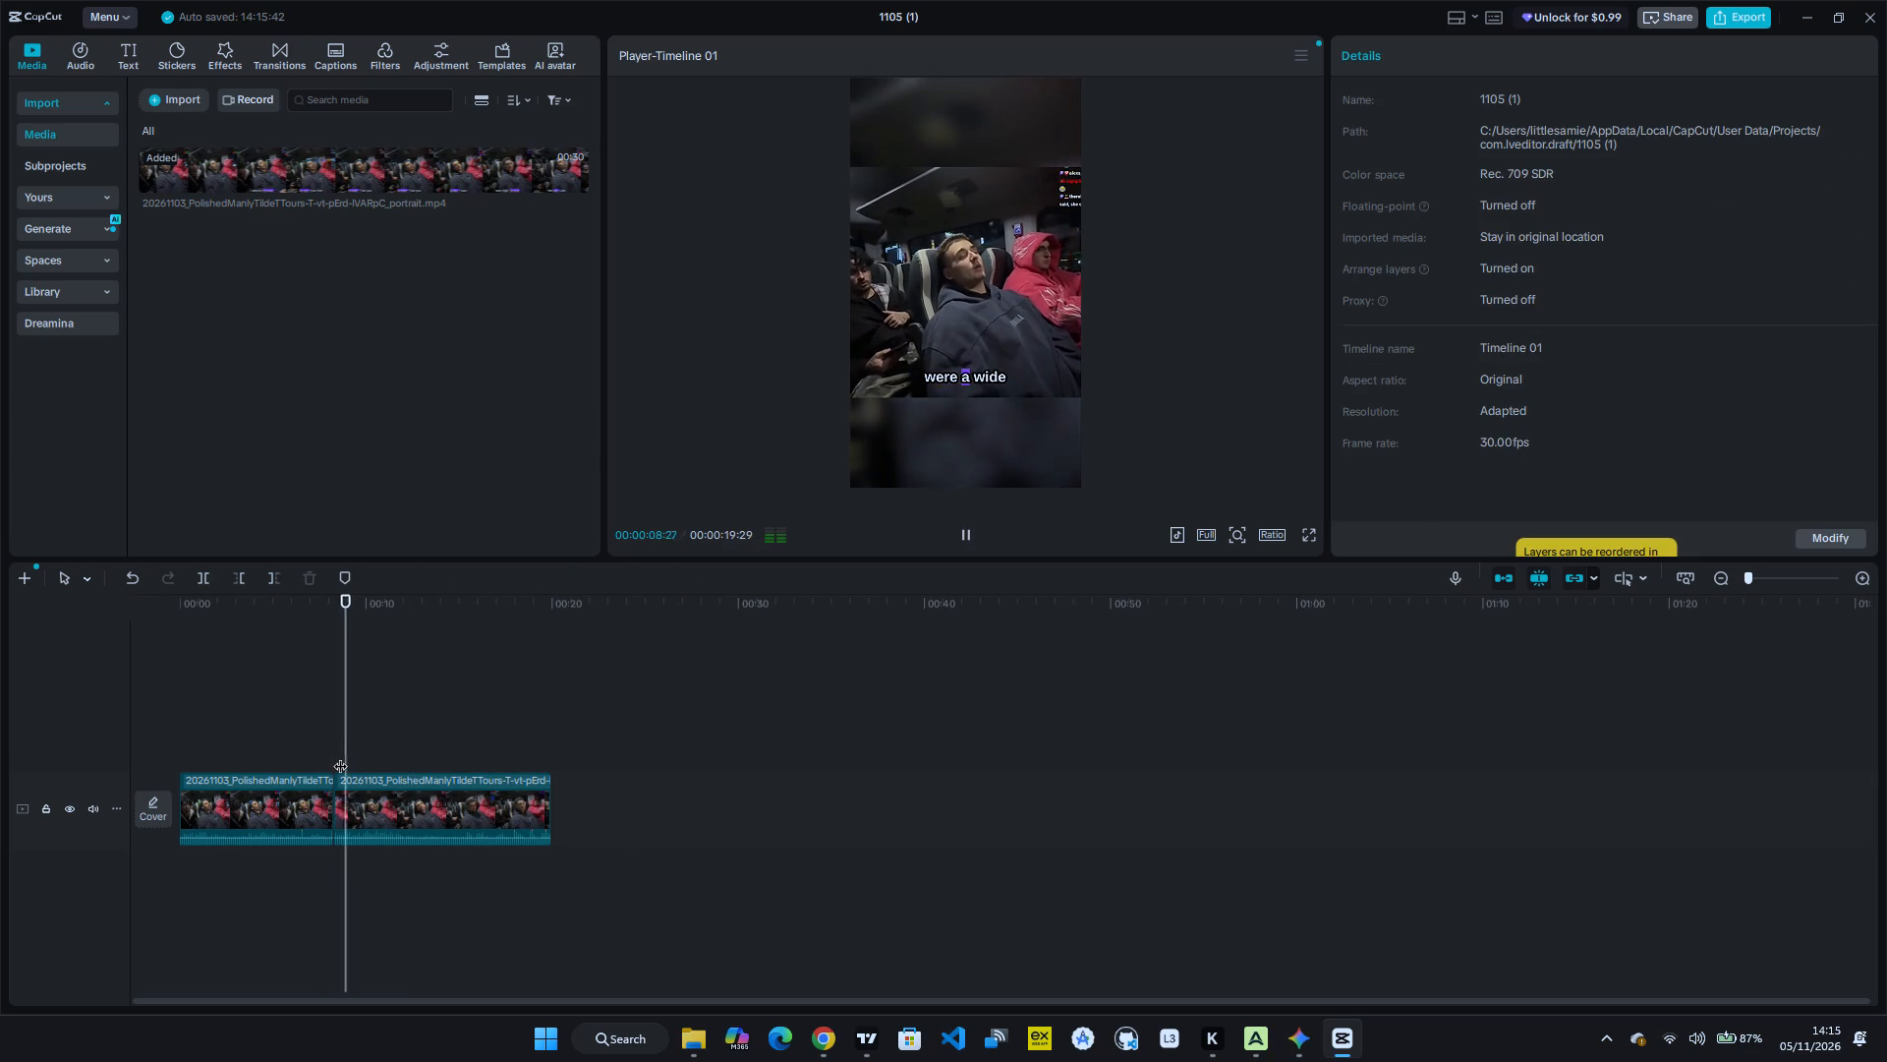
pyautogui.press('space')
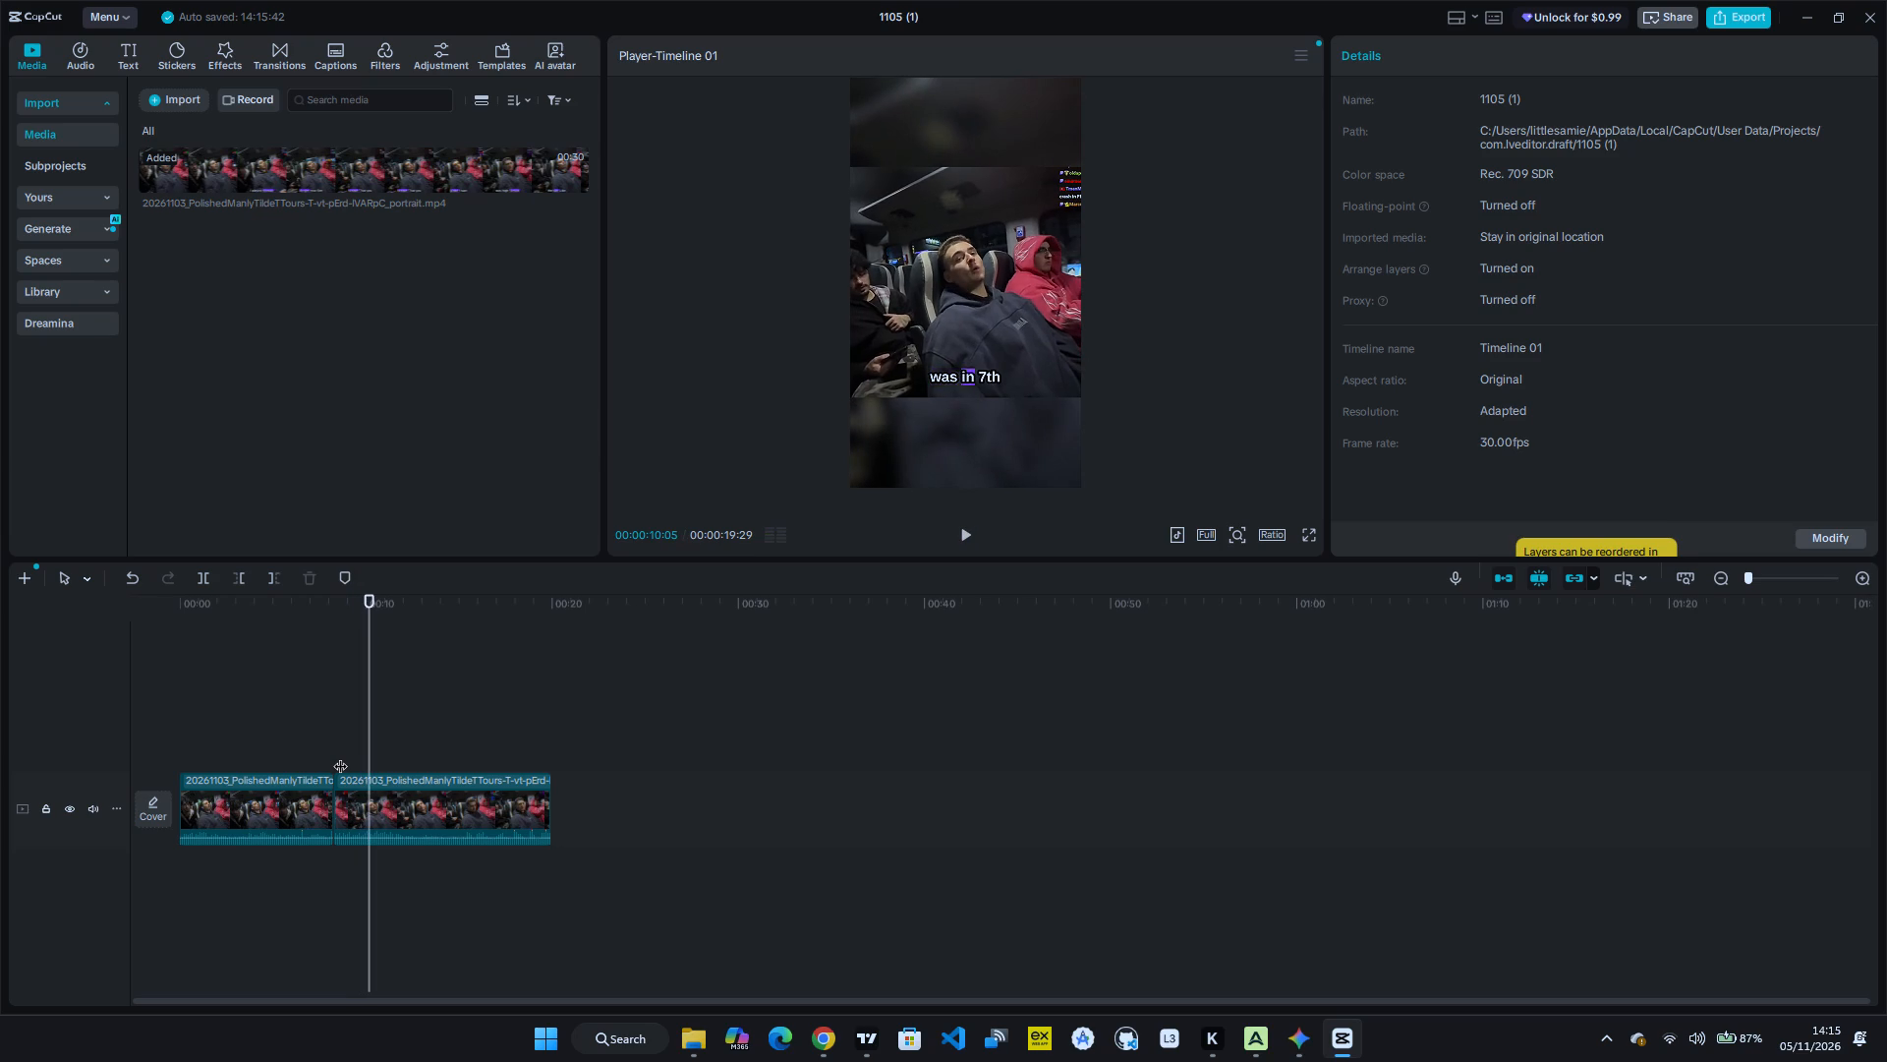
# Split the second segment at 00:00:10:05 and 00:00:12:24, at the caption "grade I saw", and delete the section between the splits.
pyautogui.hotkey('ctrl', 'b')
pyautogui.press('space')
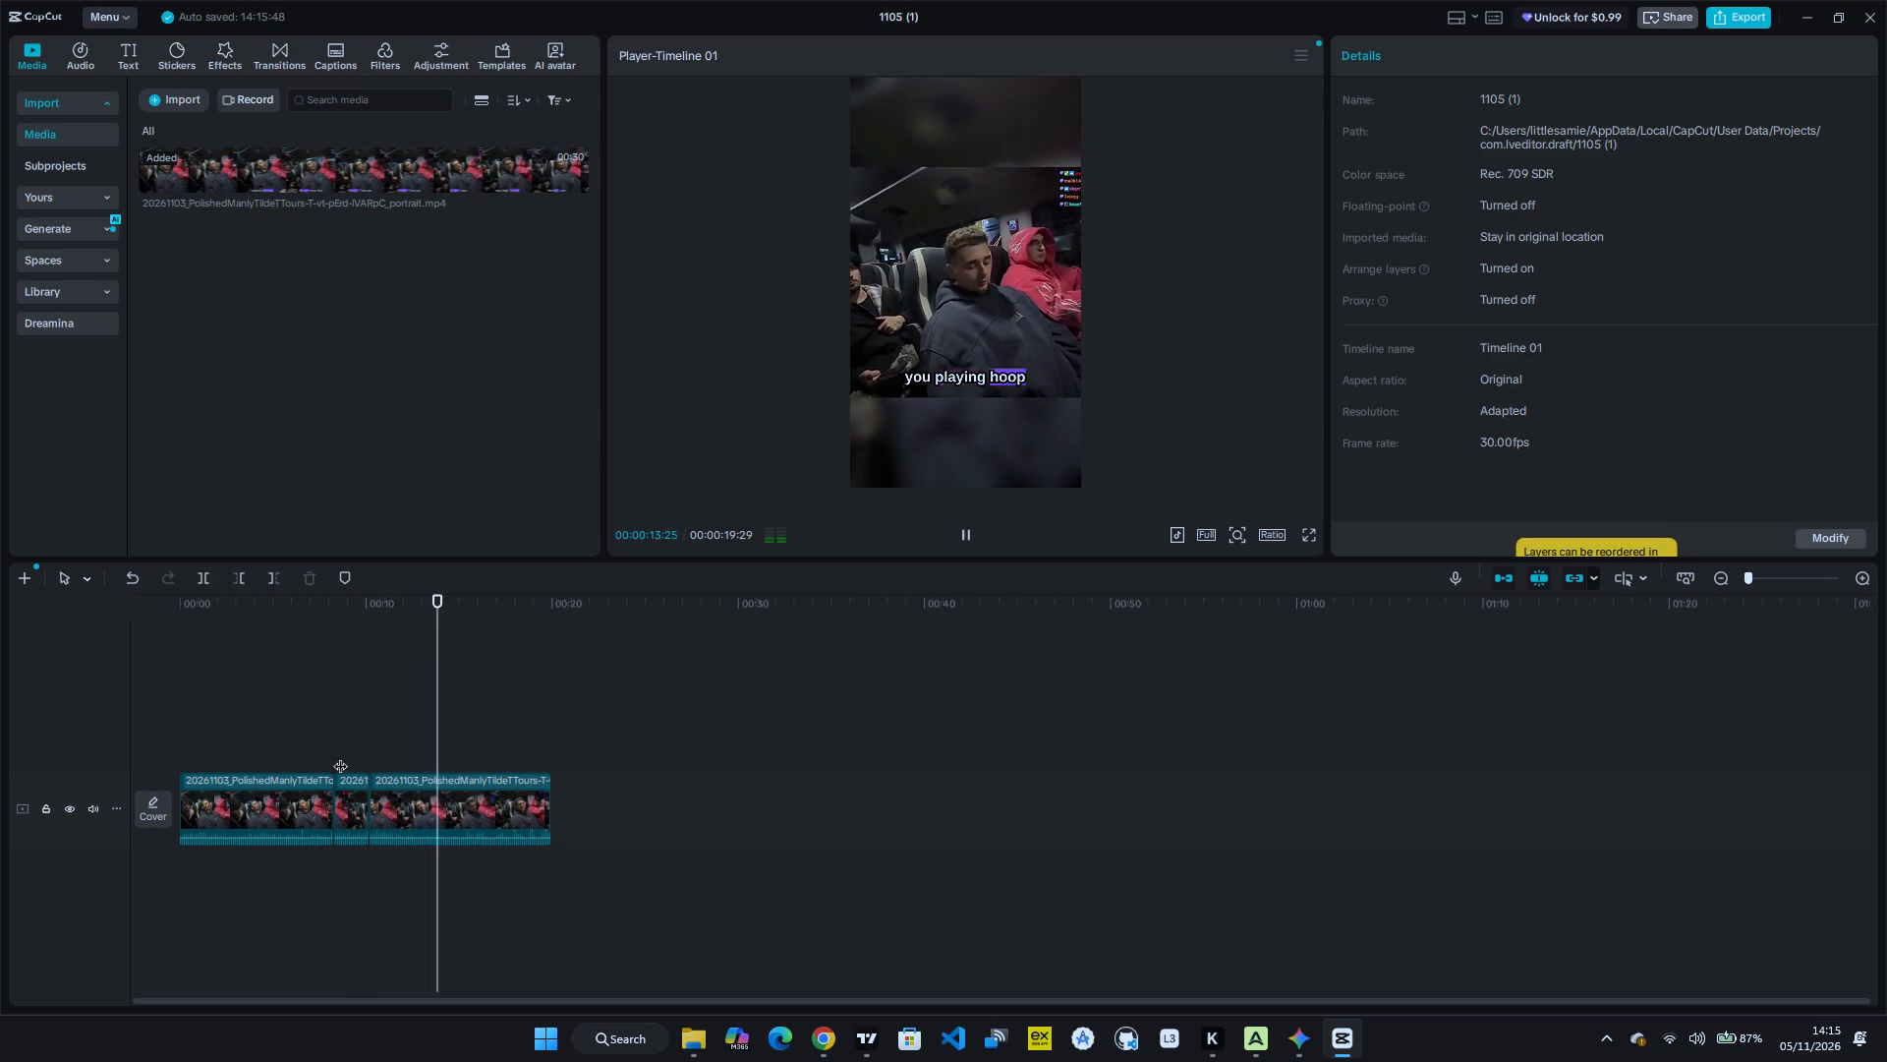
pyautogui.press('space')
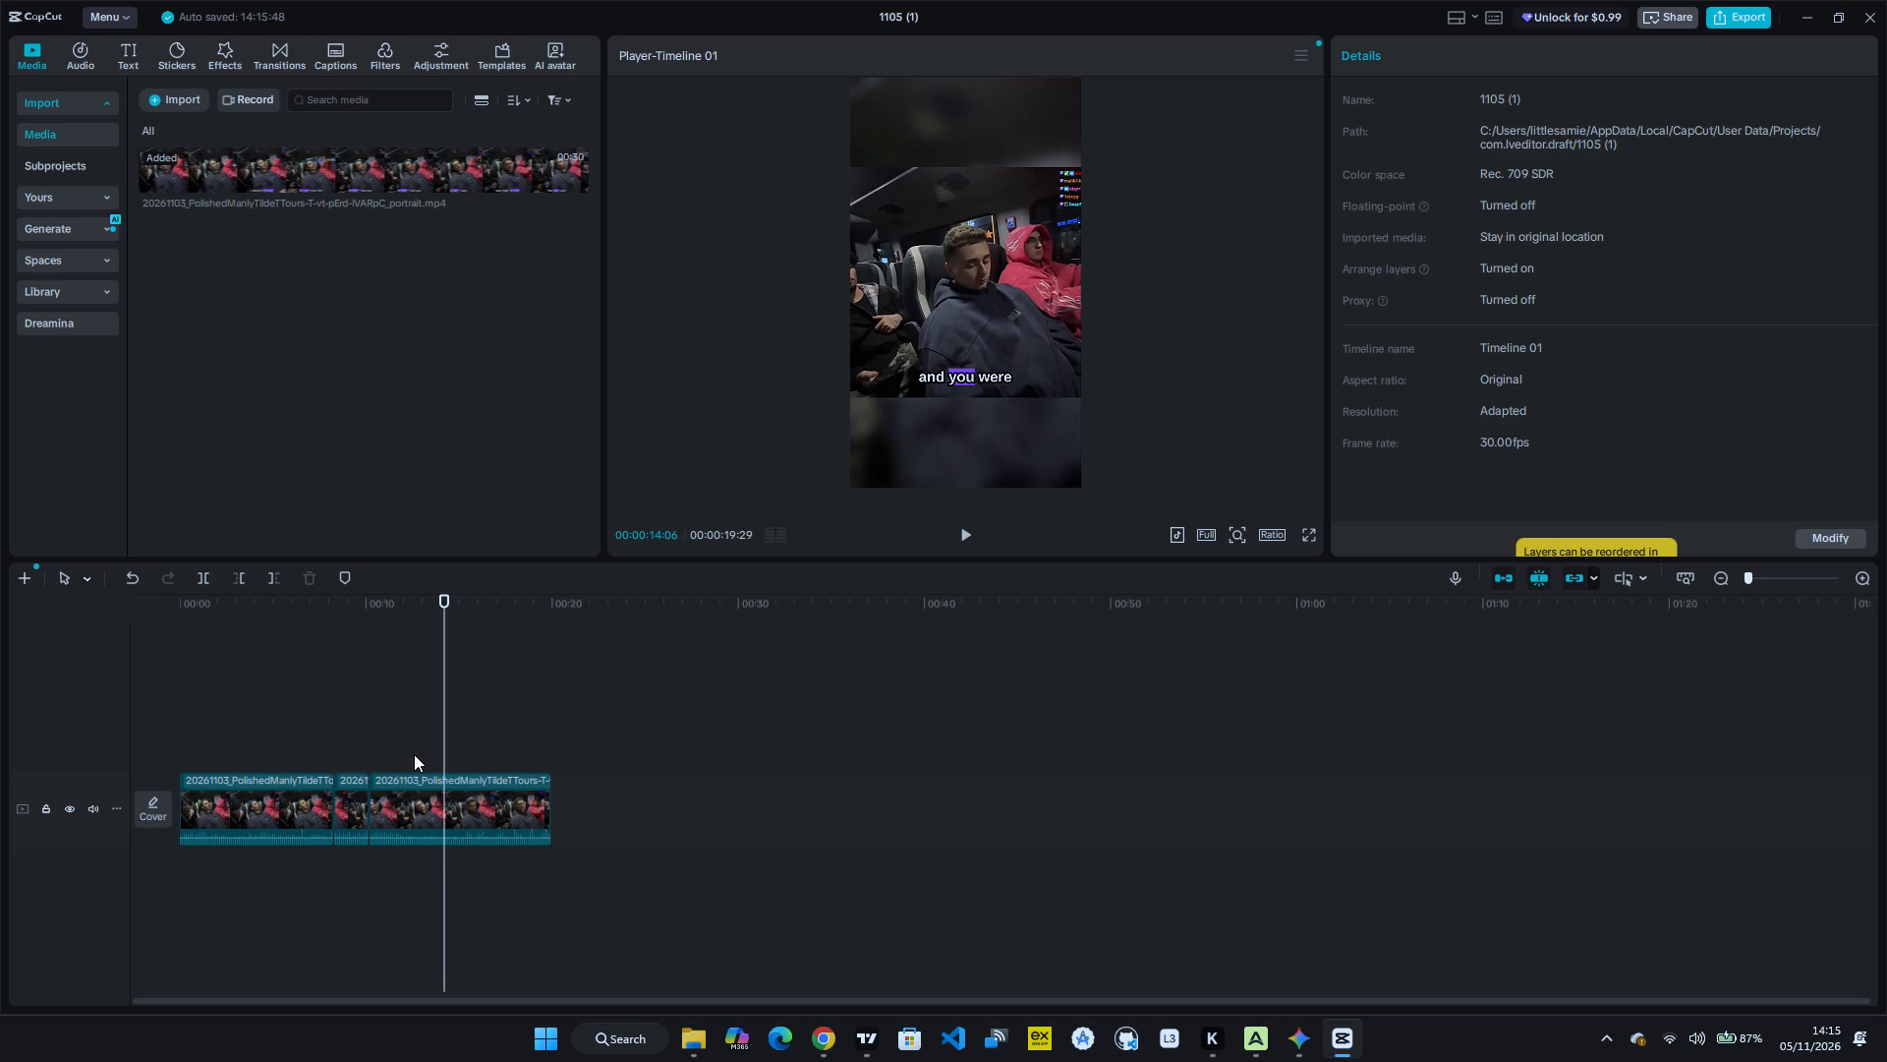
pyautogui.click(414, 754)
pyautogui.press('space')
pyautogui.press('space')
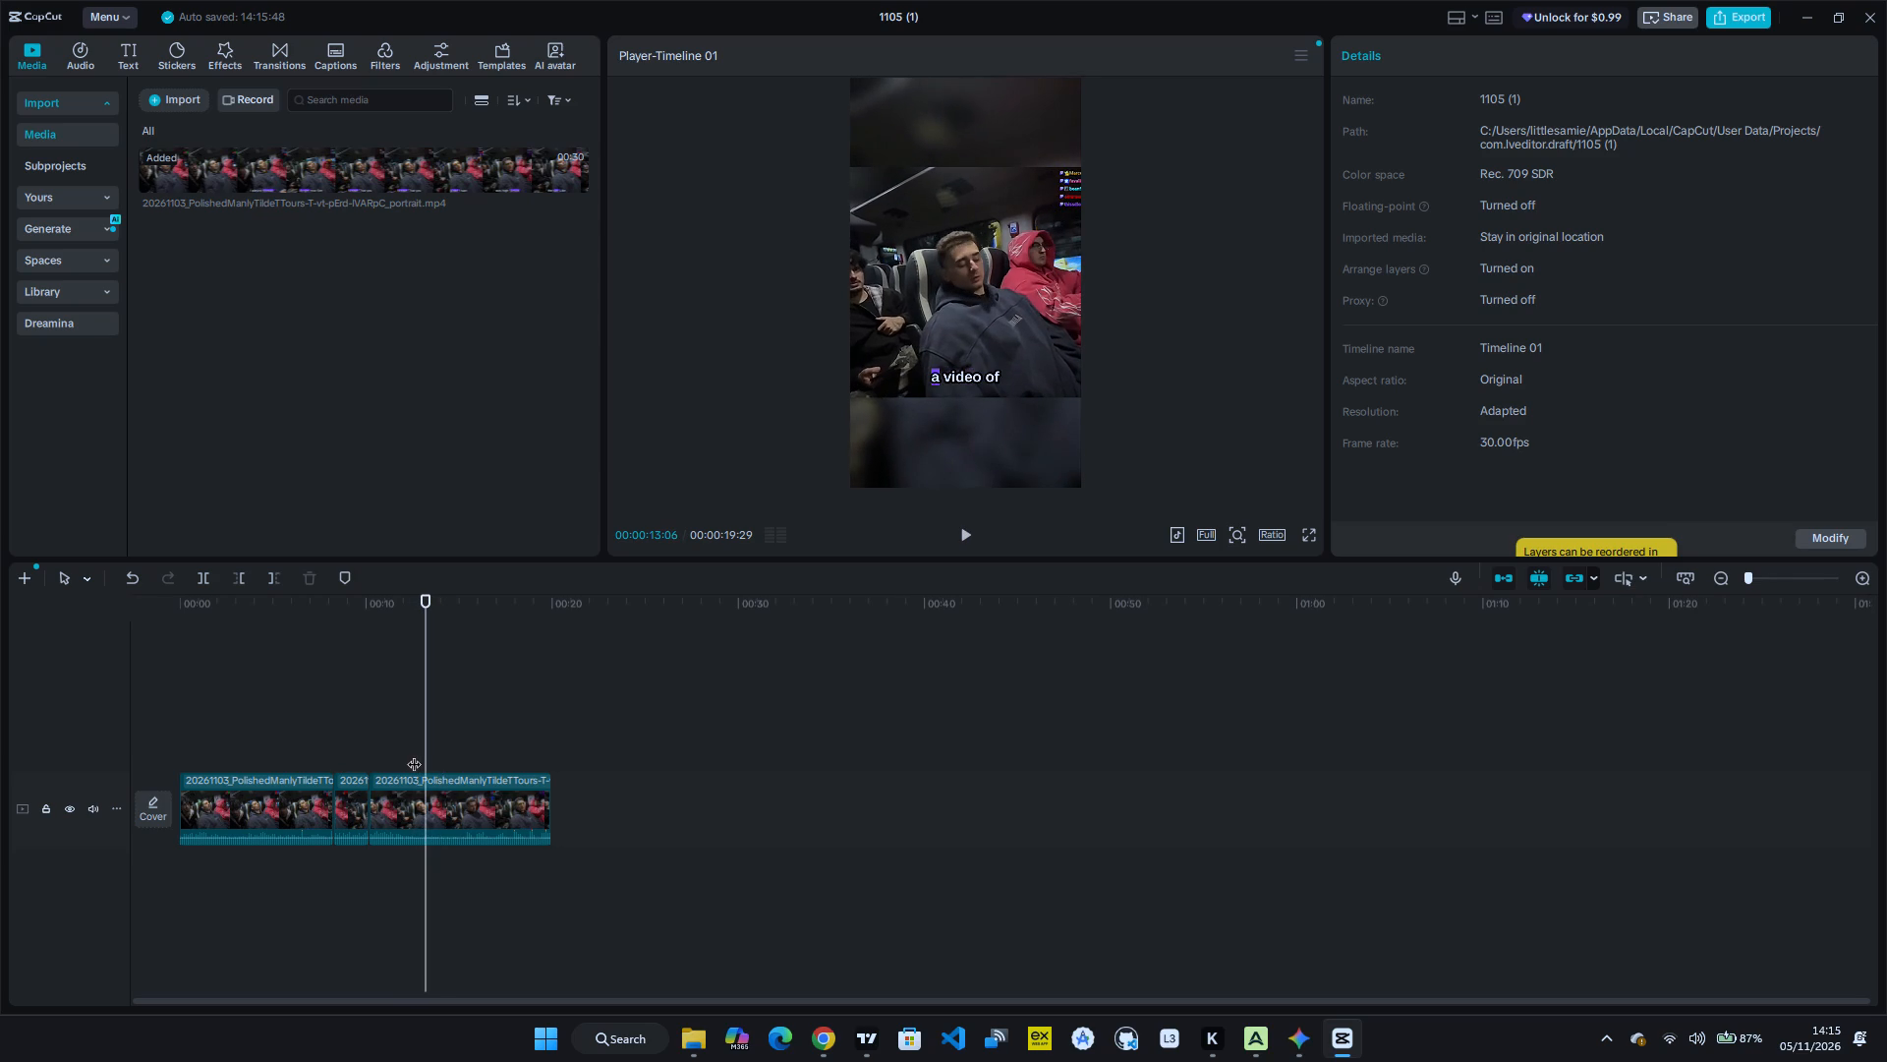
pyautogui.click(410, 759)
pyautogui.press('space')
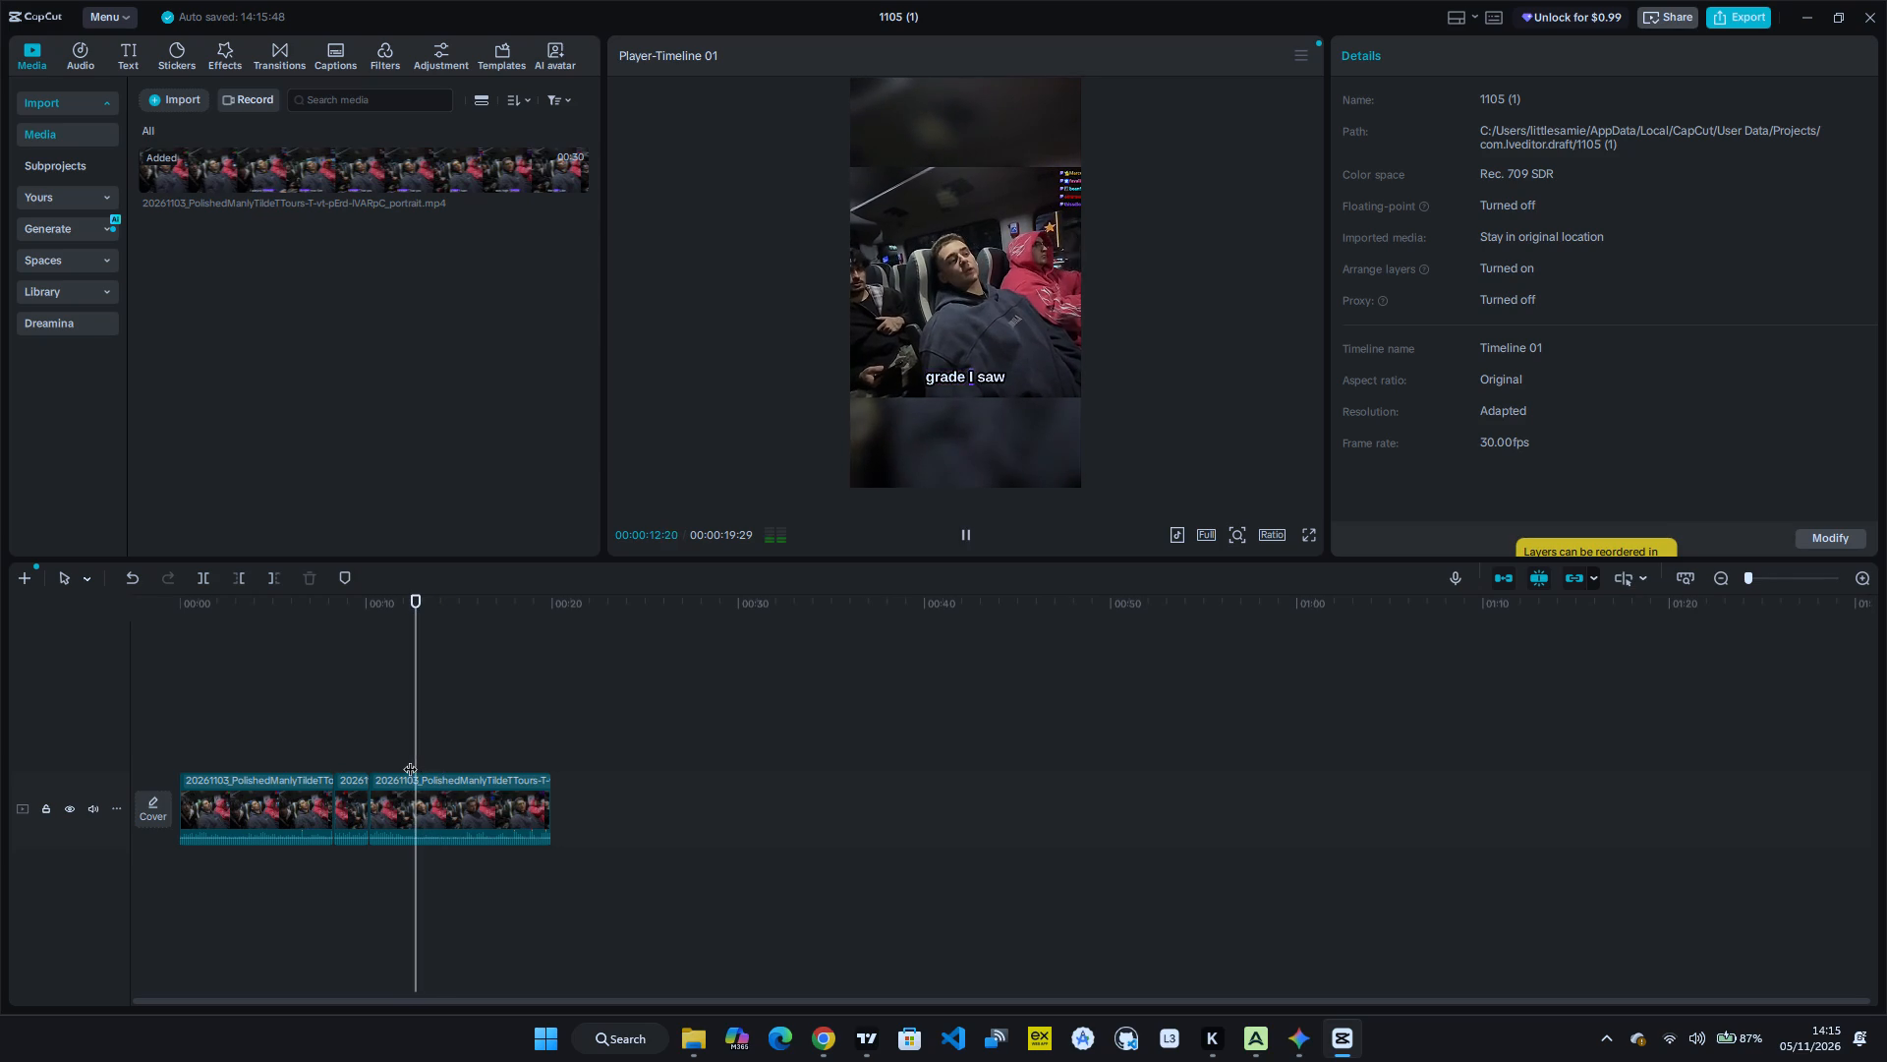
pyautogui.press('space')
pyautogui.hotkey('ctrl', 'b')
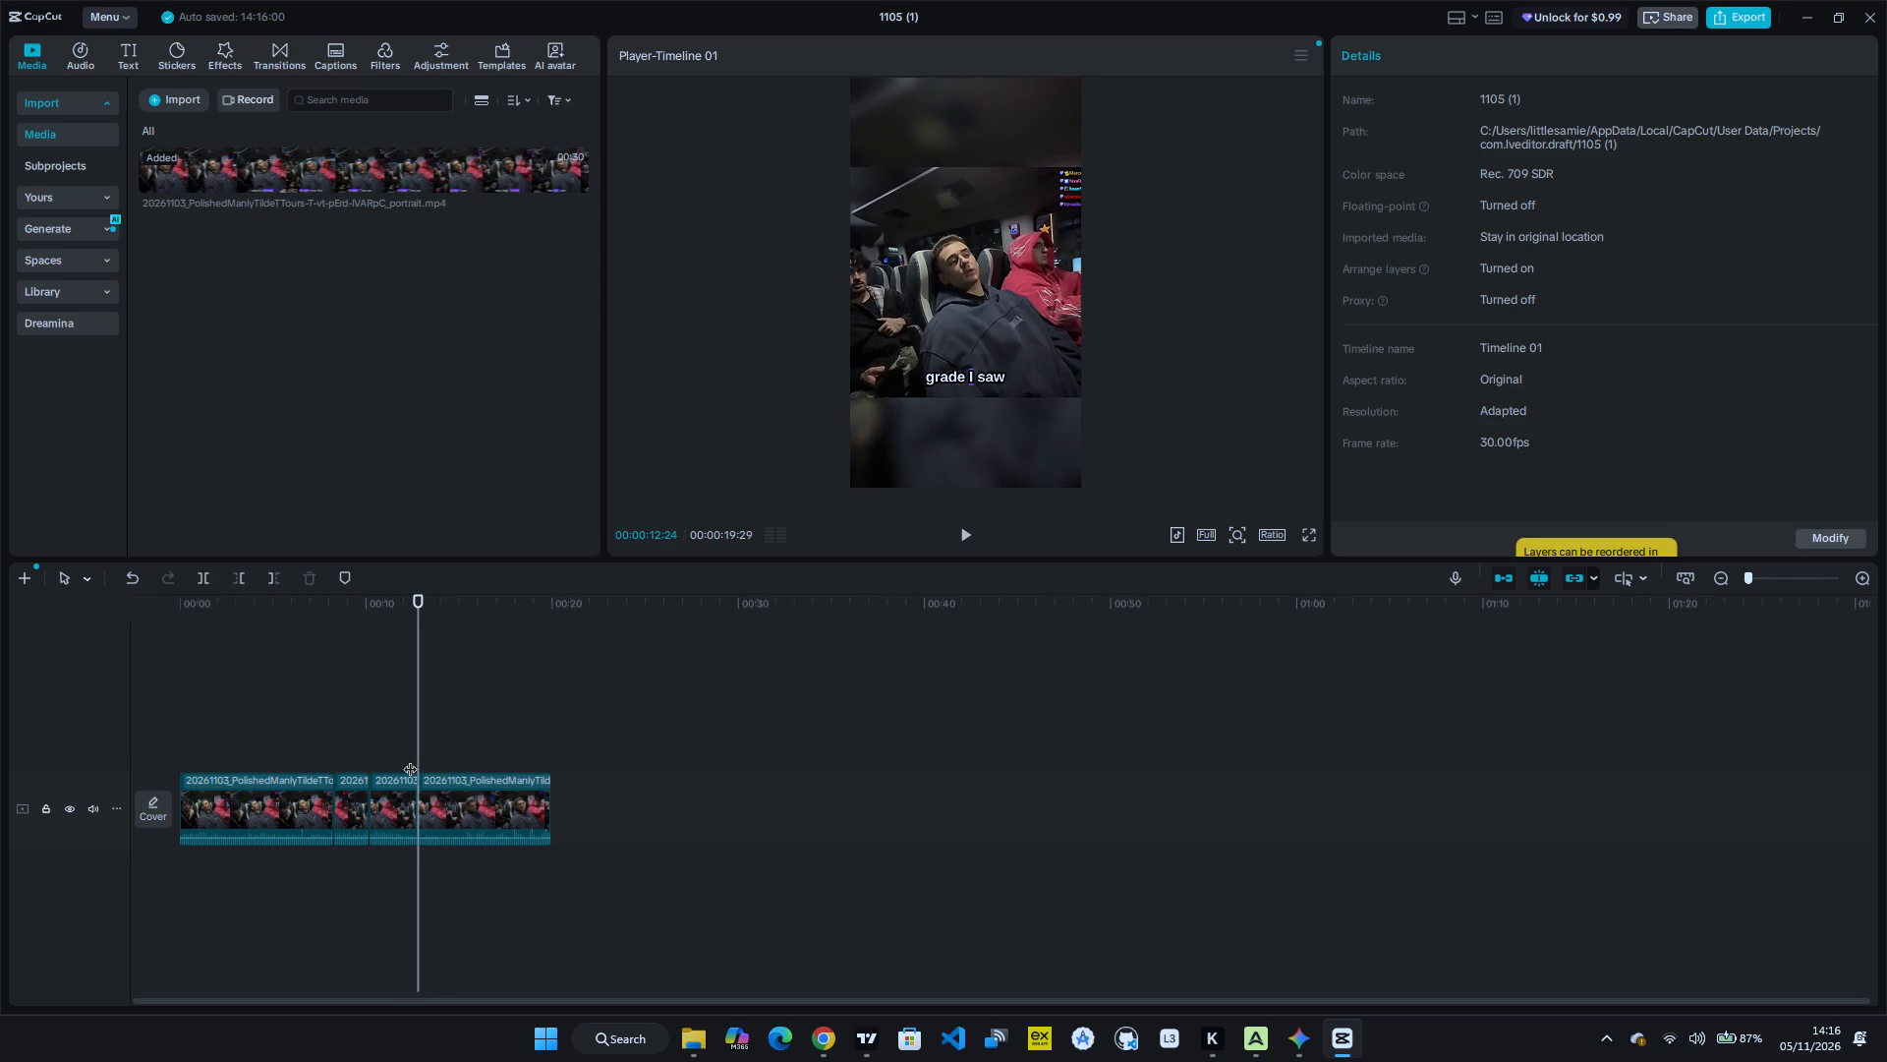
pyautogui.click(393, 796)
pyautogui.press('BackSpace')
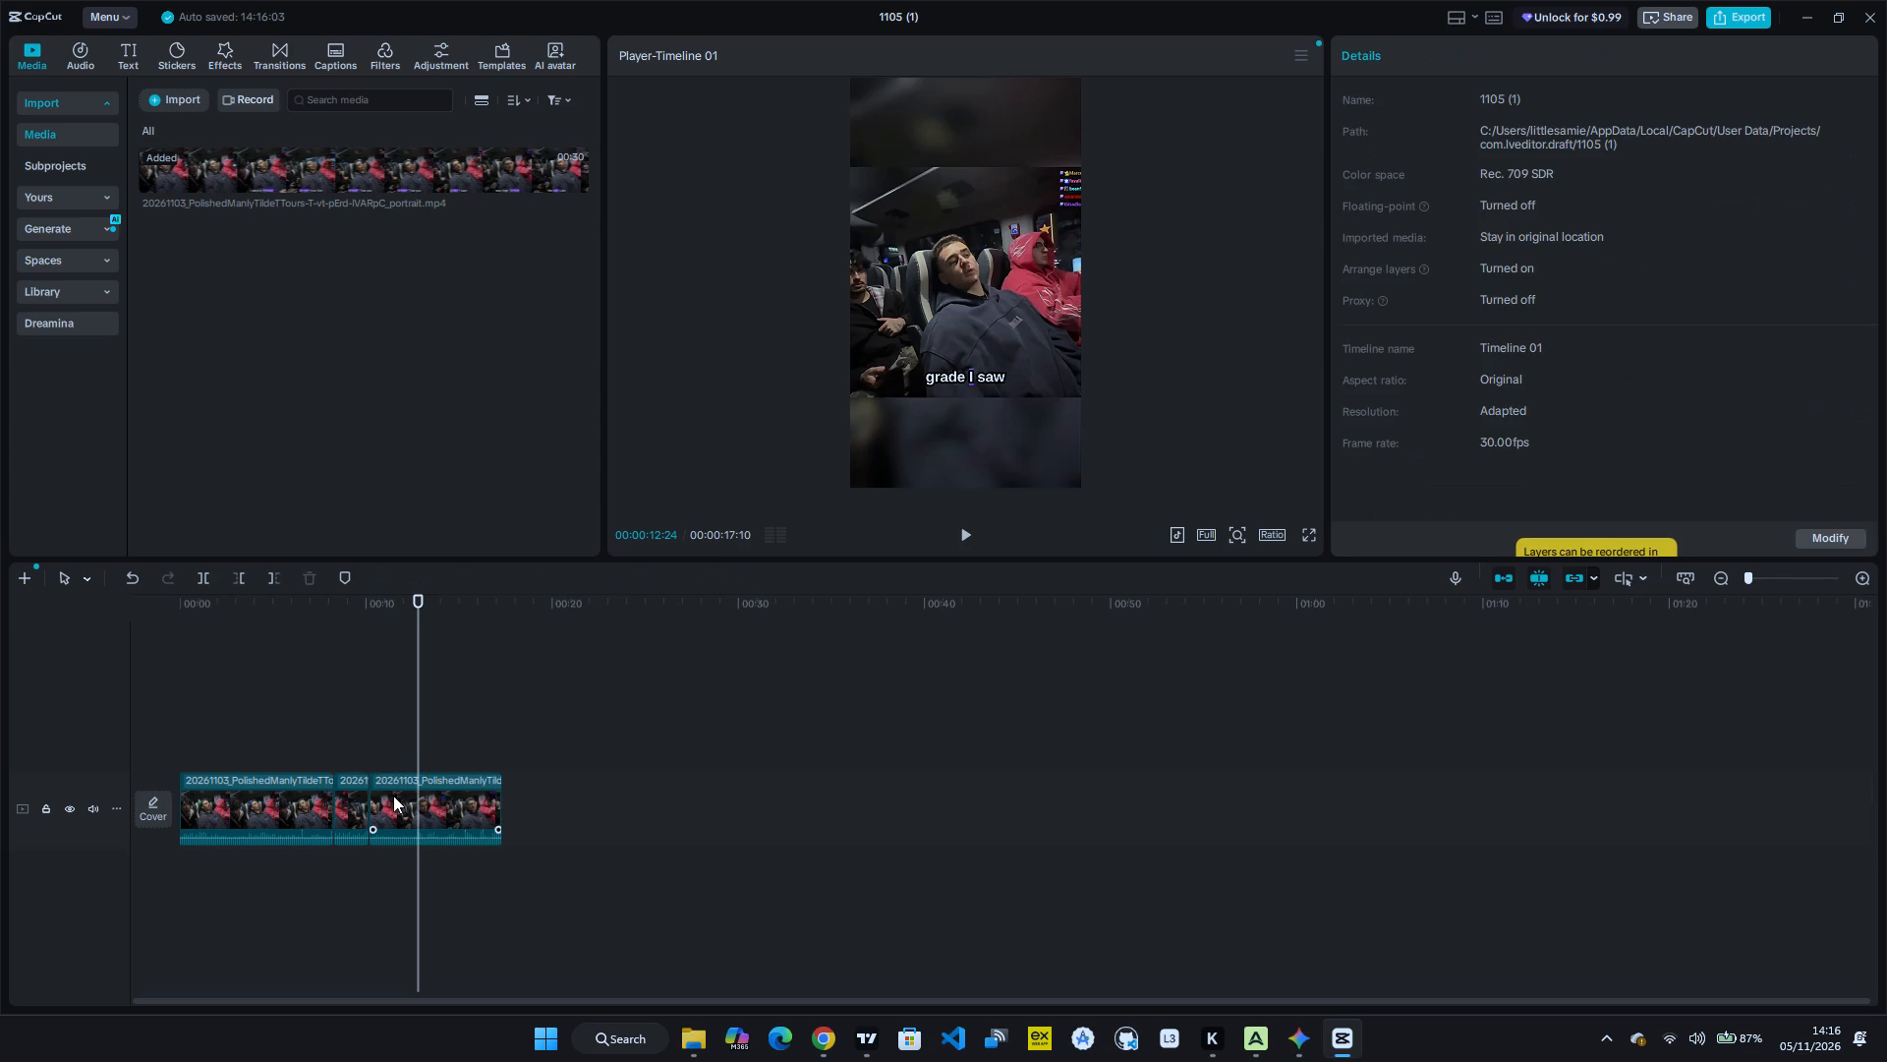
# Review the footage after the join, split it at 00:00:12:19, at the caption "still fat That", and delete everything after the split.
pyautogui.click(375, 752)
pyautogui.press('space')
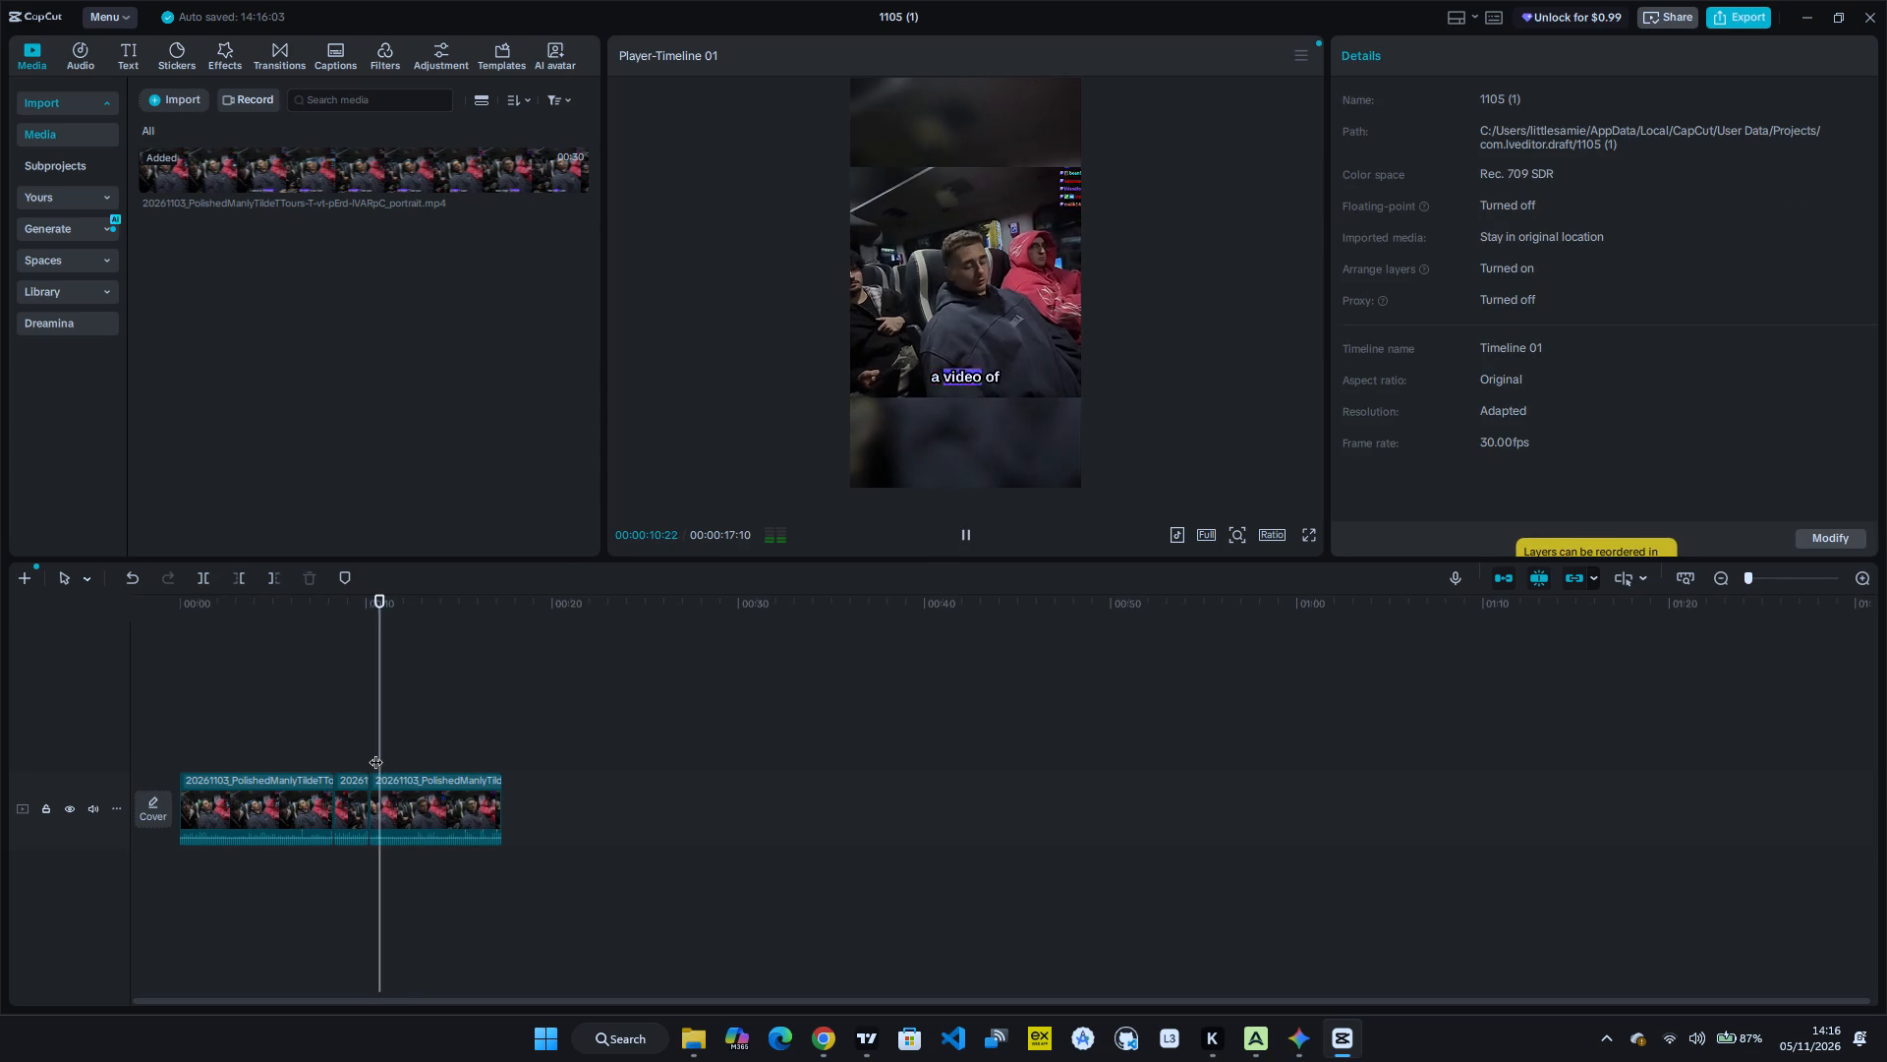
pyautogui.press('space')
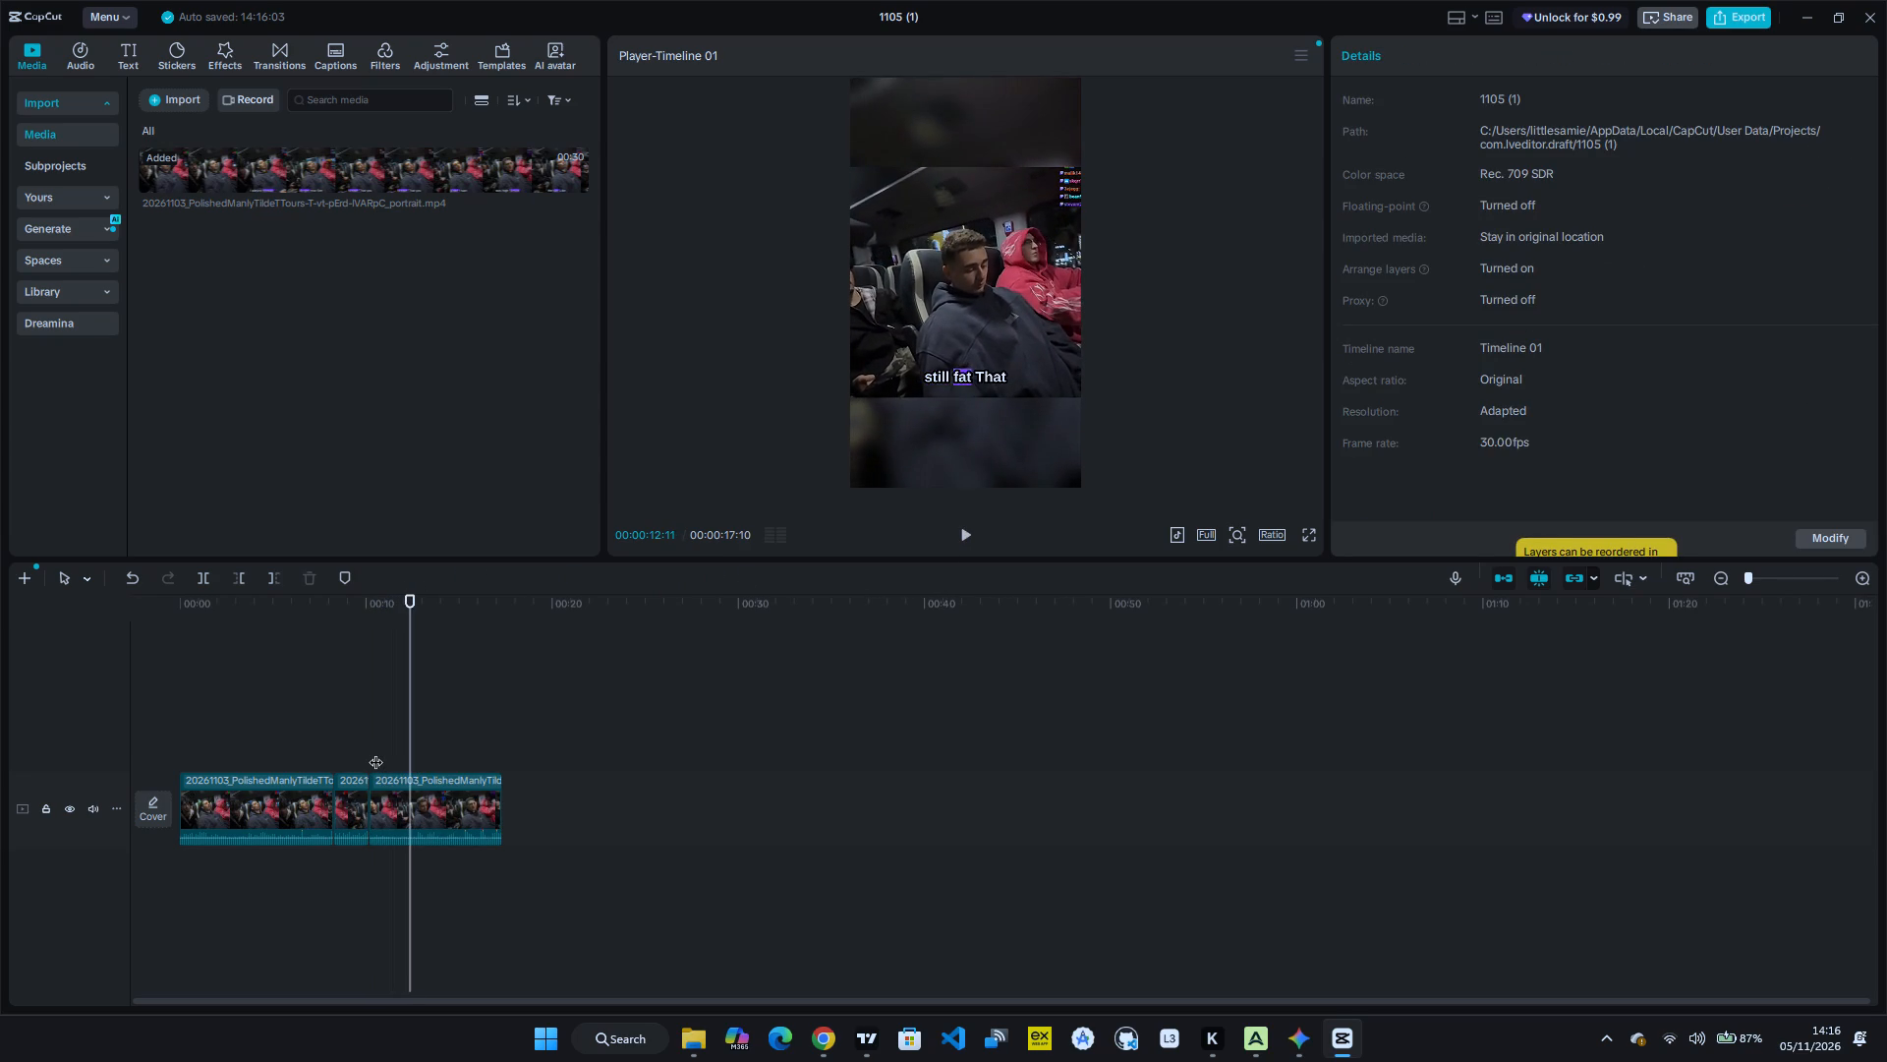
pyautogui.press('space')
pyautogui.press('space')
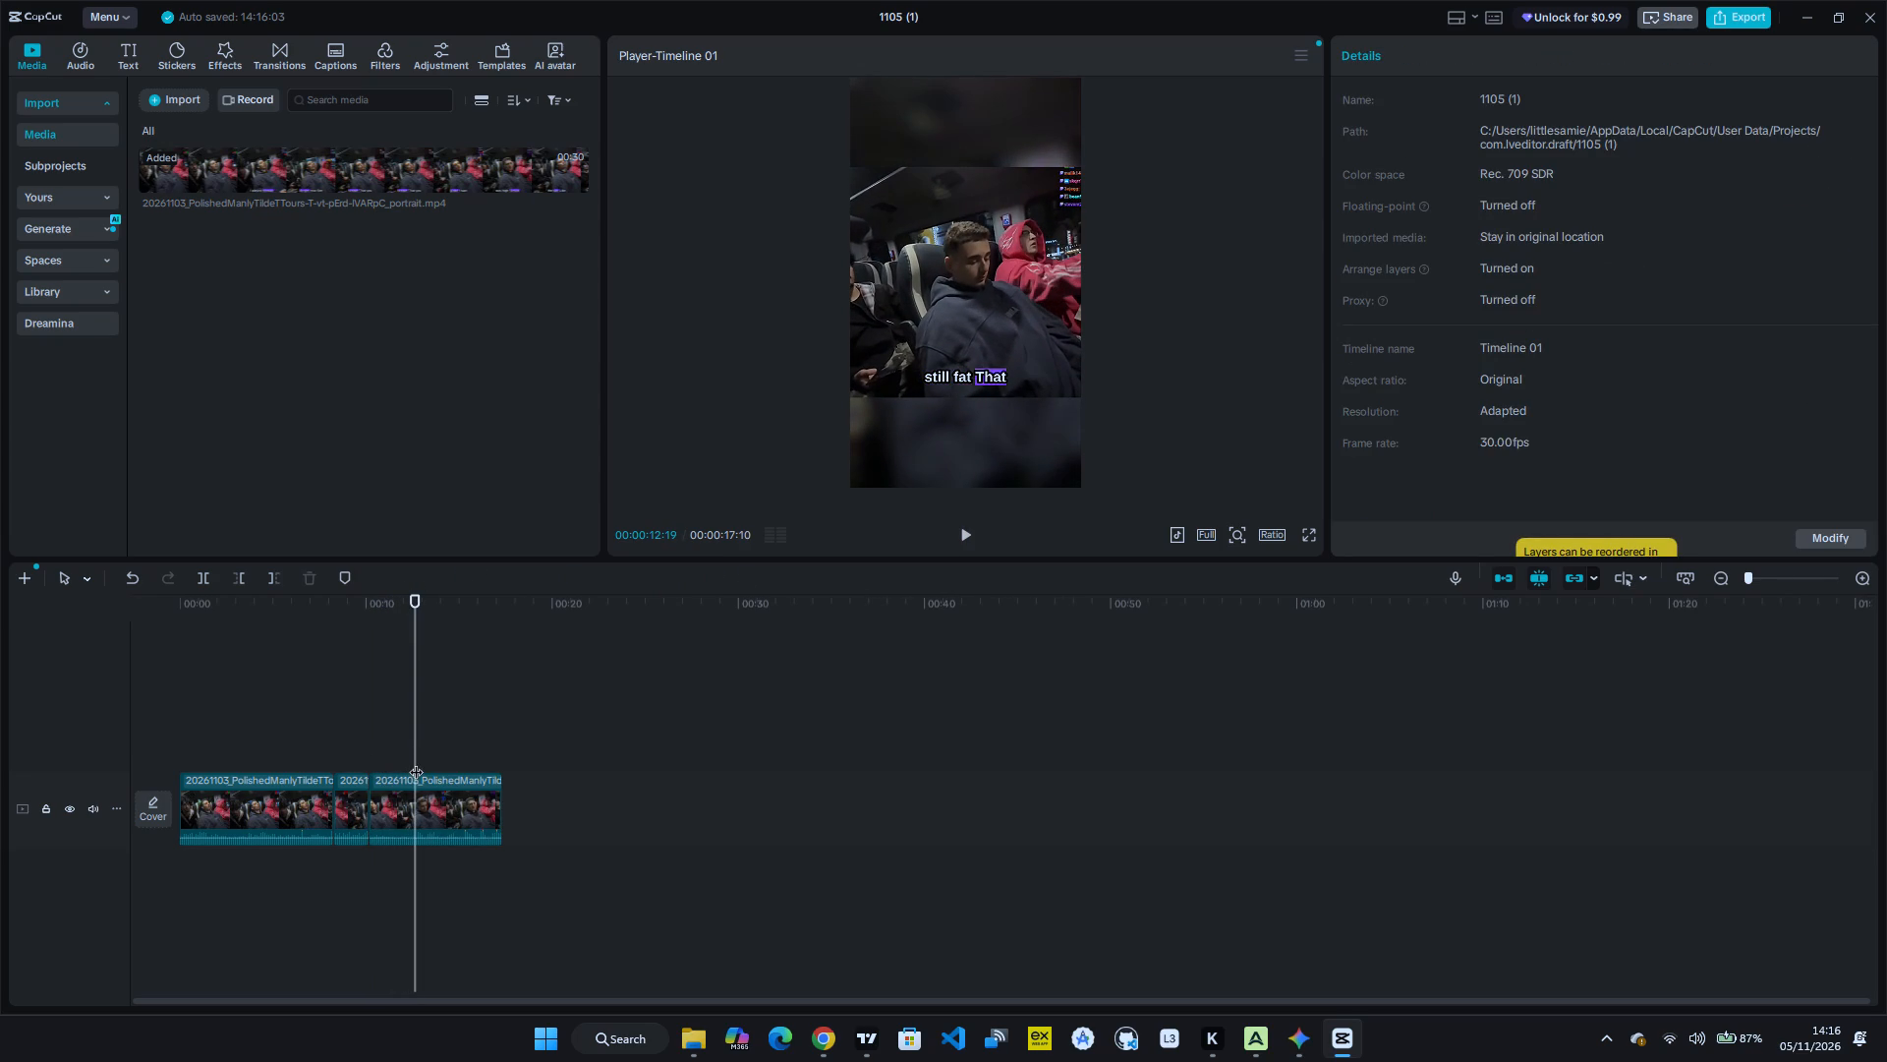
pyautogui.hotkey('ctrl', 'b')
pyautogui.press('space')
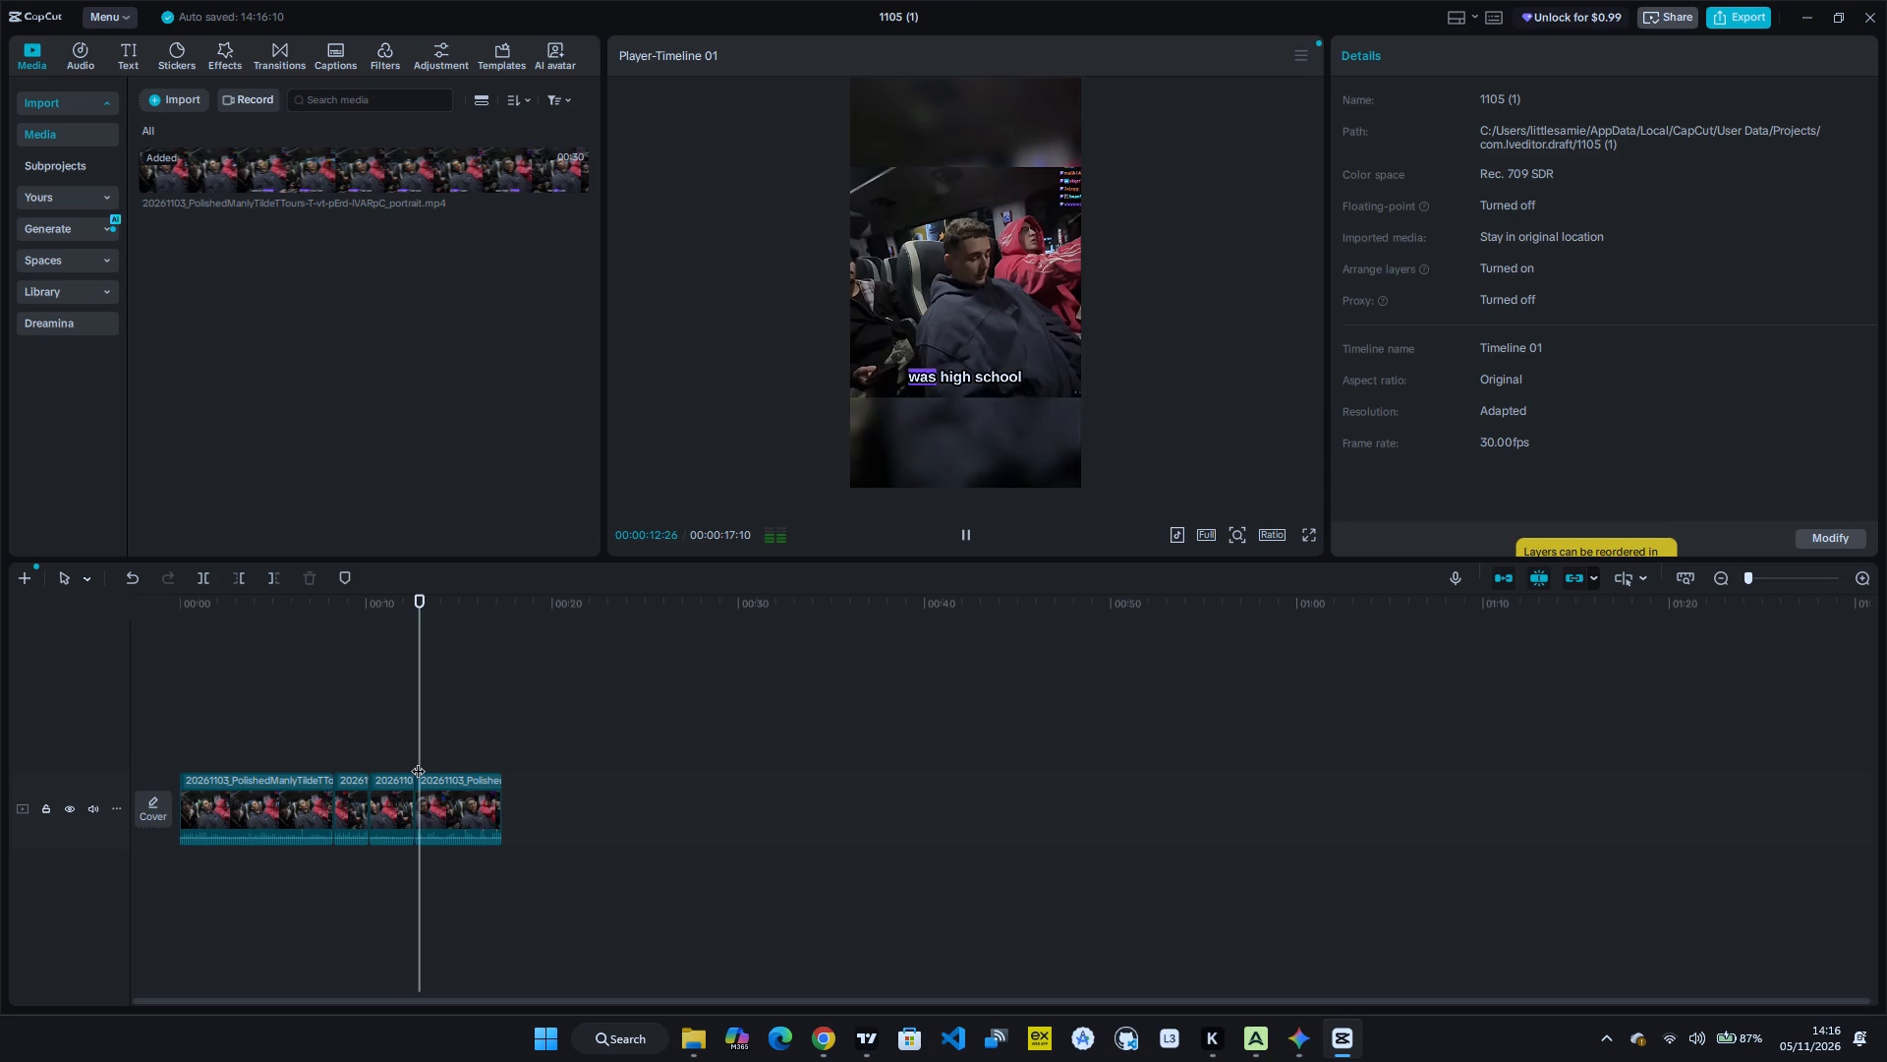
pyautogui.click(446, 796)
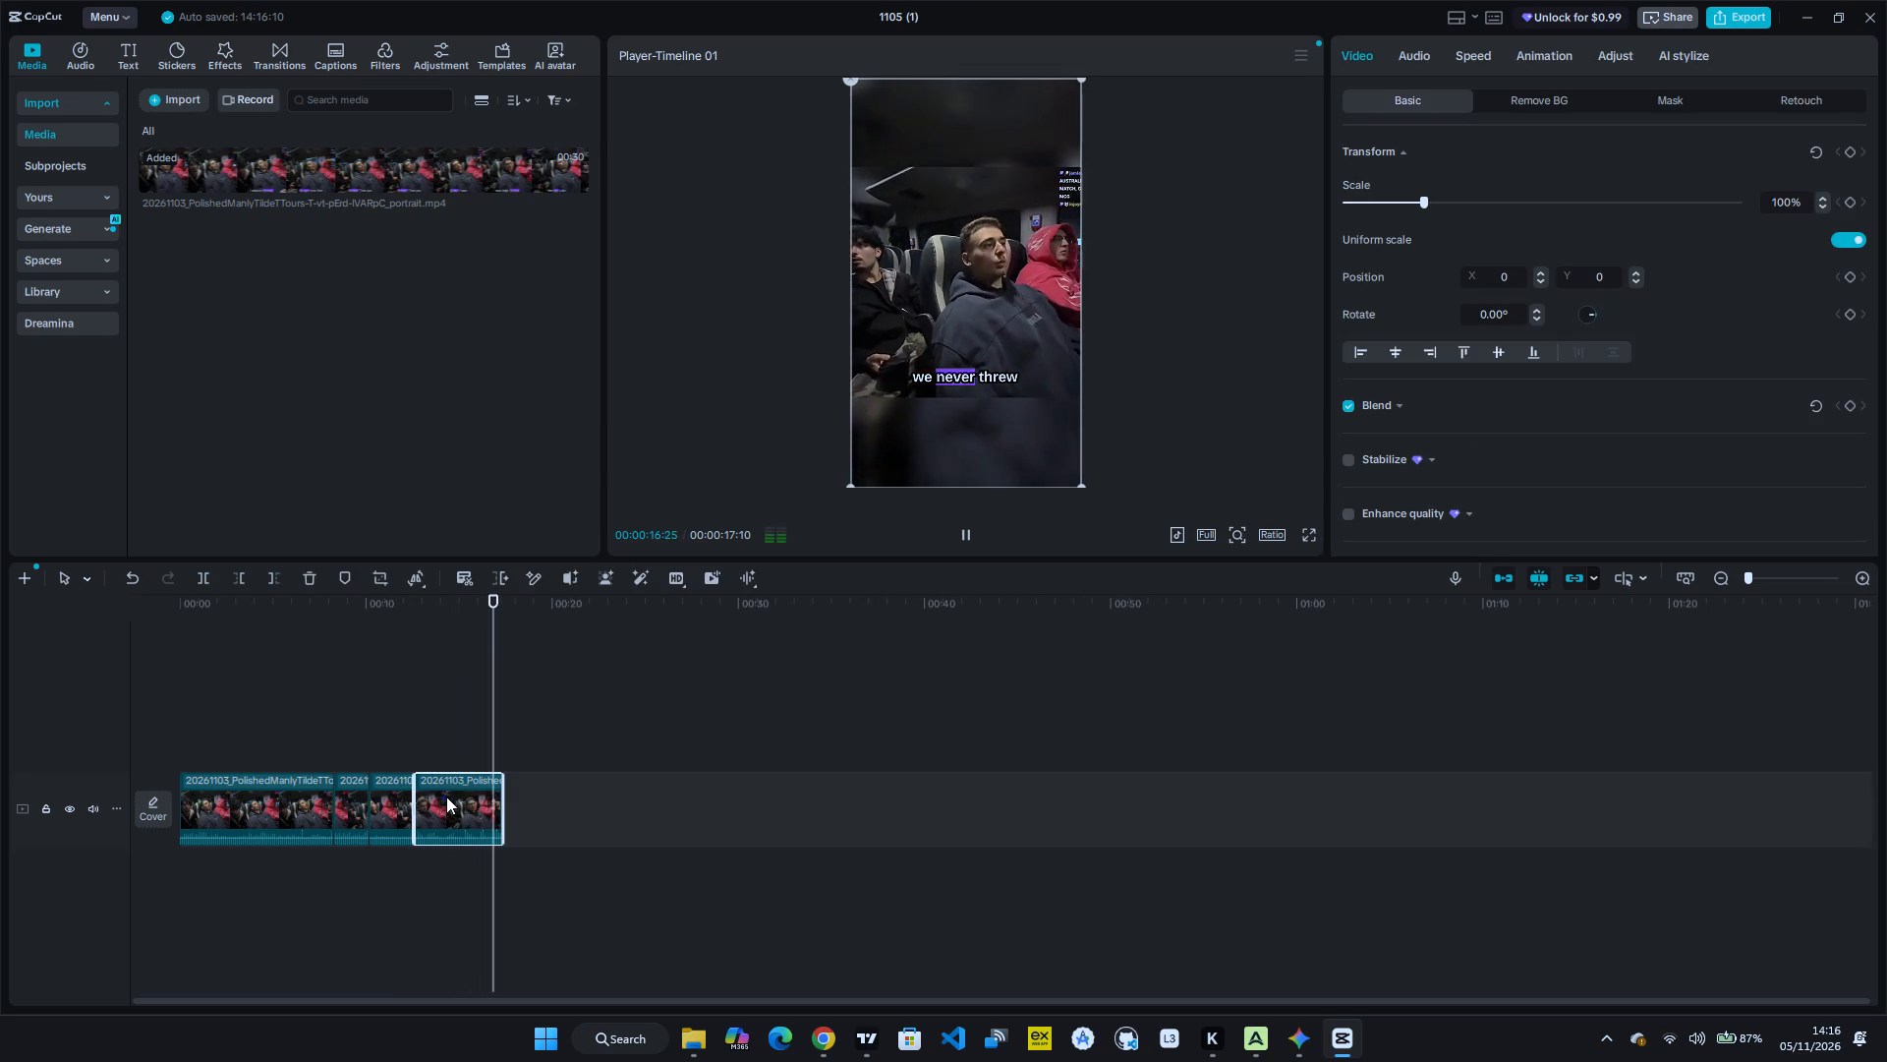
pyautogui.press('BackSpace')
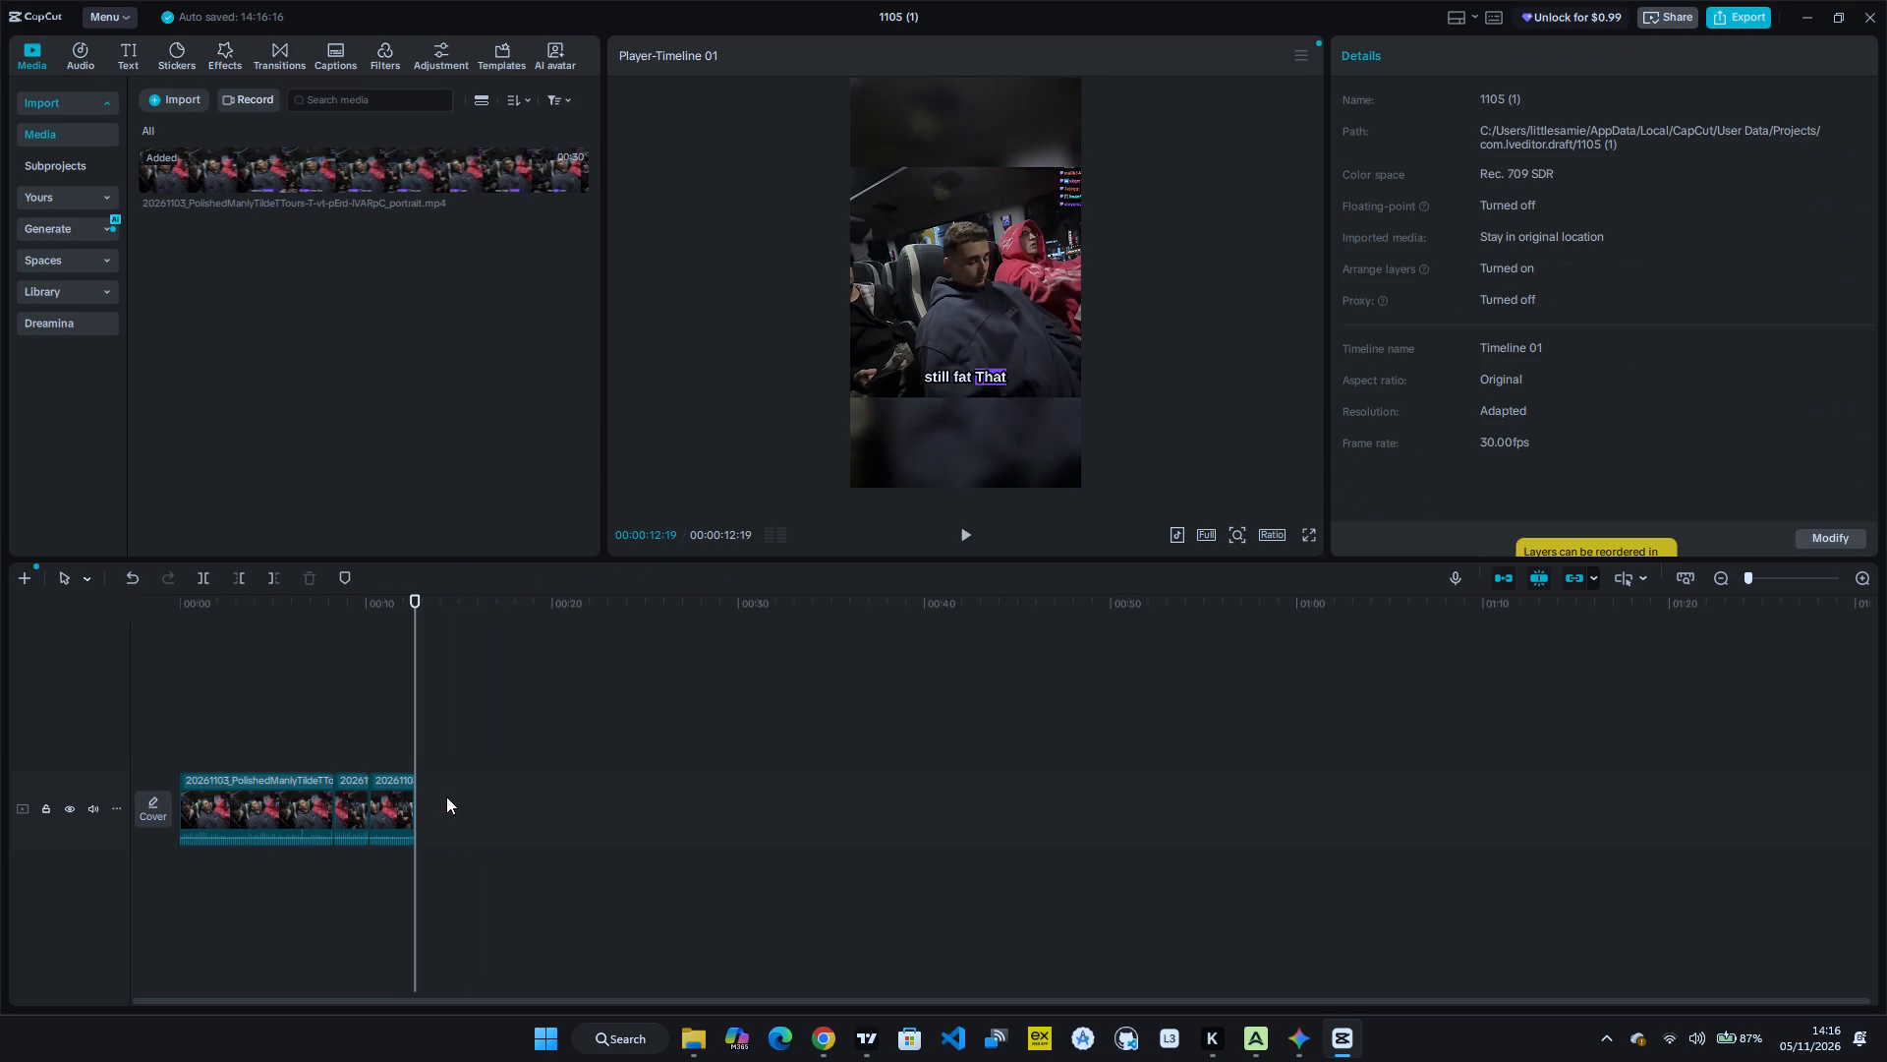
# Play back the edit, split the first segment at 00:00:02:27, at the end of "about that story?", and delete the opening part.
pyautogui.press('space')
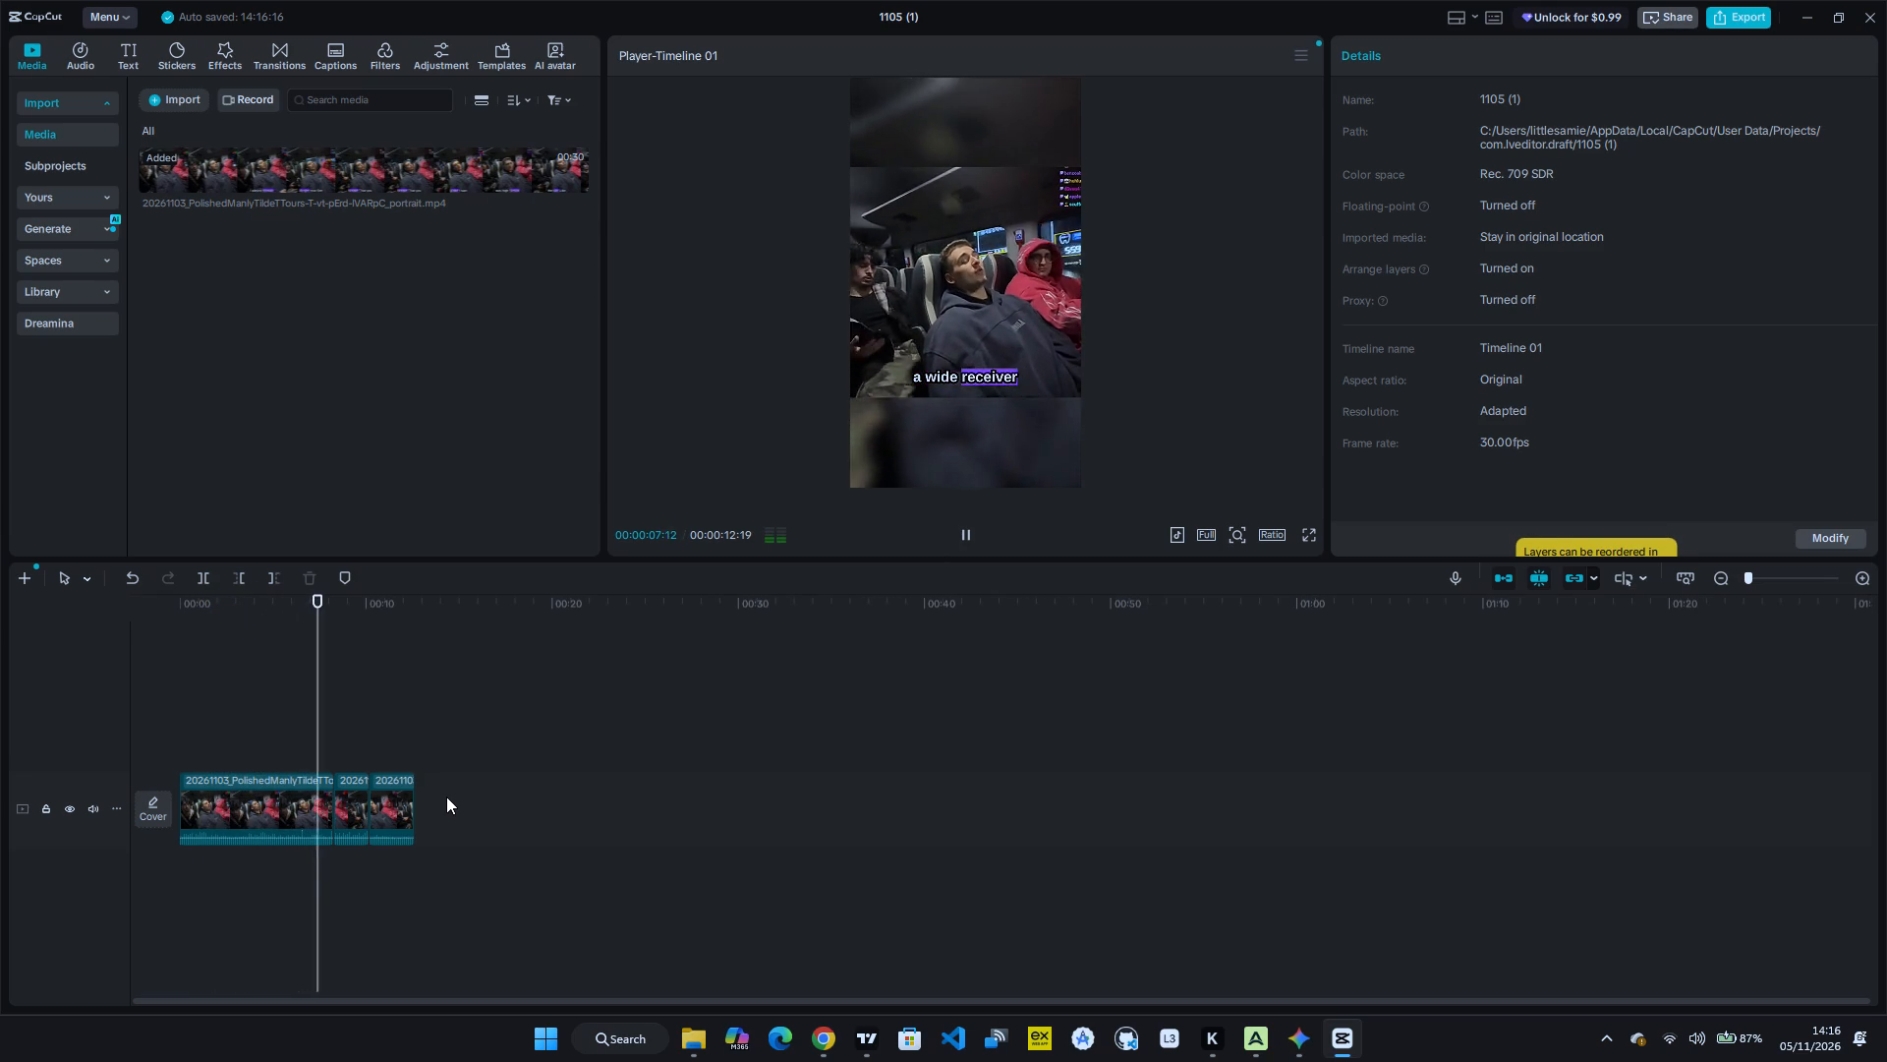
pyautogui.press('space')
pyautogui.press('space')
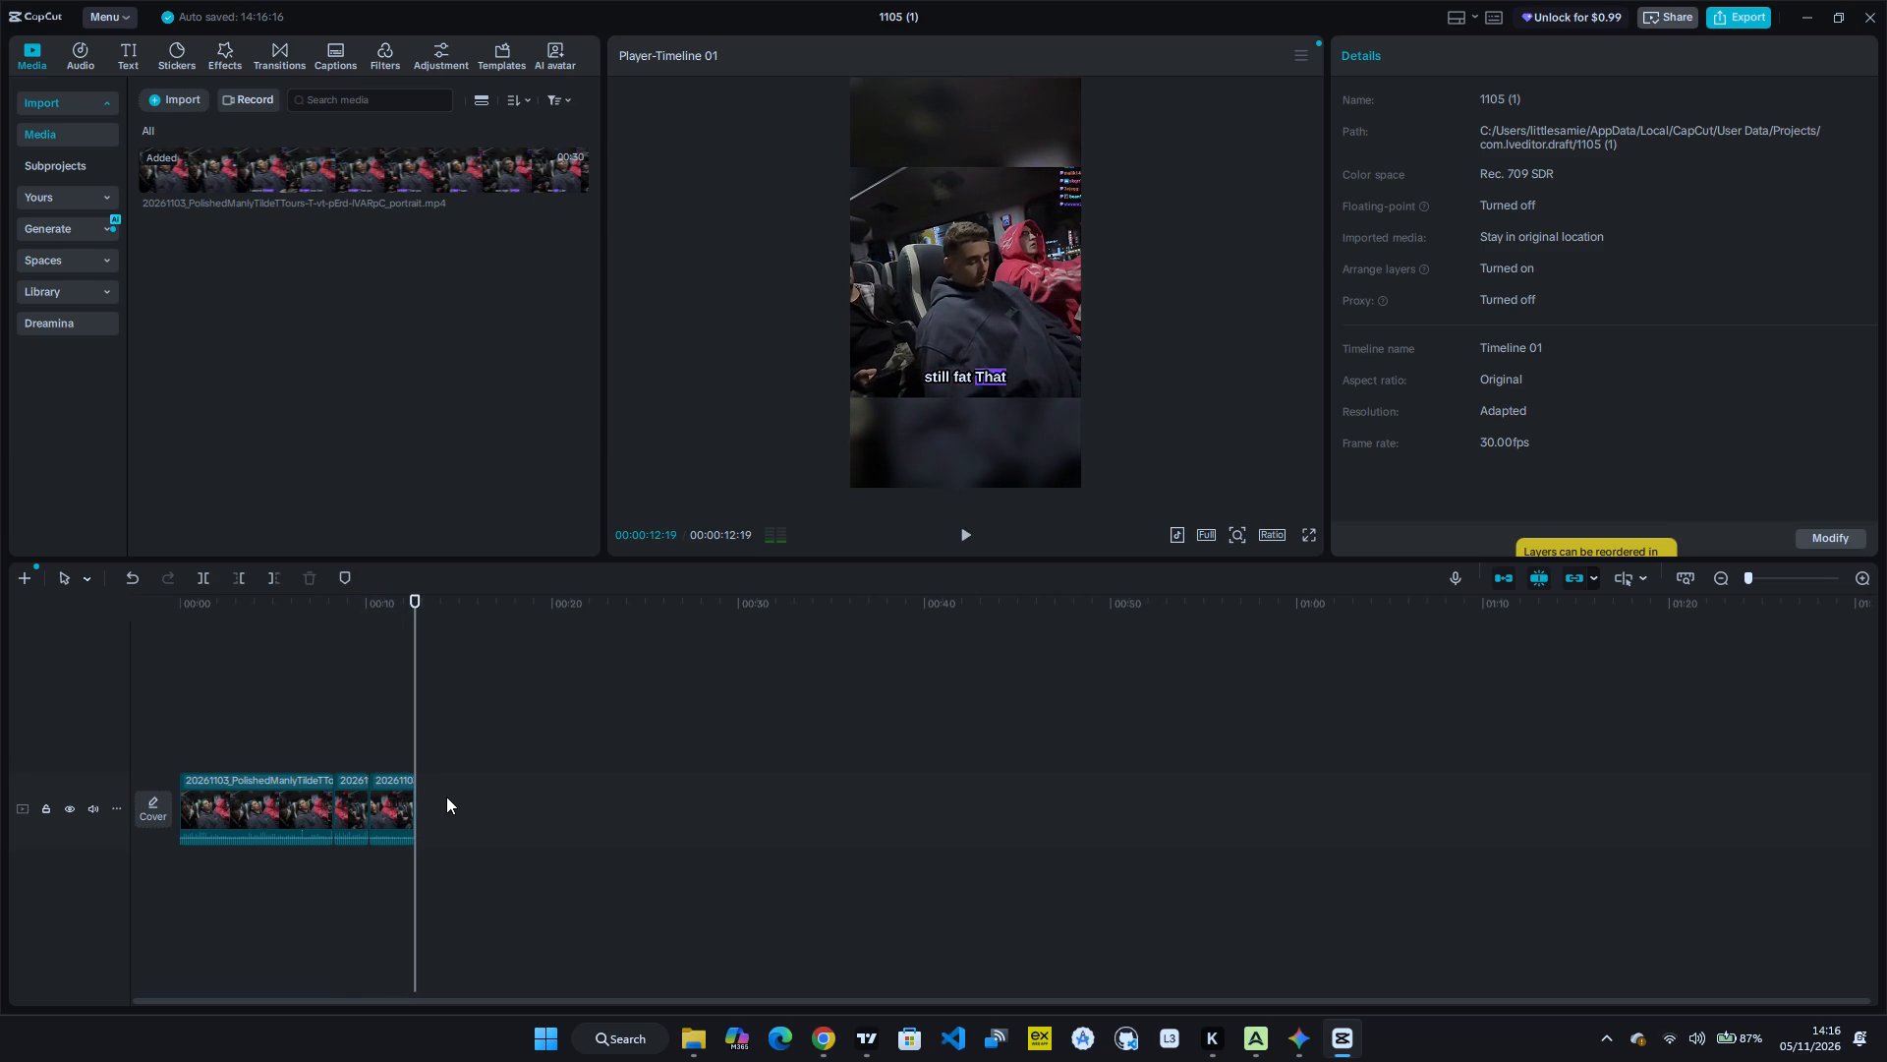
pyautogui.press('space')
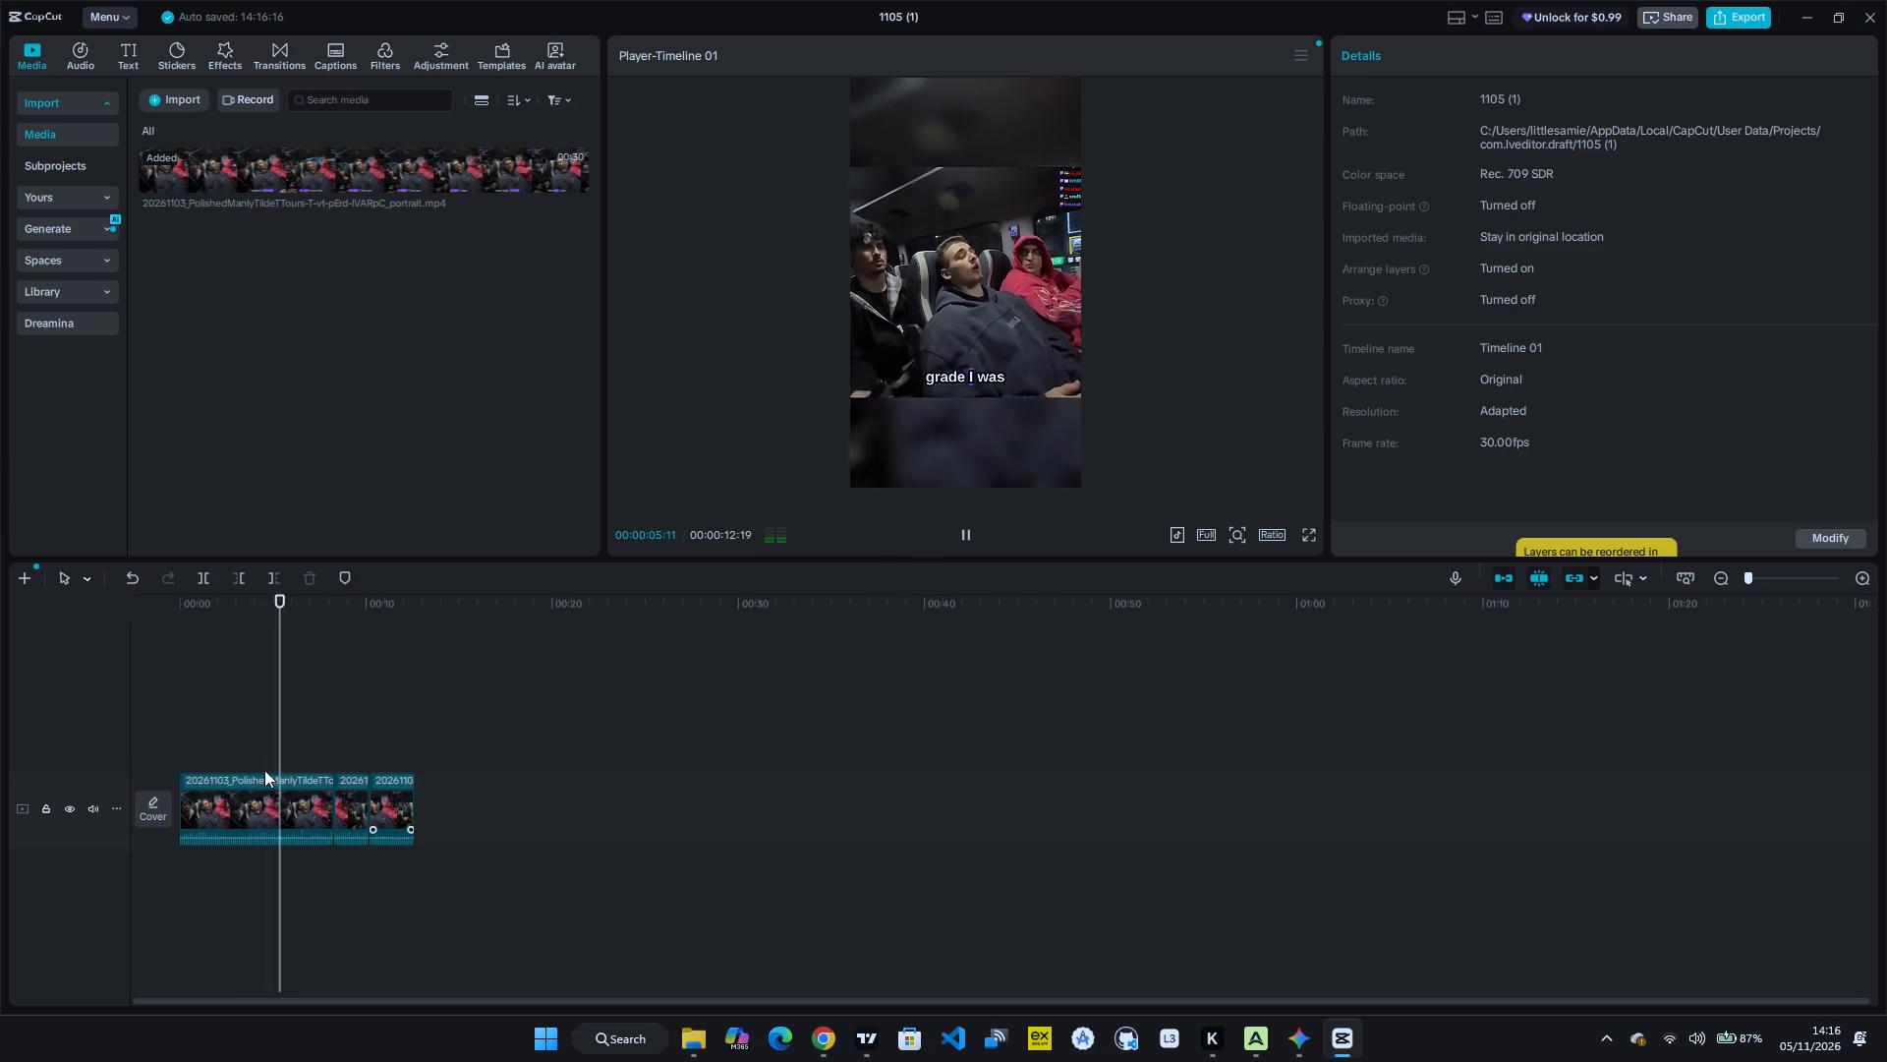
pyautogui.click(228, 758)
pyautogui.press('space')
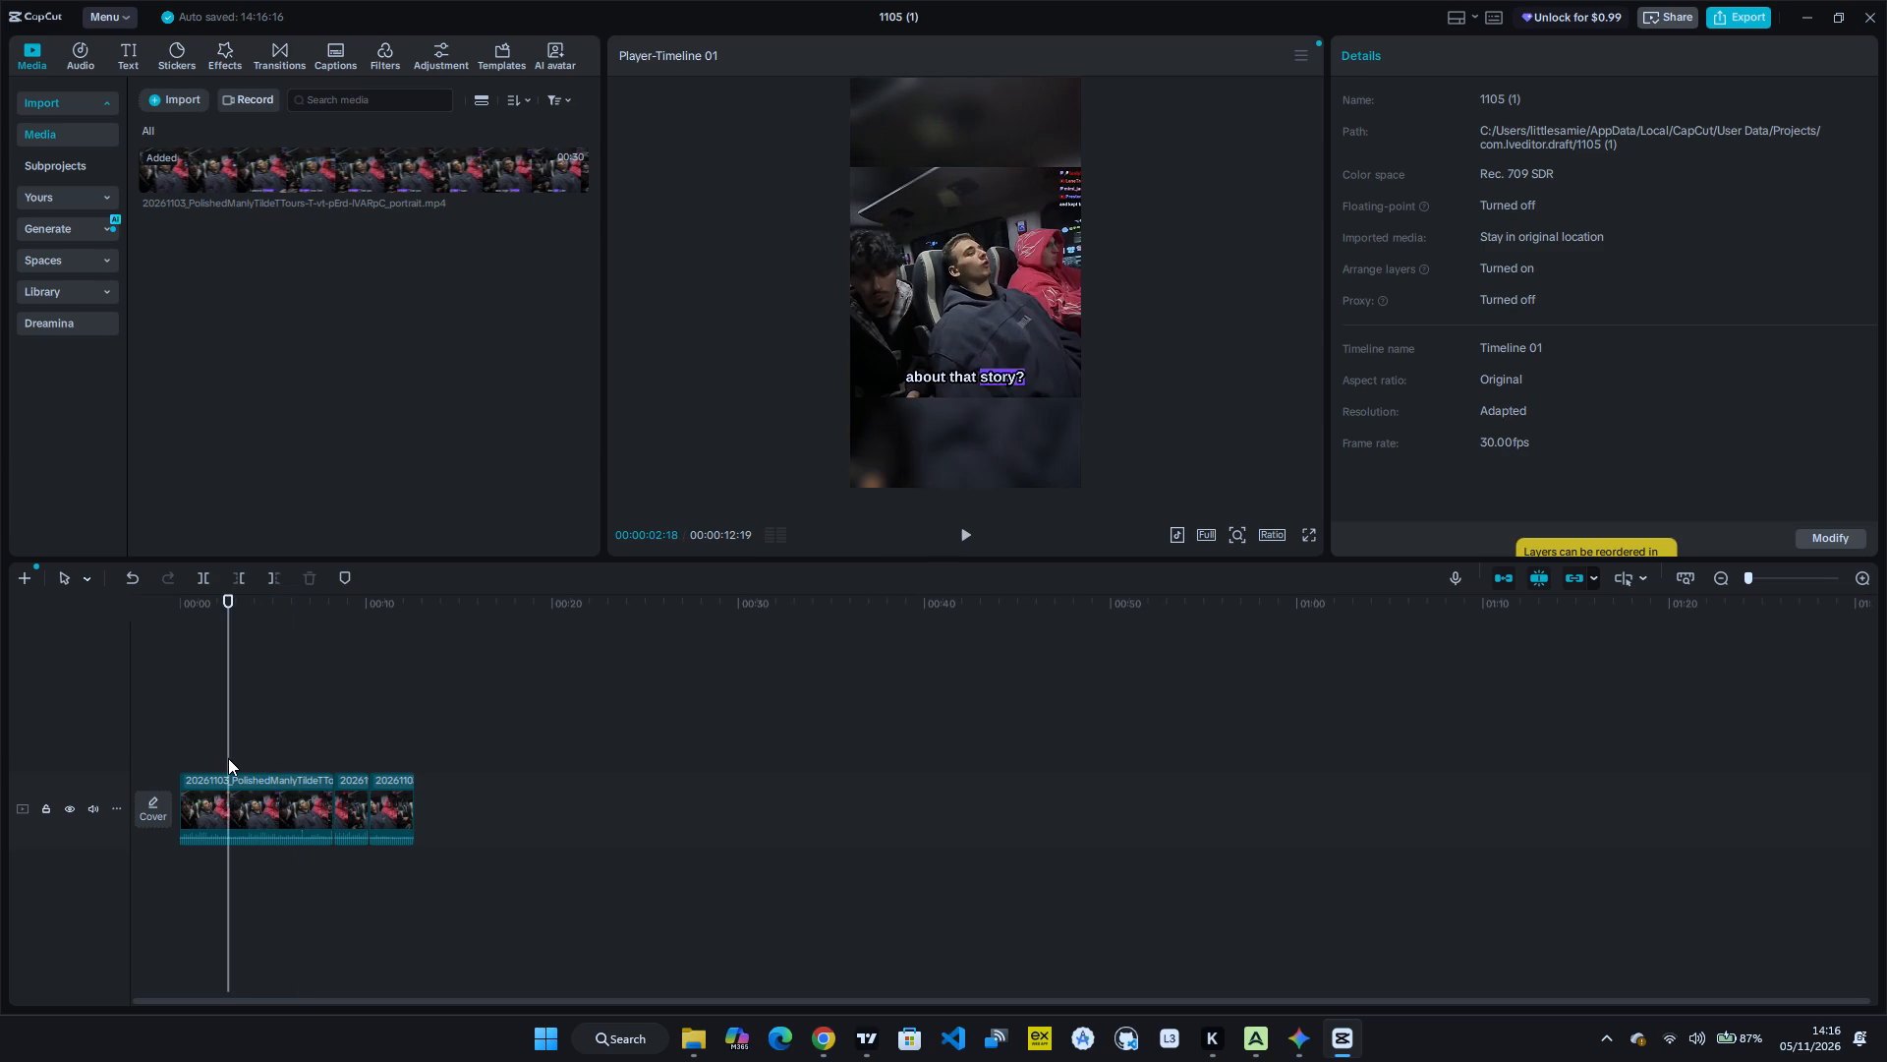
pyautogui.press('space')
pyautogui.press('space')
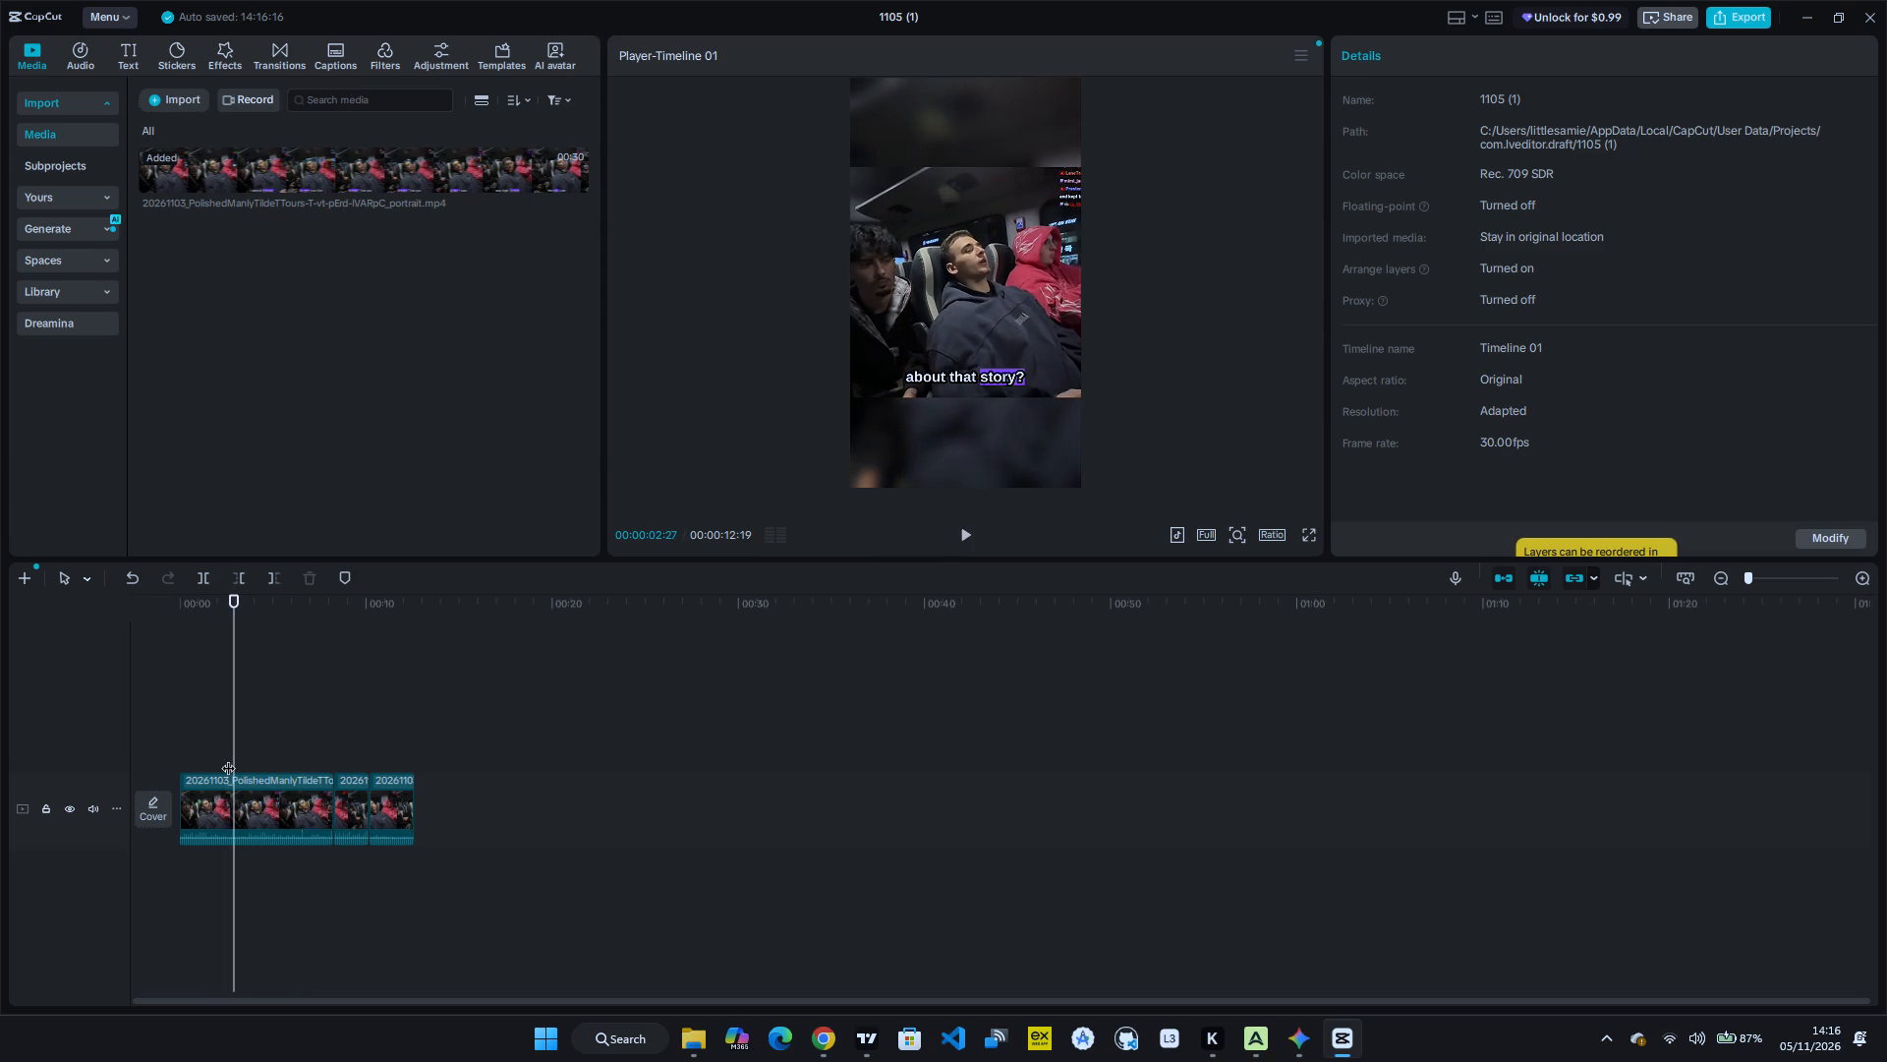
pyautogui.hotkey('ctrl', 'b')
pyautogui.click(211, 811)
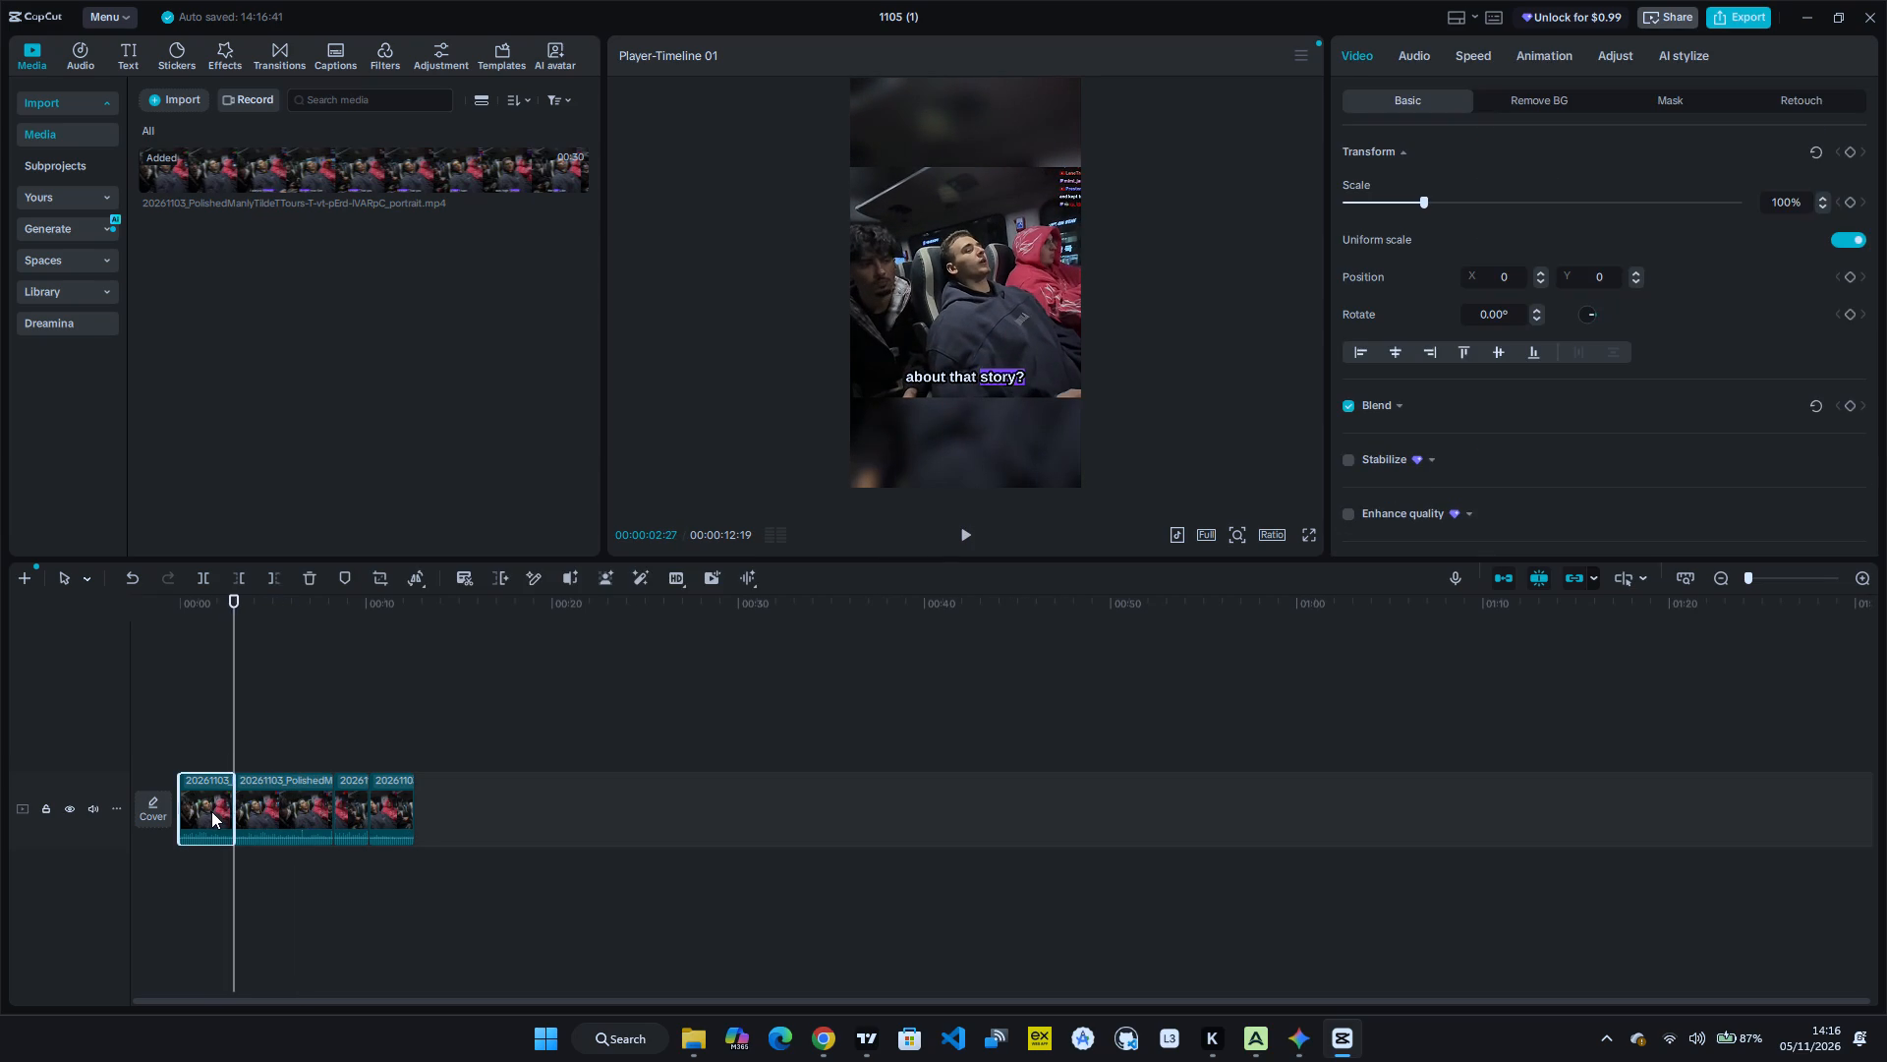
pyautogui.press('BackSpace')
# Play the edit from the start and extend the end of the first segment until the timeline lasts 00:00:12:06.
pyautogui.click(183, 747)
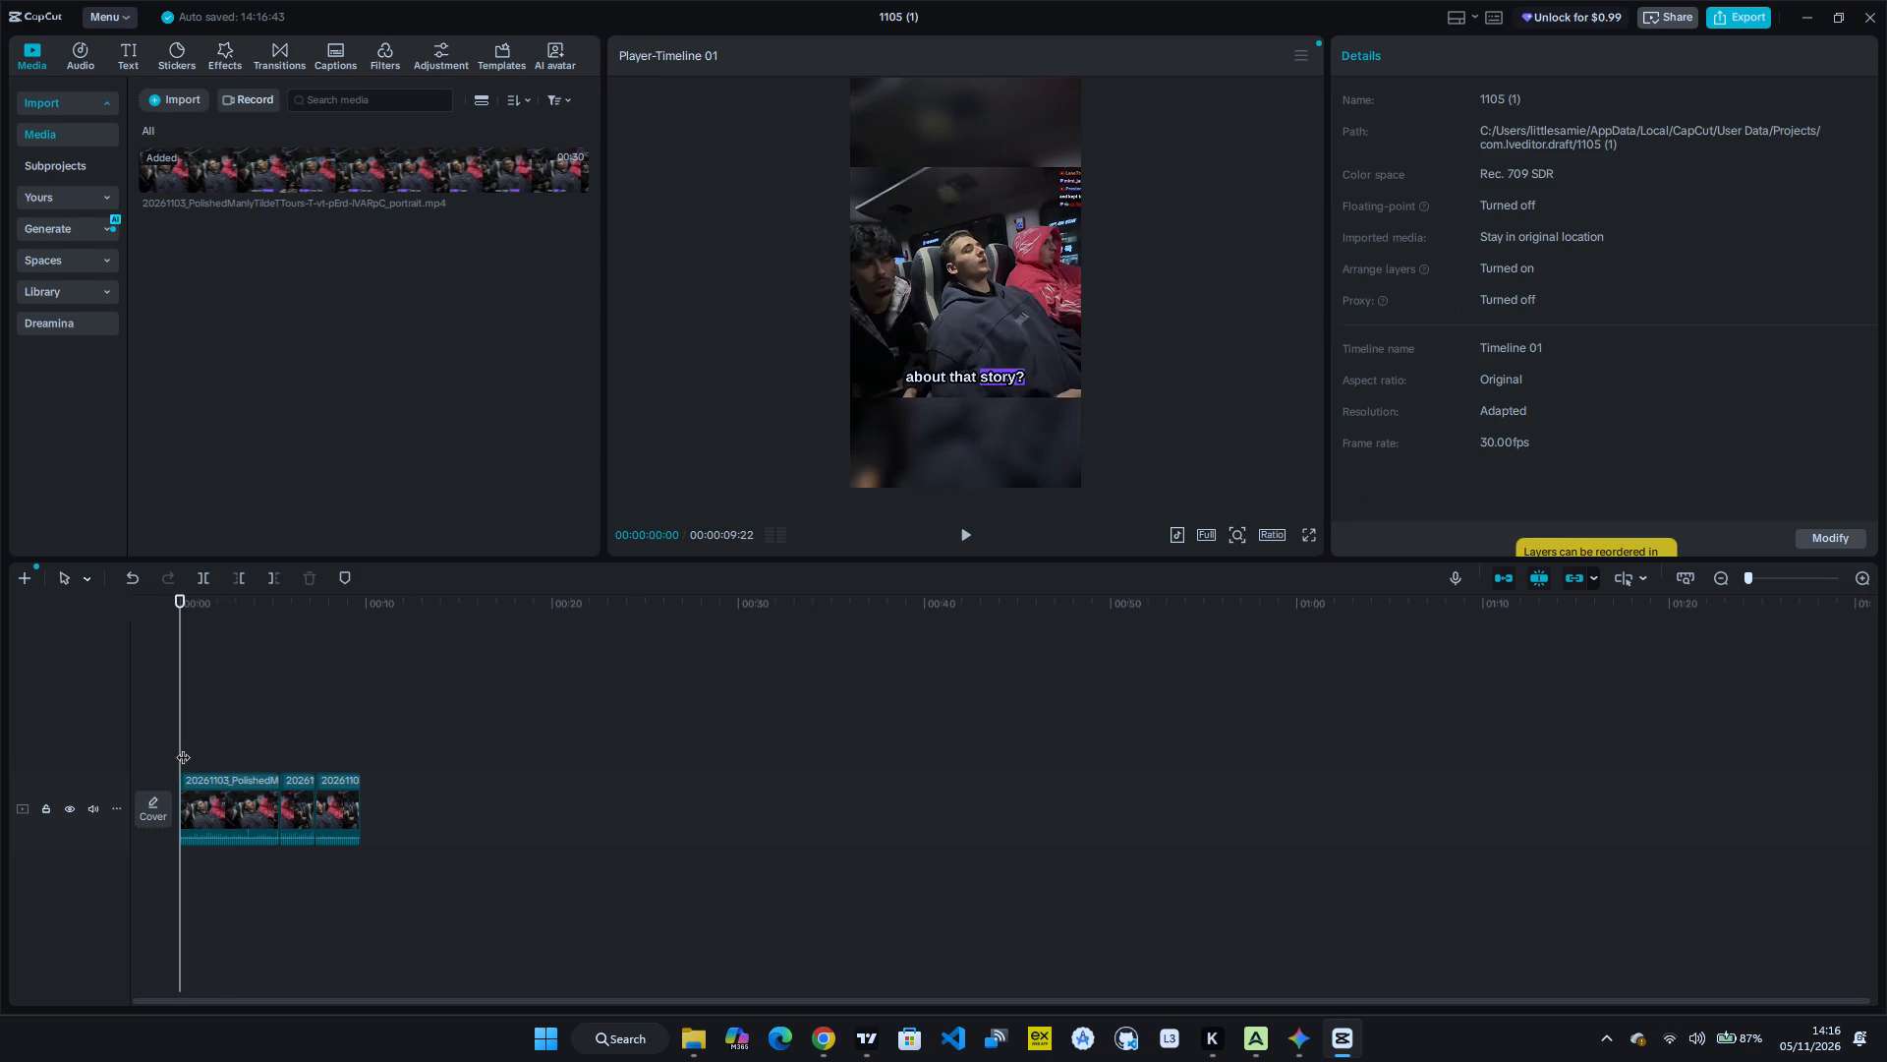
pyautogui.press('space')
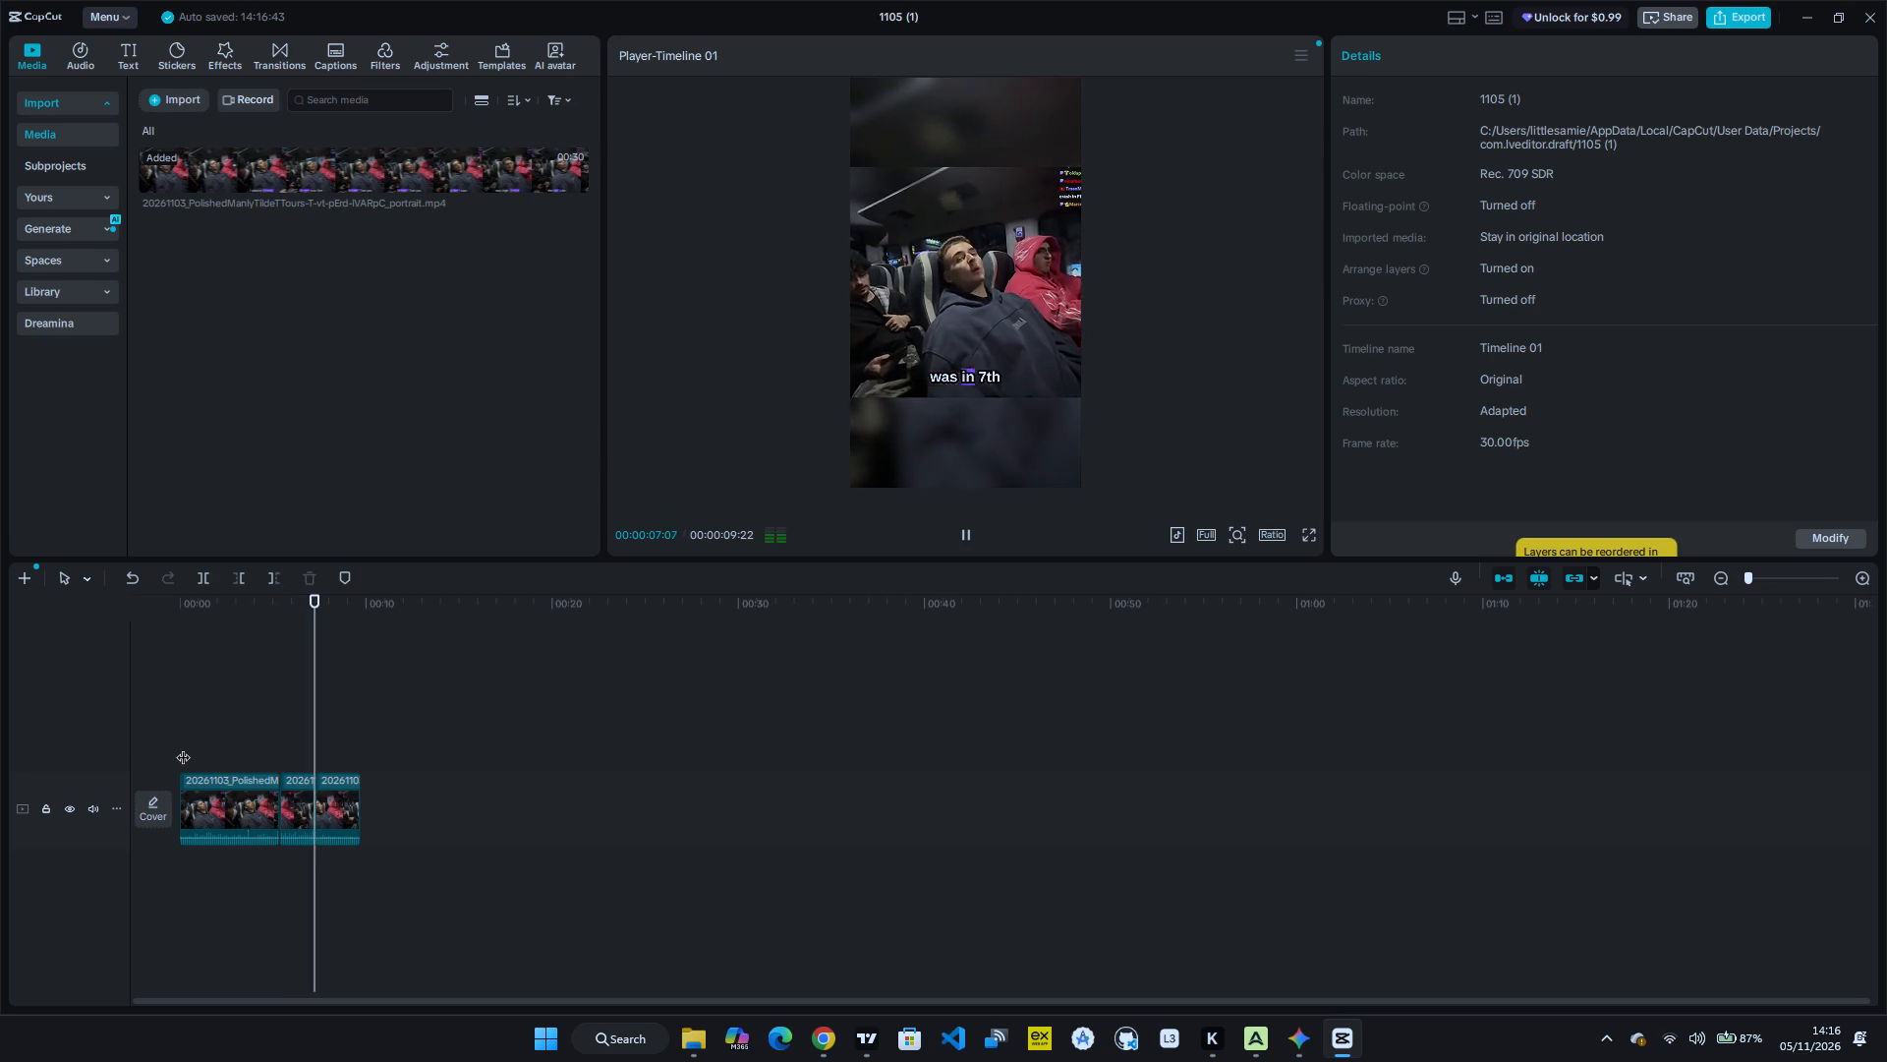
pyautogui.click(234, 827)
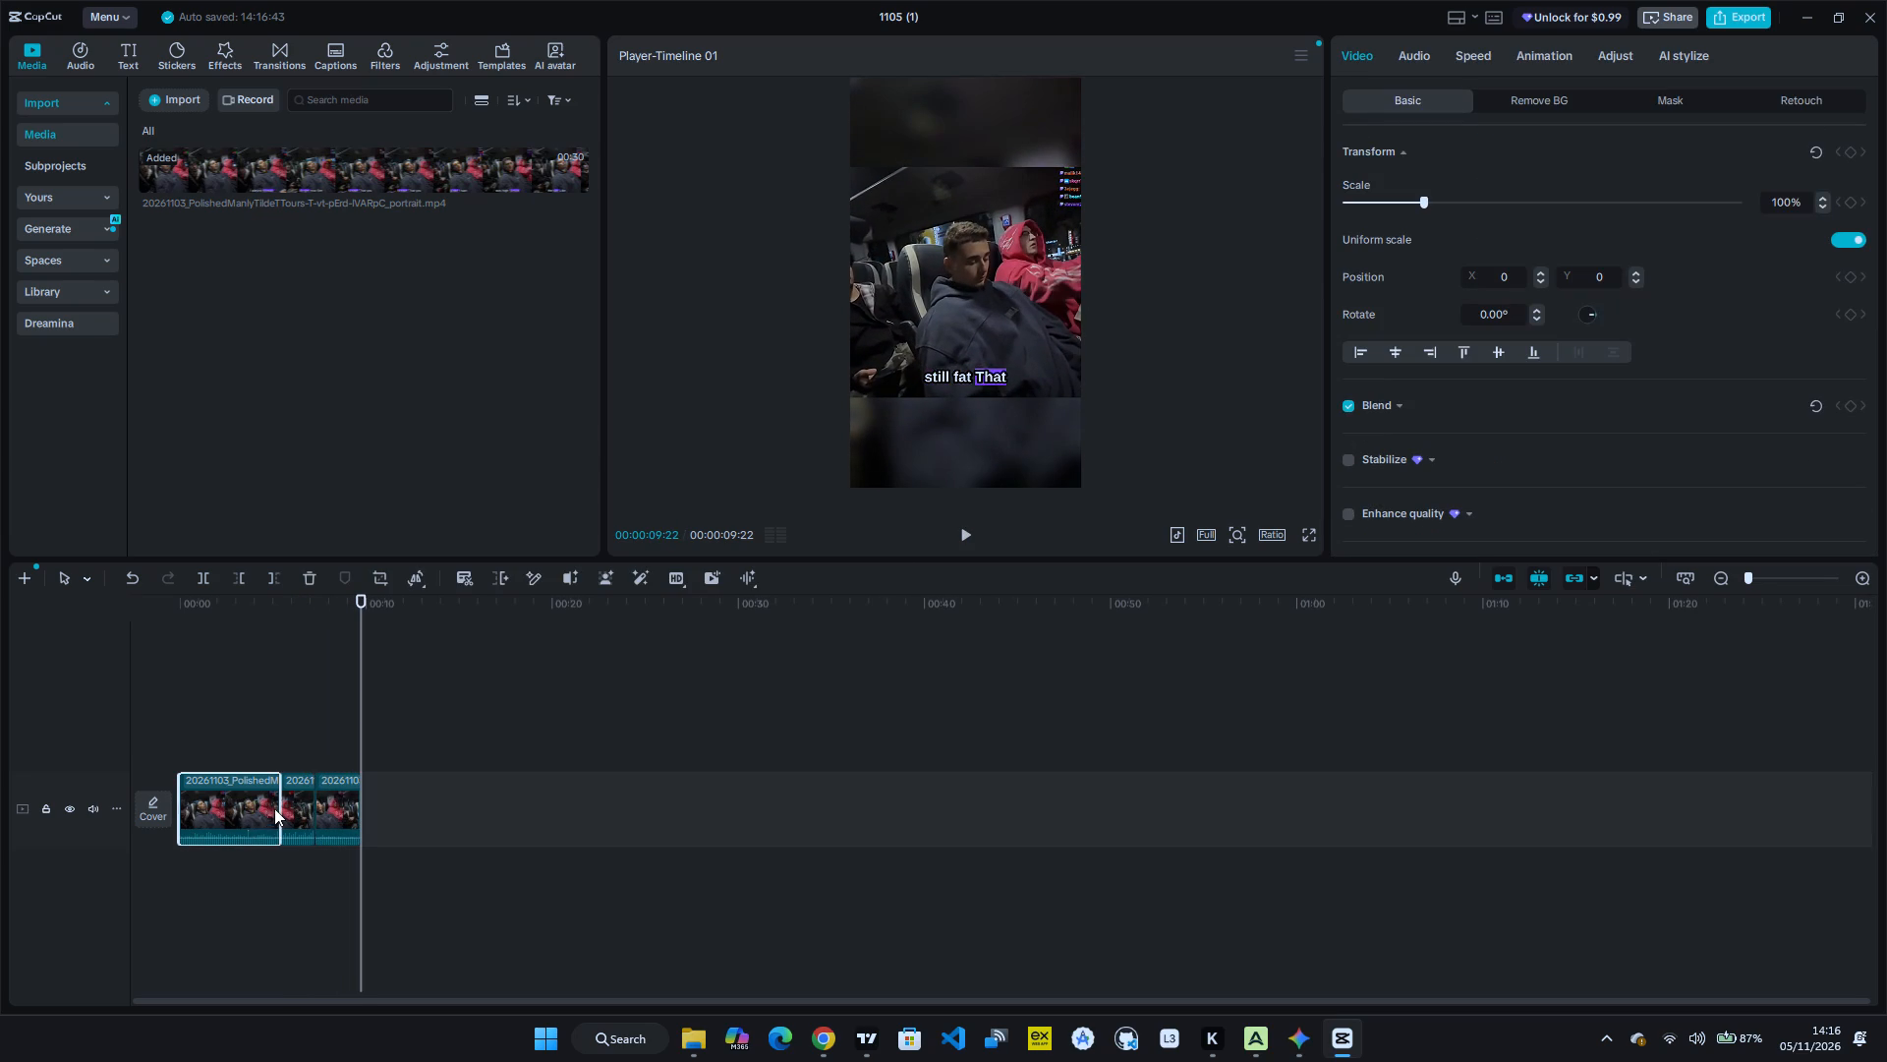
pyautogui.moveTo(278, 807); pyautogui.dragTo(295, 807)
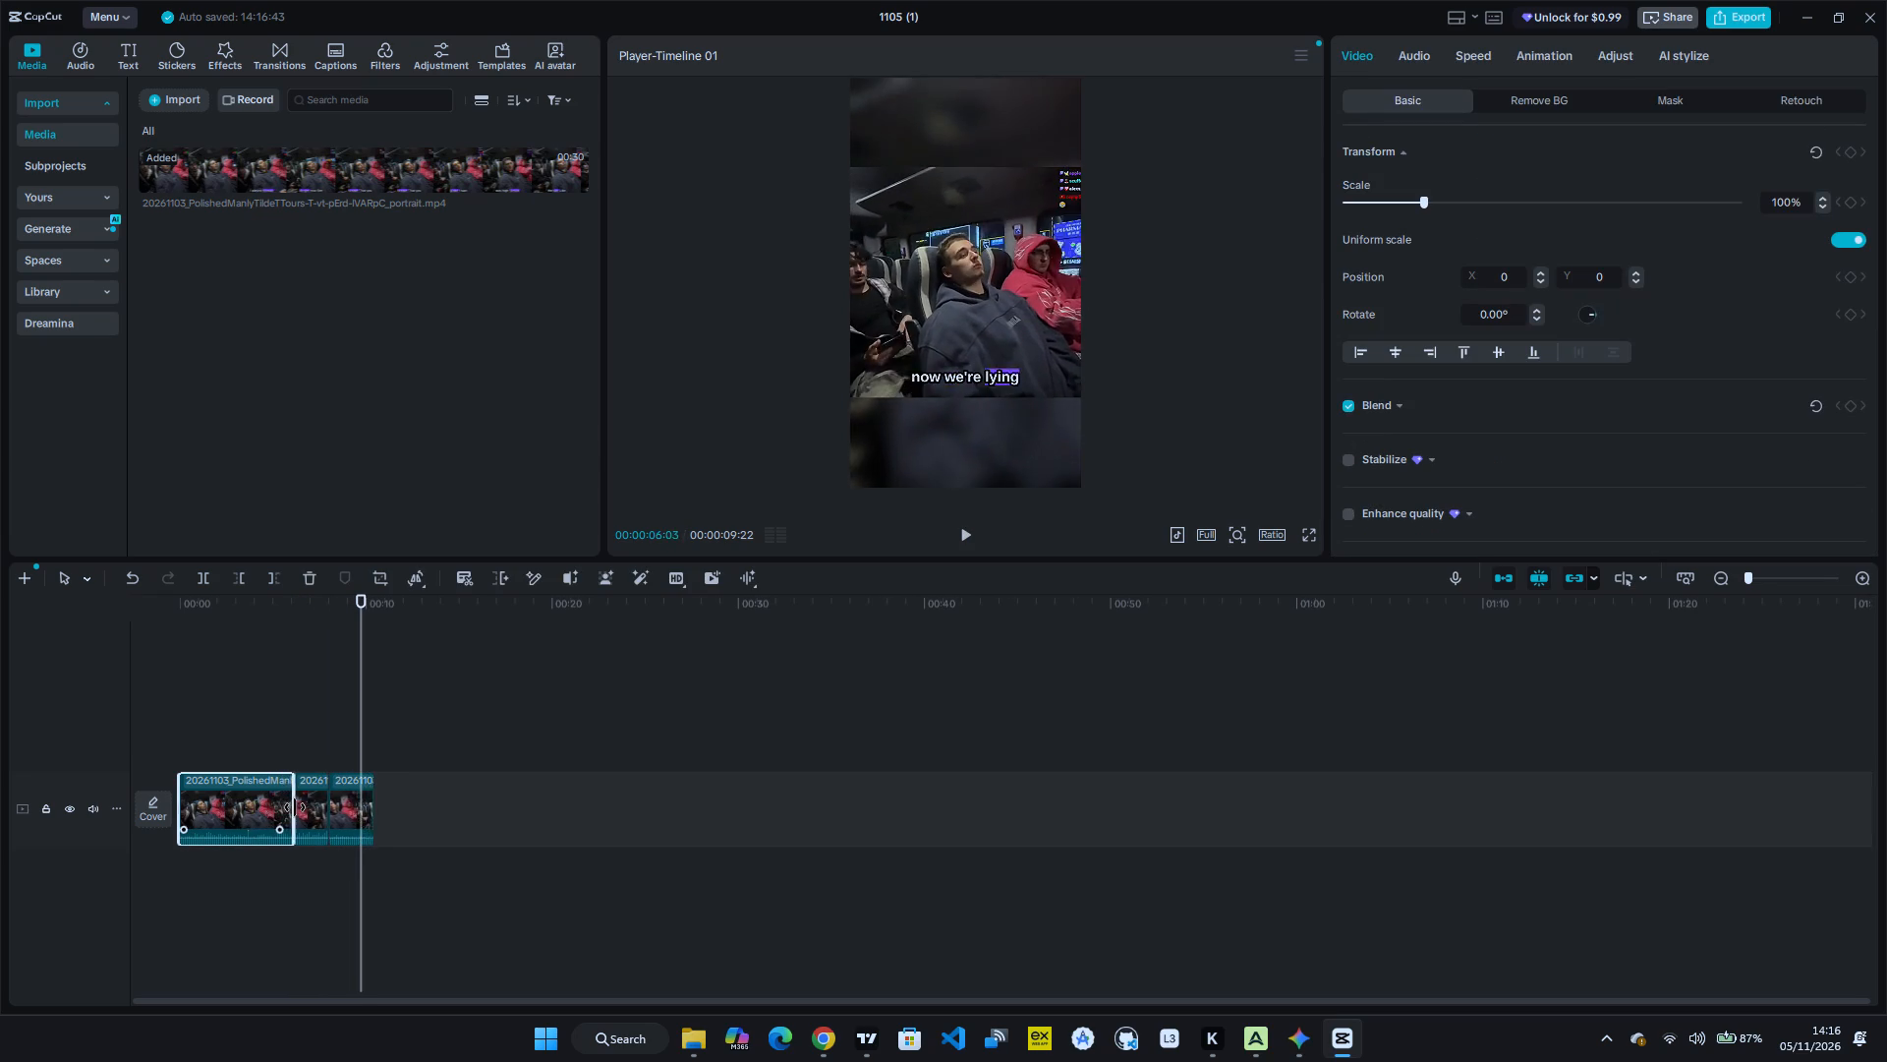
pyautogui.moveTo(295, 807); pyautogui.dragTo(324, 807)
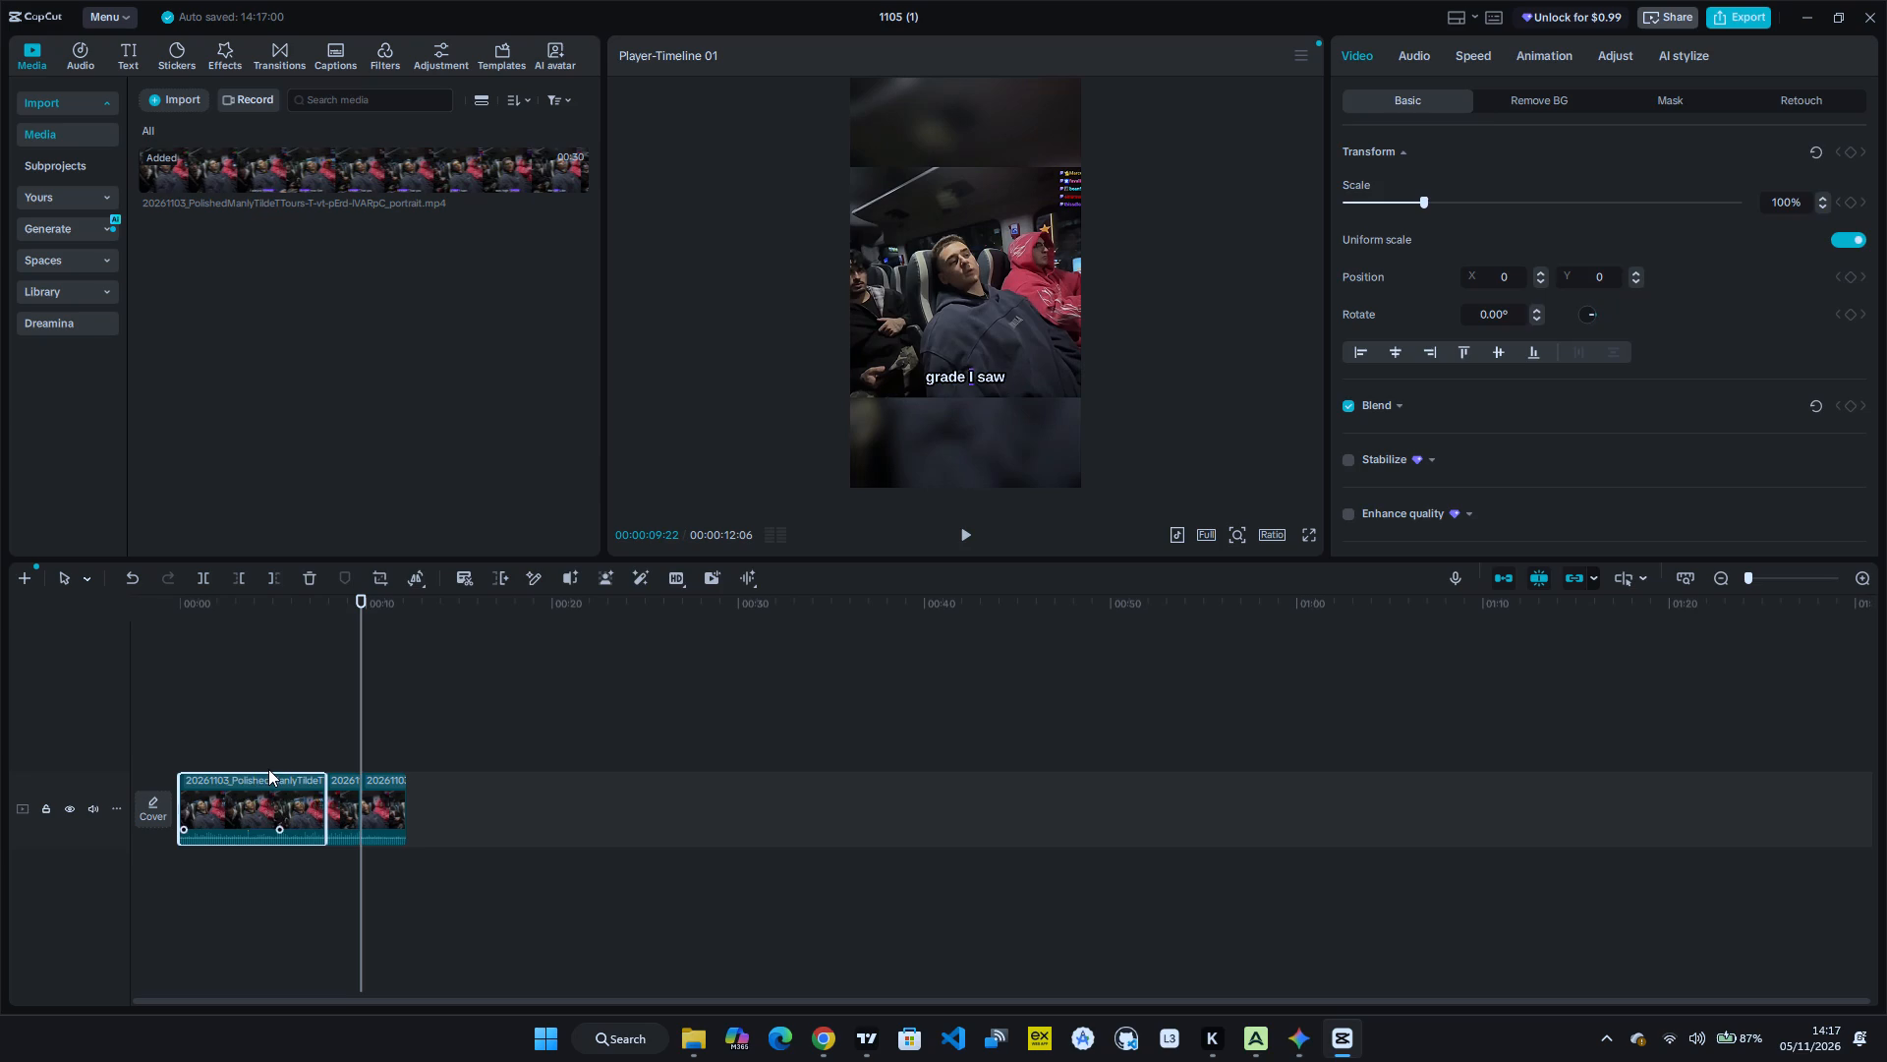
pyautogui.click(255, 743)
pyautogui.press('space')
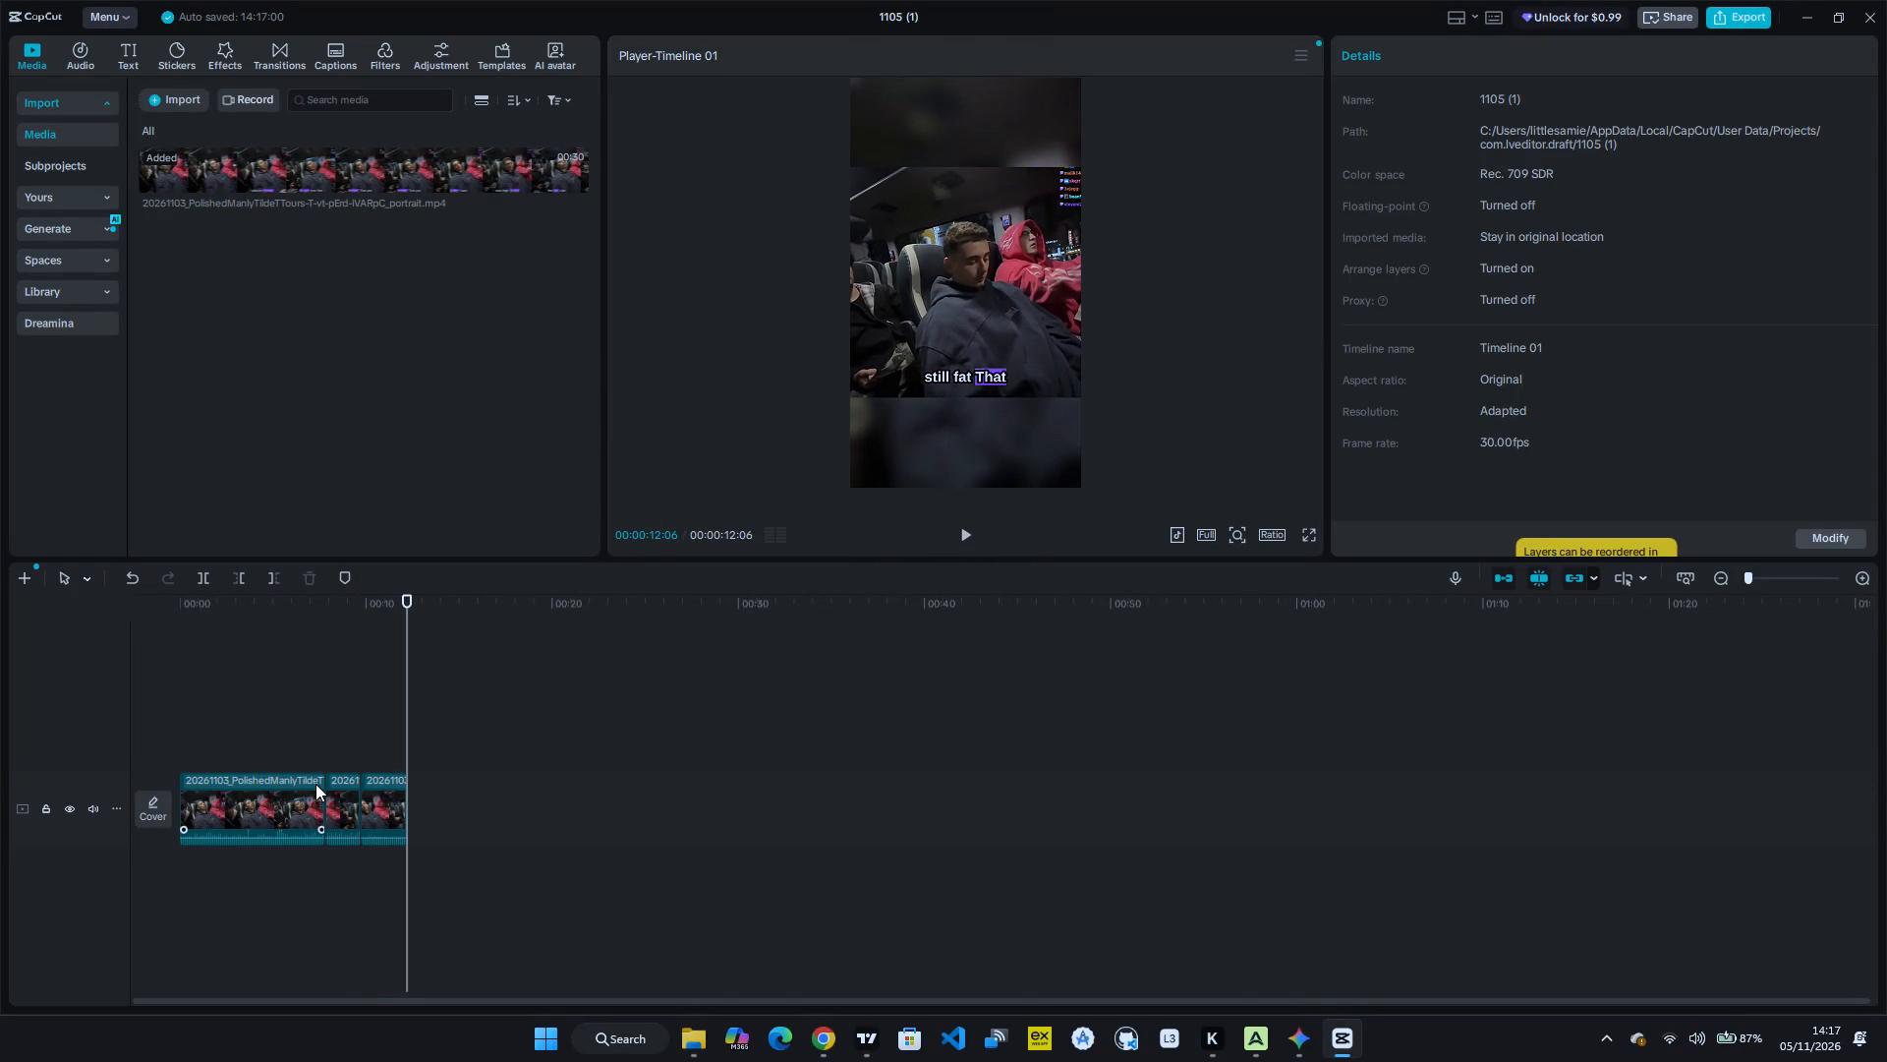
pyautogui.press('space')
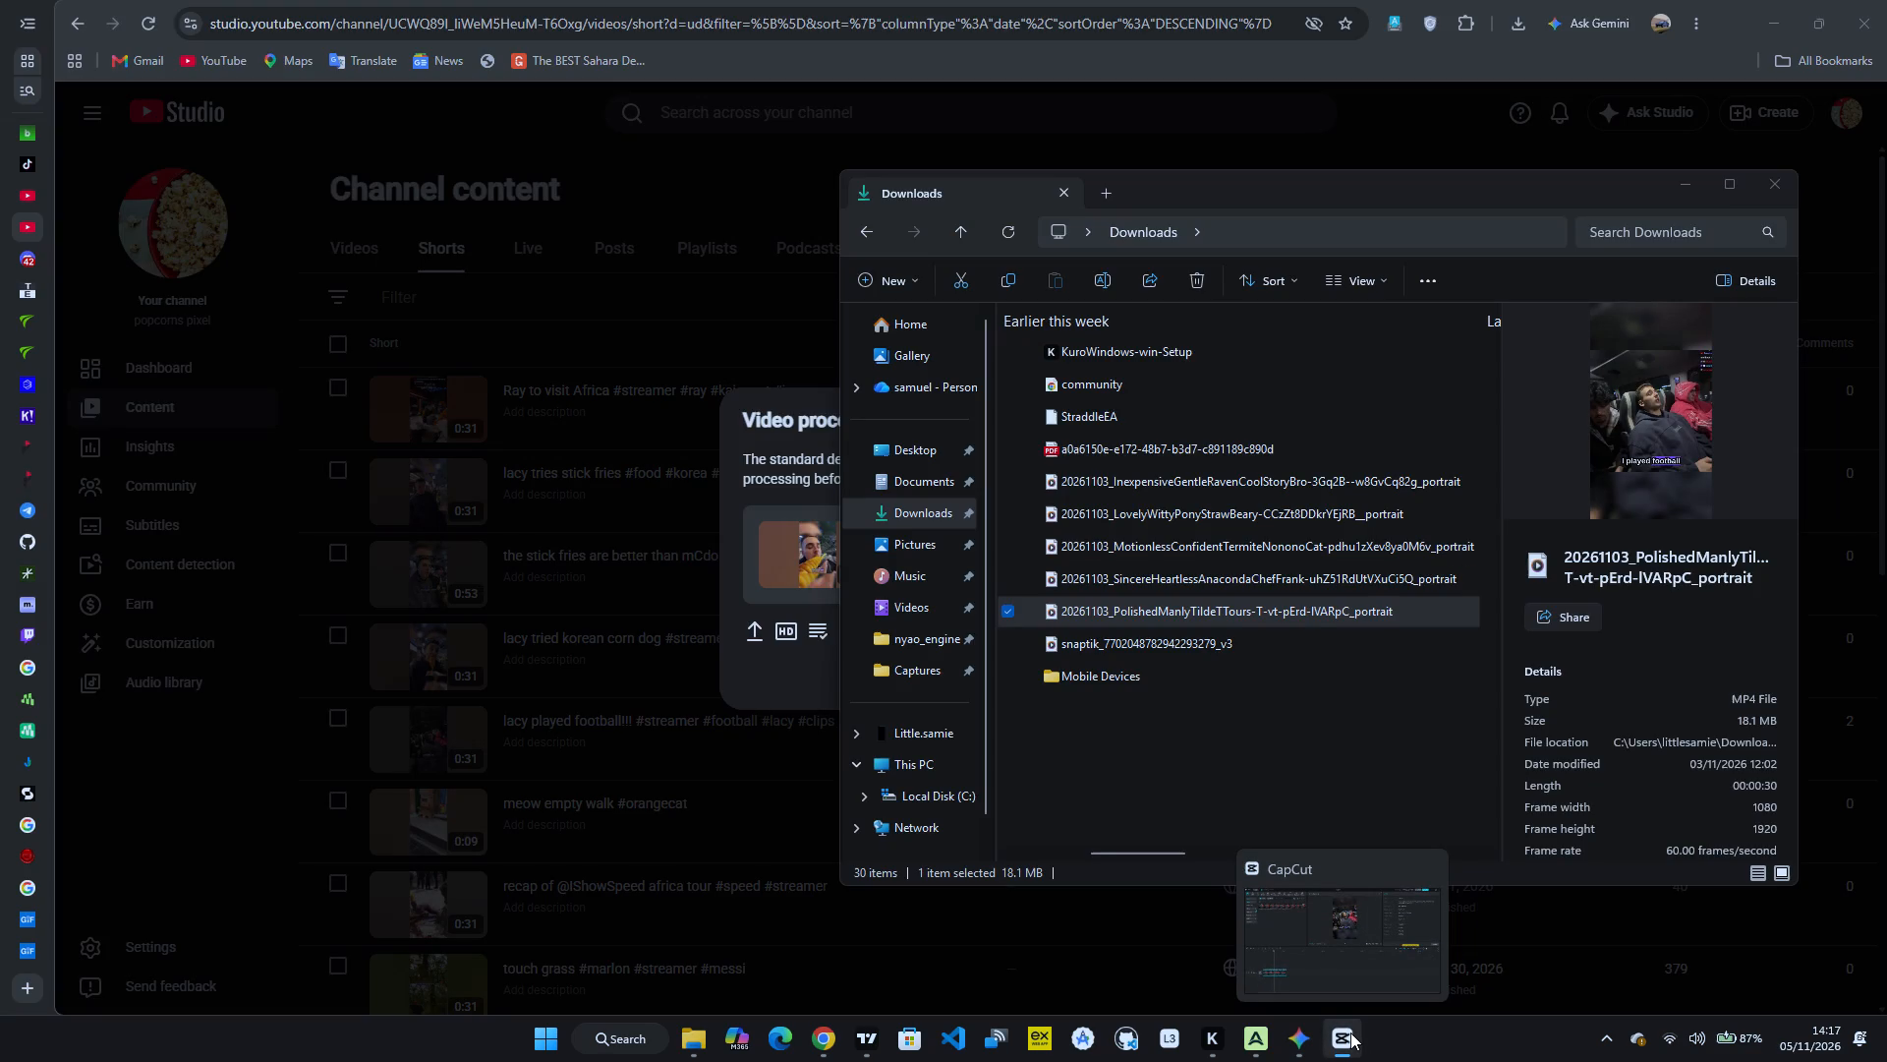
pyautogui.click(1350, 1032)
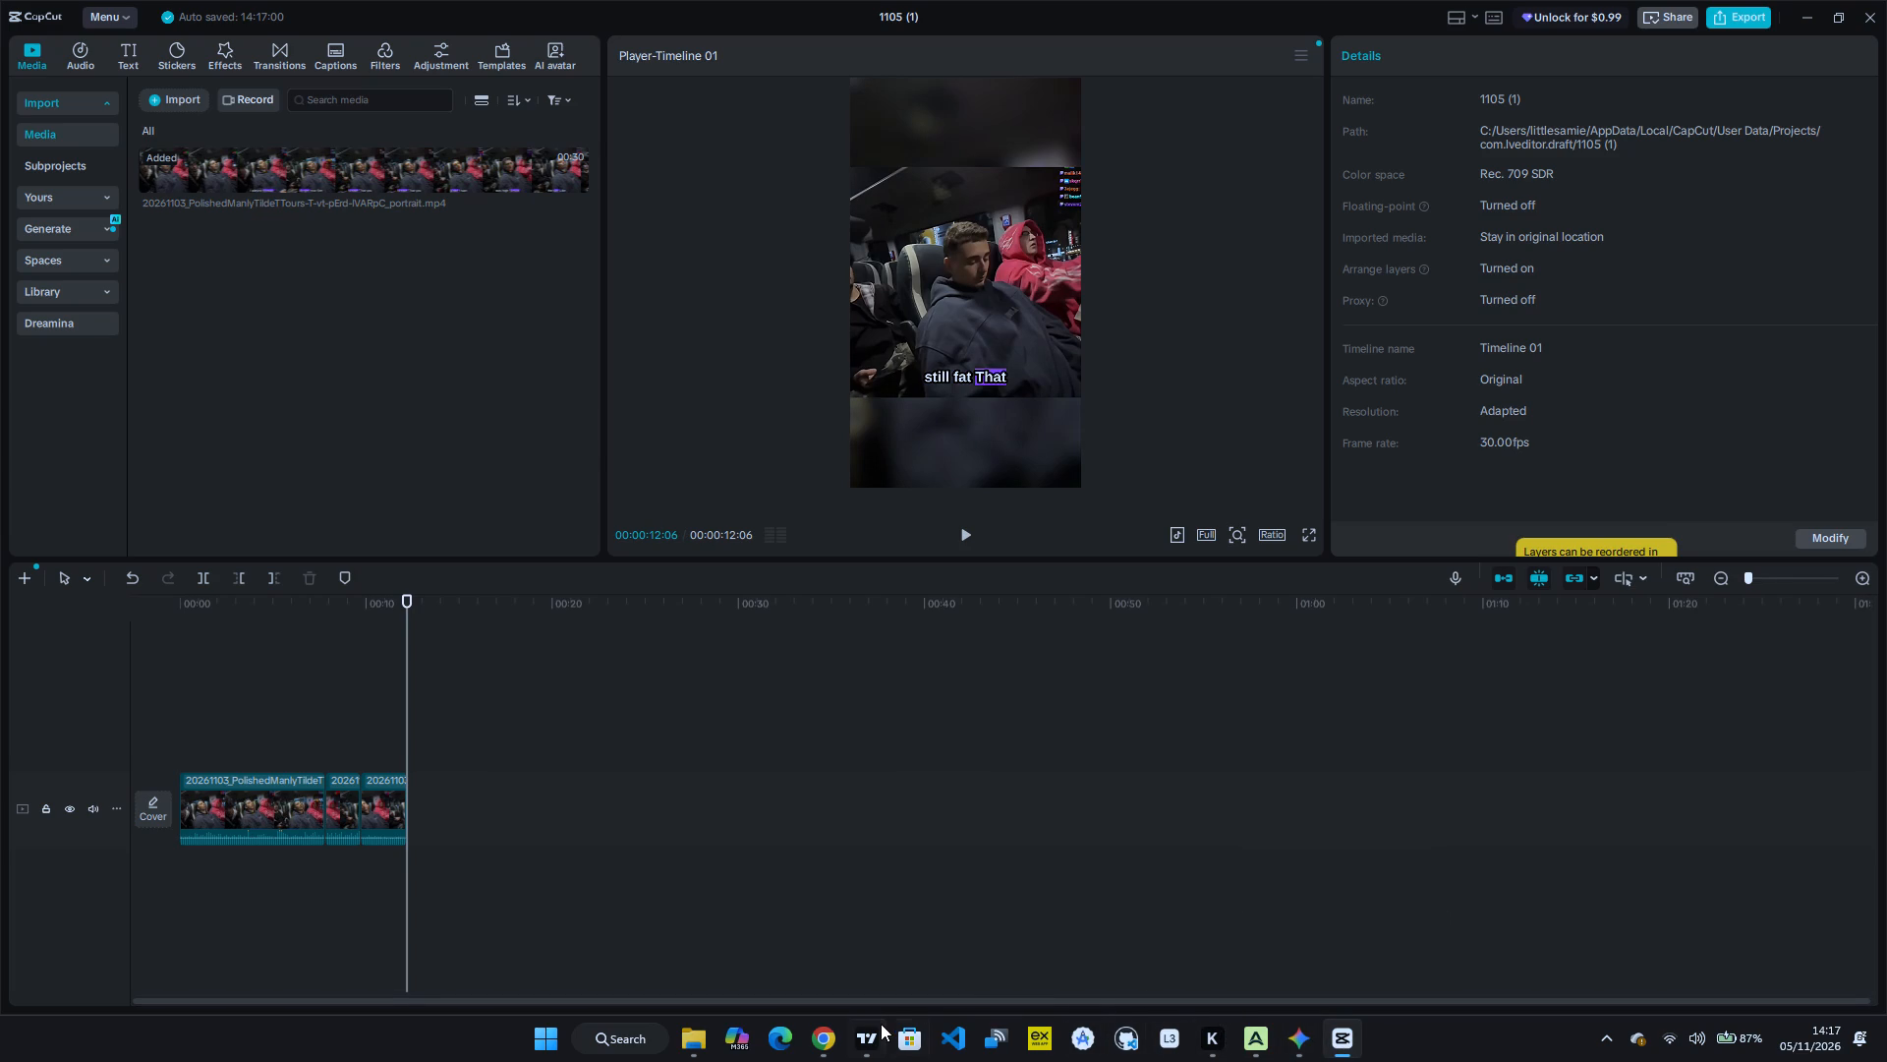
# Add the downloaded why-u-glazing sound to an audio track at 00:00:12:06, right where the video ends.
pyautogui.click(692, 1034)
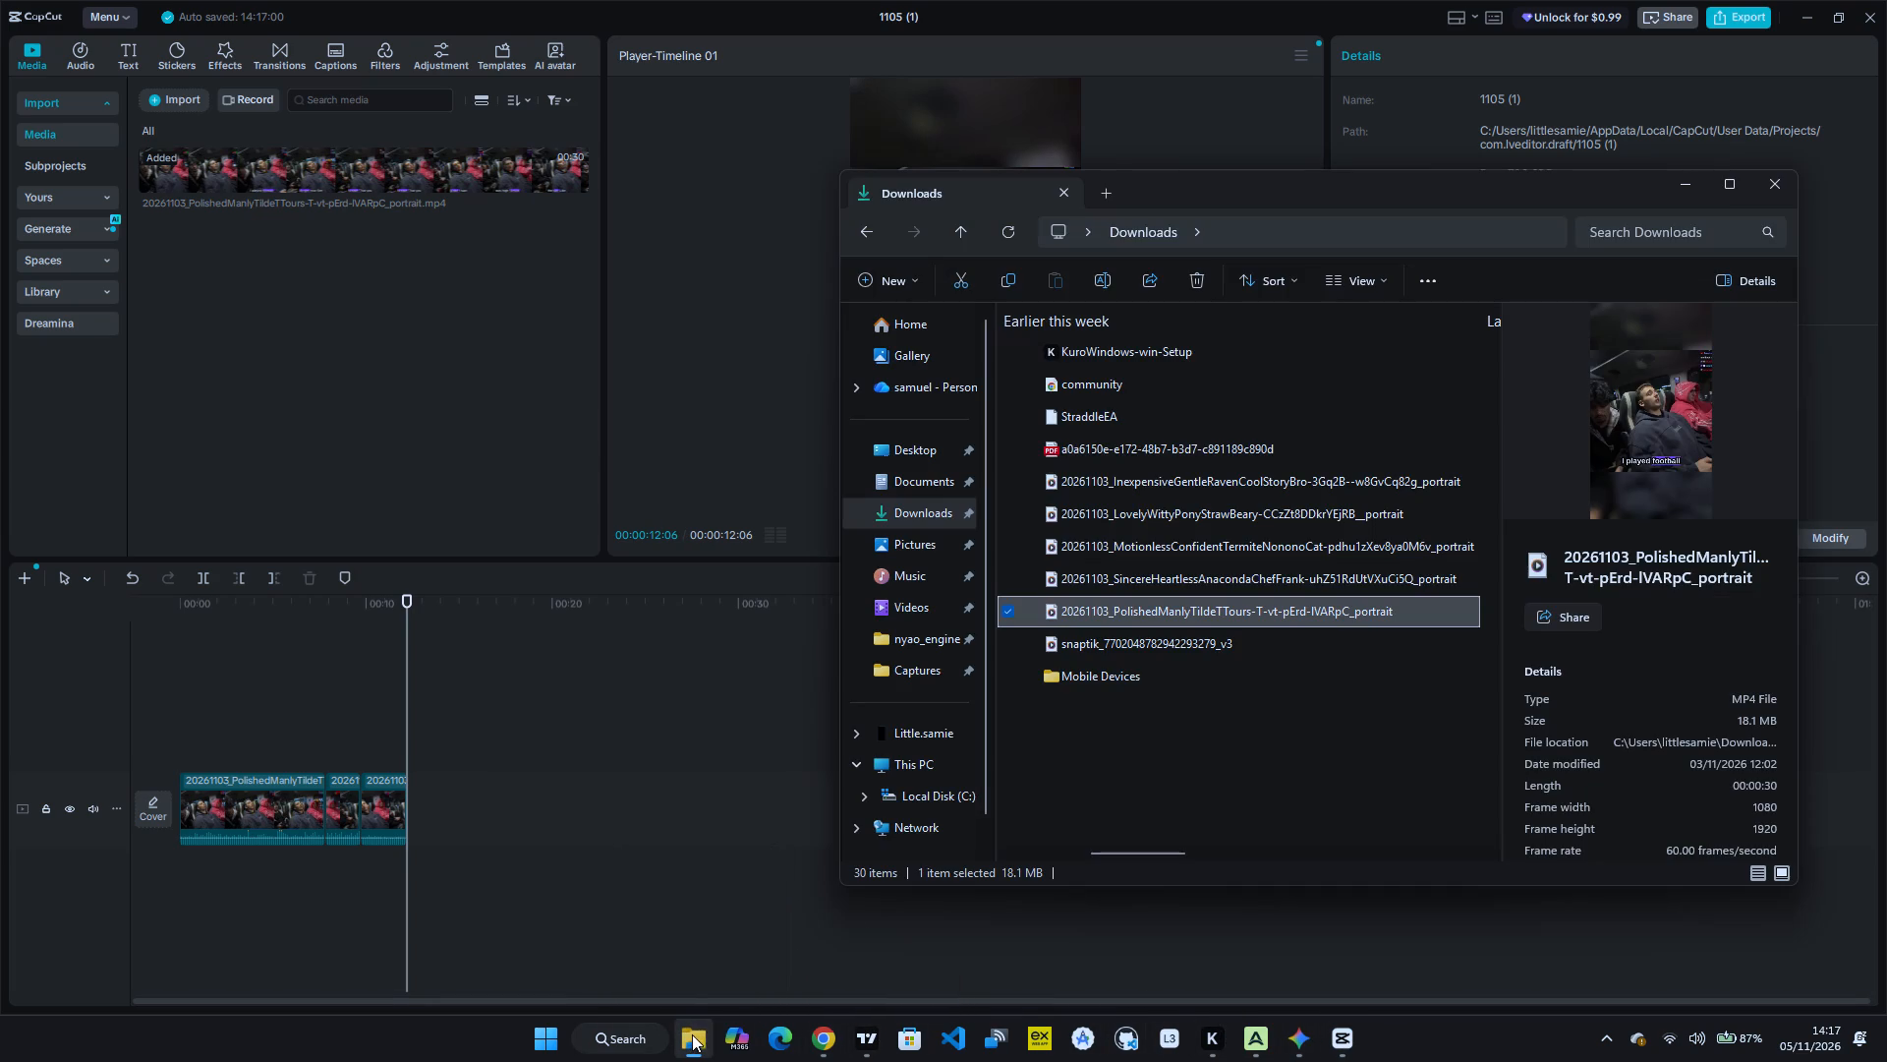
pyautogui.scroll(1, 1112, 695)
pyautogui.hscroll(4, 1297, 574)
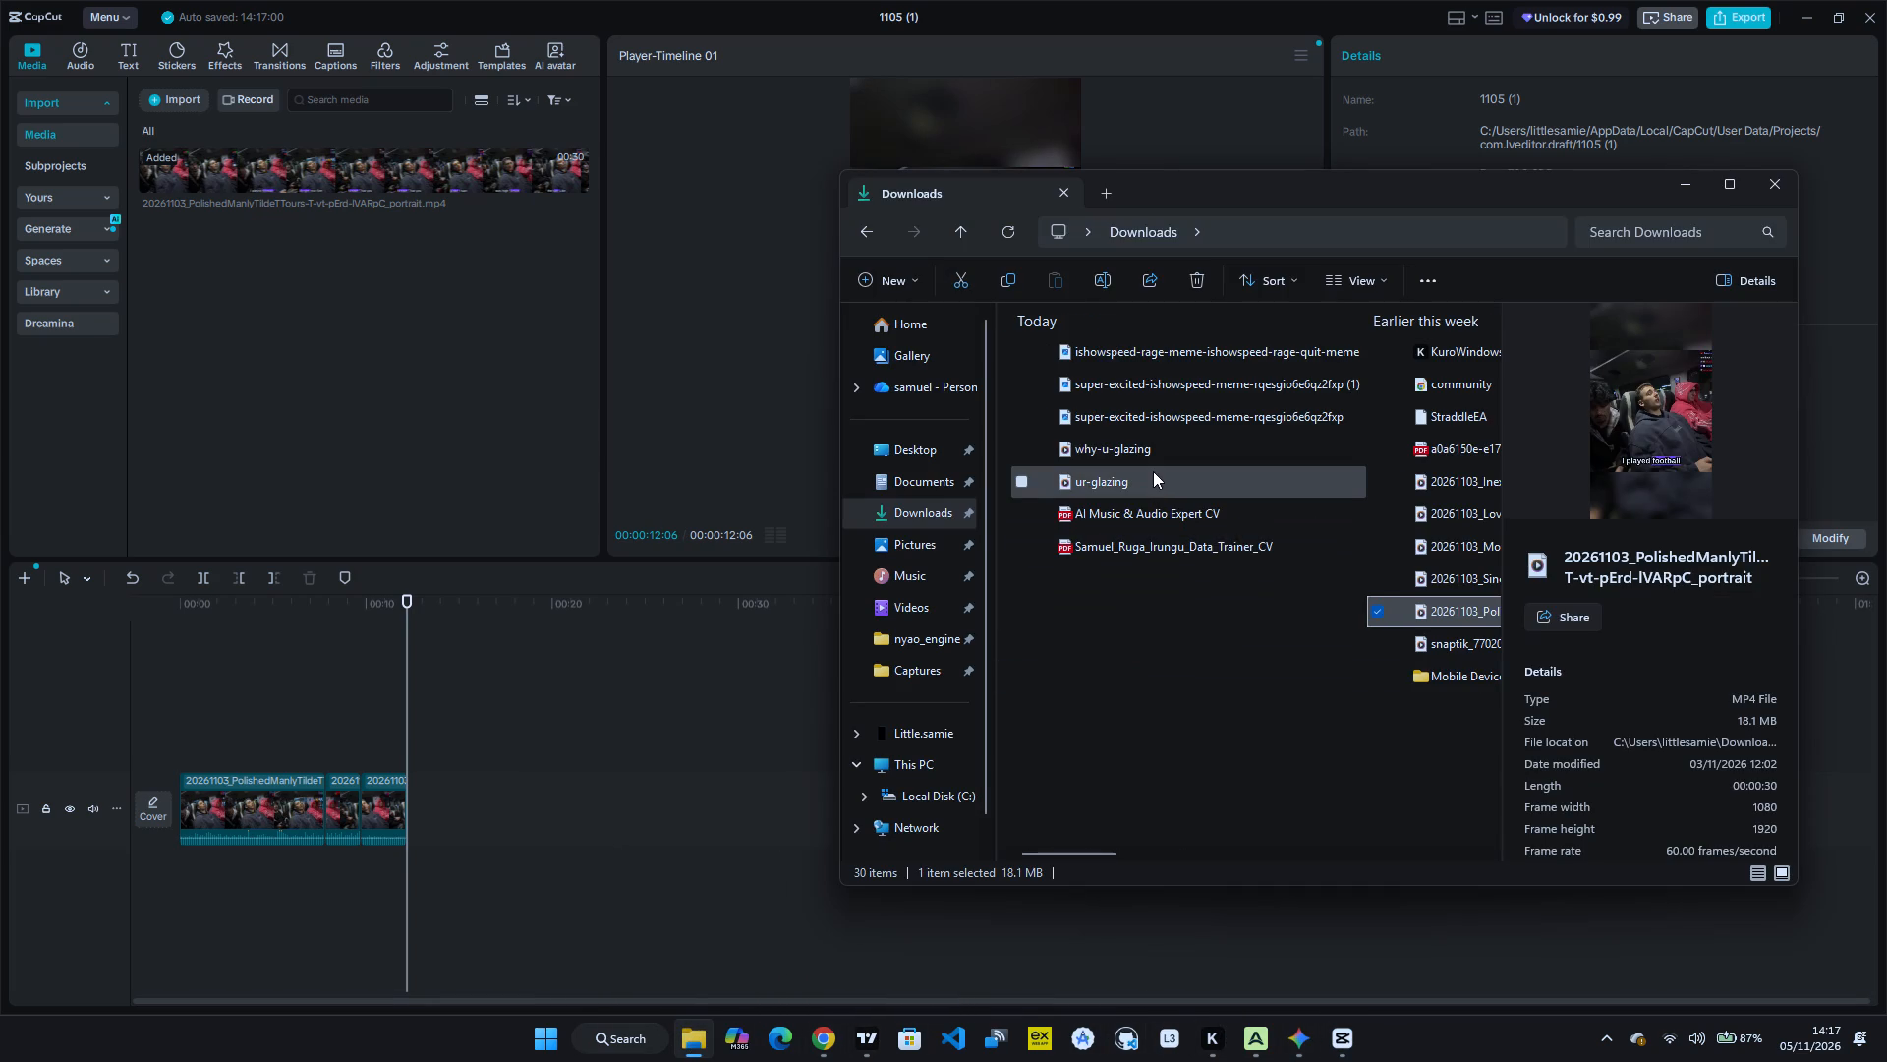
pyautogui.moveTo(1153, 471); pyautogui.dragTo(1070, 485)
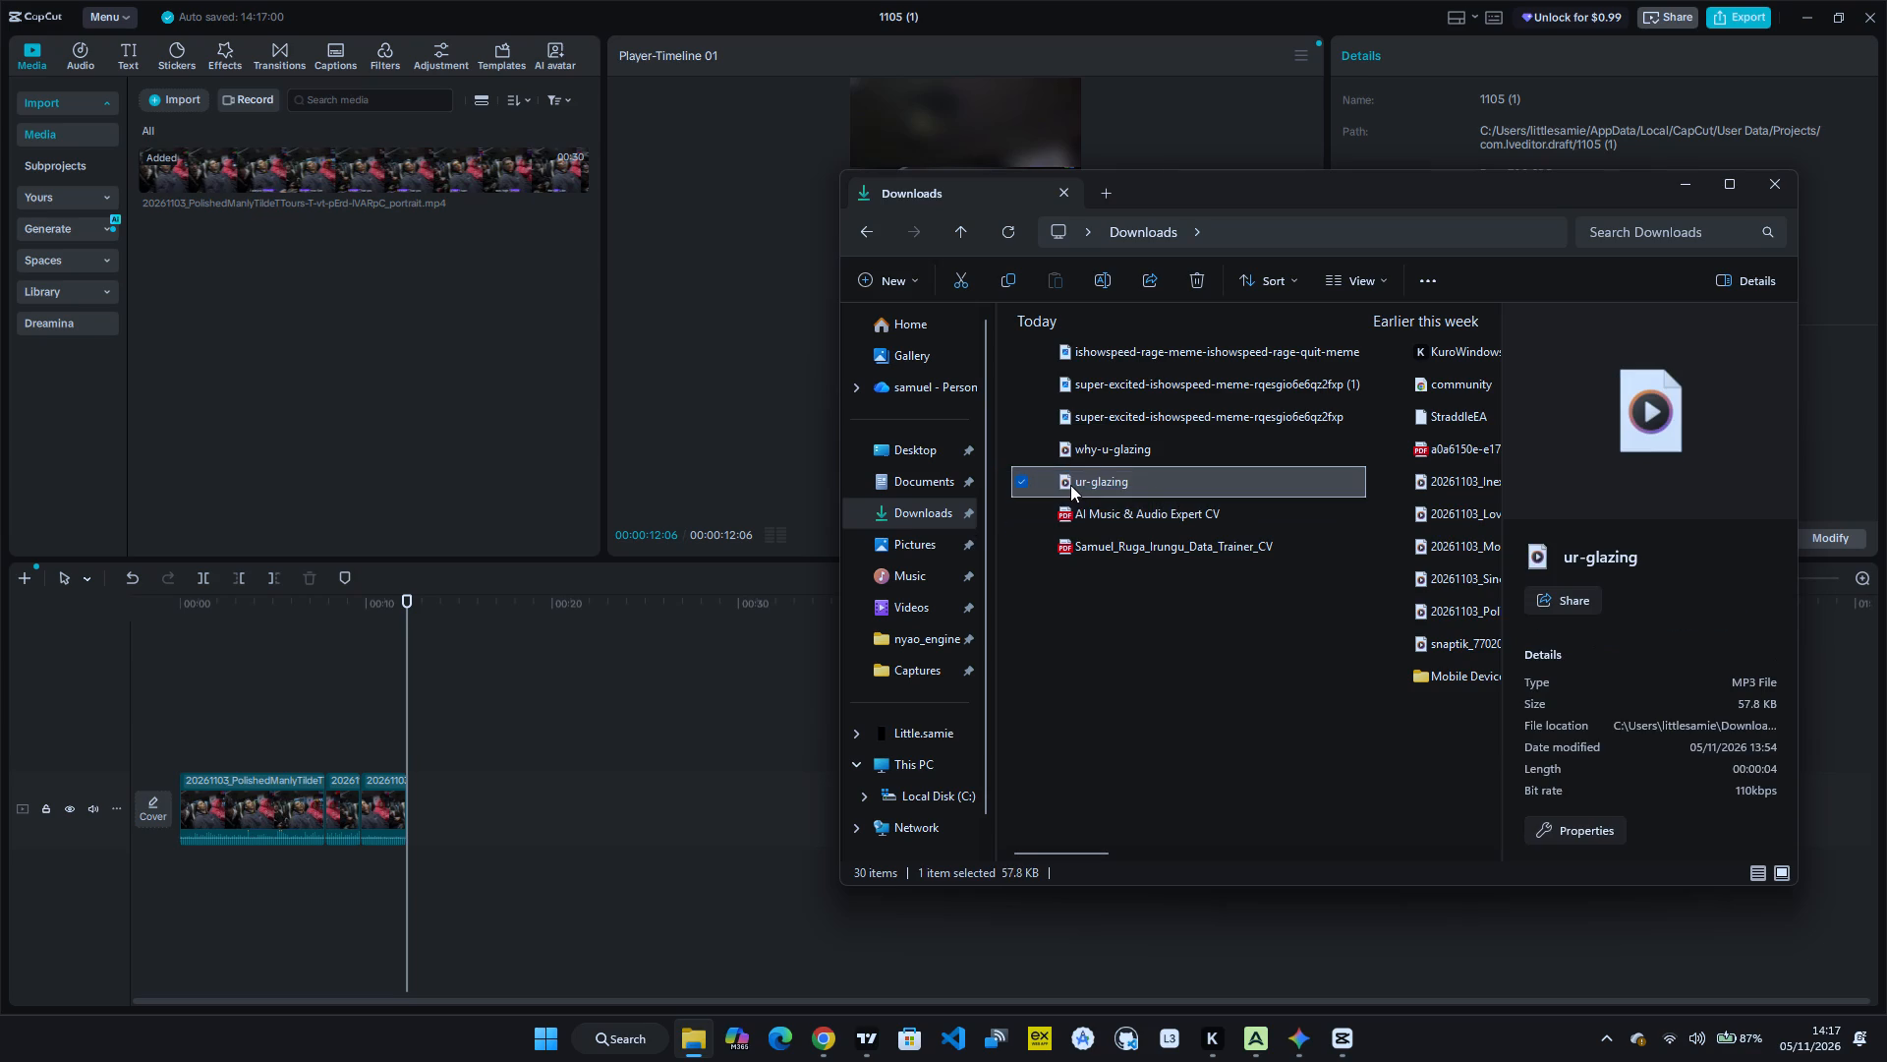
pyautogui.click(1100, 452)
pyautogui.moveTo(1100, 452); pyautogui.dragTo(889, 523)
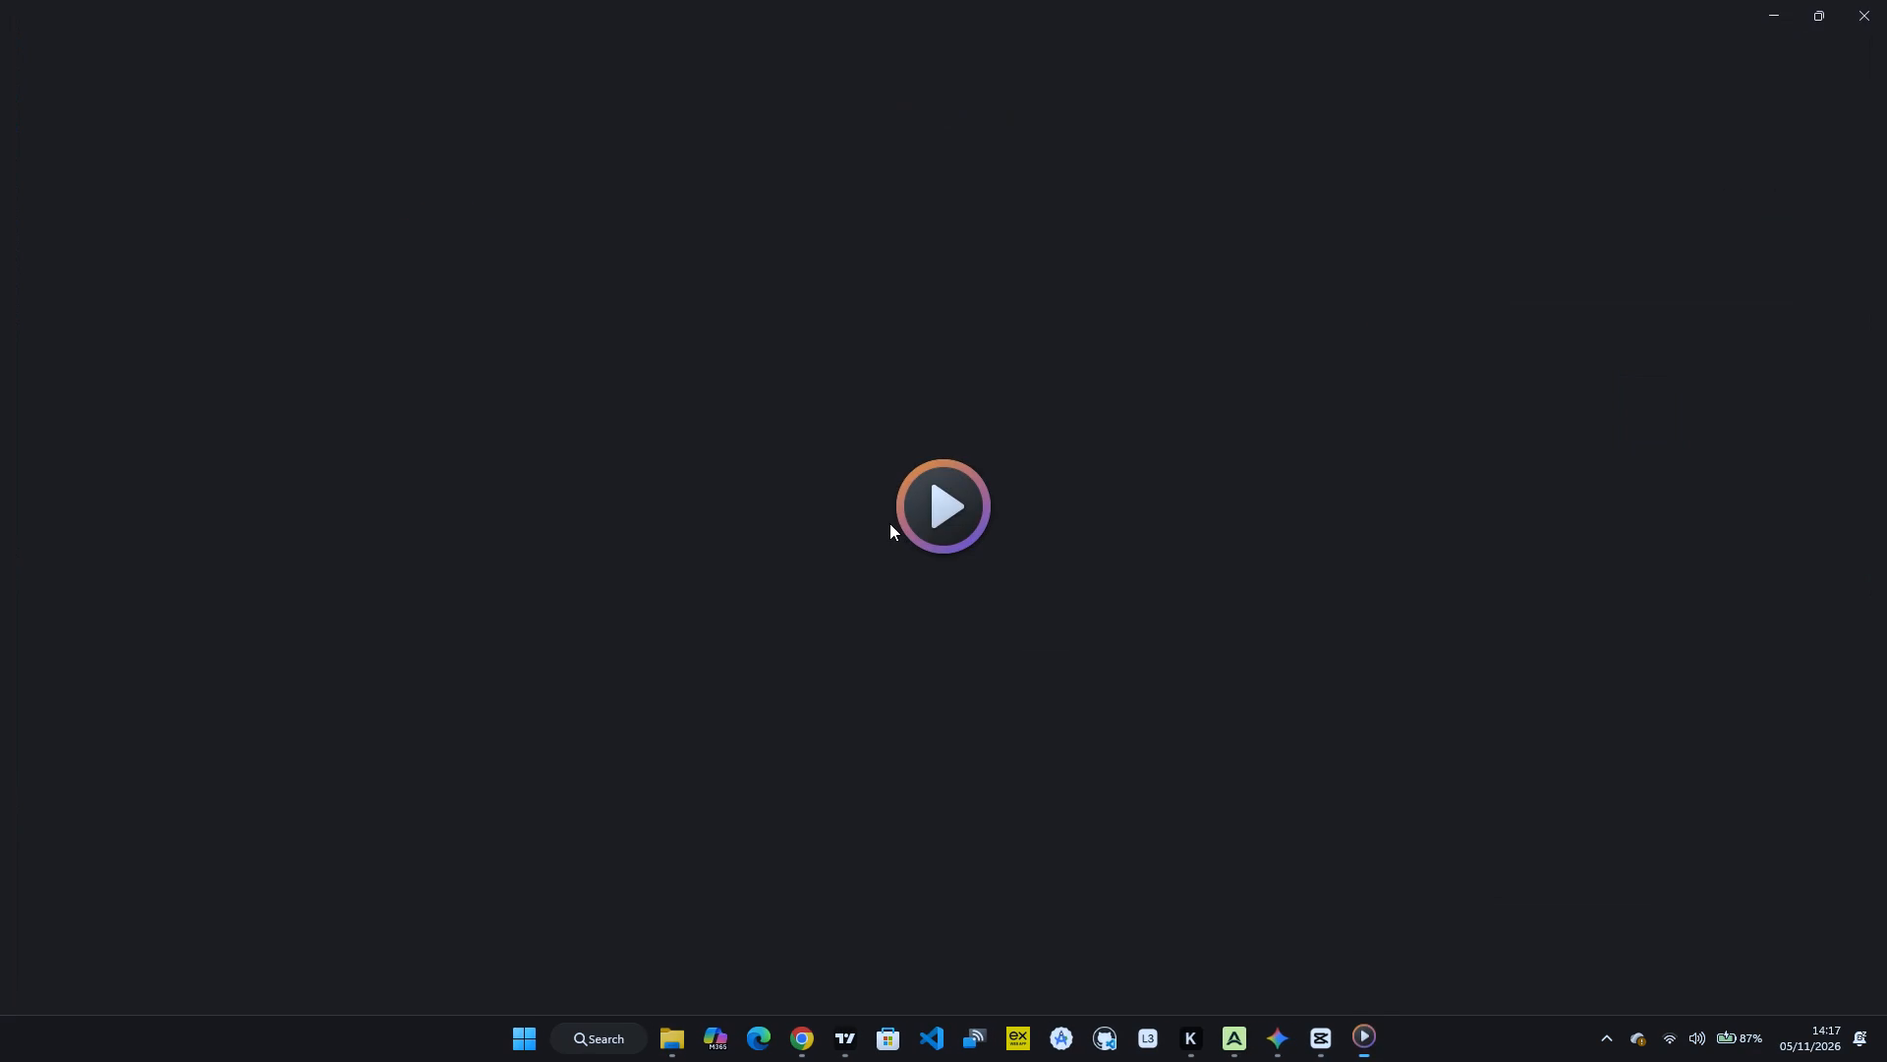
pyautogui.click(1863, 7)
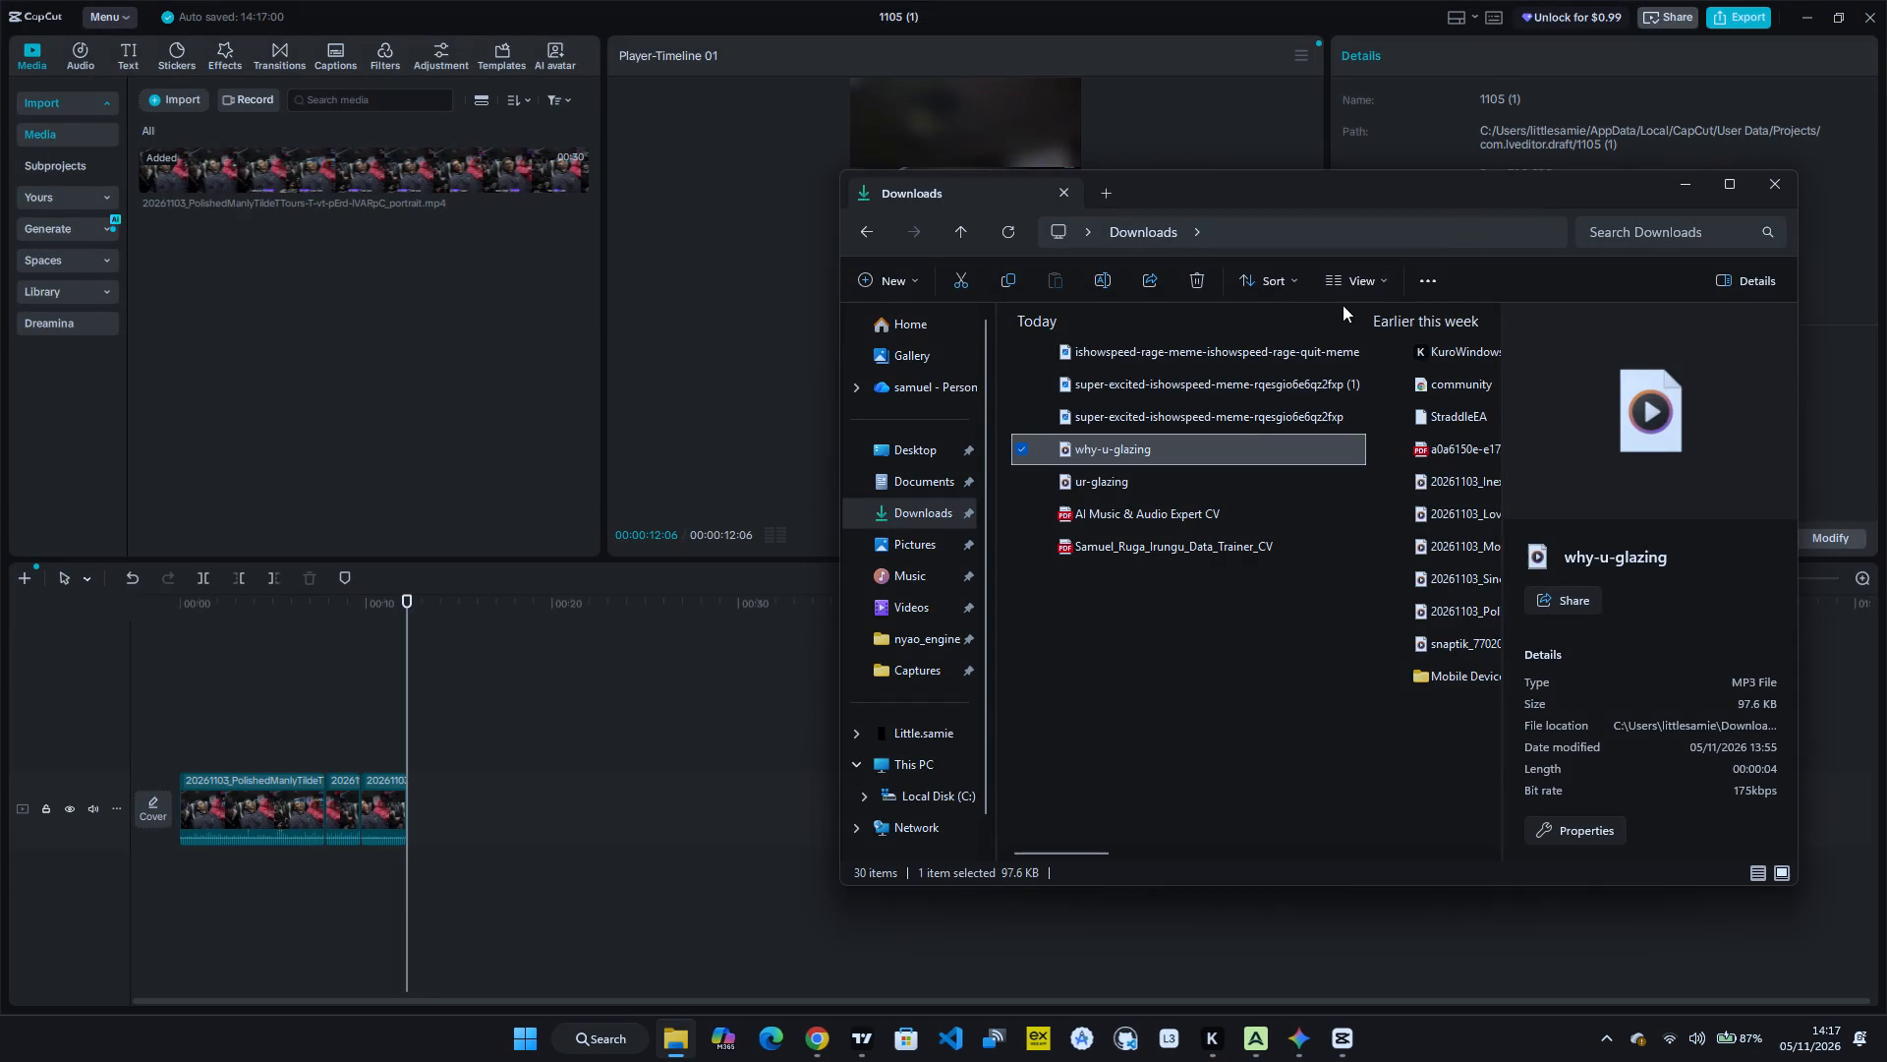
pyautogui.moveTo(1128, 439); pyautogui.dragTo(773, 593)
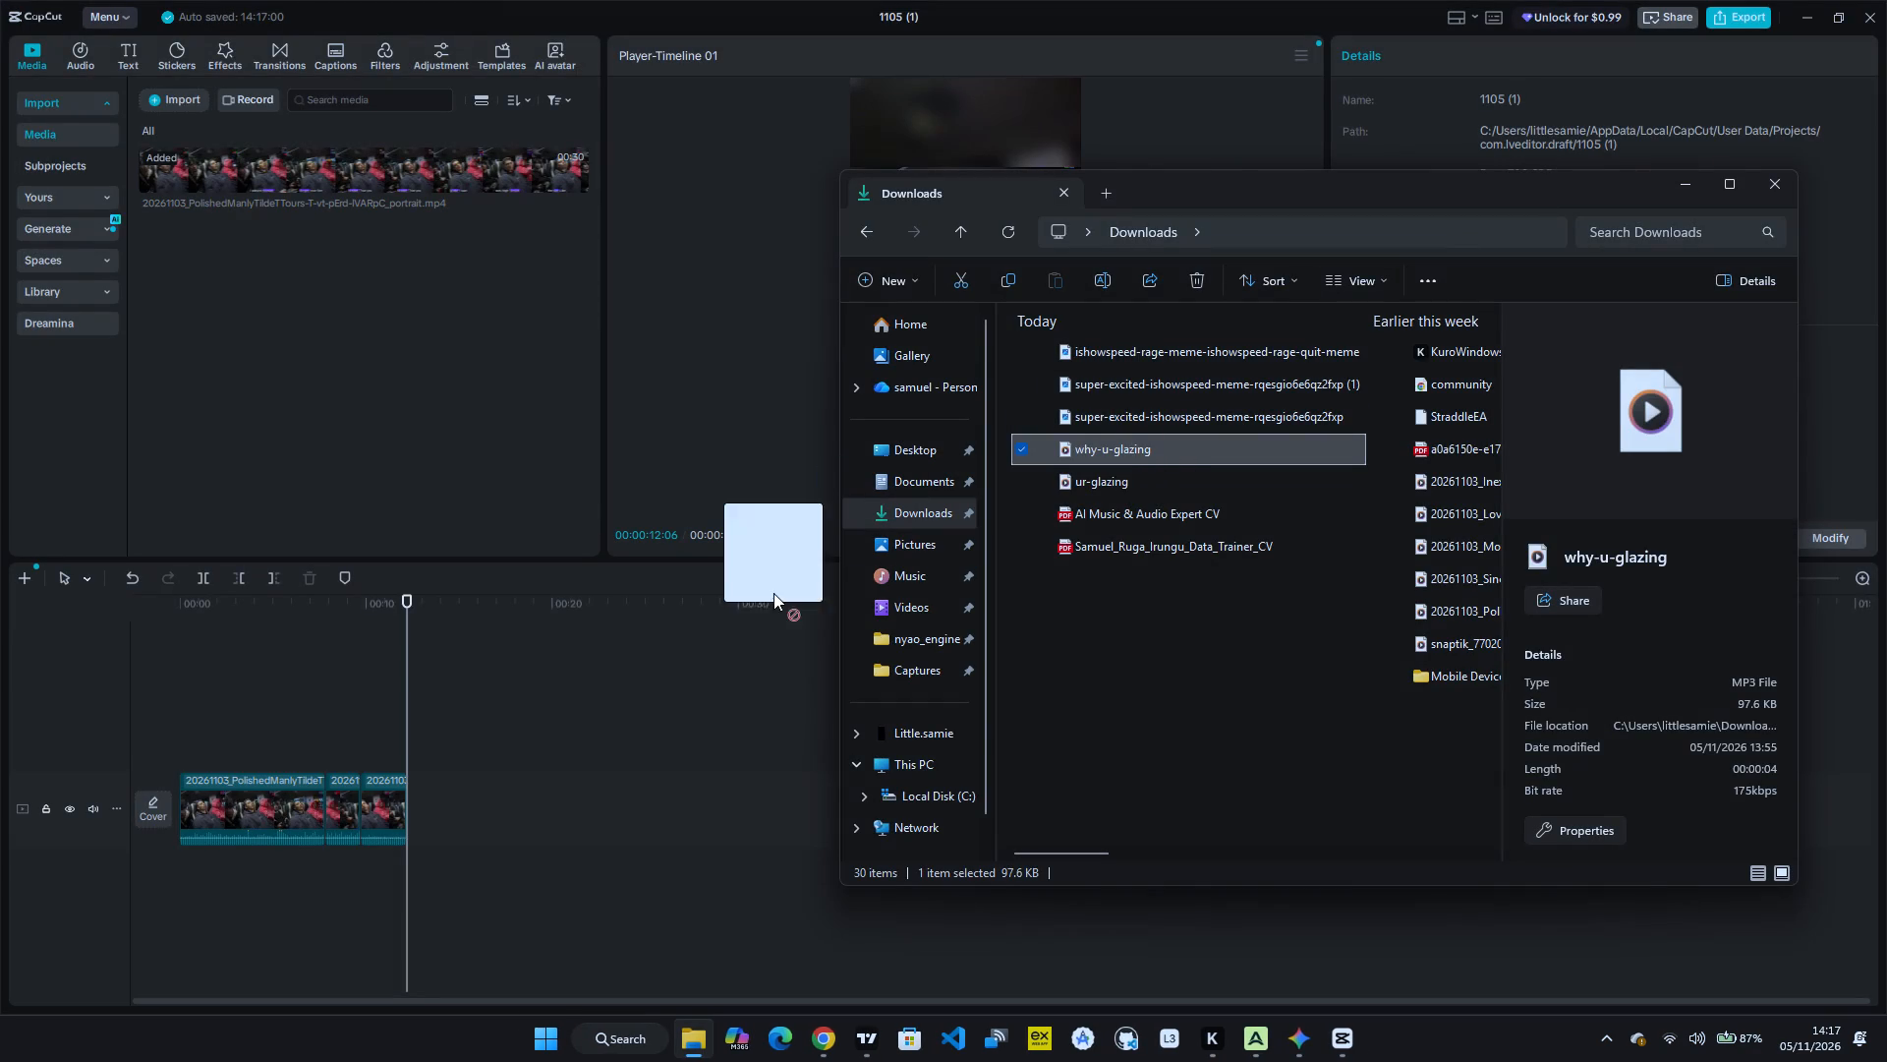
pyautogui.moveTo(773, 593); pyautogui.dragTo(360, 886)
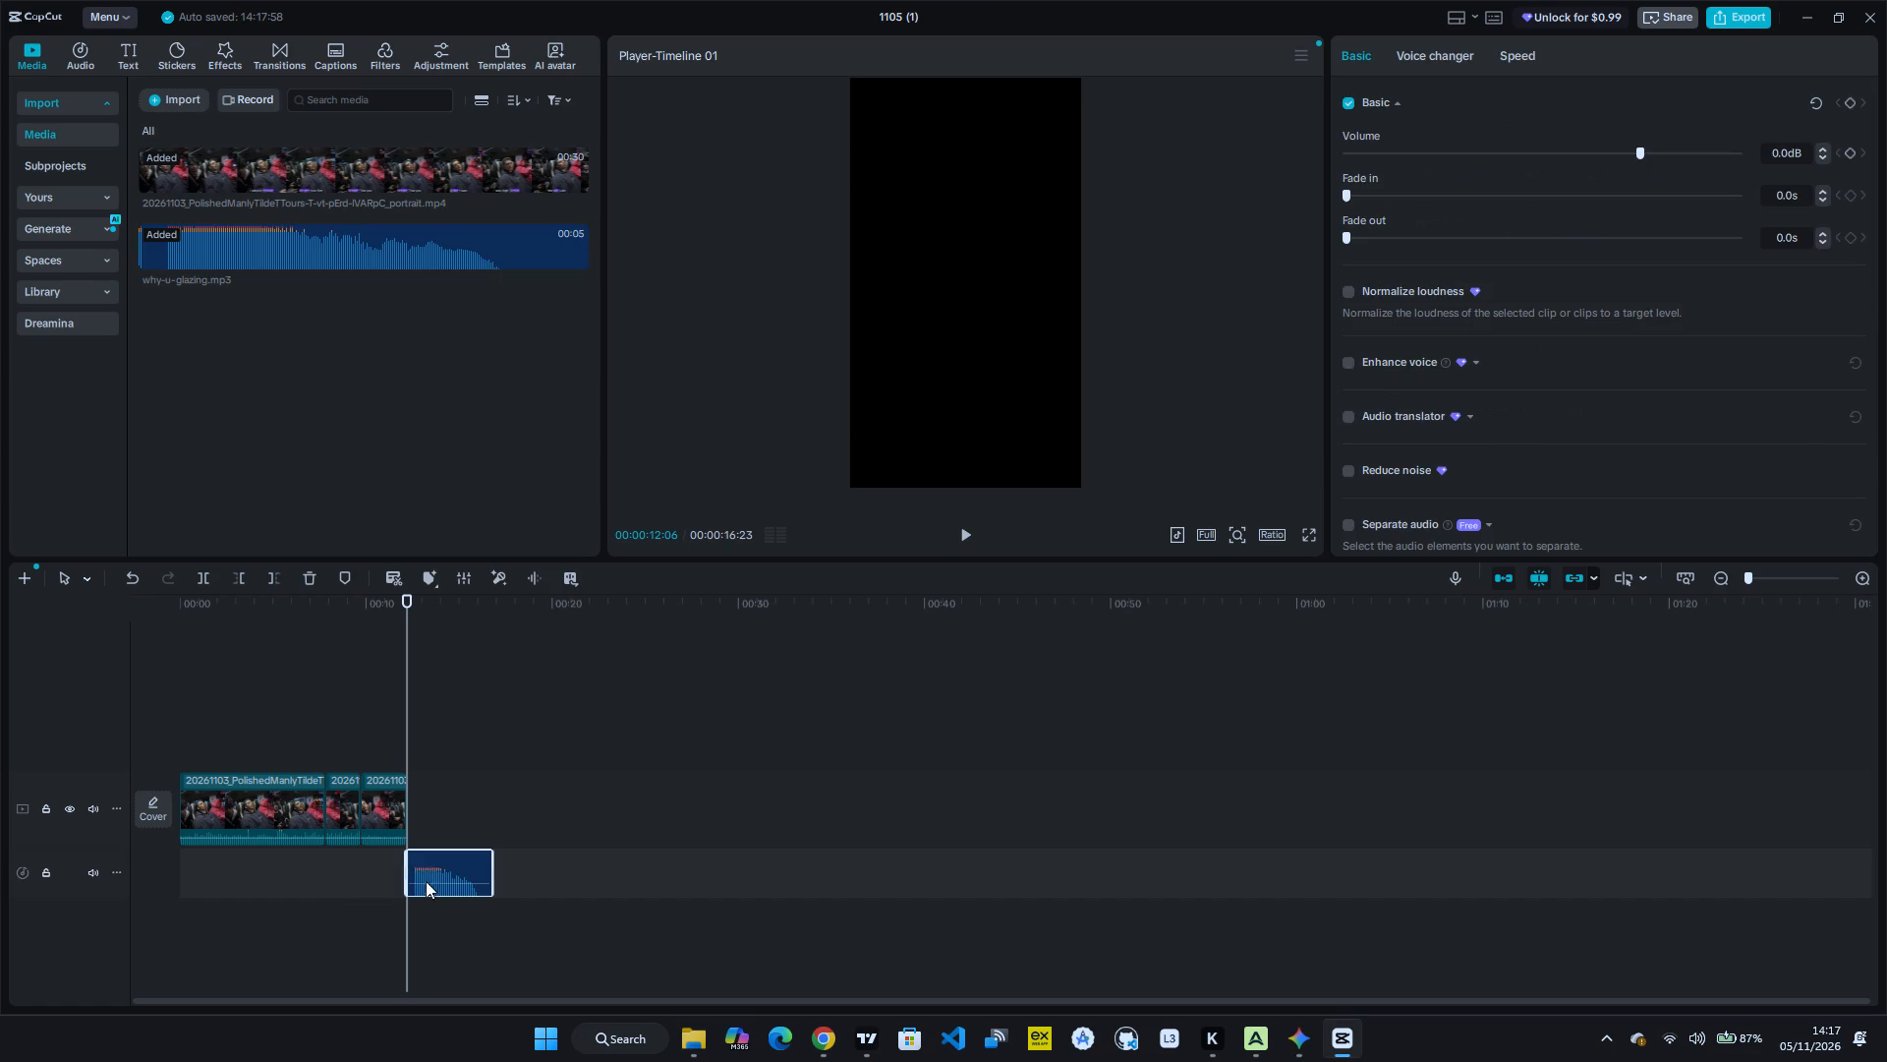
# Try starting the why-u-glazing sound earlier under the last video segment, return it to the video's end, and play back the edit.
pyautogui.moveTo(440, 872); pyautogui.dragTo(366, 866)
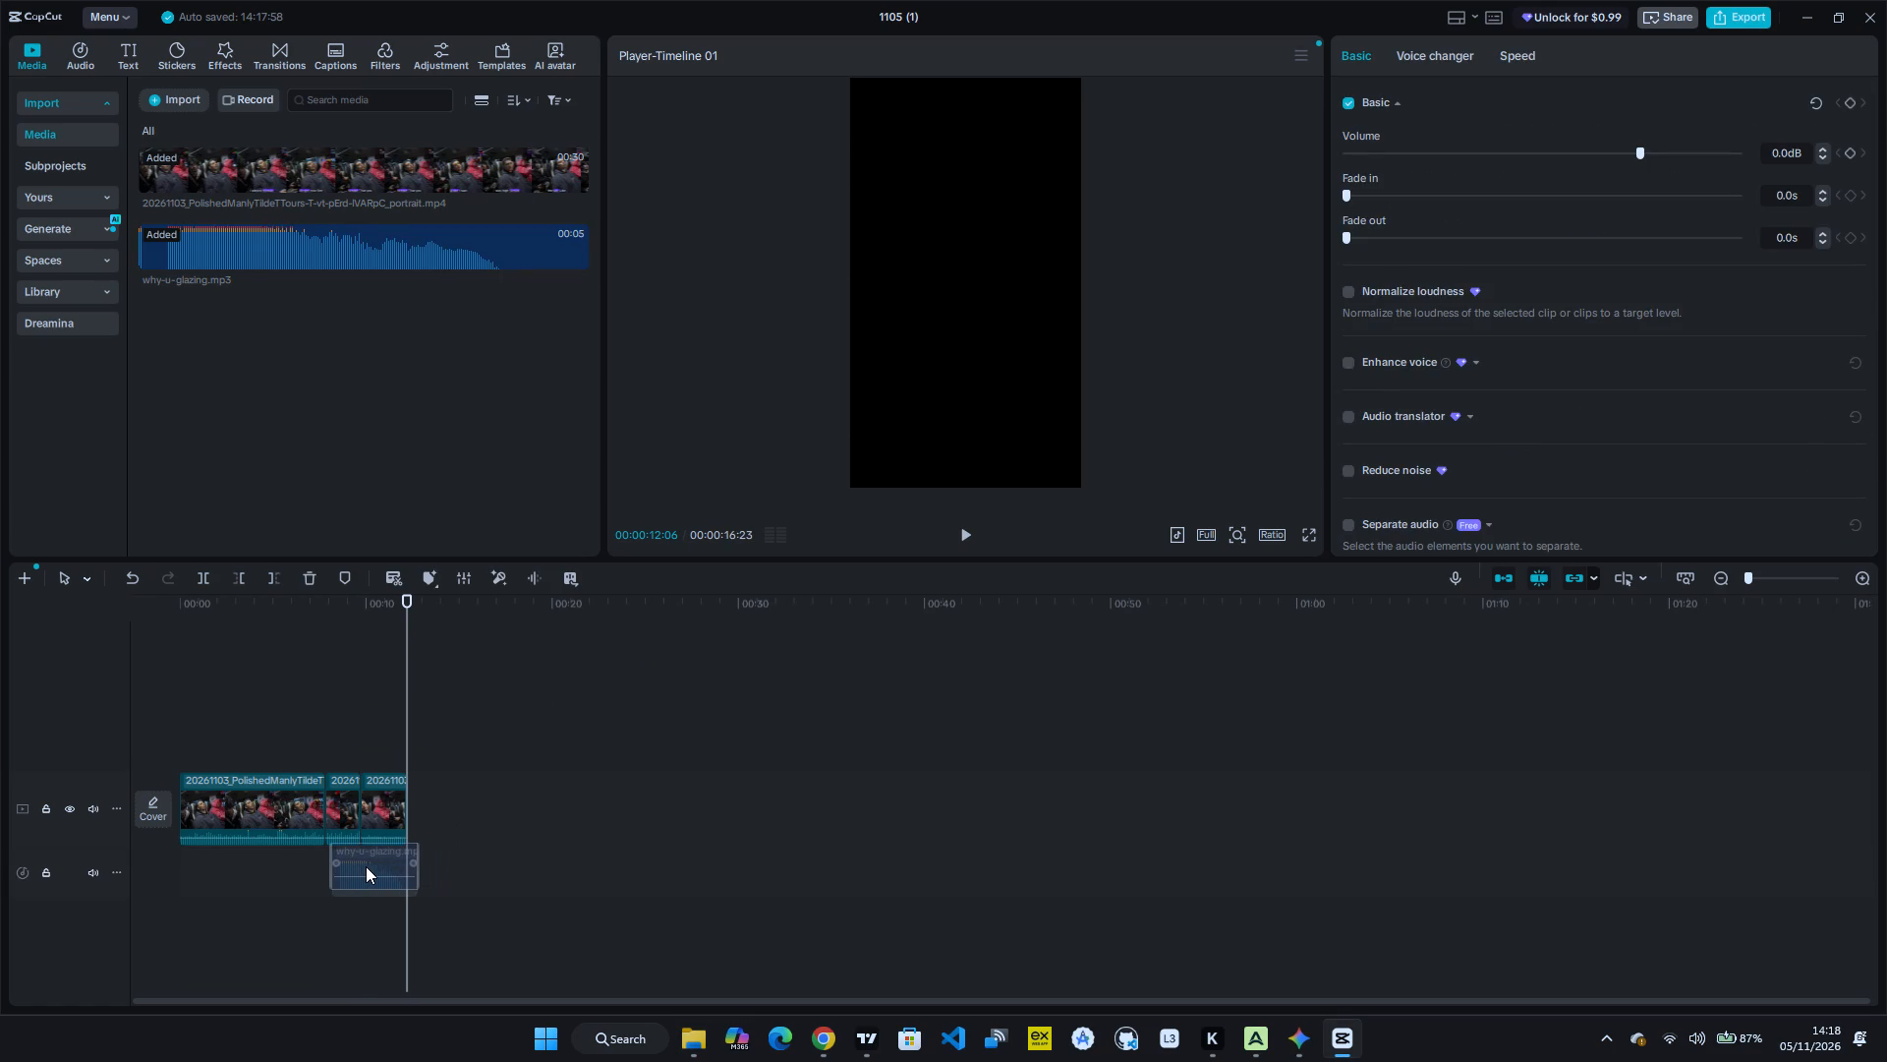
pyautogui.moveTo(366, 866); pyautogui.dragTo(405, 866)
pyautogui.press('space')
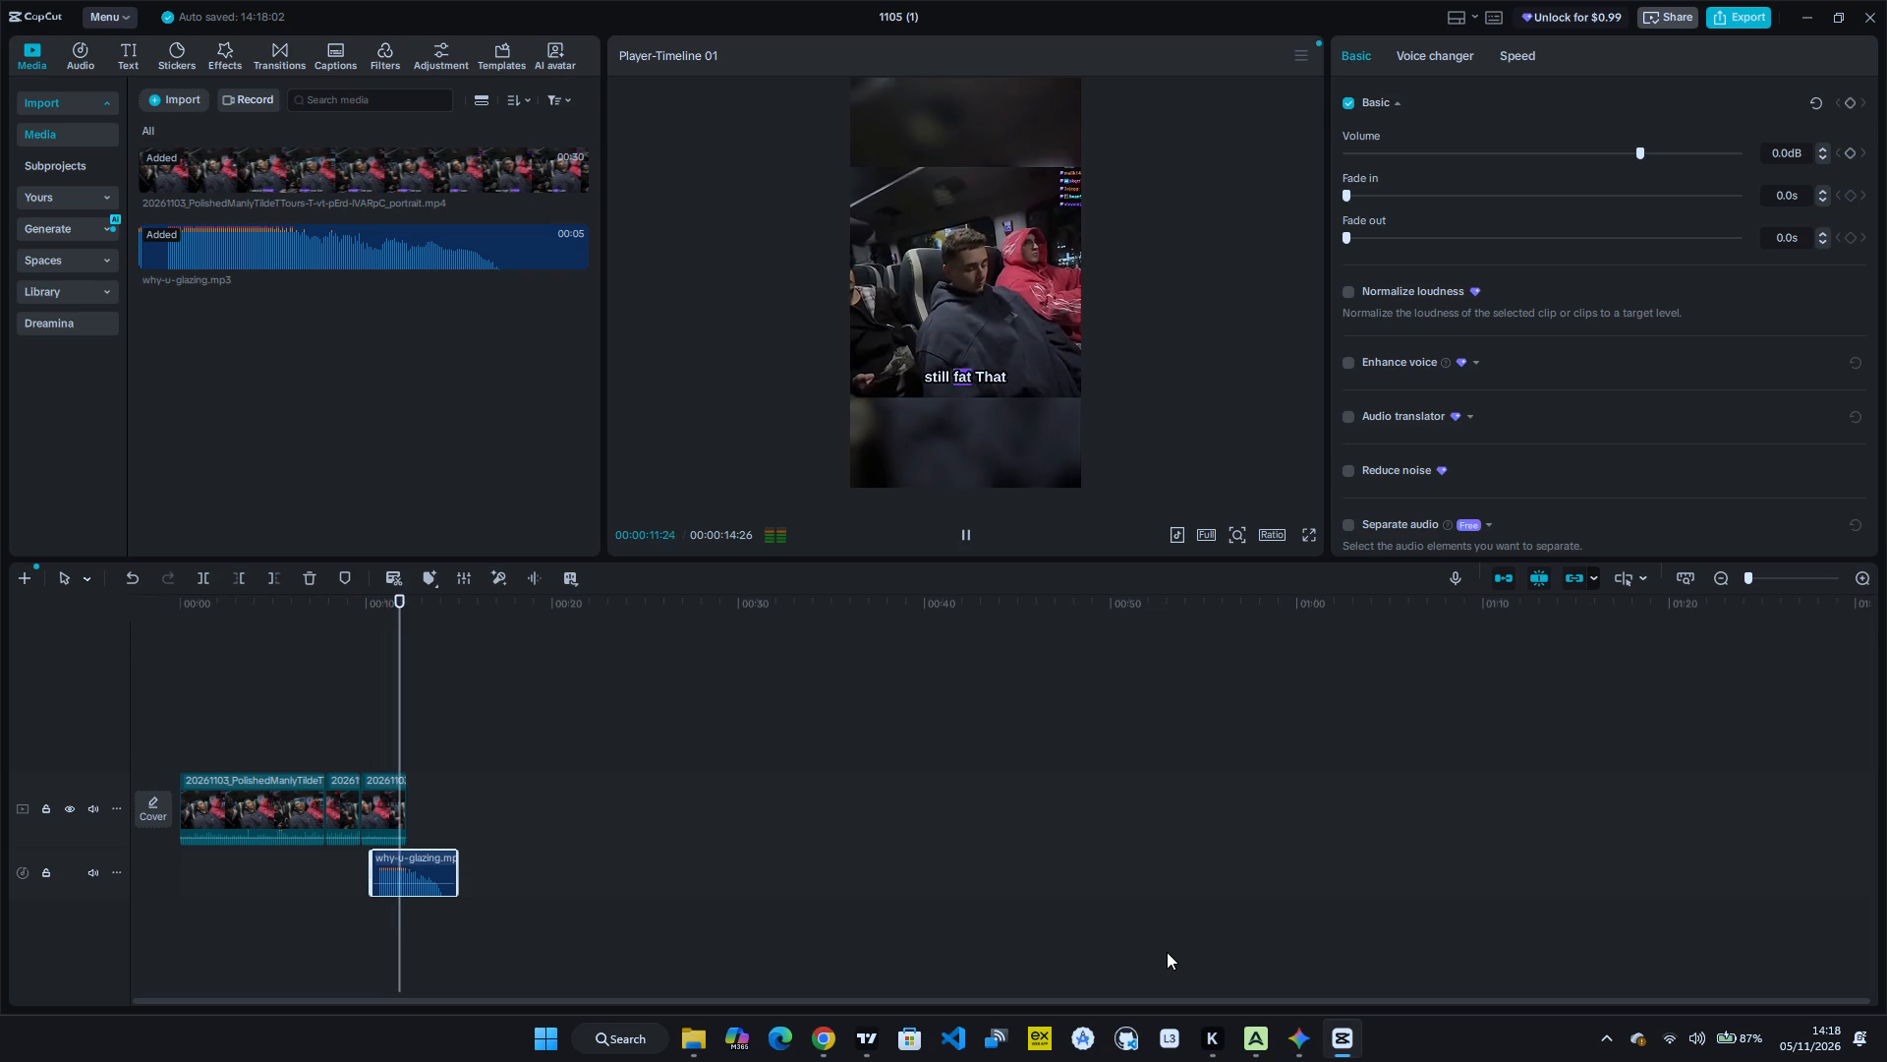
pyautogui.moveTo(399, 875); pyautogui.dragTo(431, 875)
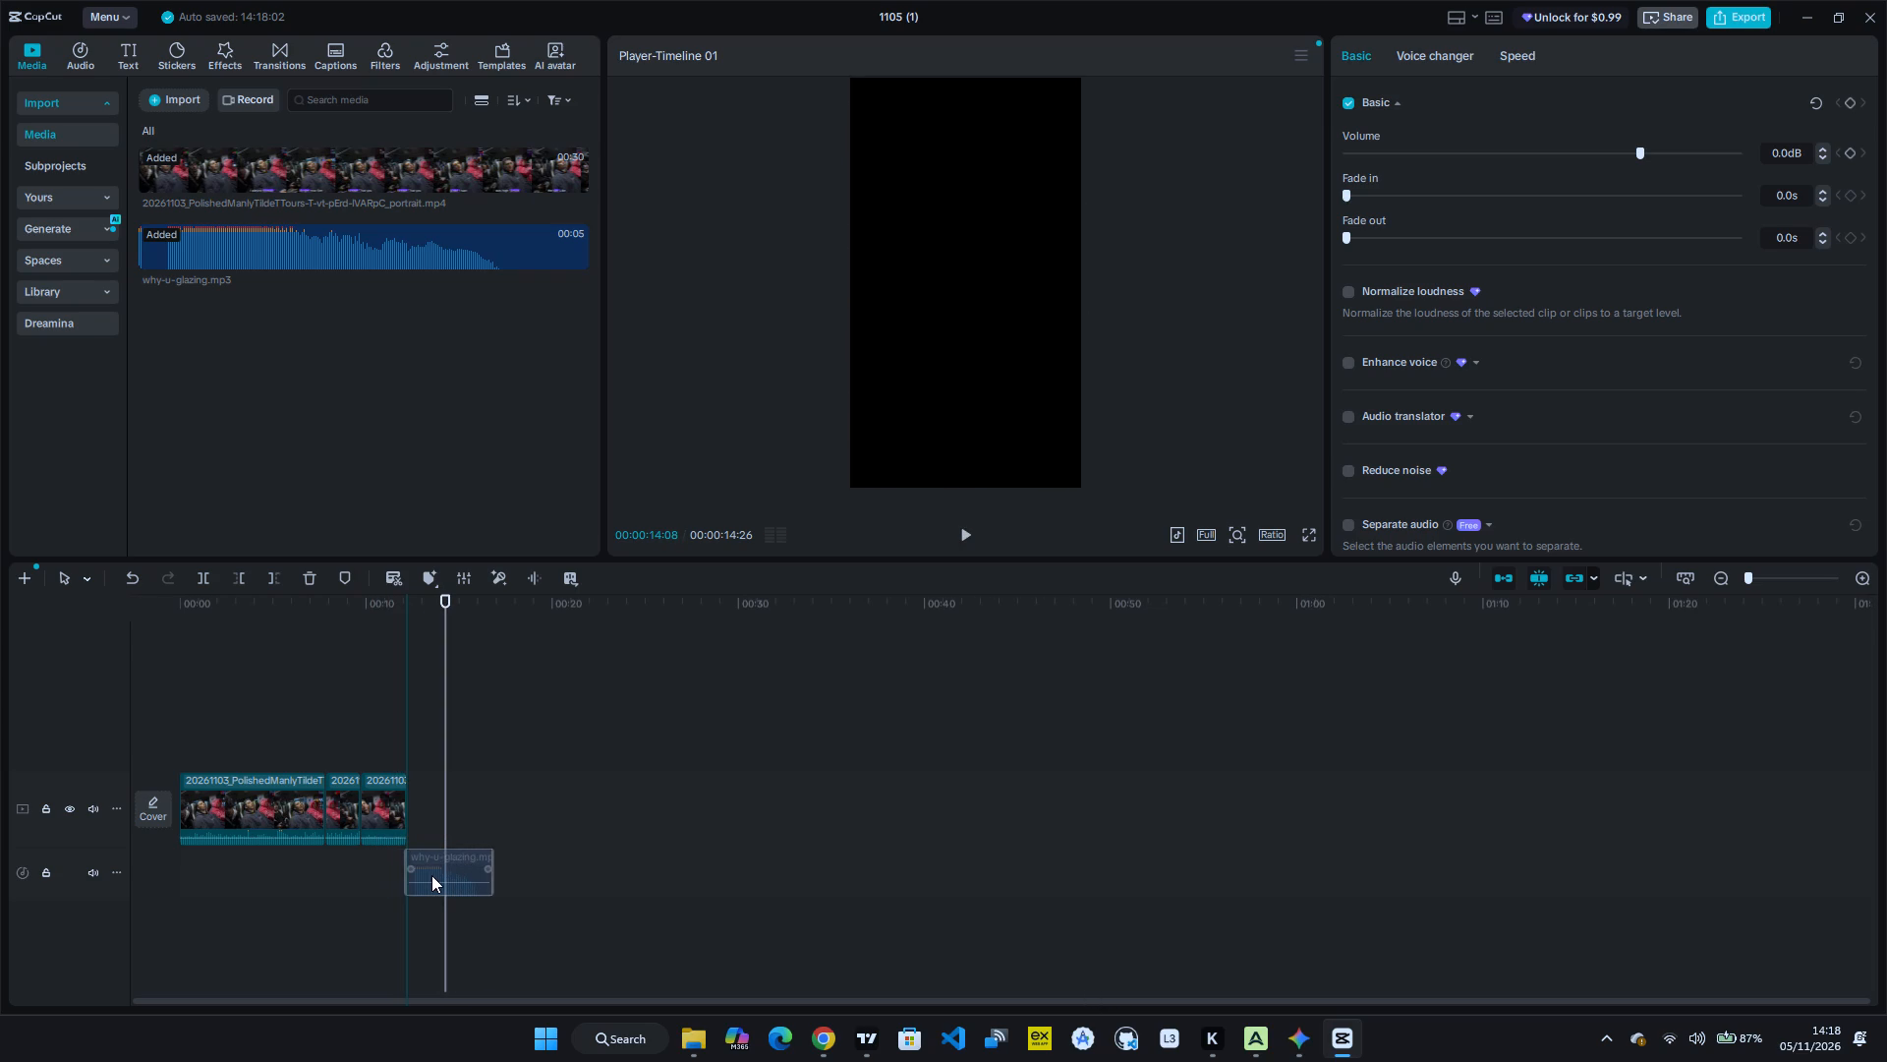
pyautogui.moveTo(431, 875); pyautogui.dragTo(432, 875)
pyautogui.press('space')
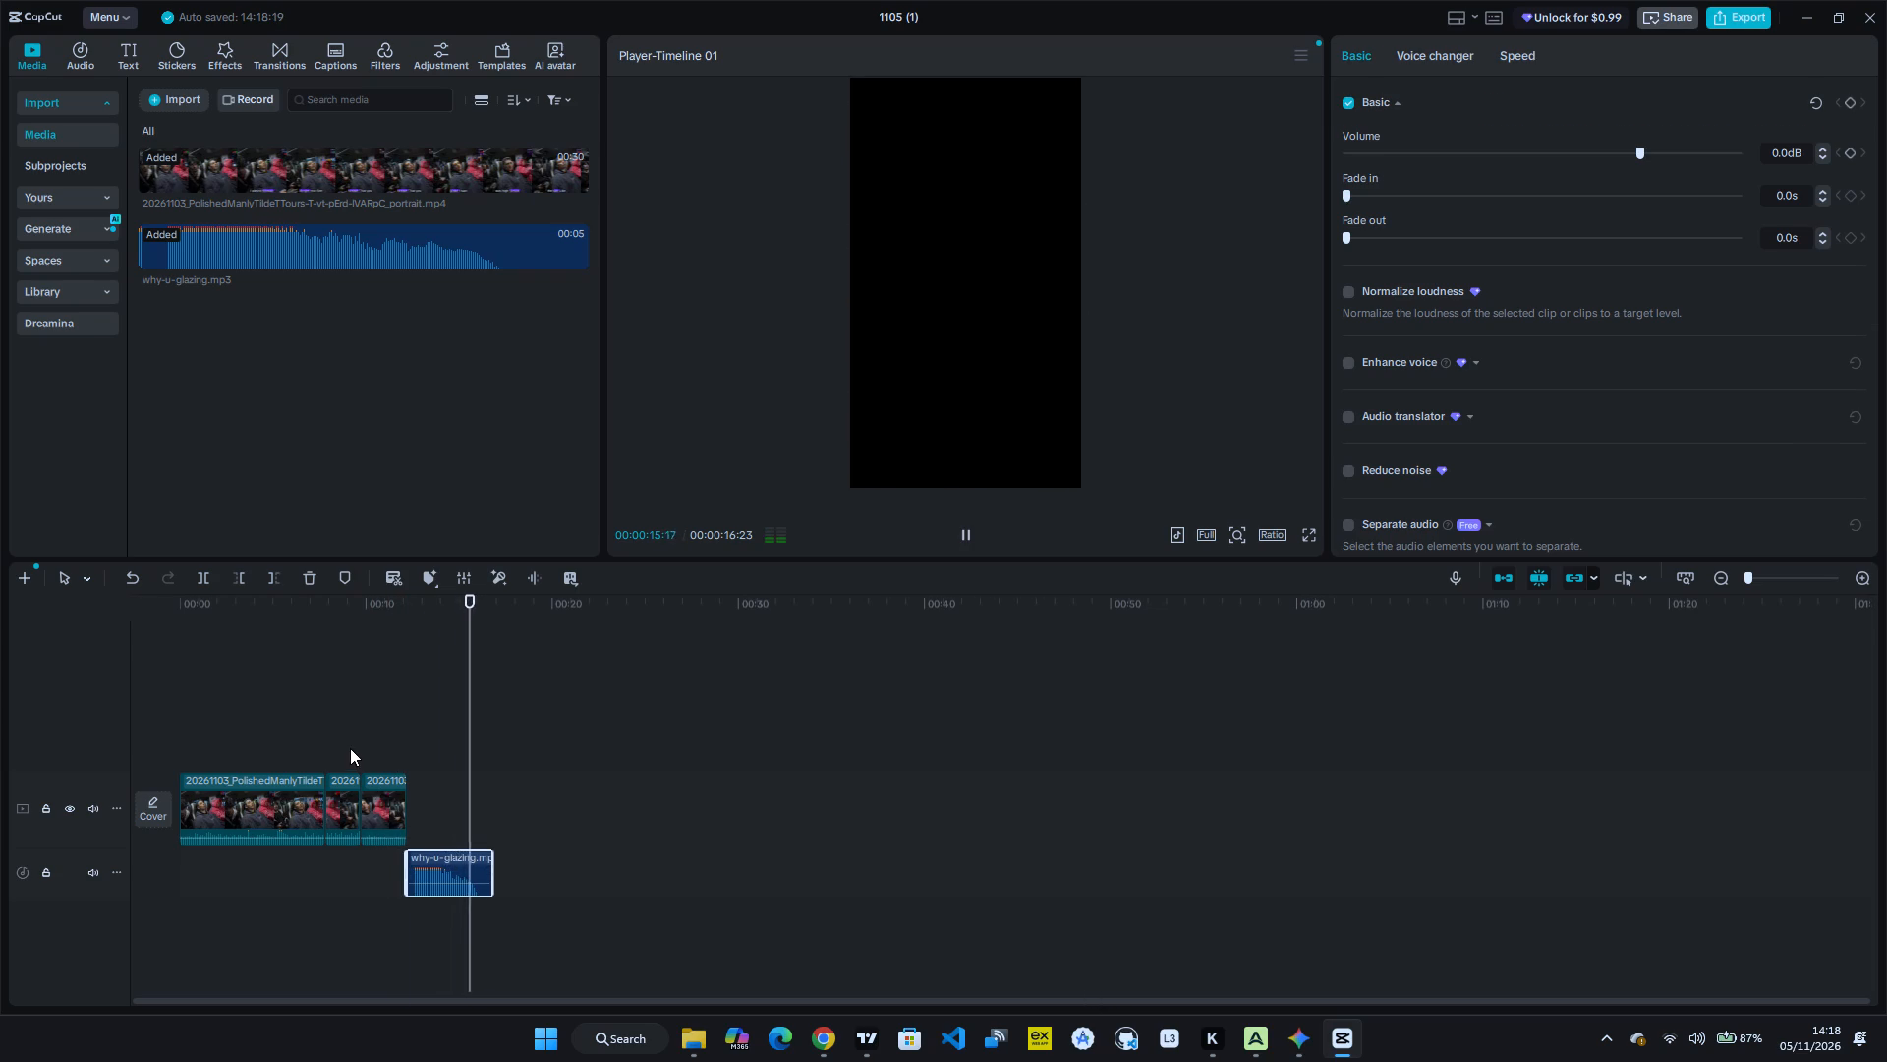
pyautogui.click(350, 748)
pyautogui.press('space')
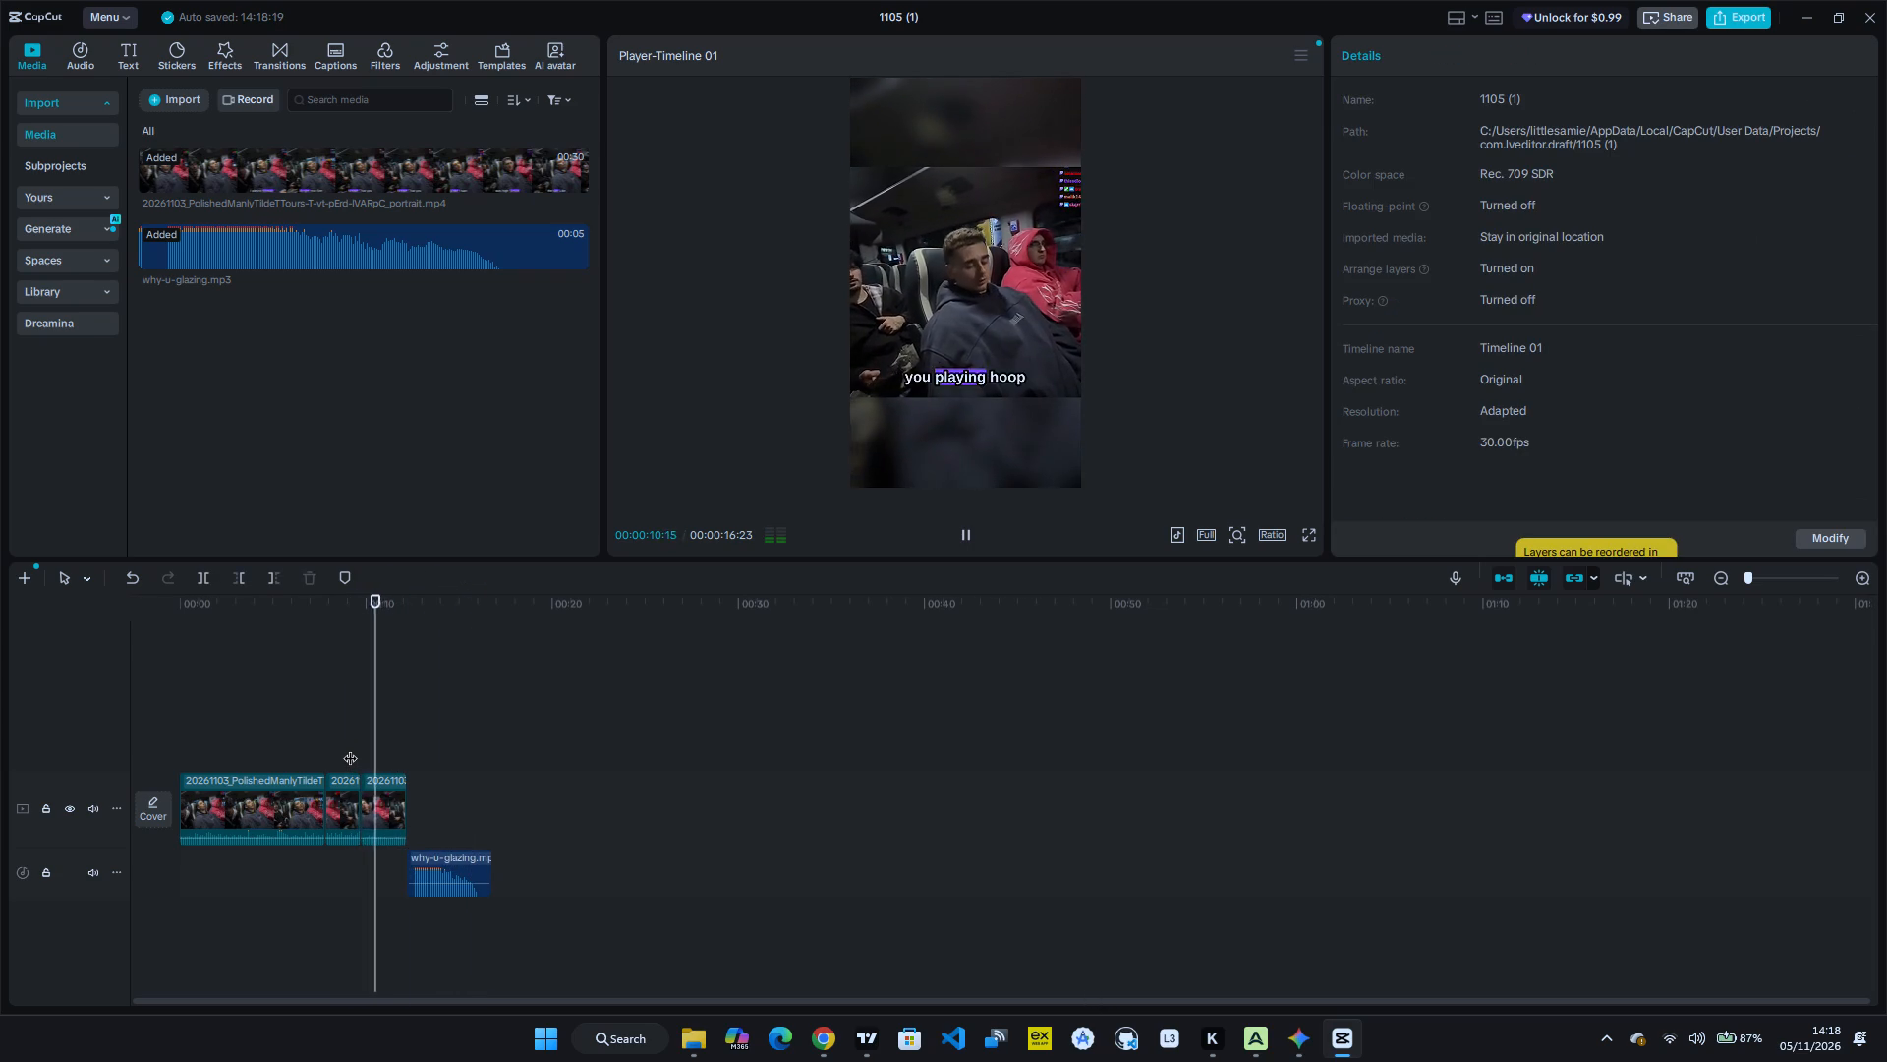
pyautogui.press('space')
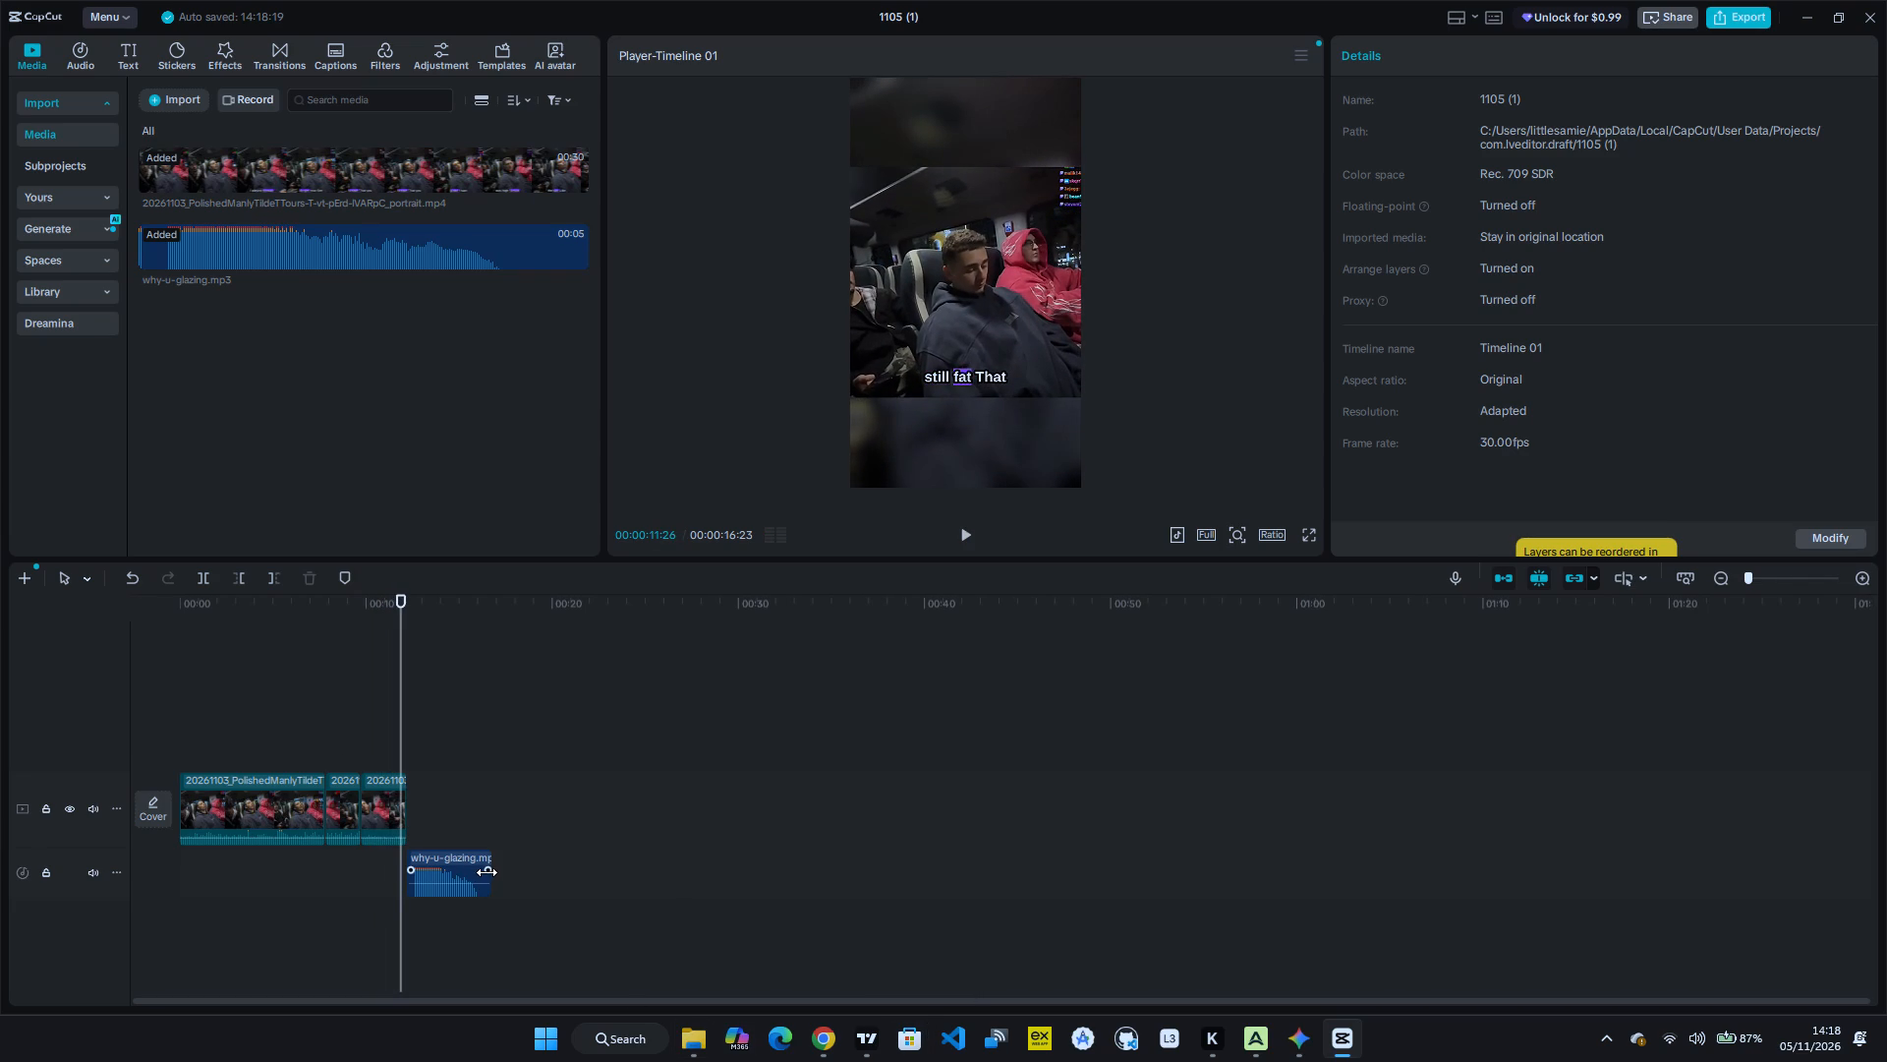
# Give the why-u-glazing sound a 1.9 s fade-out, trim its end to 00:00:14:29, and play it back.
pyautogui.moveTo(486, 872); pyautogui.dragTo(451, 869)
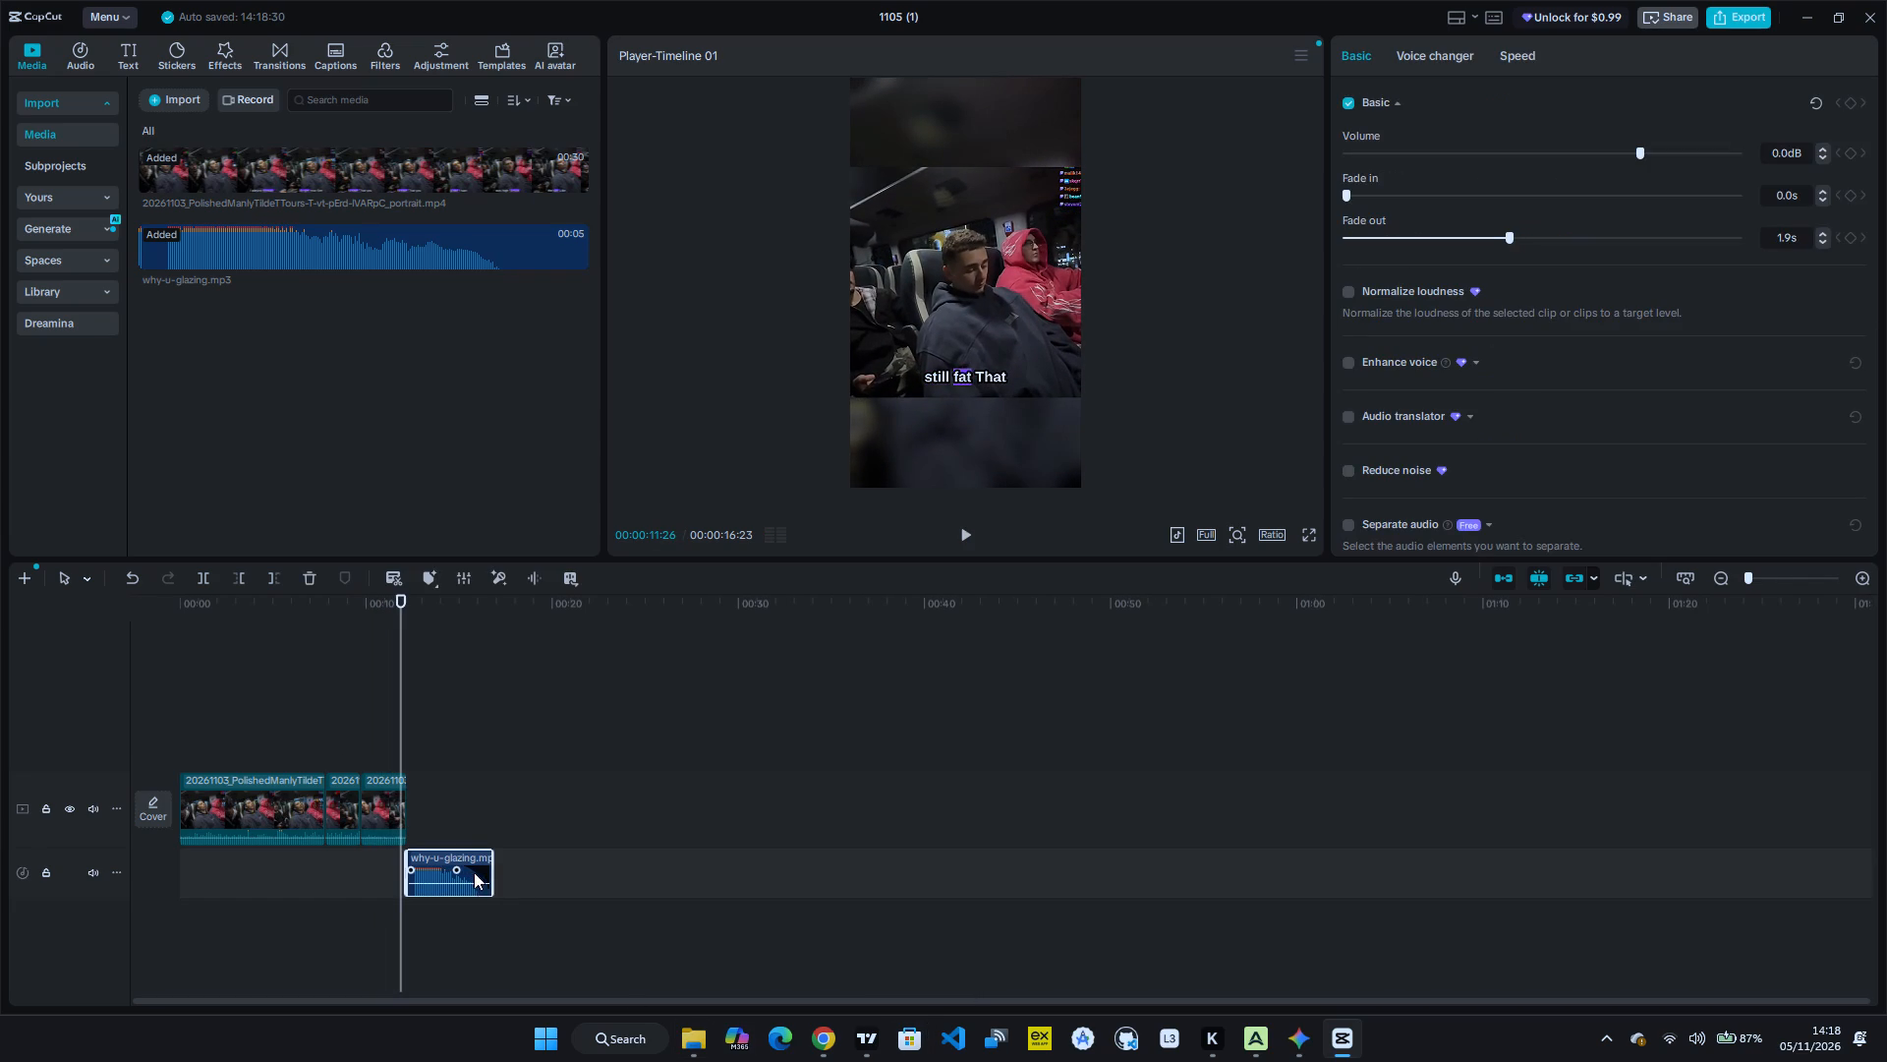
pyautogui.moveTo(491, 873); pyautogui.dragTo(473, 871)
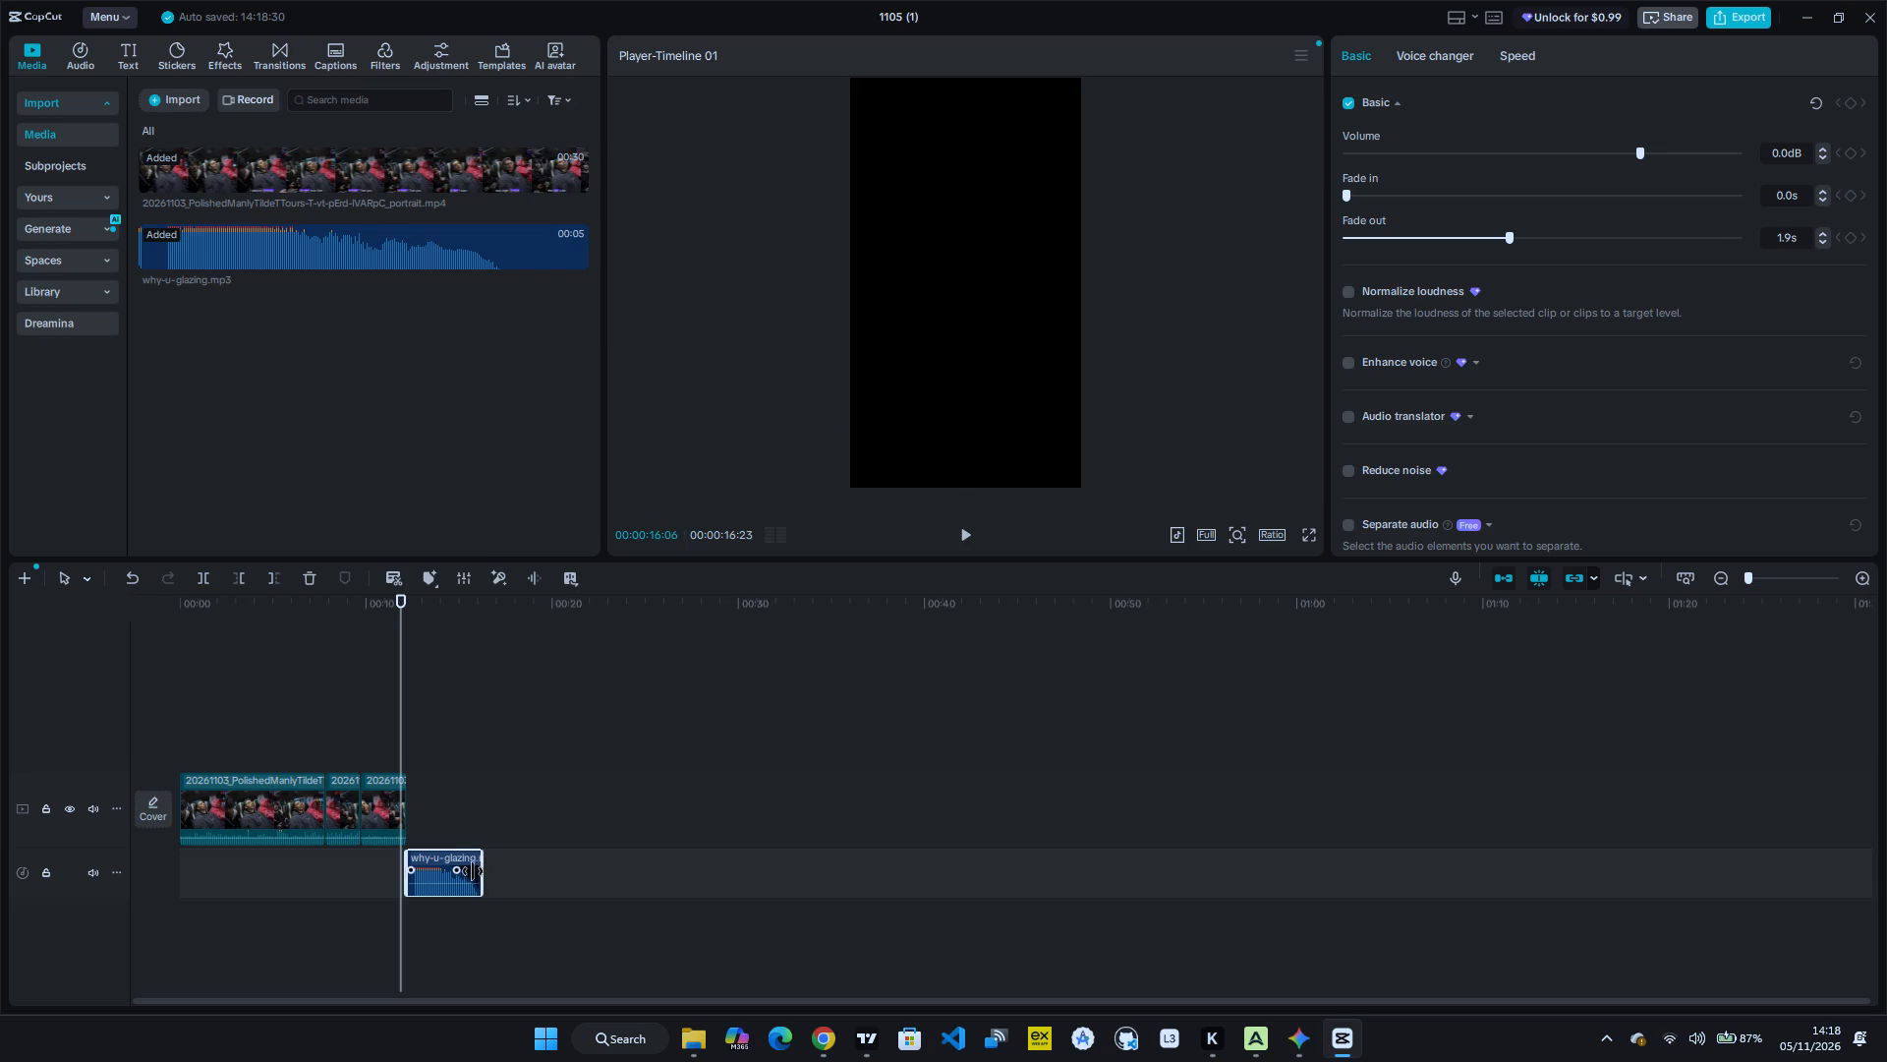
pyautogui.moveTo(473, 871); pyautogui.dragTo(453, 871)
pyautogui.press('space')
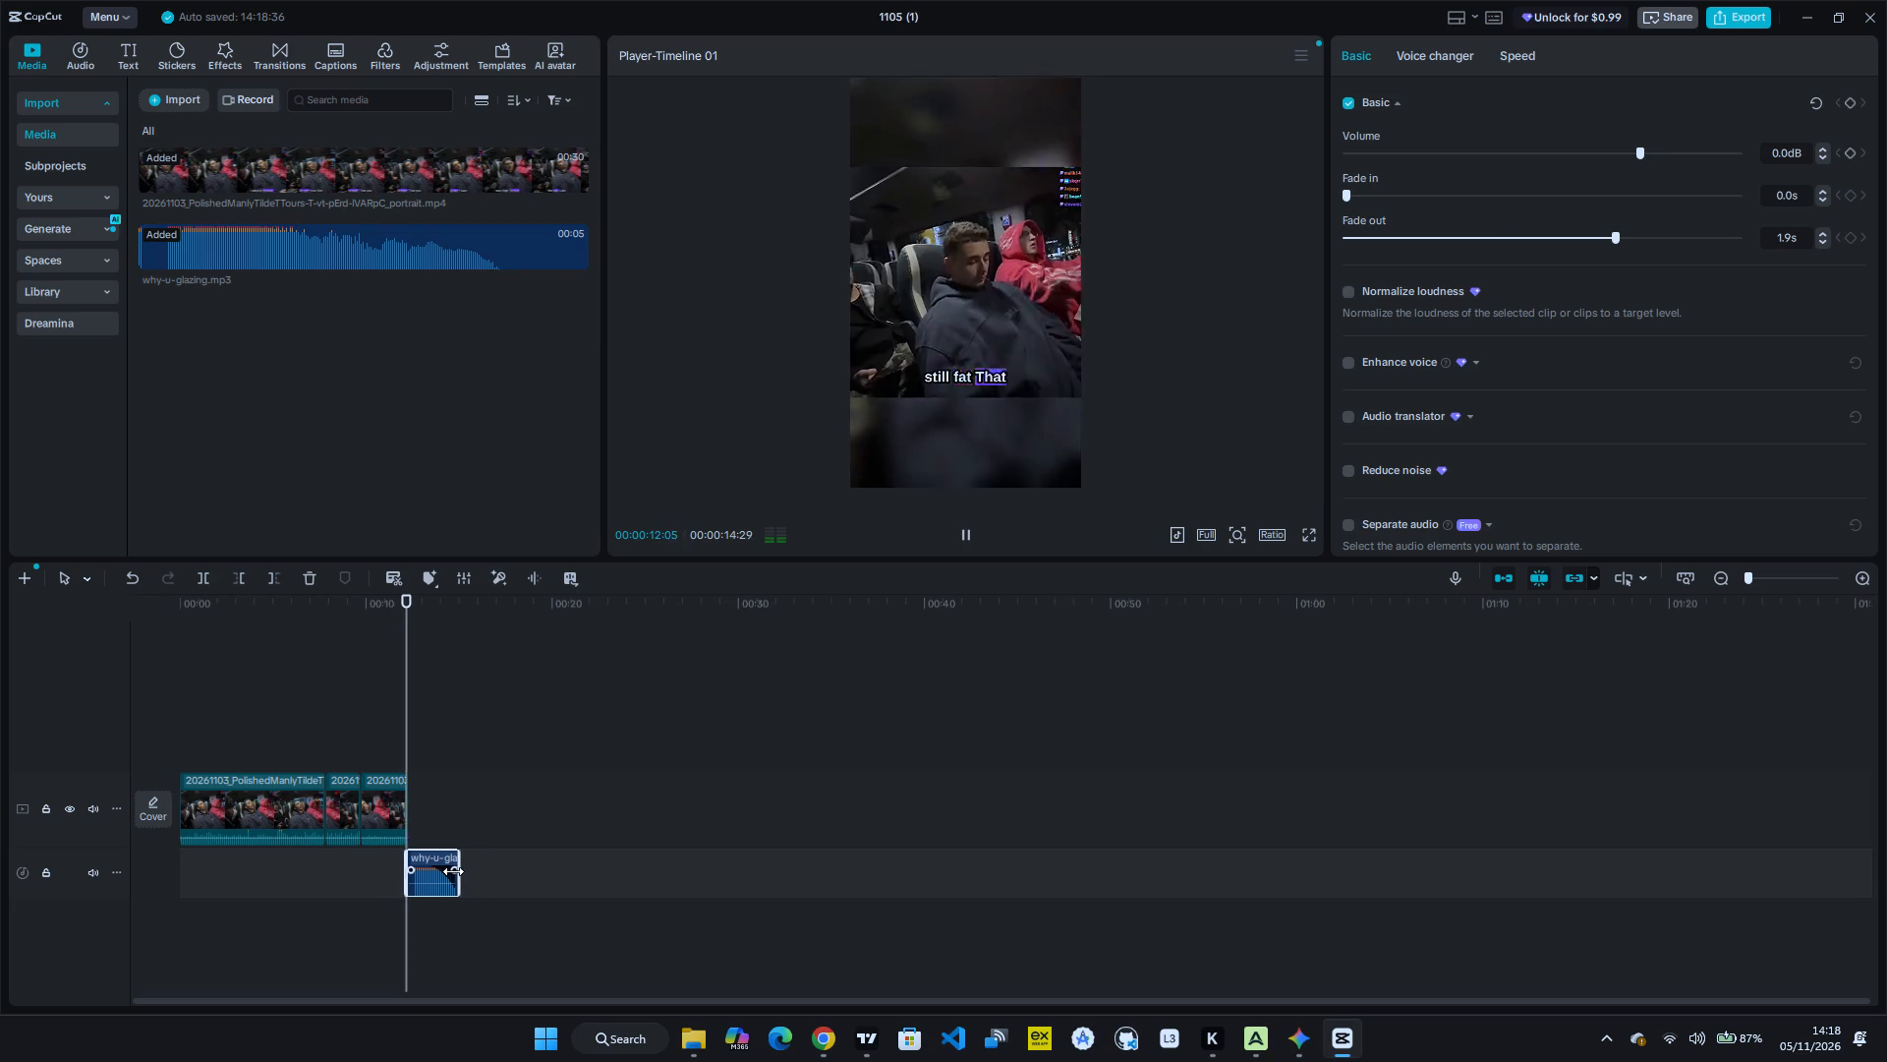
pyautogui.click(507, 819)
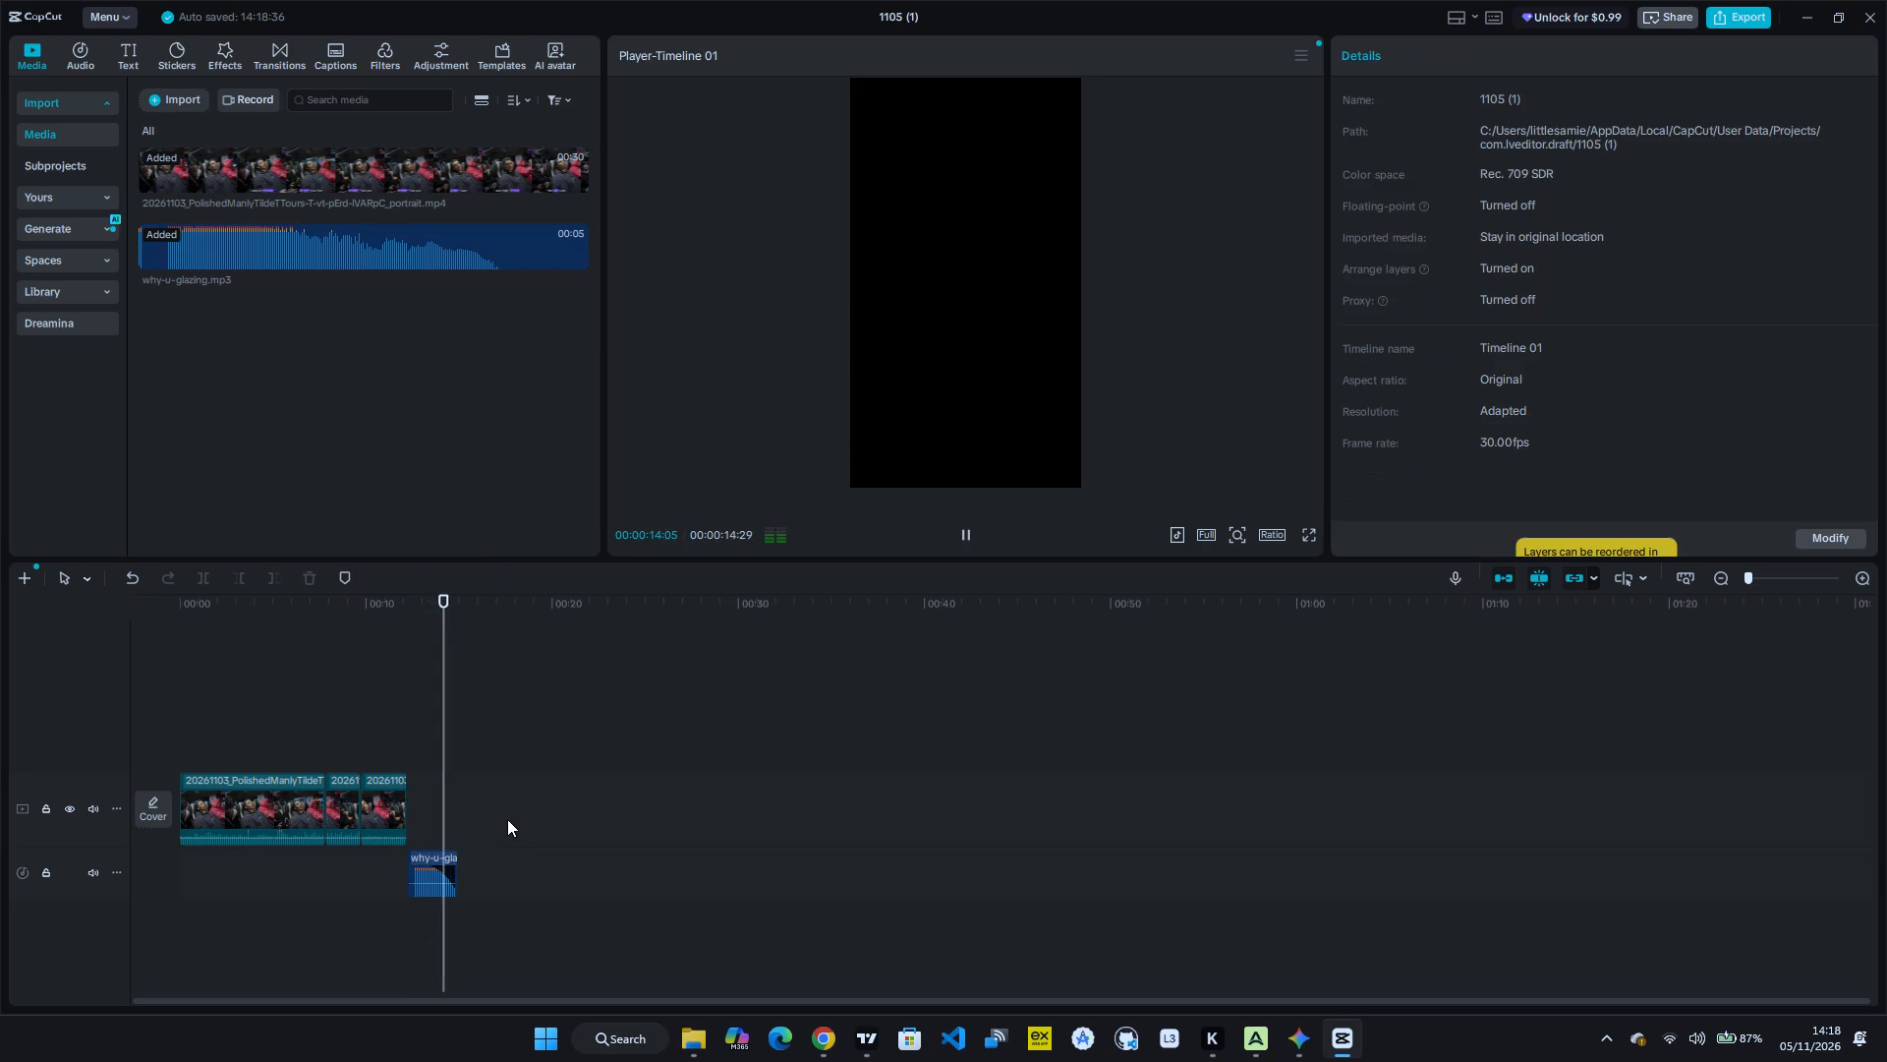
# Move the why-u-glazing sound slightly earlier to overlap the last segment, ending at 00:00:14:12, and play the start of the edit.
pyautogui.click(441, 862)
pyautogui.moveTo(441, 862); pyautogui.dragTo(430, 863)
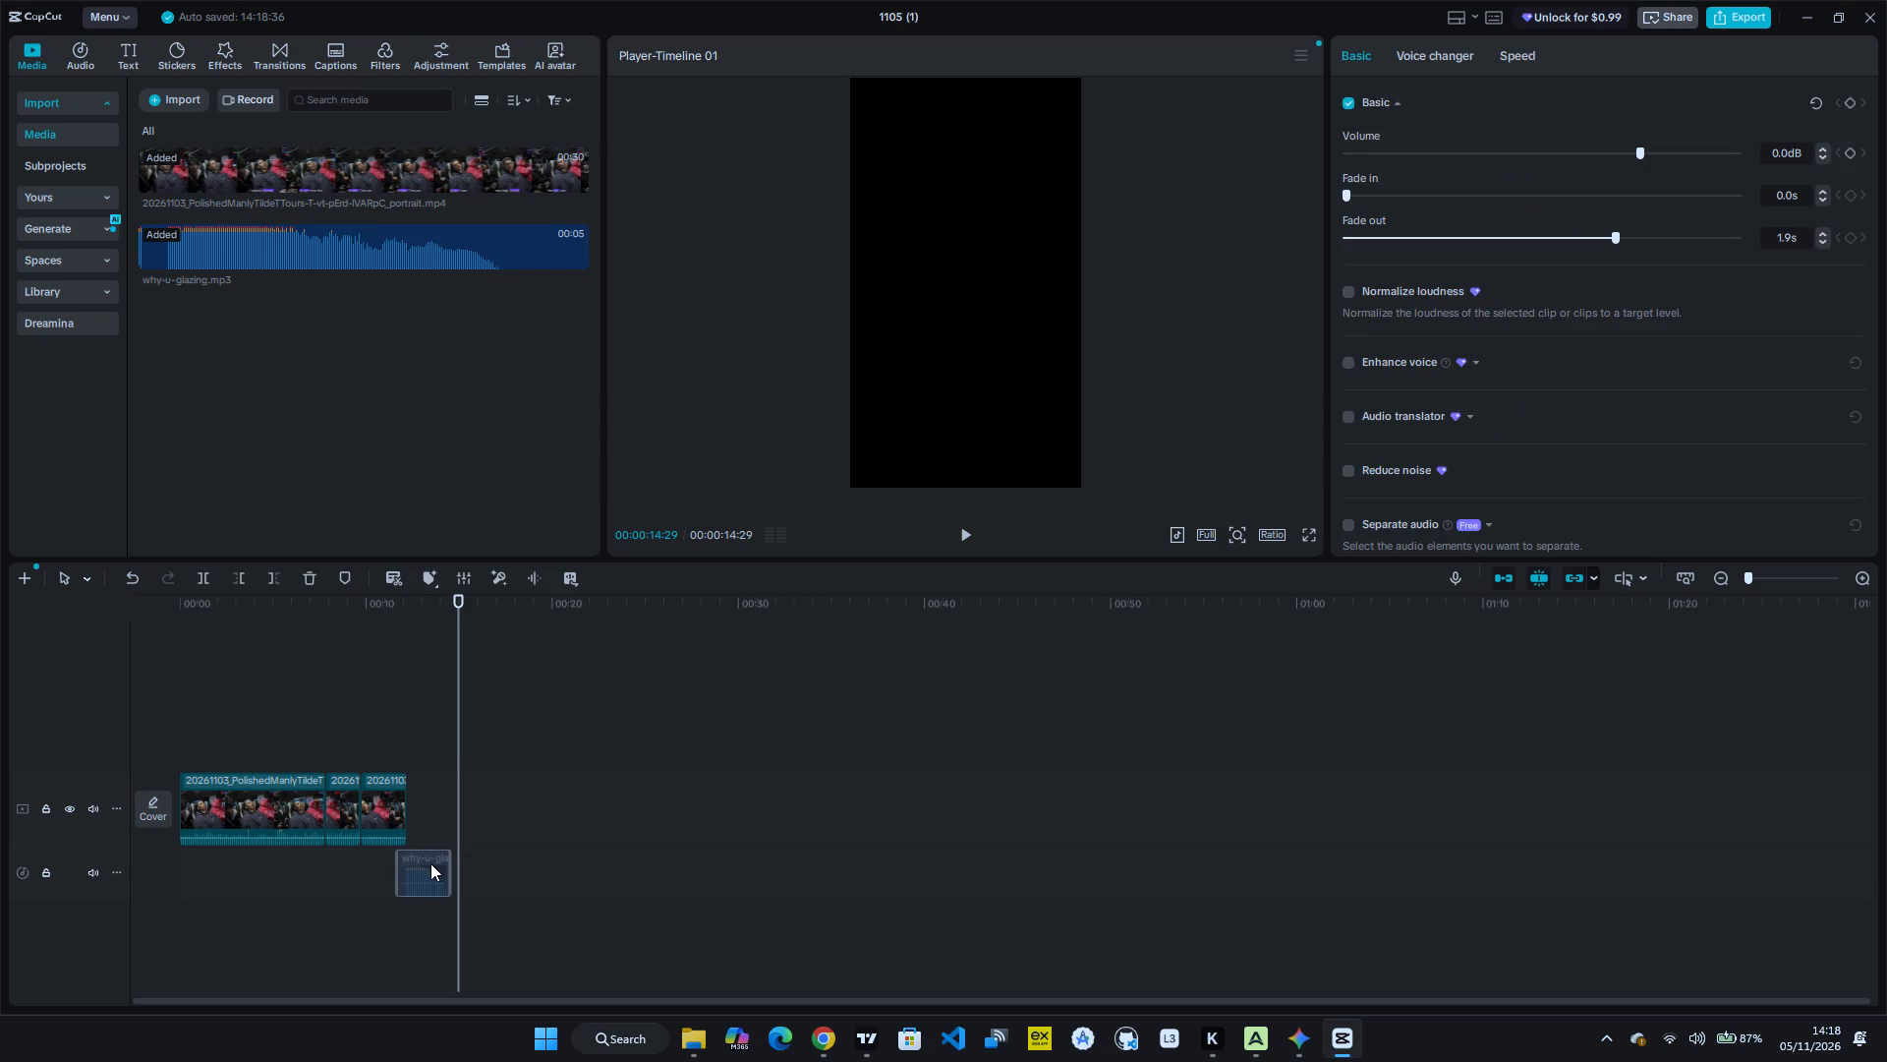
pyautogui.moveTo(430, 863); pyautogui.dragTo(430, 864)
pyautogui.press('space')
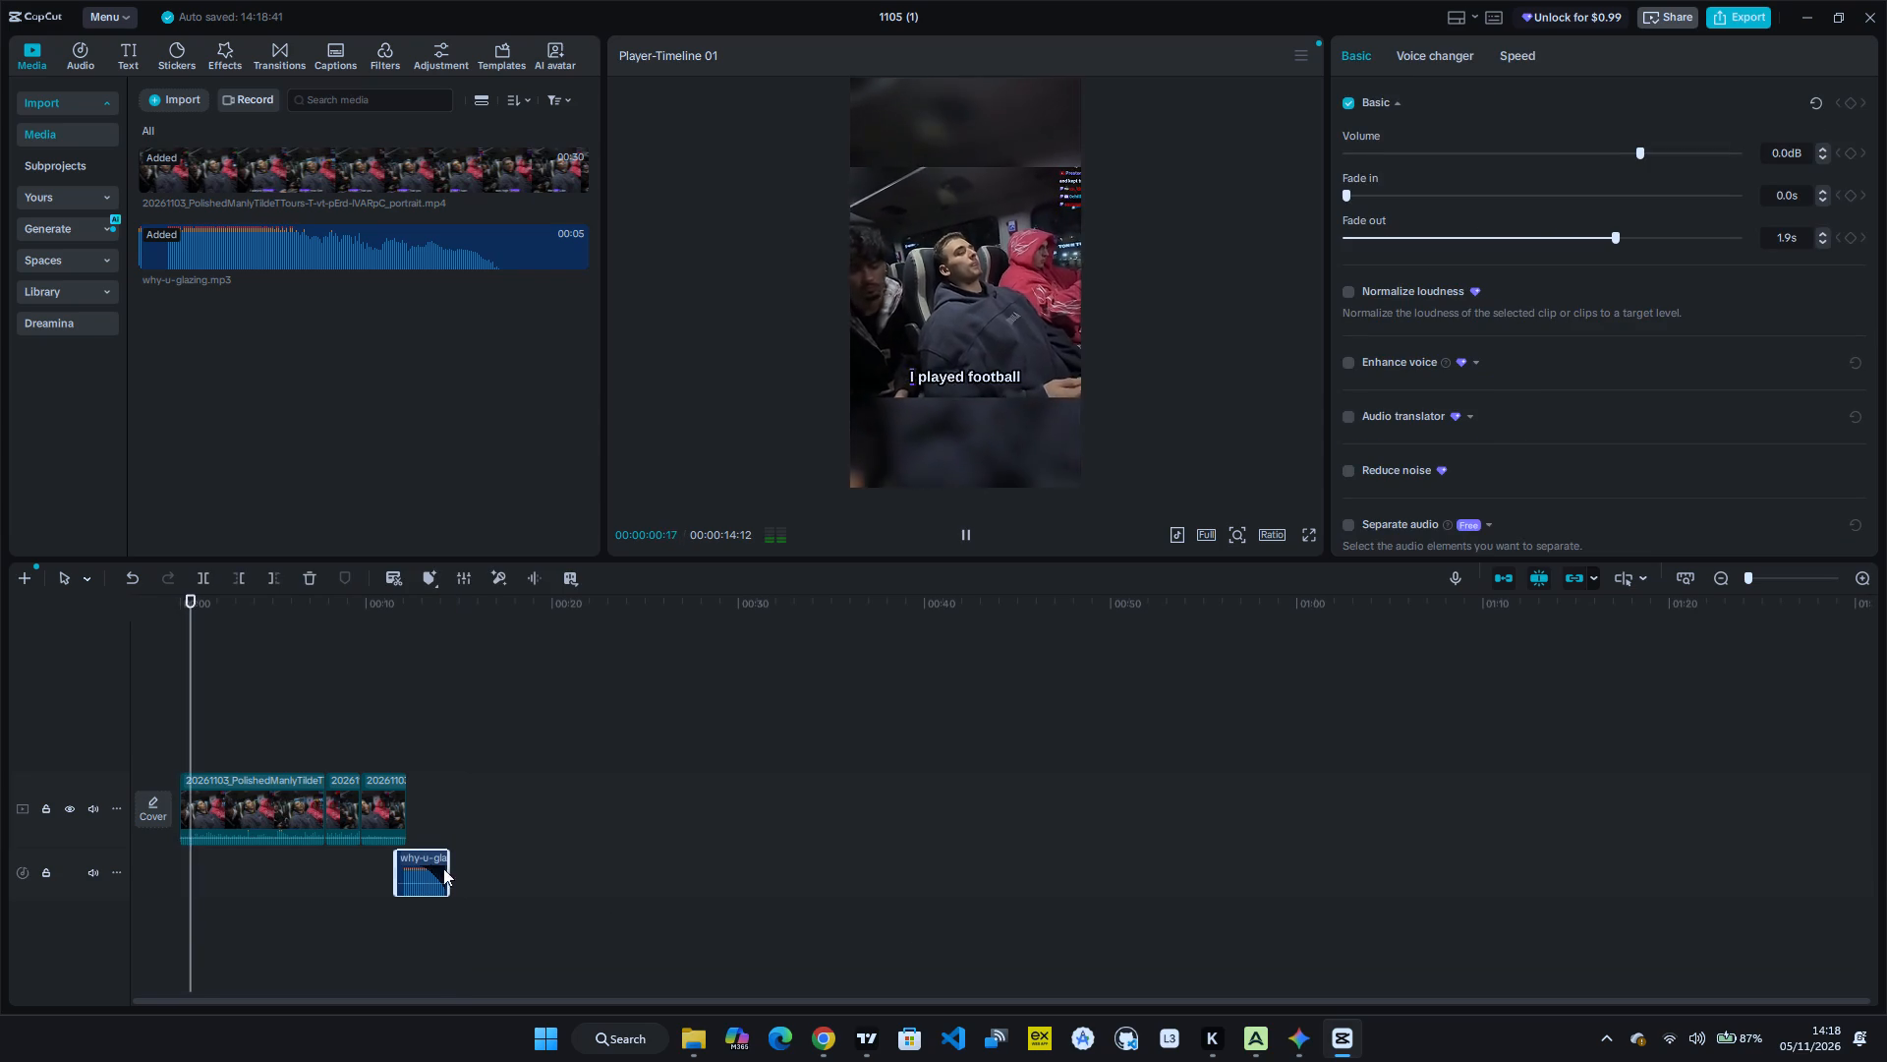
pyautogui.press('space')
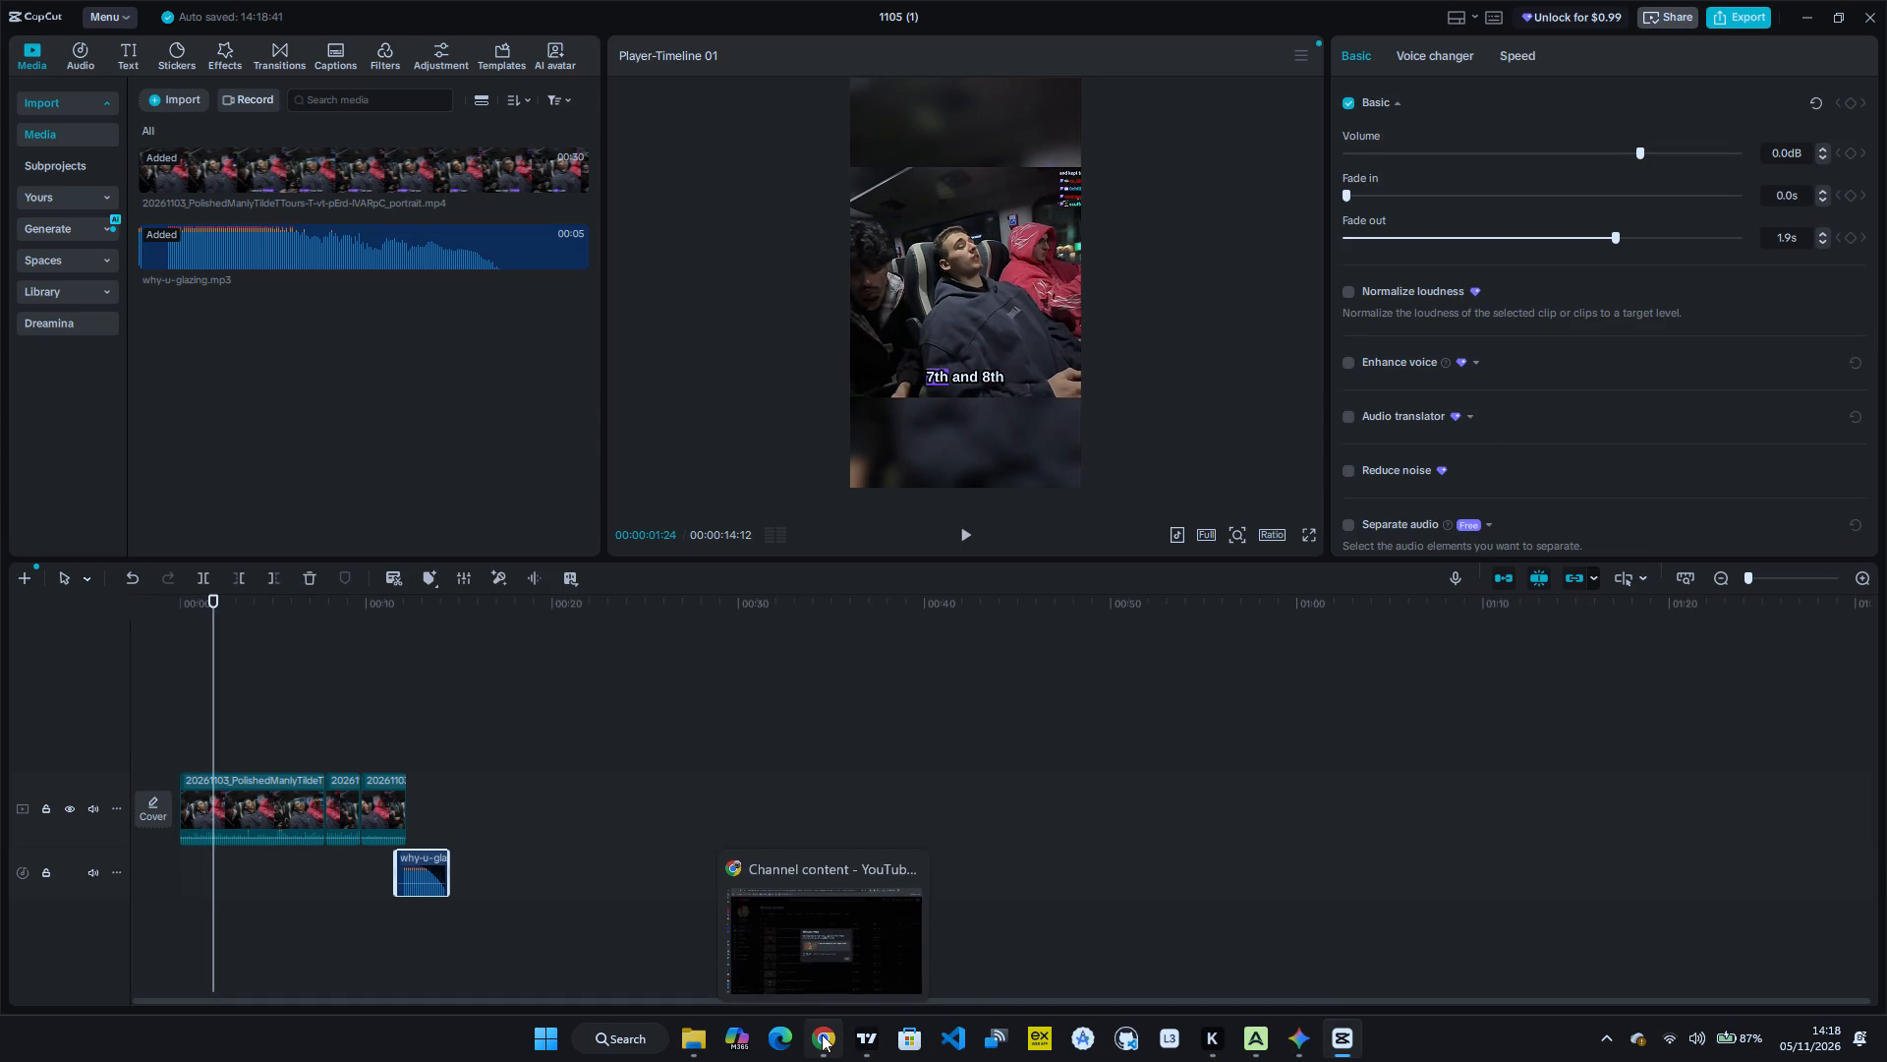
# Add the ishowspeed-rage-meme GIF from Downloads and place it on the main track directly after the last portrait segment.
pyautogui.click(702, 1046)
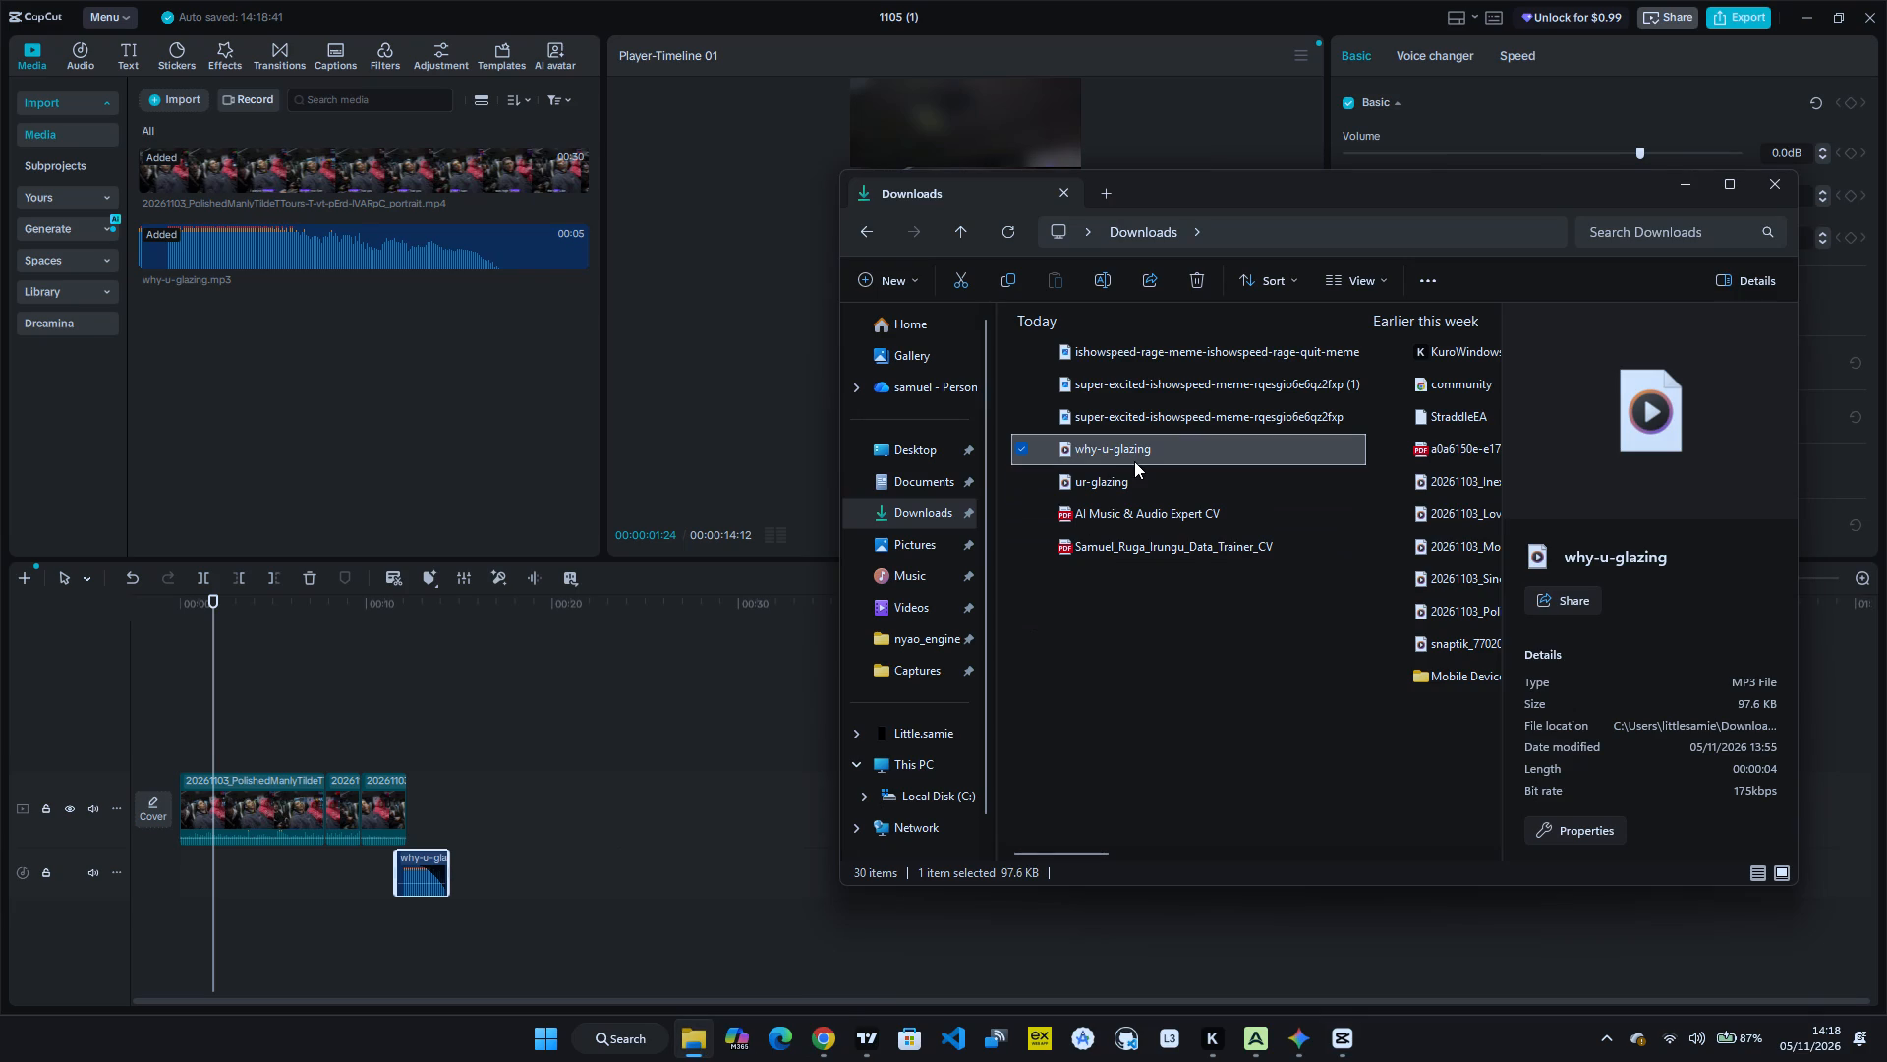
pyautogui.click(1134, 461)
pyautogui.click(1146, 411)
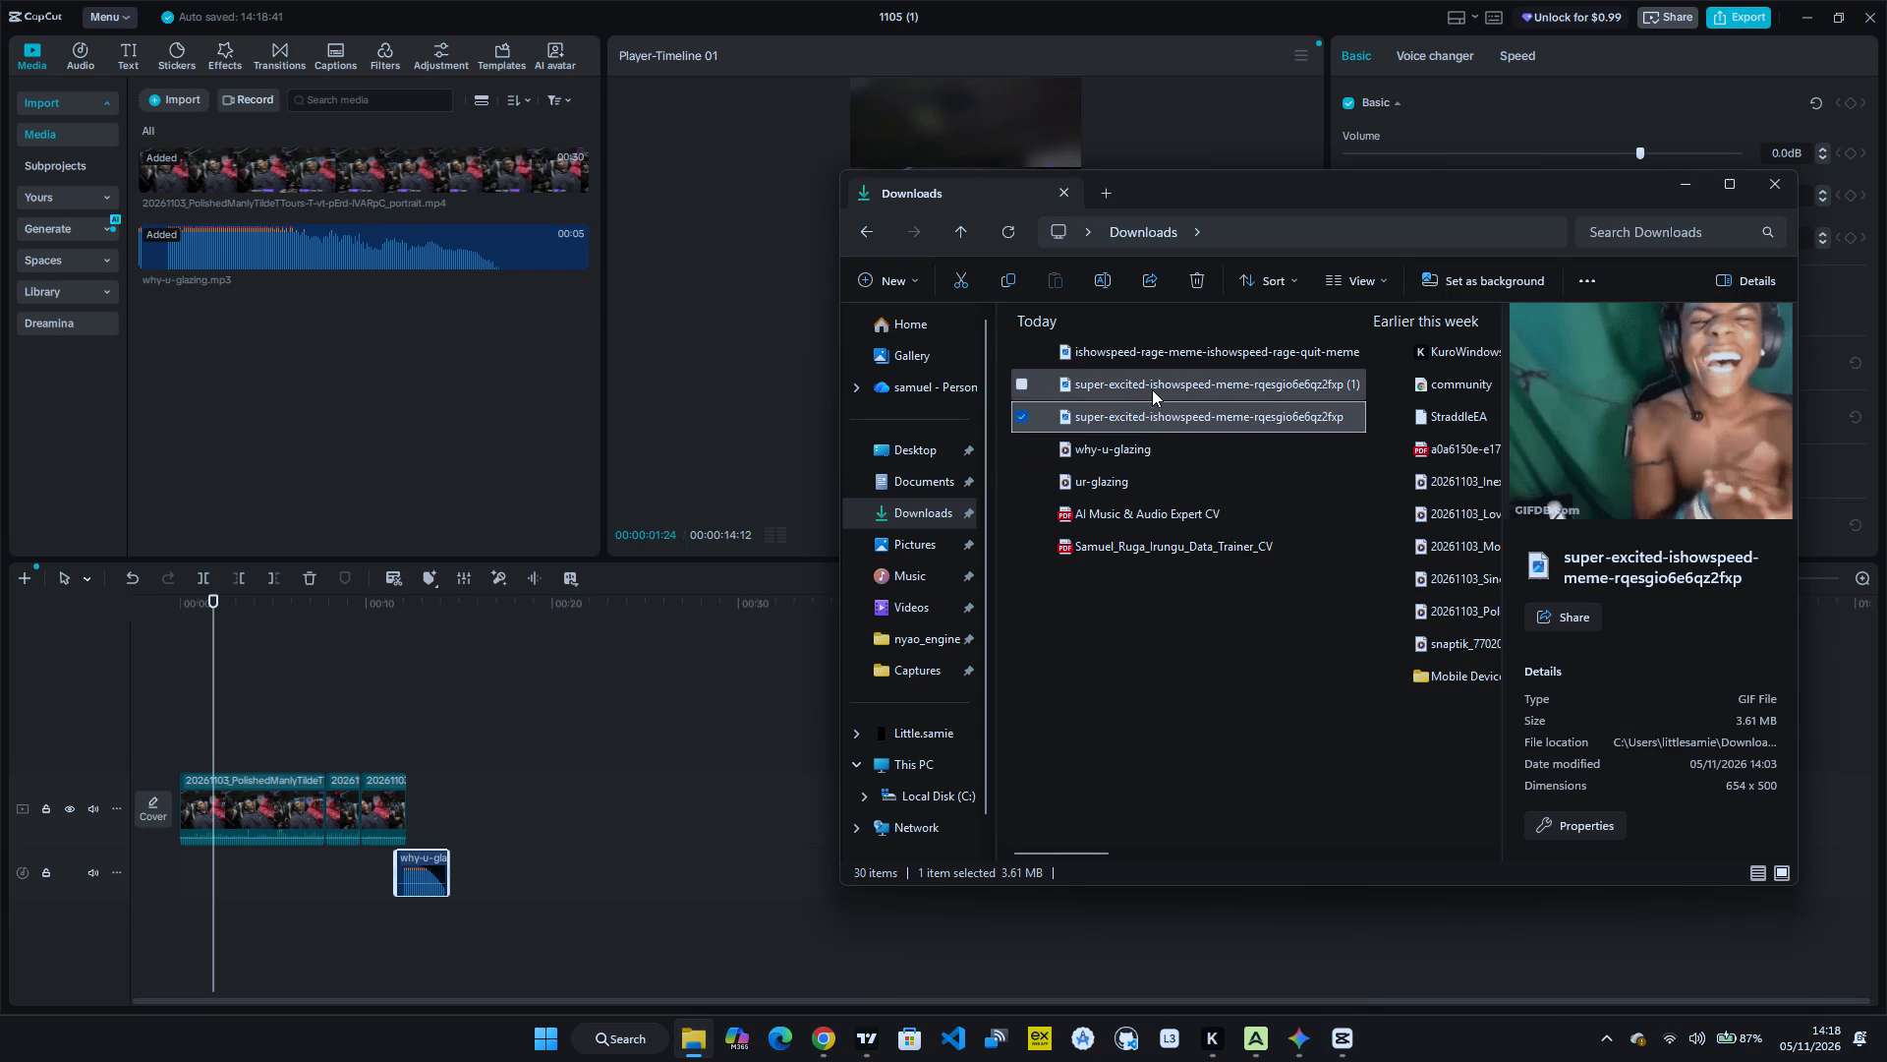
pyautogui.click(1154, 385)
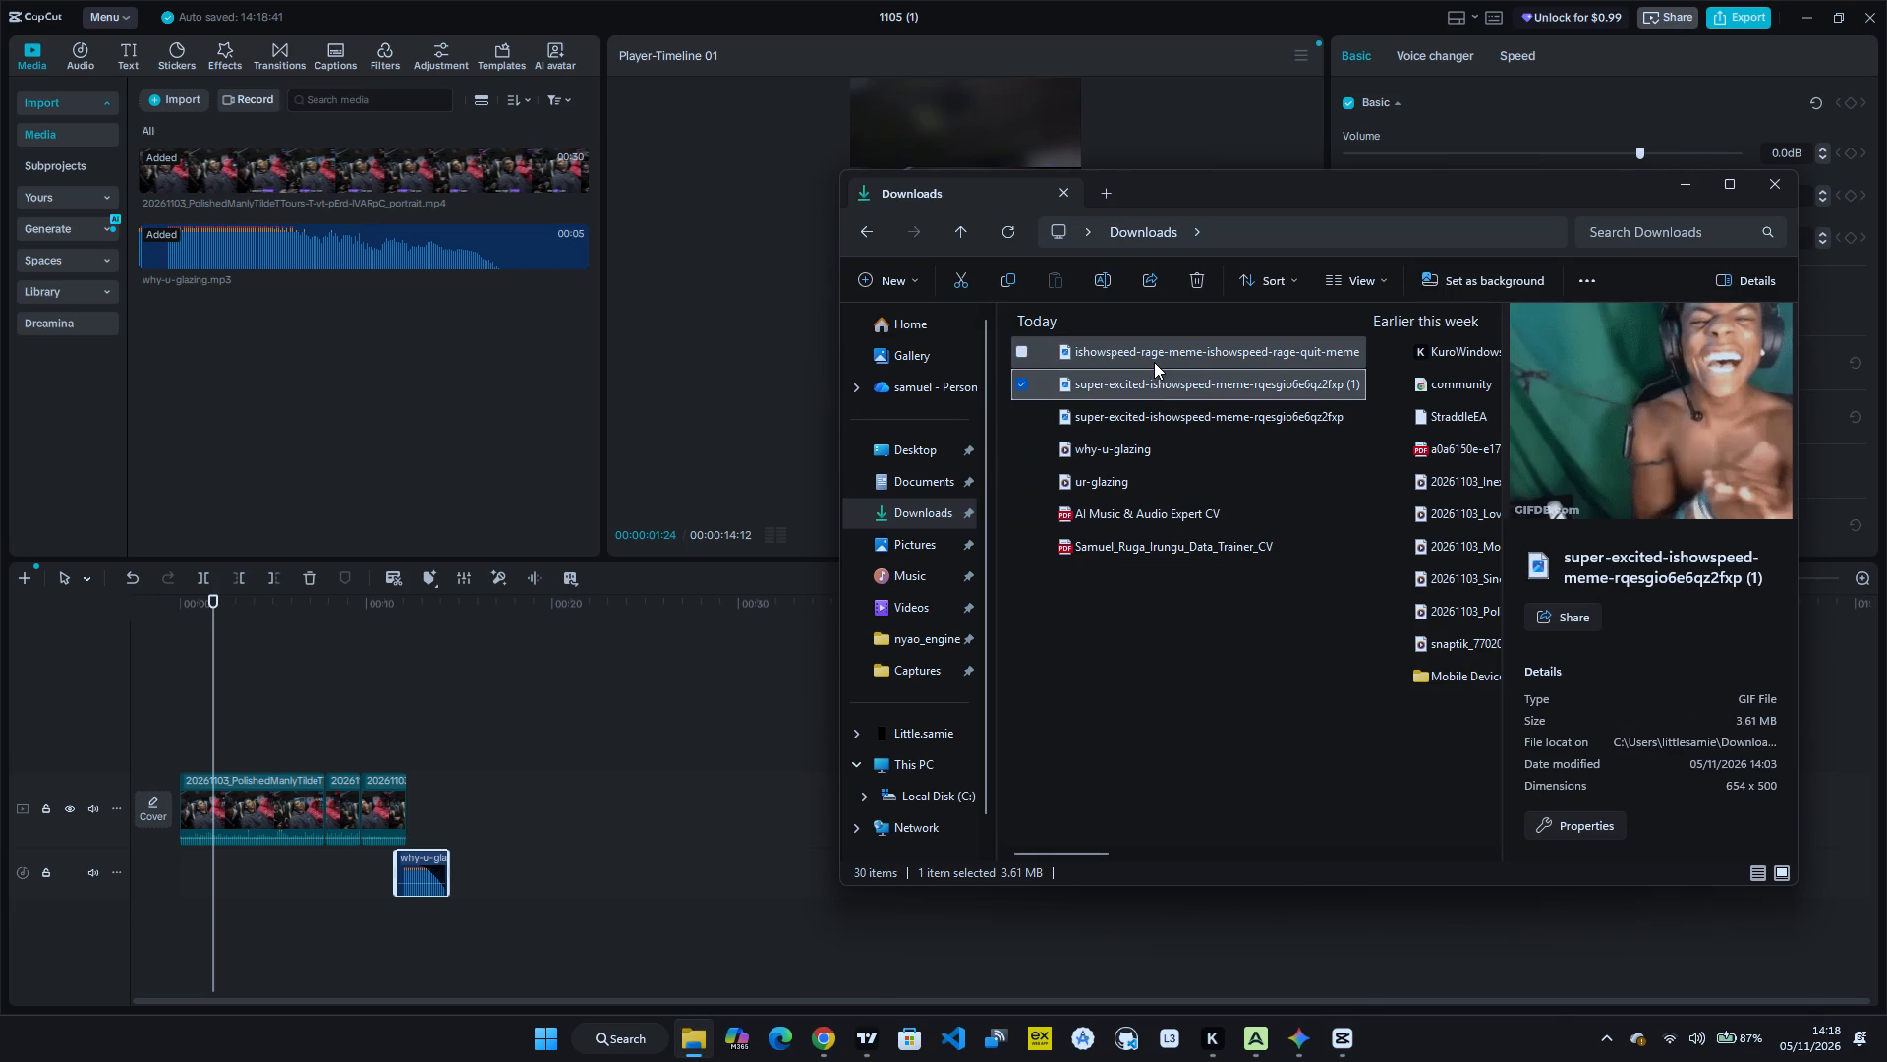
pyautogui.click(1154, 362)
pyautogui.moveTo(1154, 362); pyautogui.dragTo(428, 833)
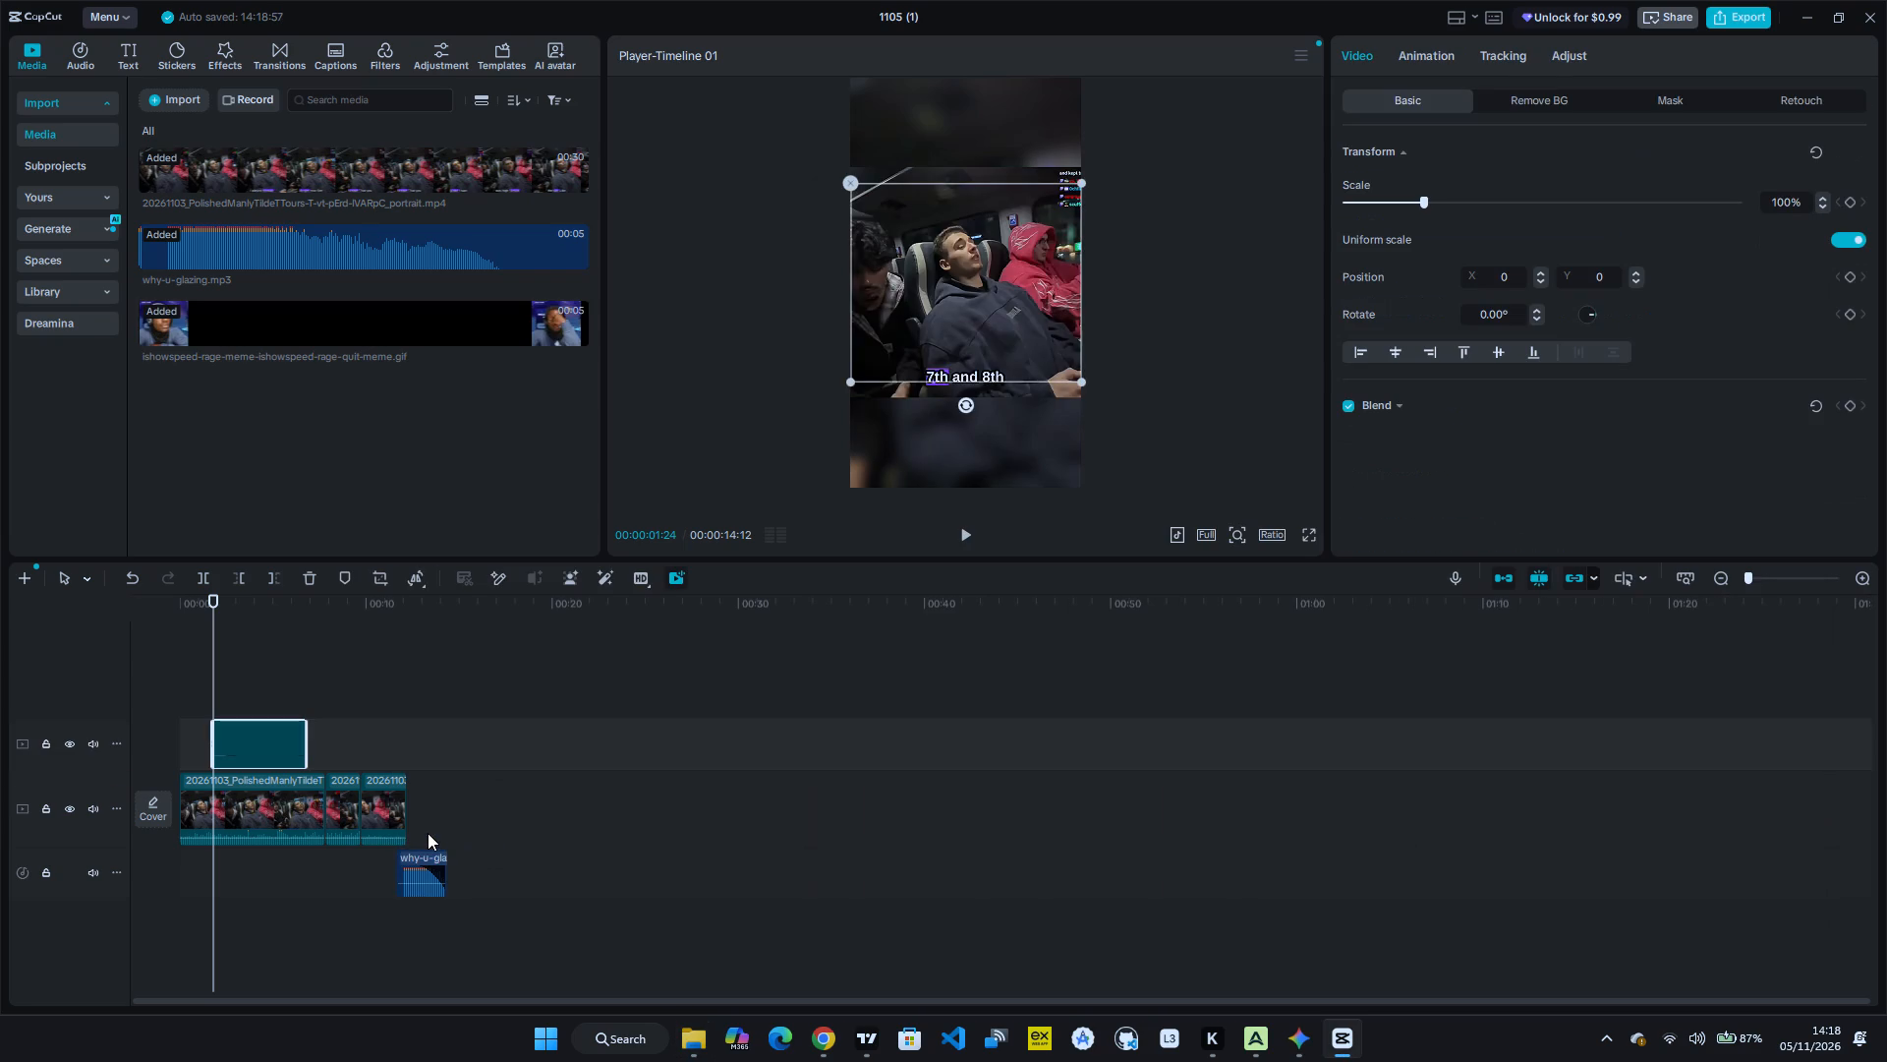
pyautogui.moveTo(260, 750); pyautogui.dragTo(467, 802)
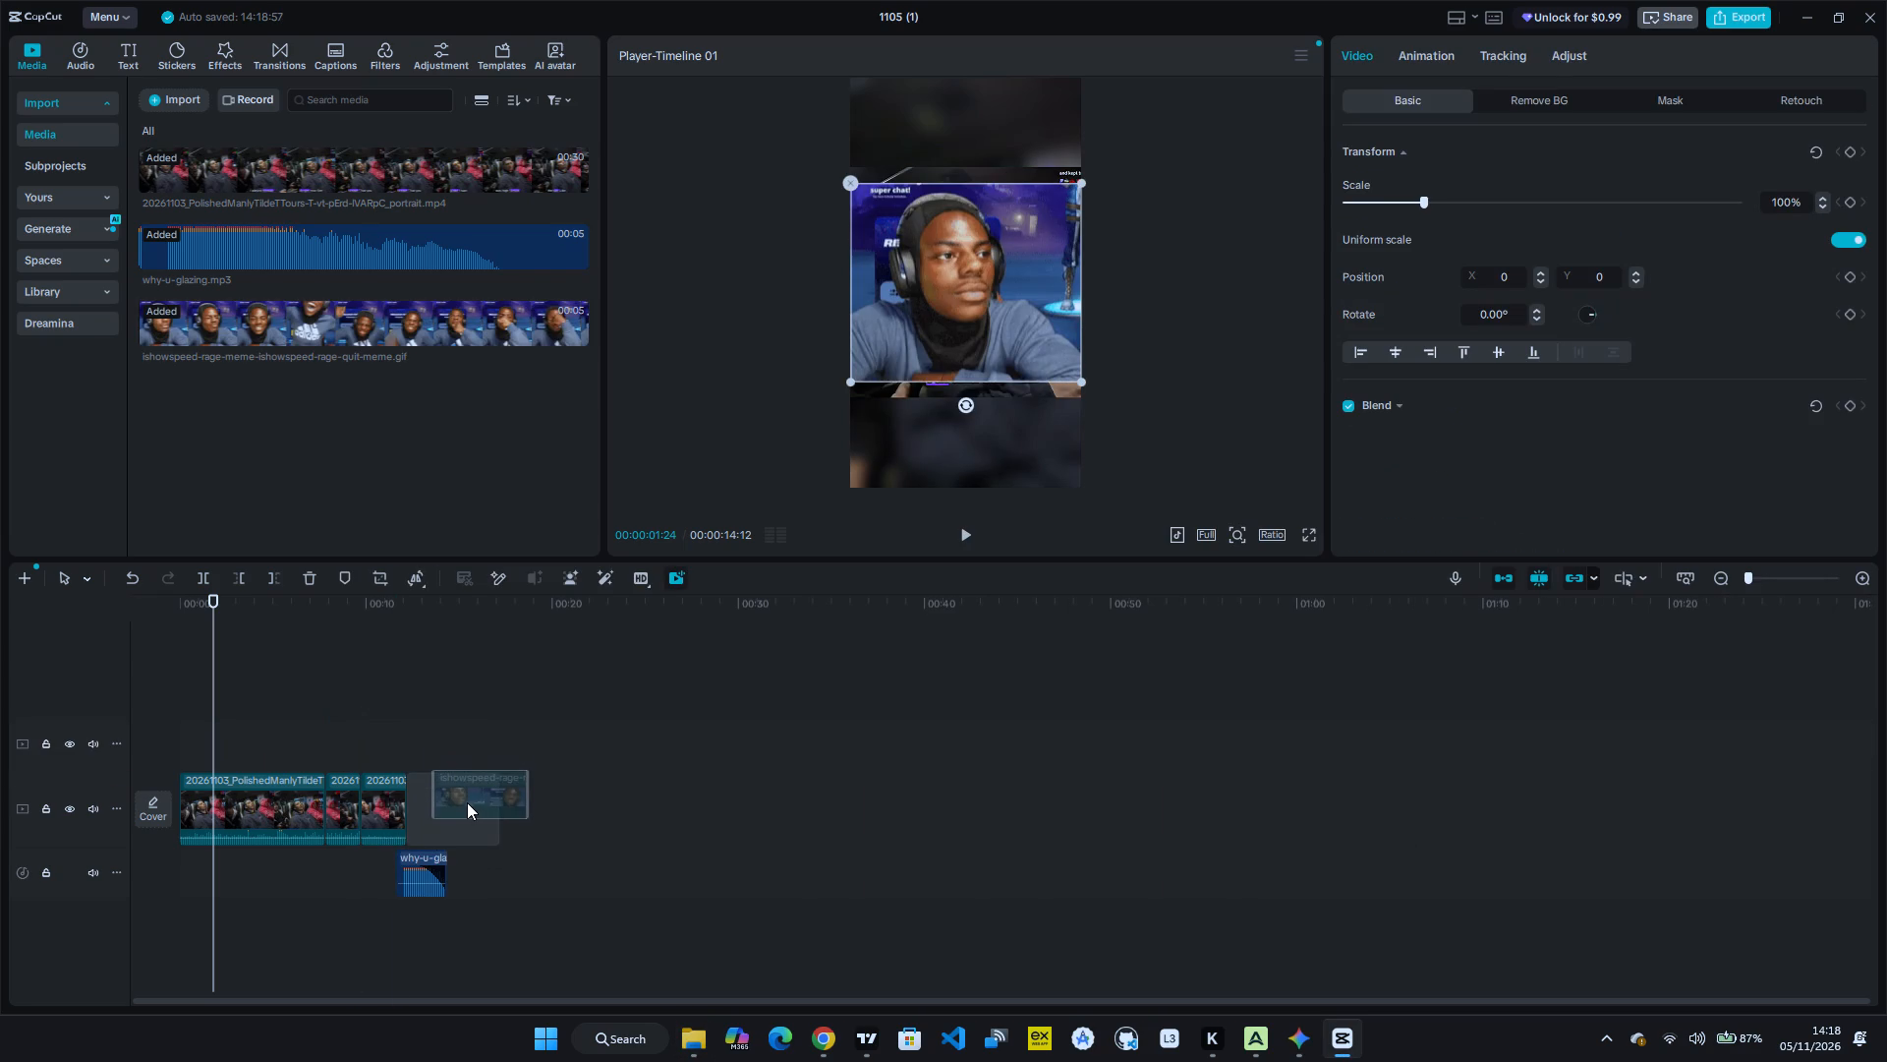
pyautogui.moveTo(467, 802); pyautogui.dragTo(461, 802)
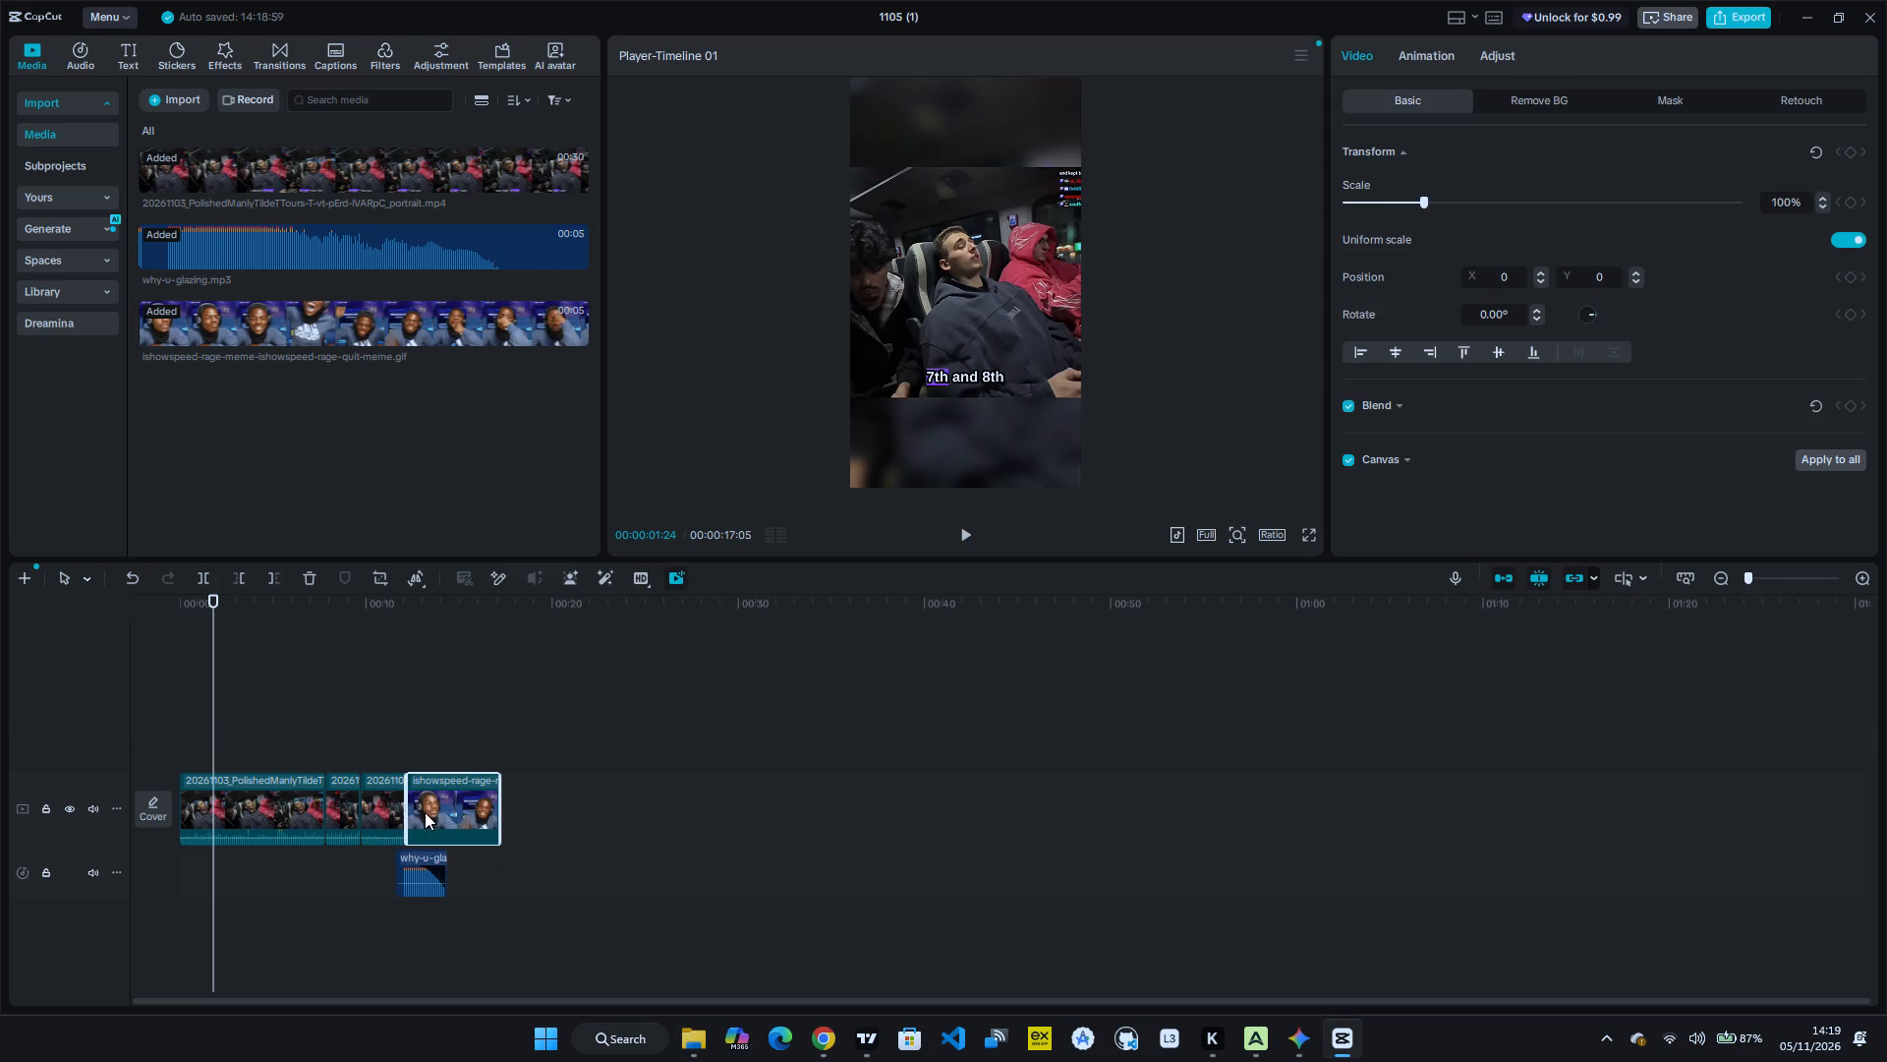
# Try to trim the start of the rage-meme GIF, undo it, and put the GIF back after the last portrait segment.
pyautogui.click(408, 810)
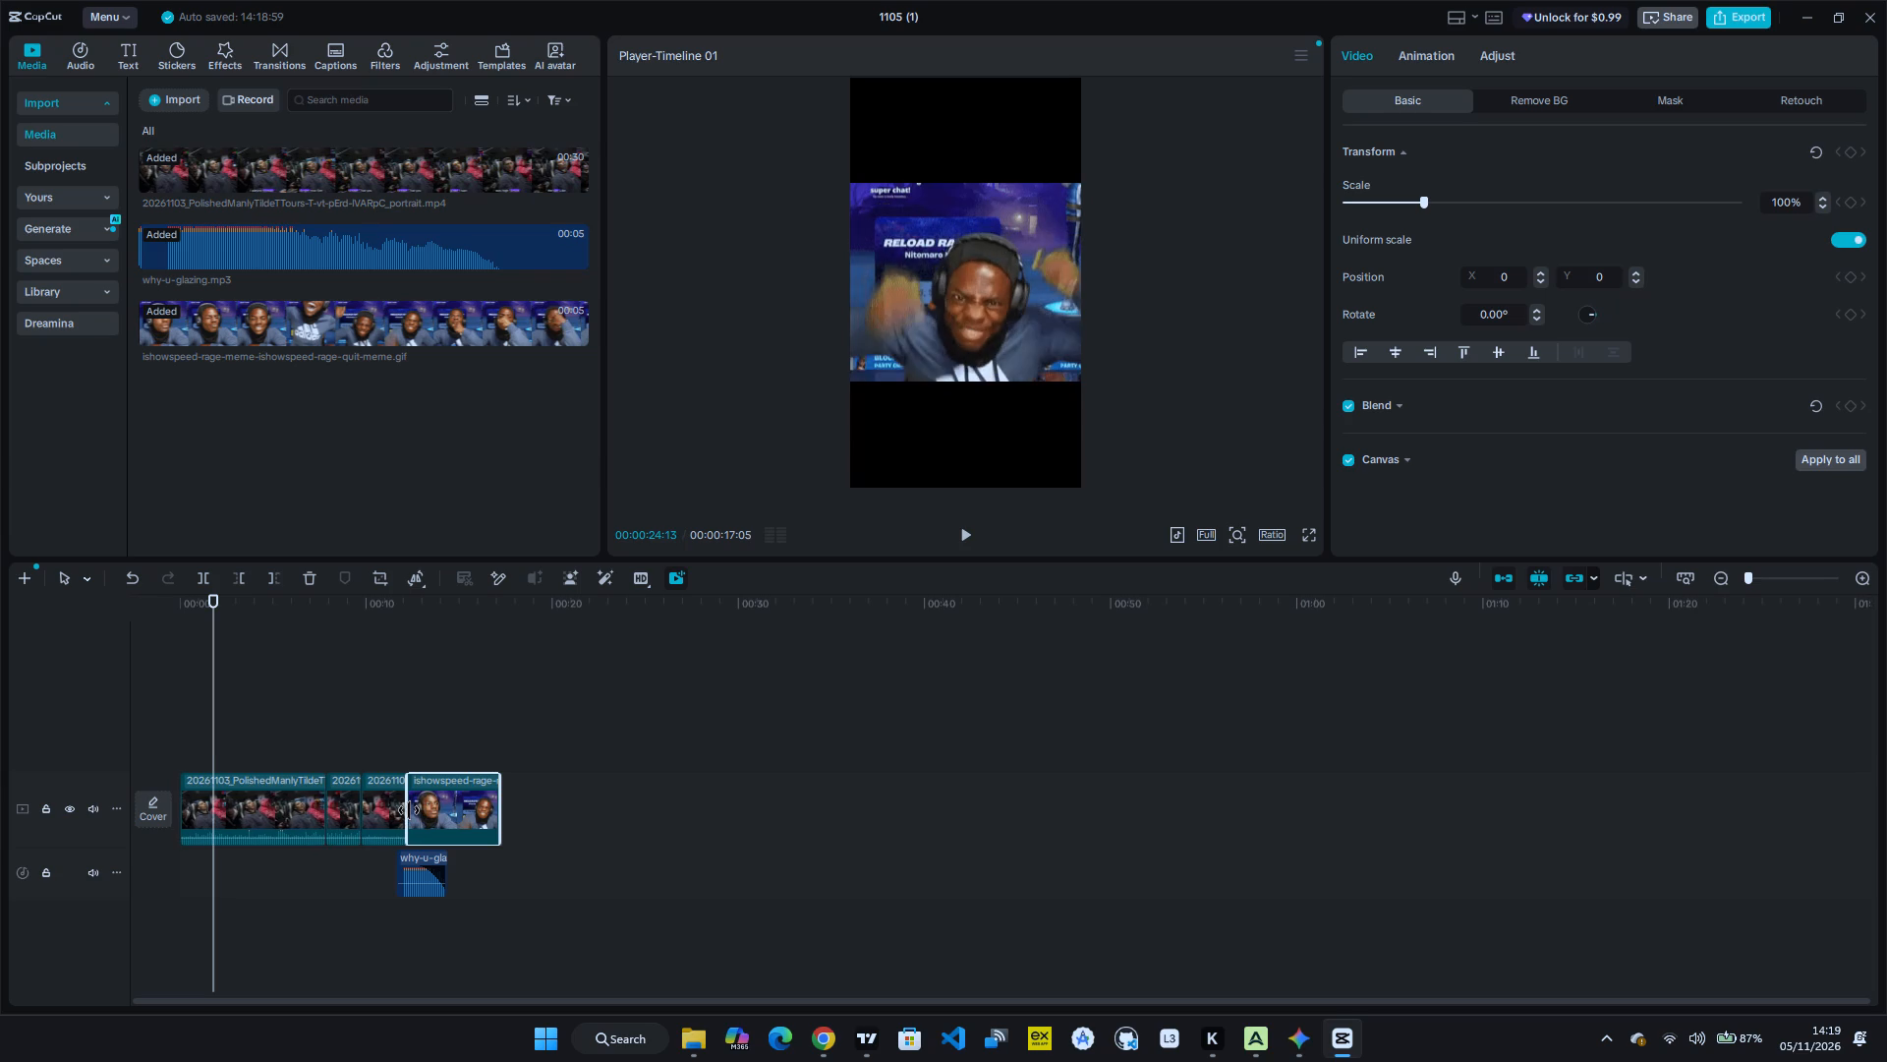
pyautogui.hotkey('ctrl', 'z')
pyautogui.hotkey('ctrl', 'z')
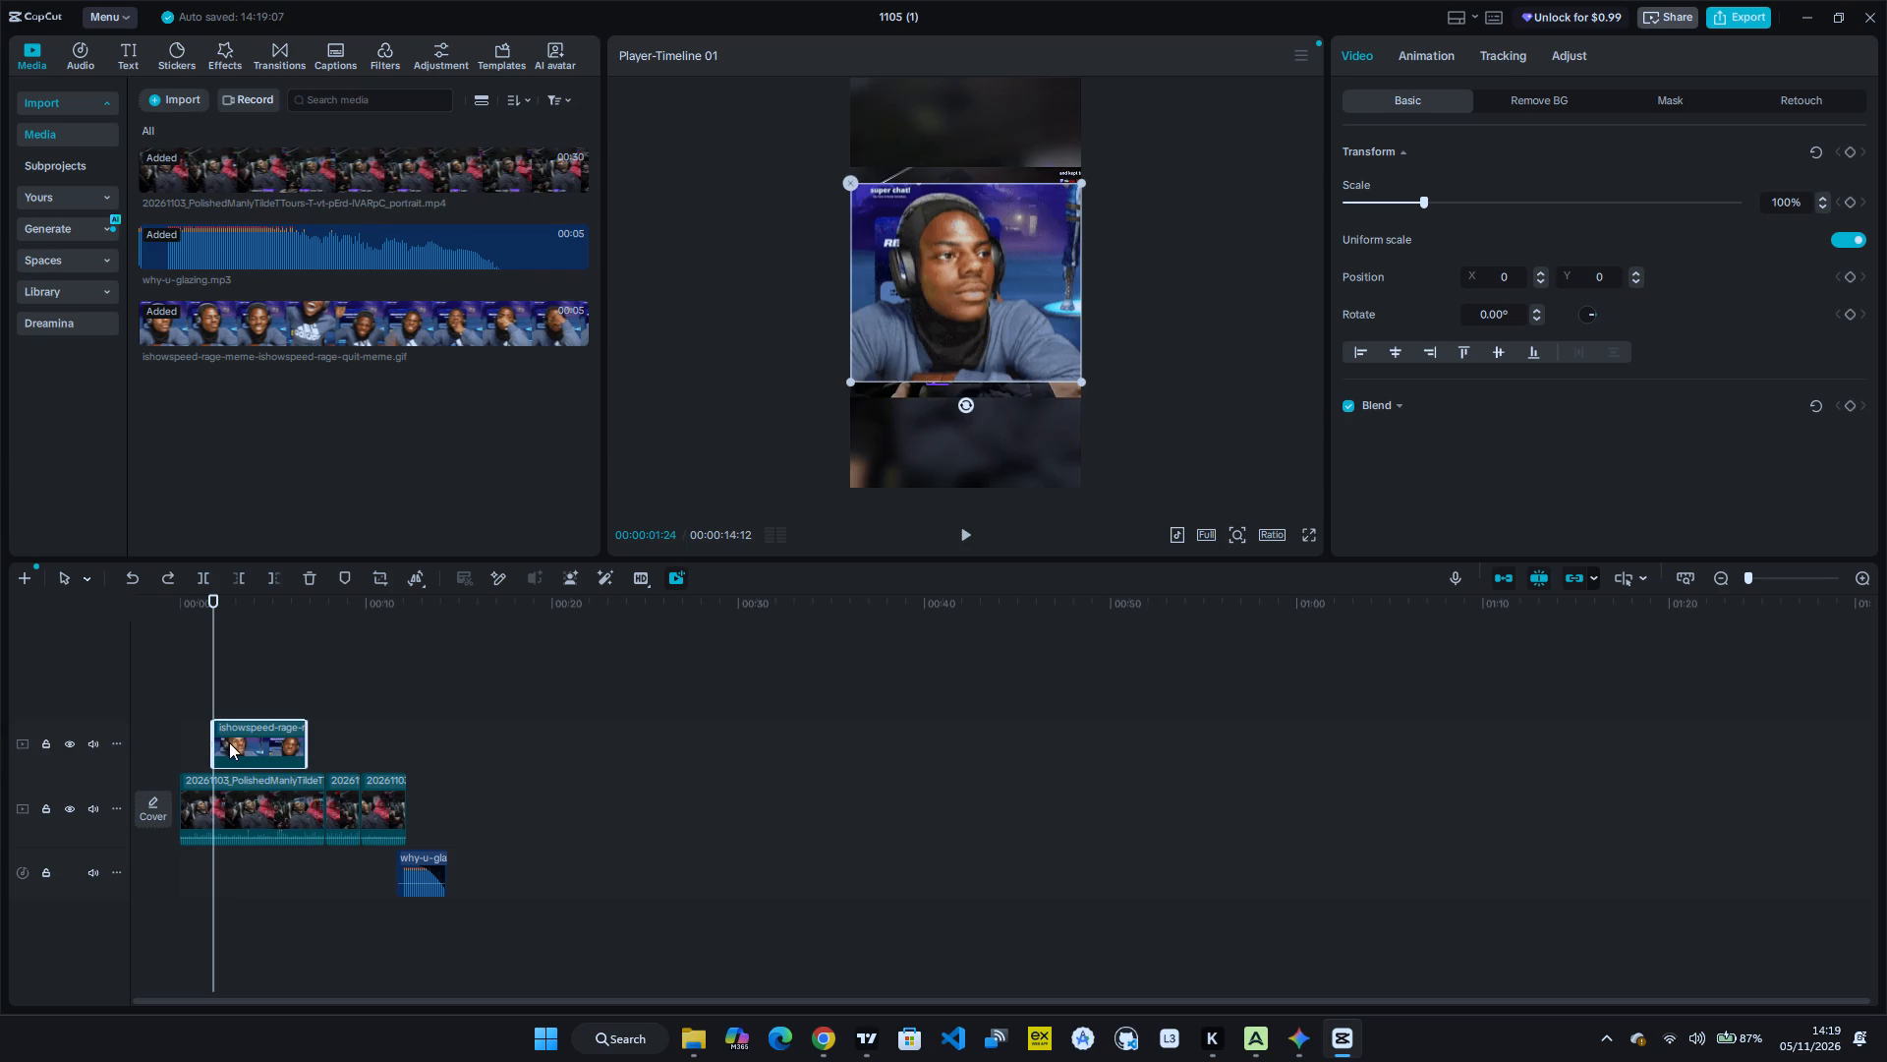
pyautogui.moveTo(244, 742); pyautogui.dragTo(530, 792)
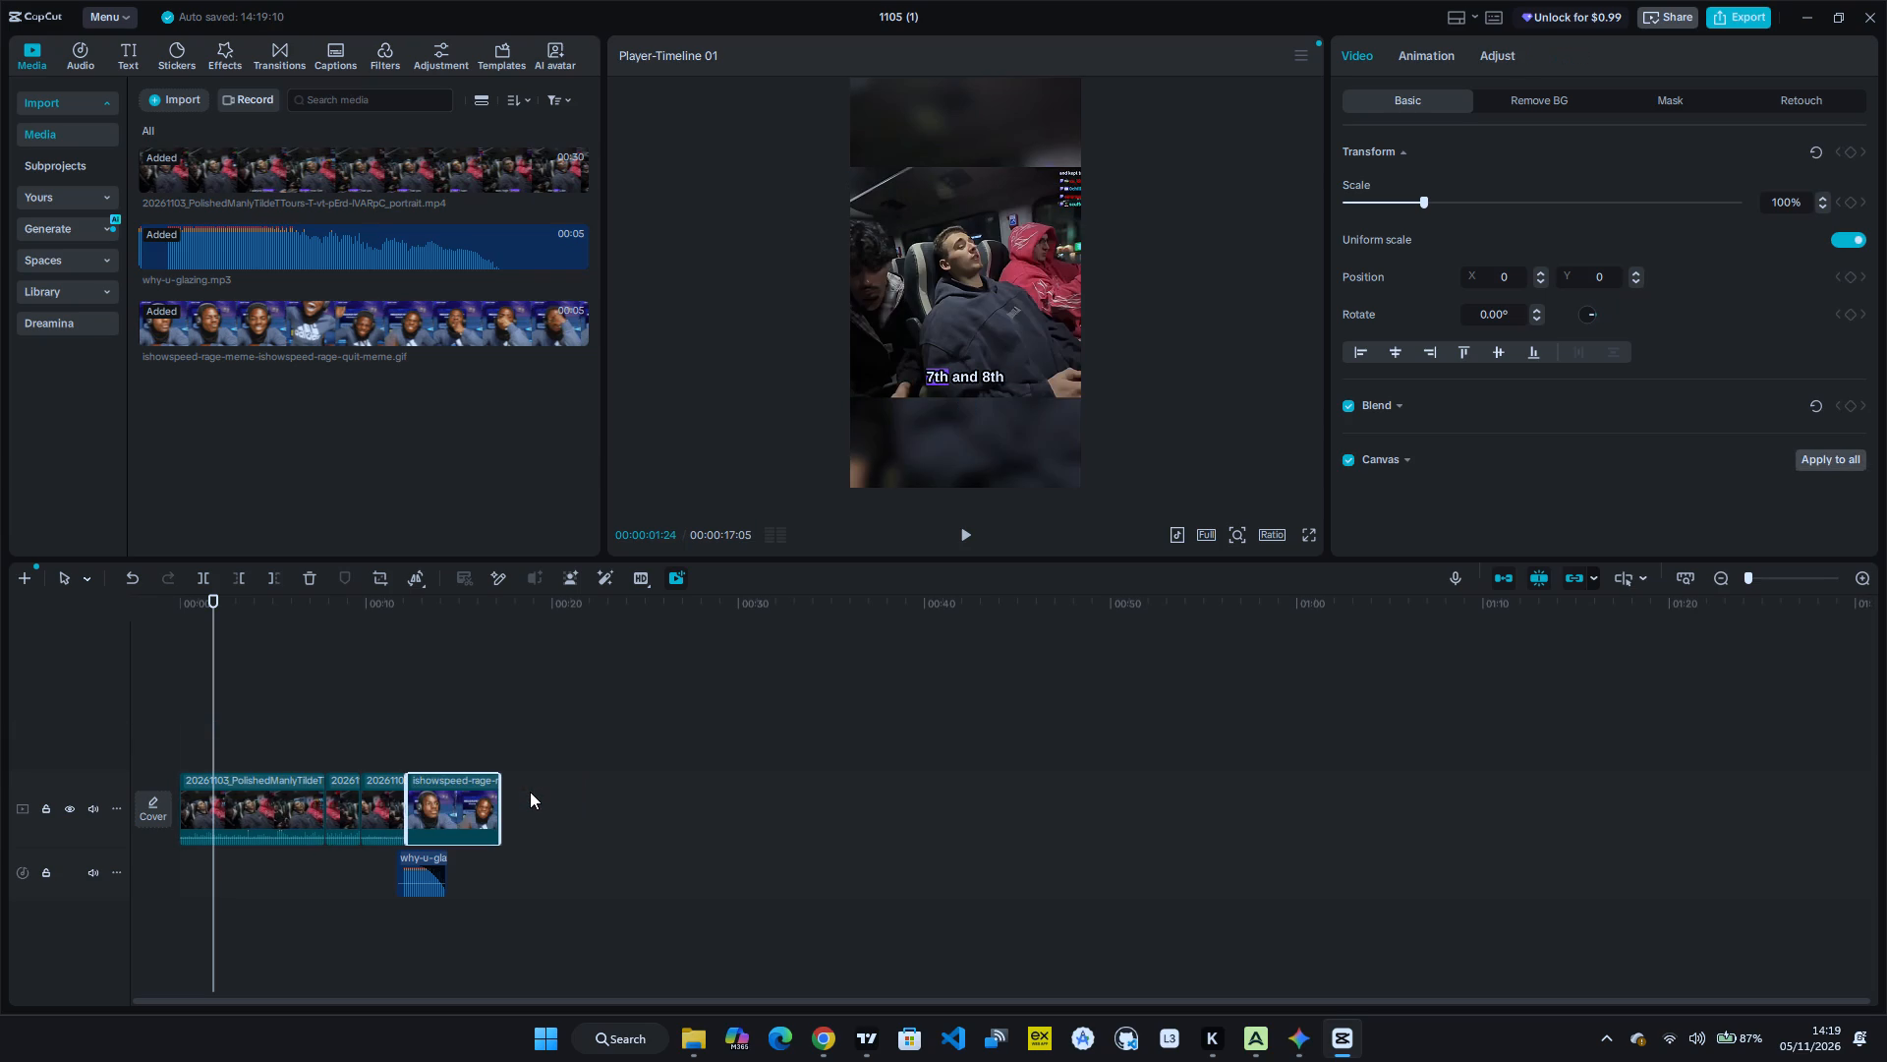
# Trim about 0.6 s off the rage-meme GIF's start, rejoin it to the last segment at a 00:00:16:17 timeline length, and play back.
pyautogui.press('space')
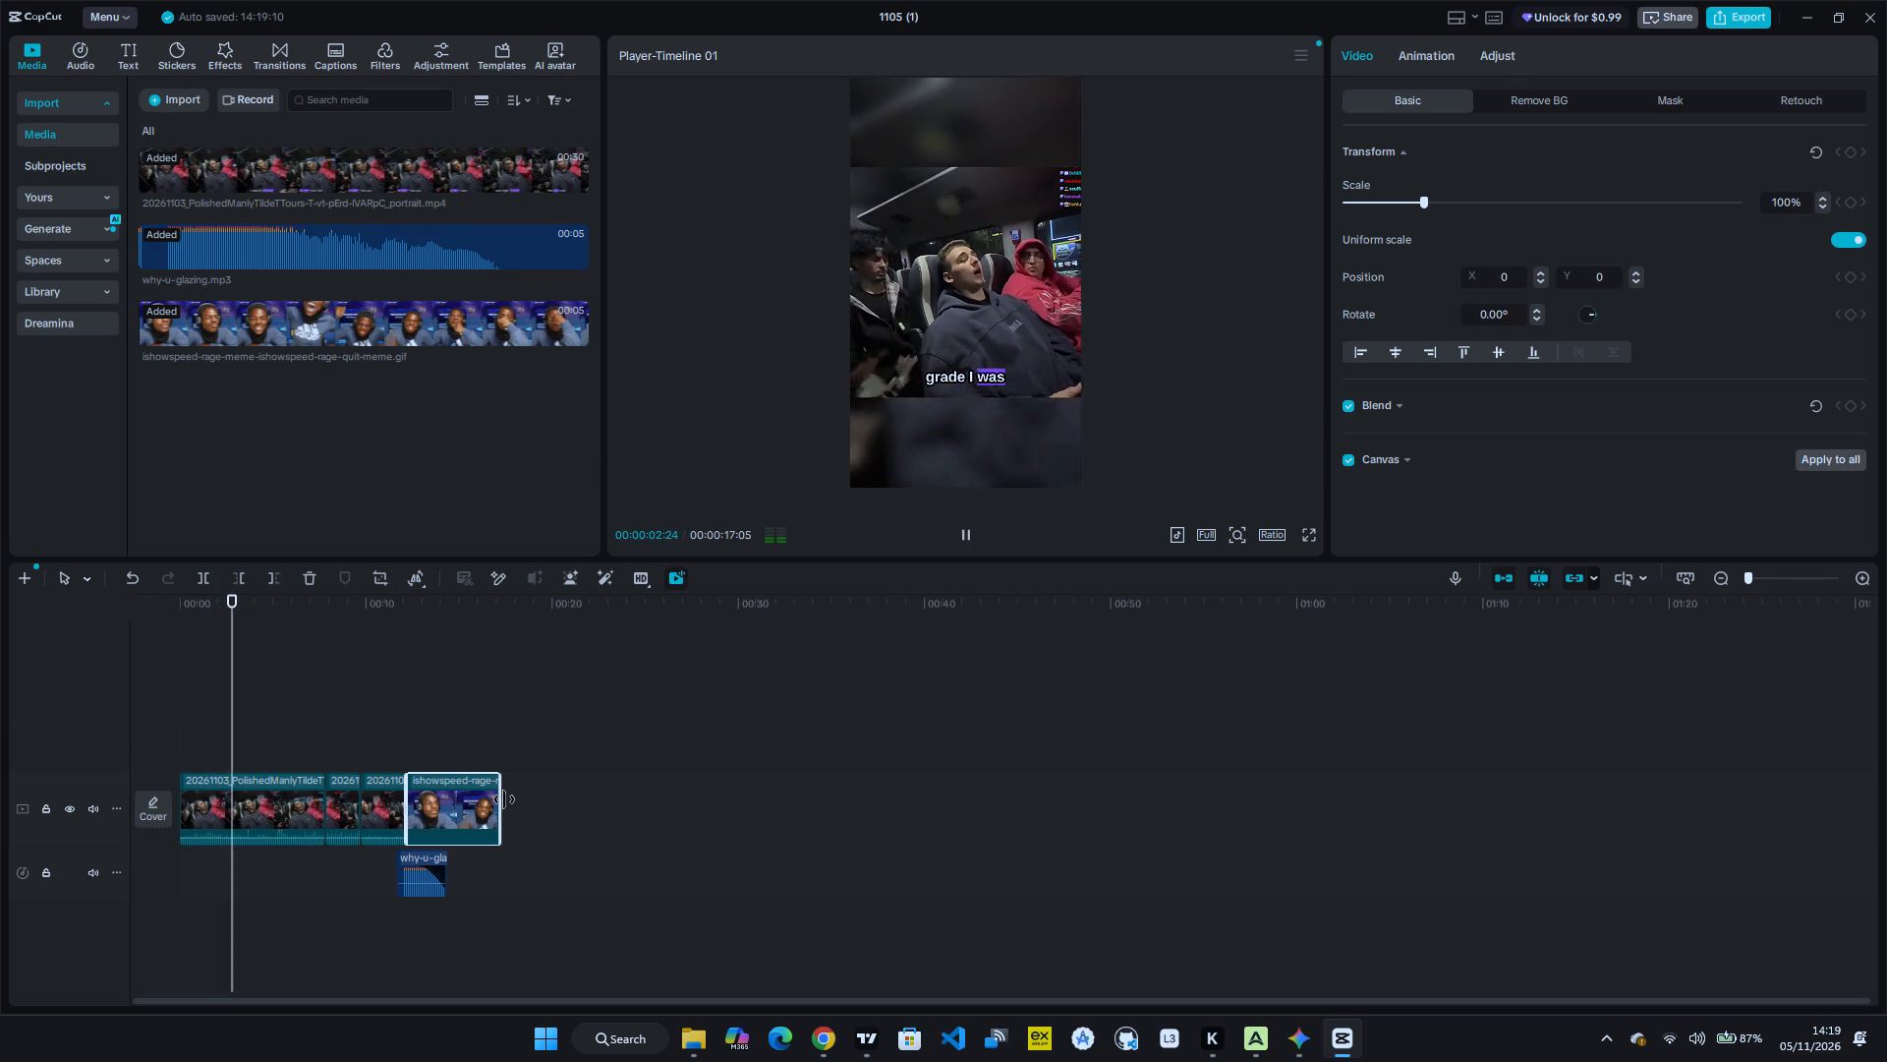
pyautogui.moveTo(470, 814); pyautogui.dragTo(499, 754)
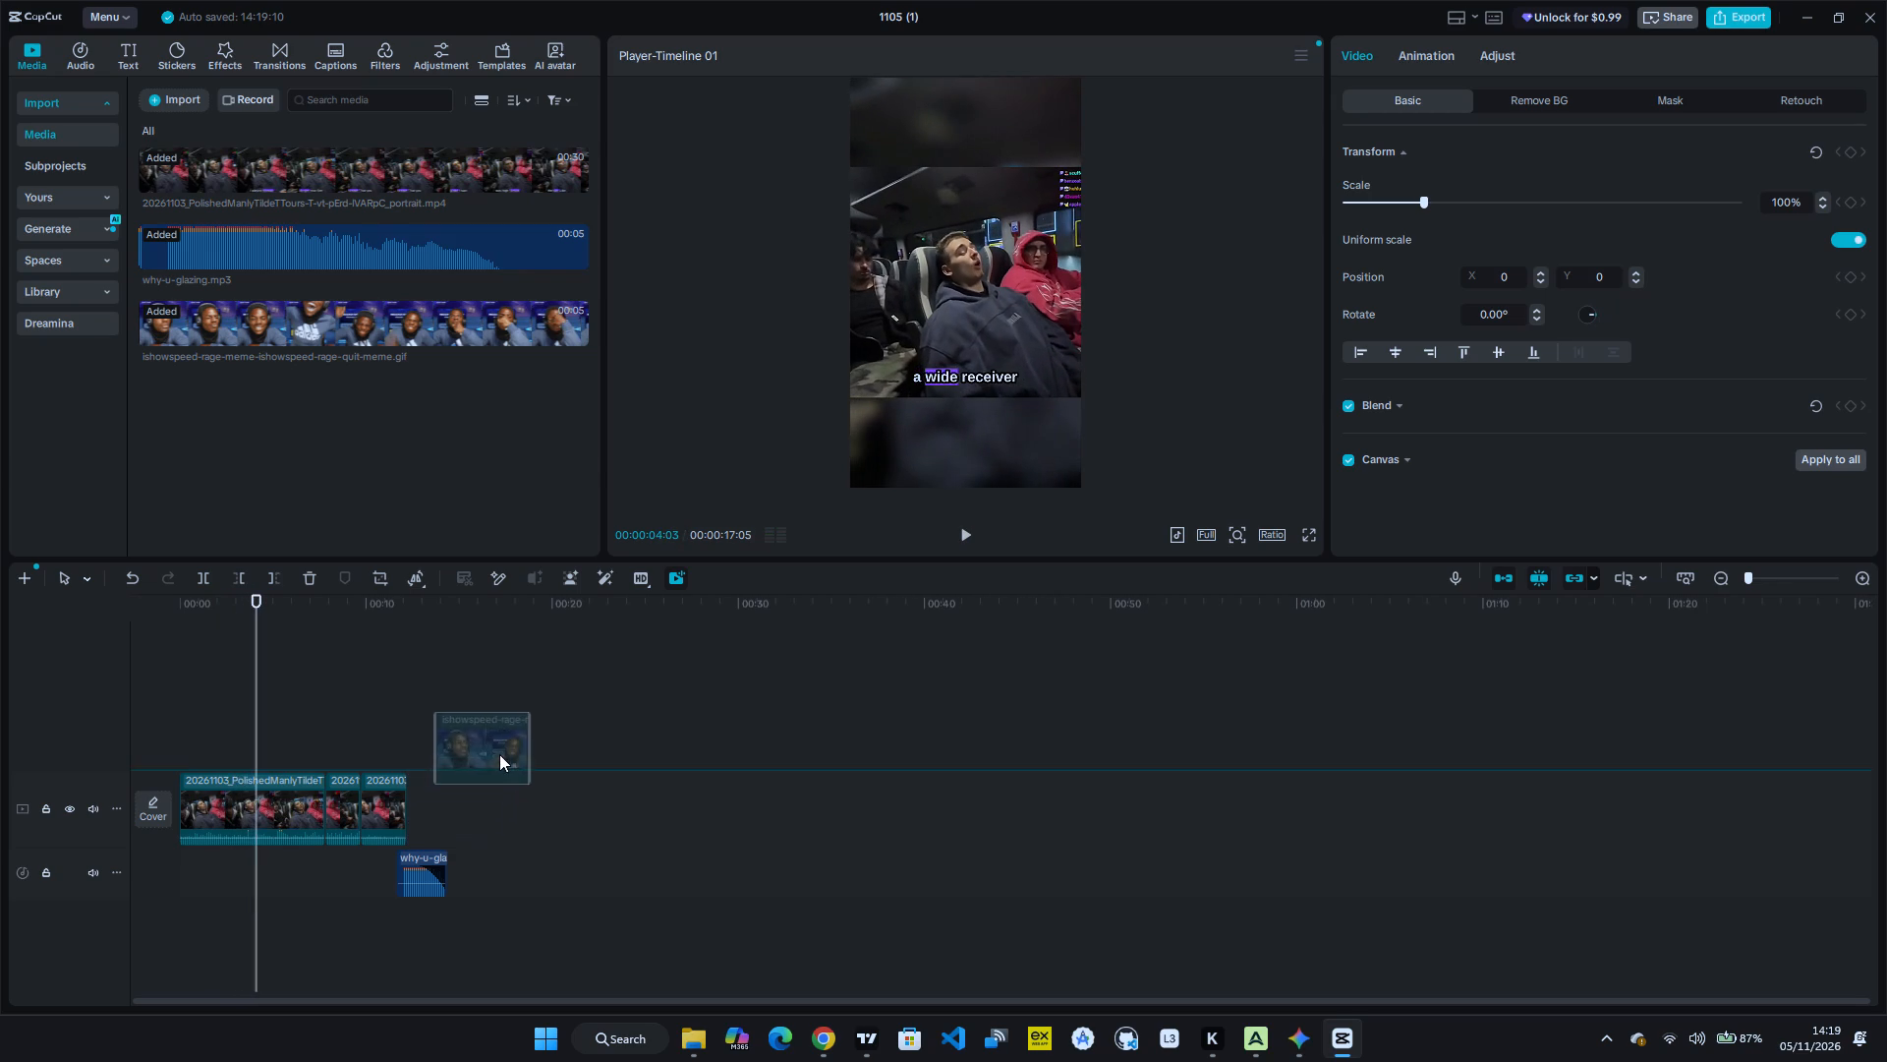
pyautogui.moveTo(438, 743); pyautogui.dragTo(450, 743)
pyautogui.moveTo(476, 740); pyautogui.dragTo(450, 785)
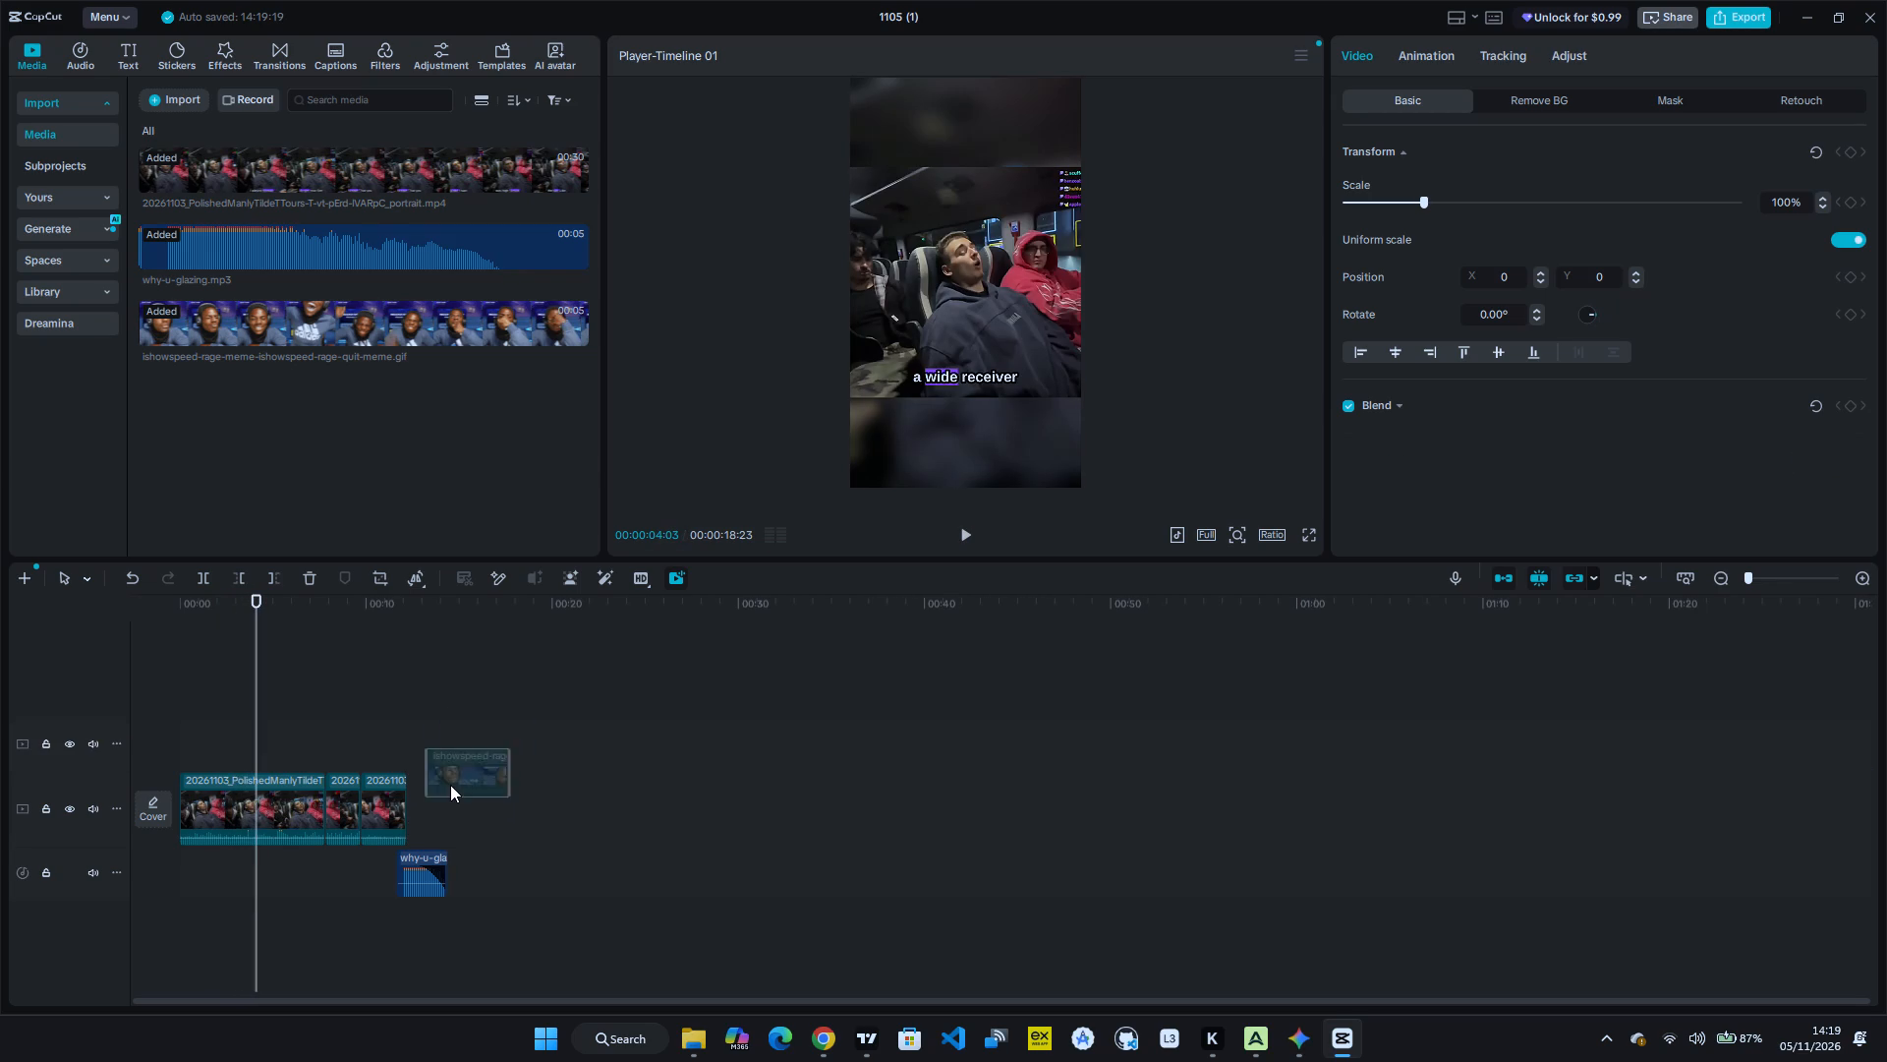
pyautogui.moveTo(450, 785); pyautogui.dragTo(438, 796)
pyautogui.press('space')
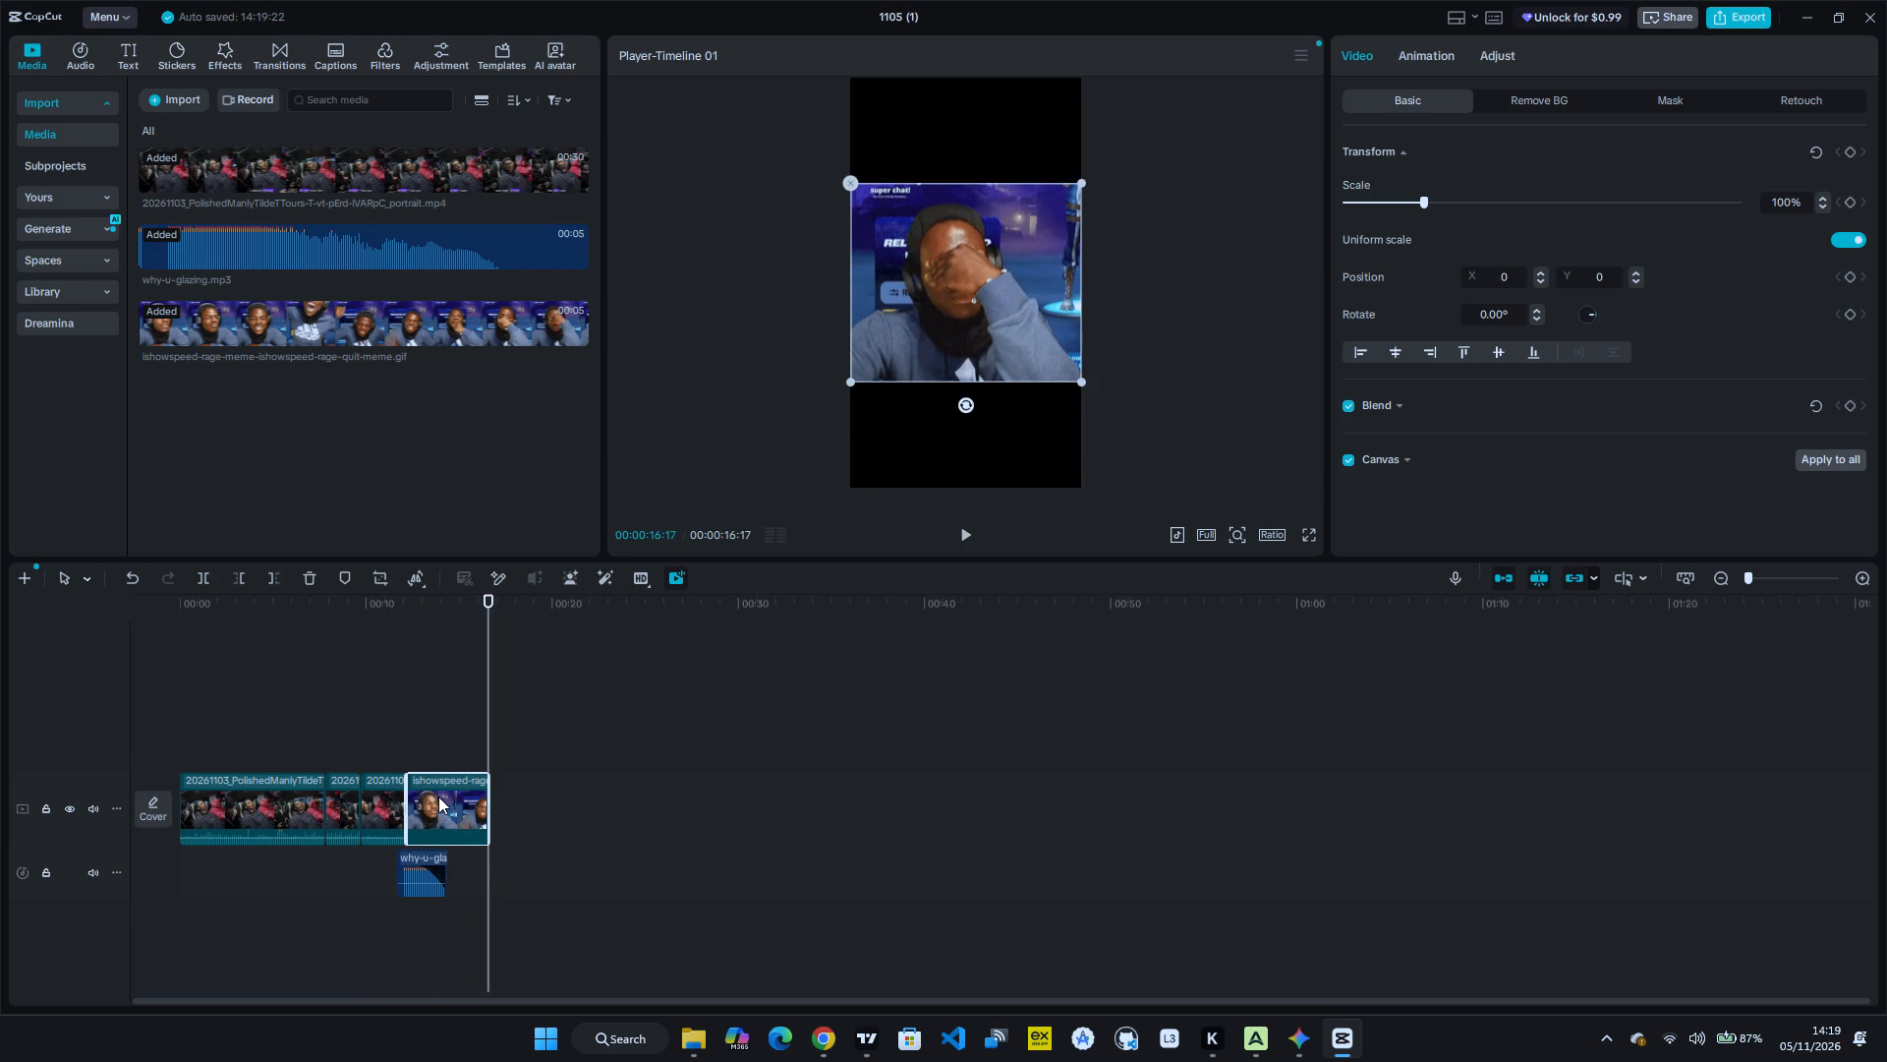
# Select the last portrait segment and open the video effects library.
pyautogui.click(380, 807)
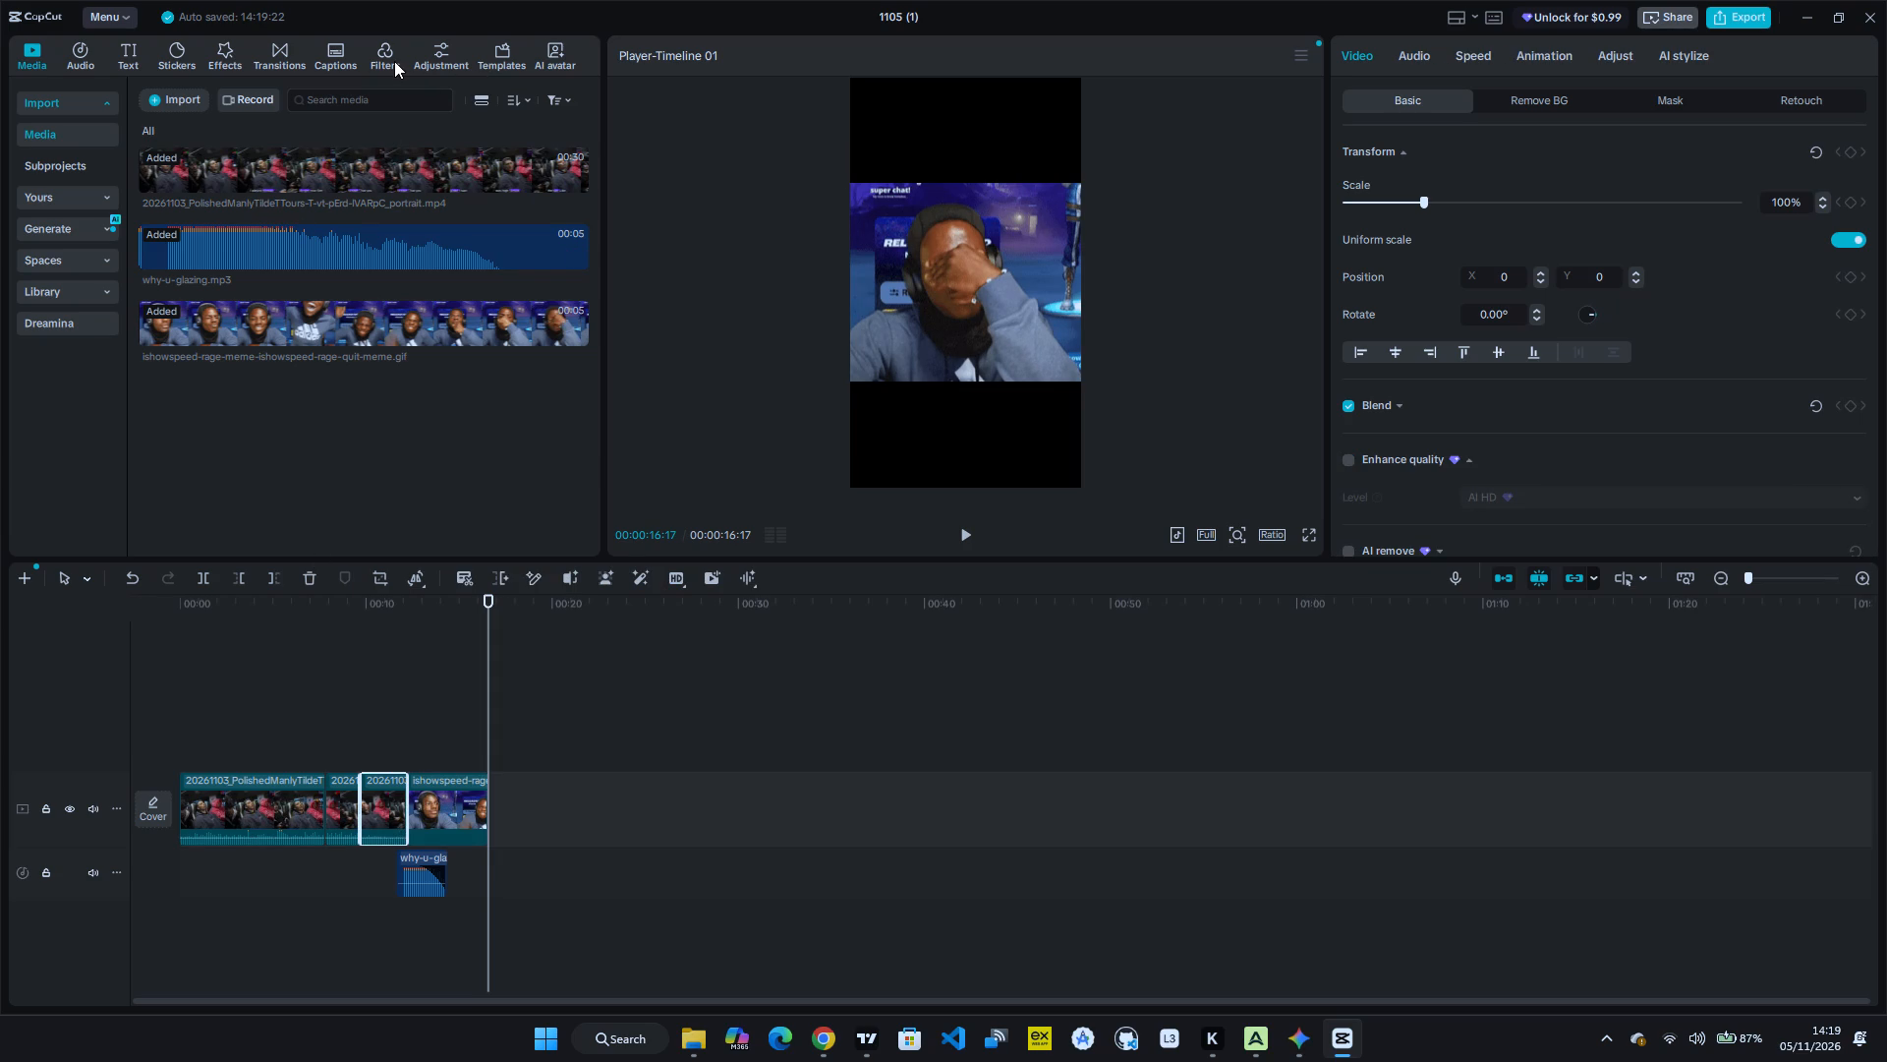
pyautogui.click(281, 60)
pyautogui.click(242, 58)
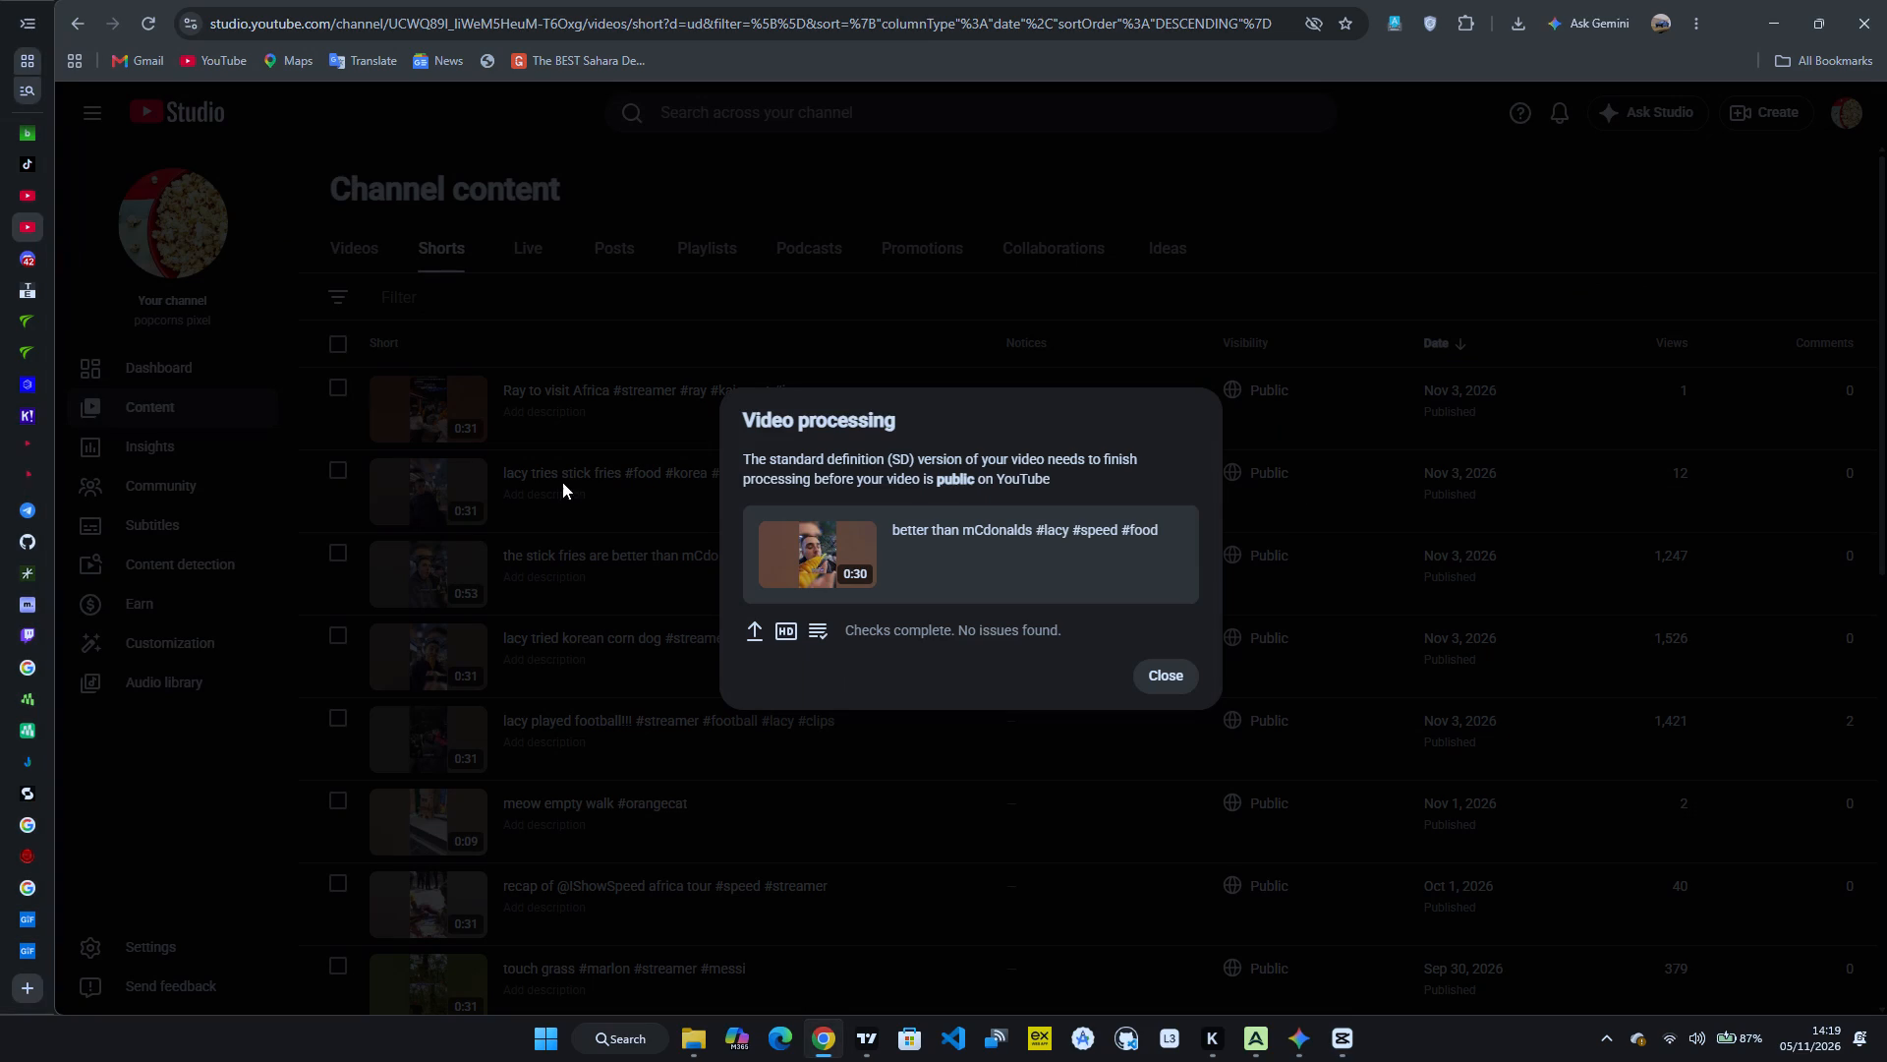
# Switch to Chrome and dismiss the YouTube Studio video processing notice.
pyautogui.click(1145, 682)
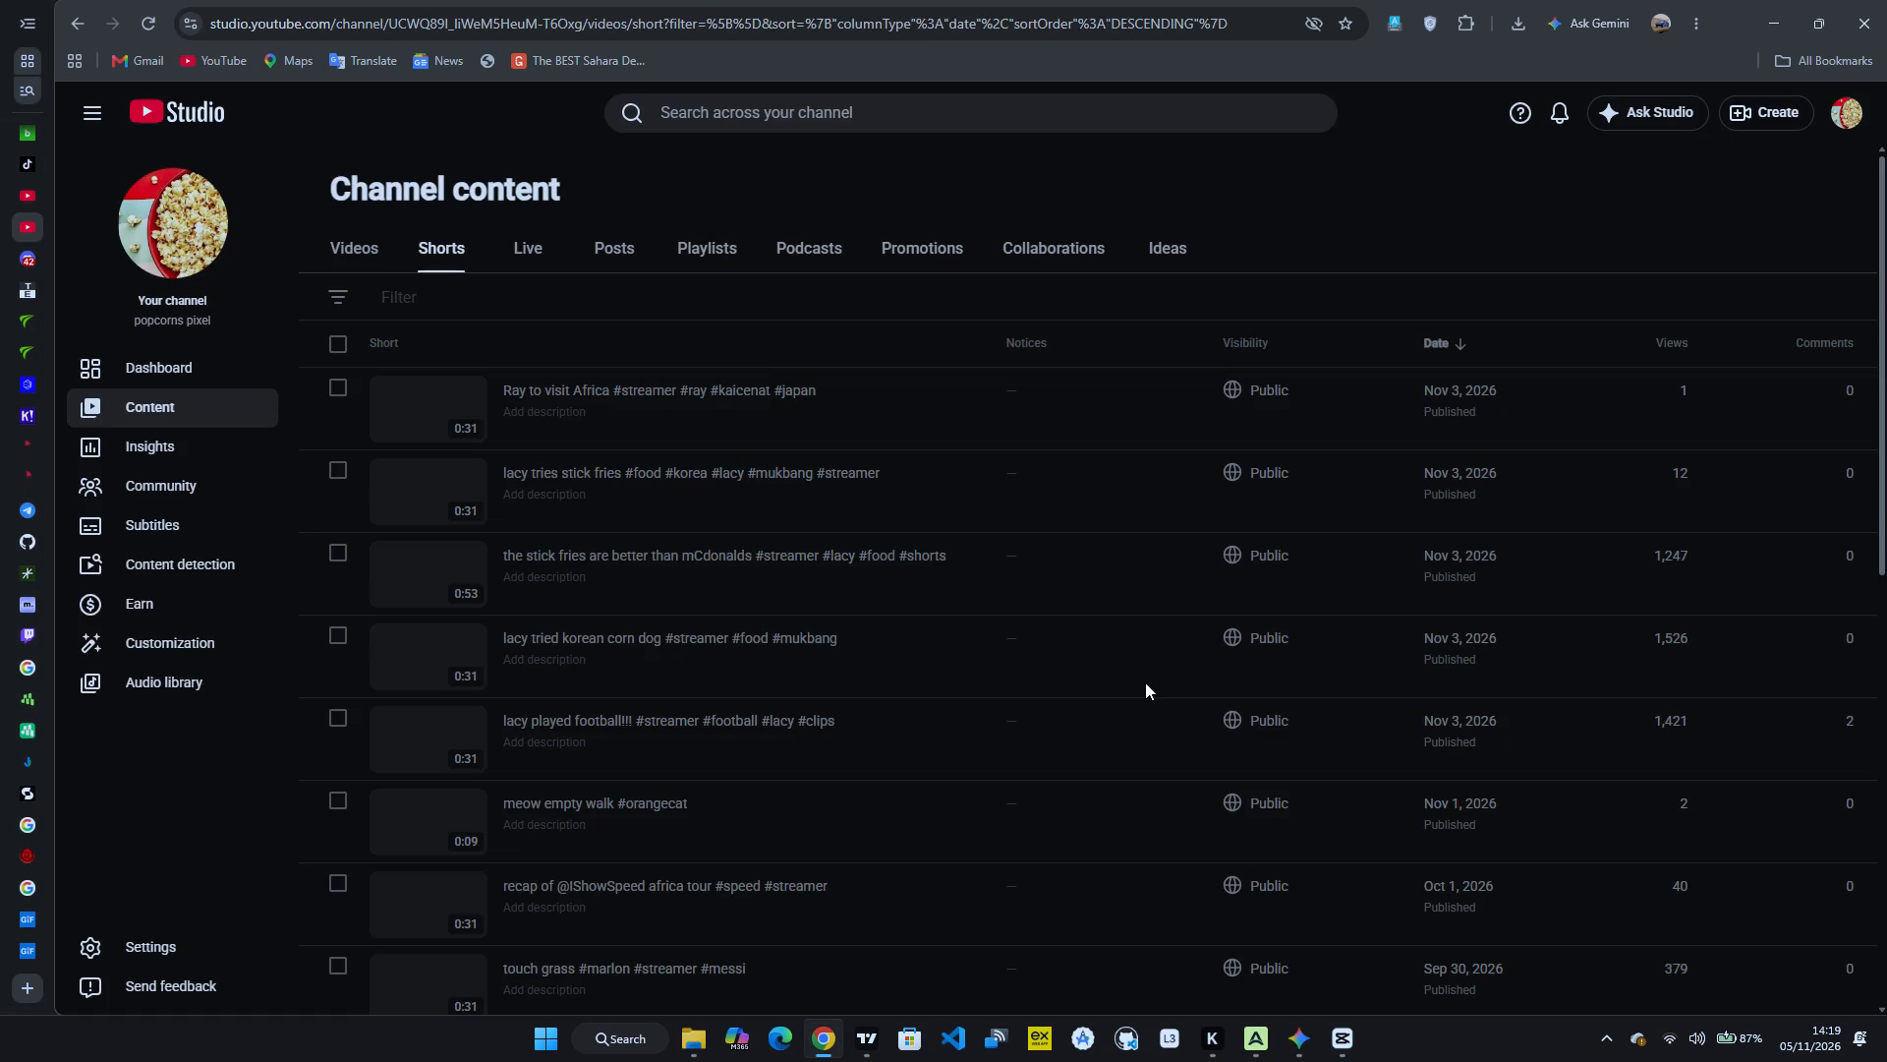
# In the ishowspeed meme gif AI chat, ask "what effects can i use on capcut" and read the suggested effects.
pyautogui.click(26, 768)
pyautogui.click(47, 808)
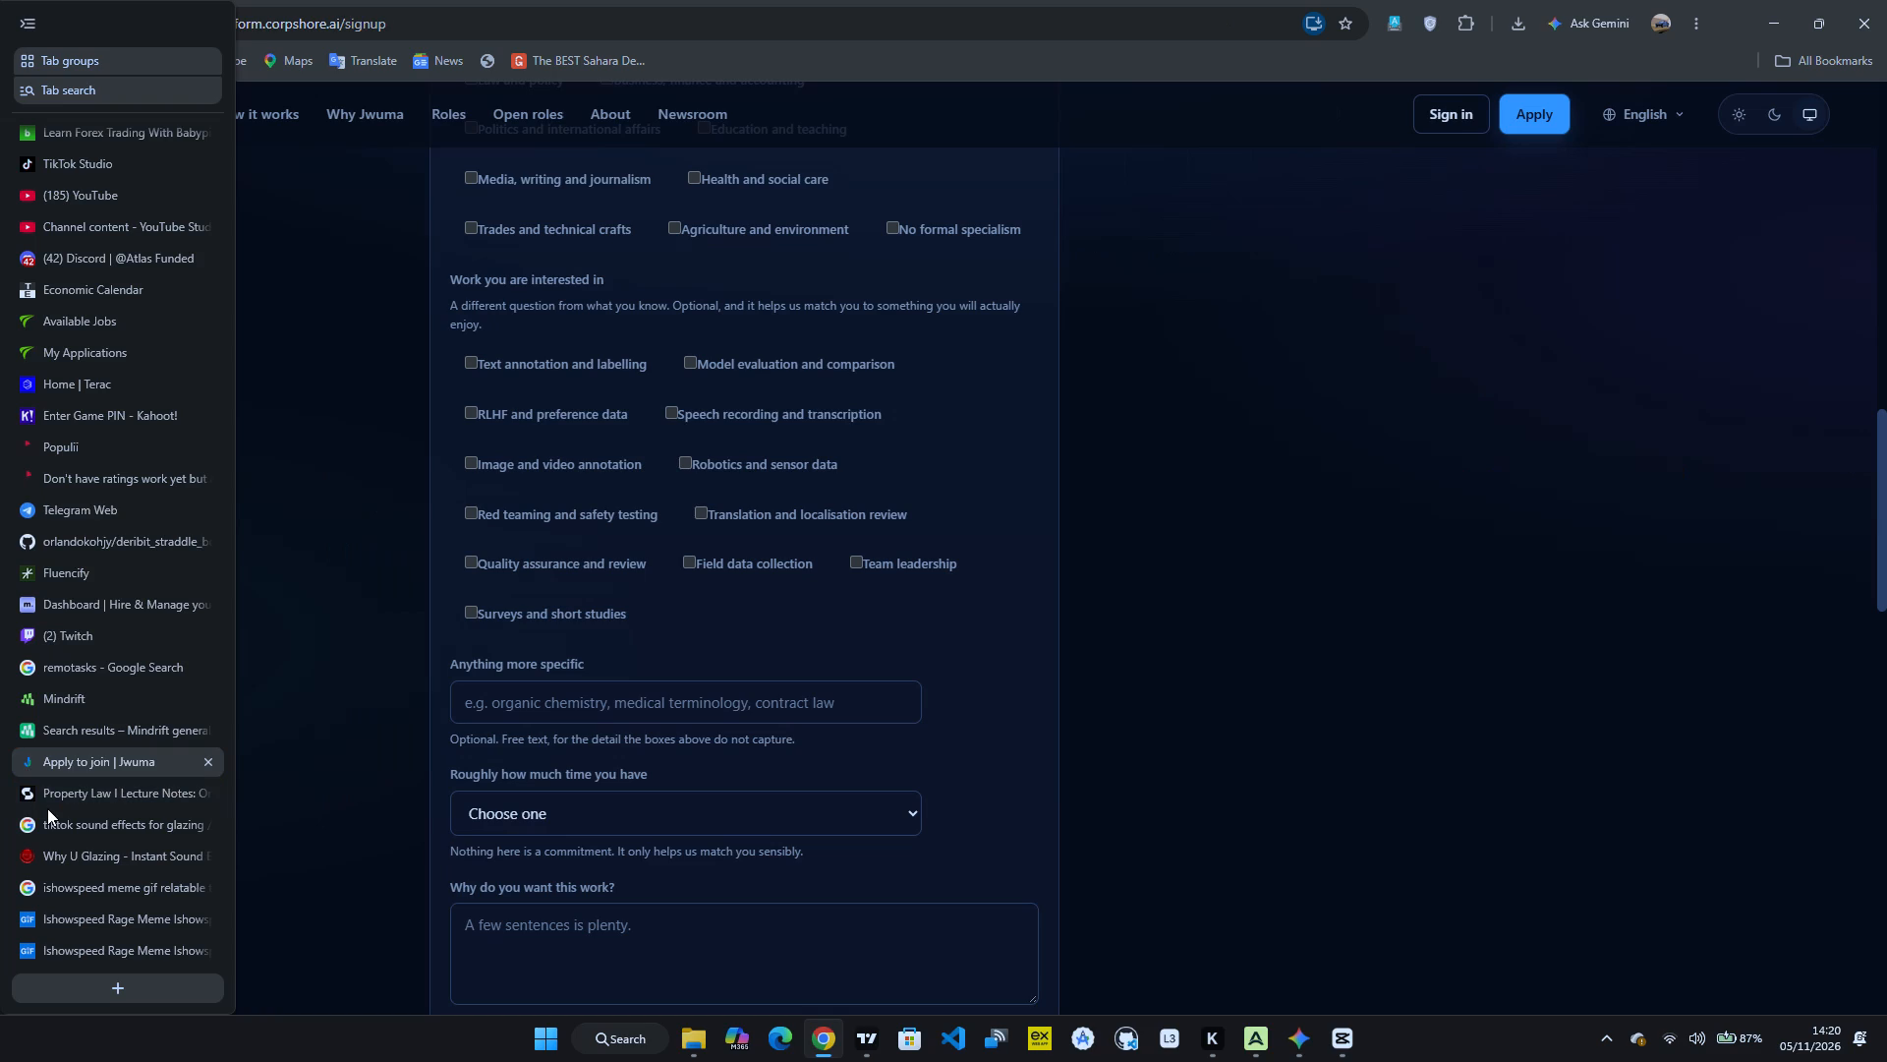
pyautogui.click(59, 869)
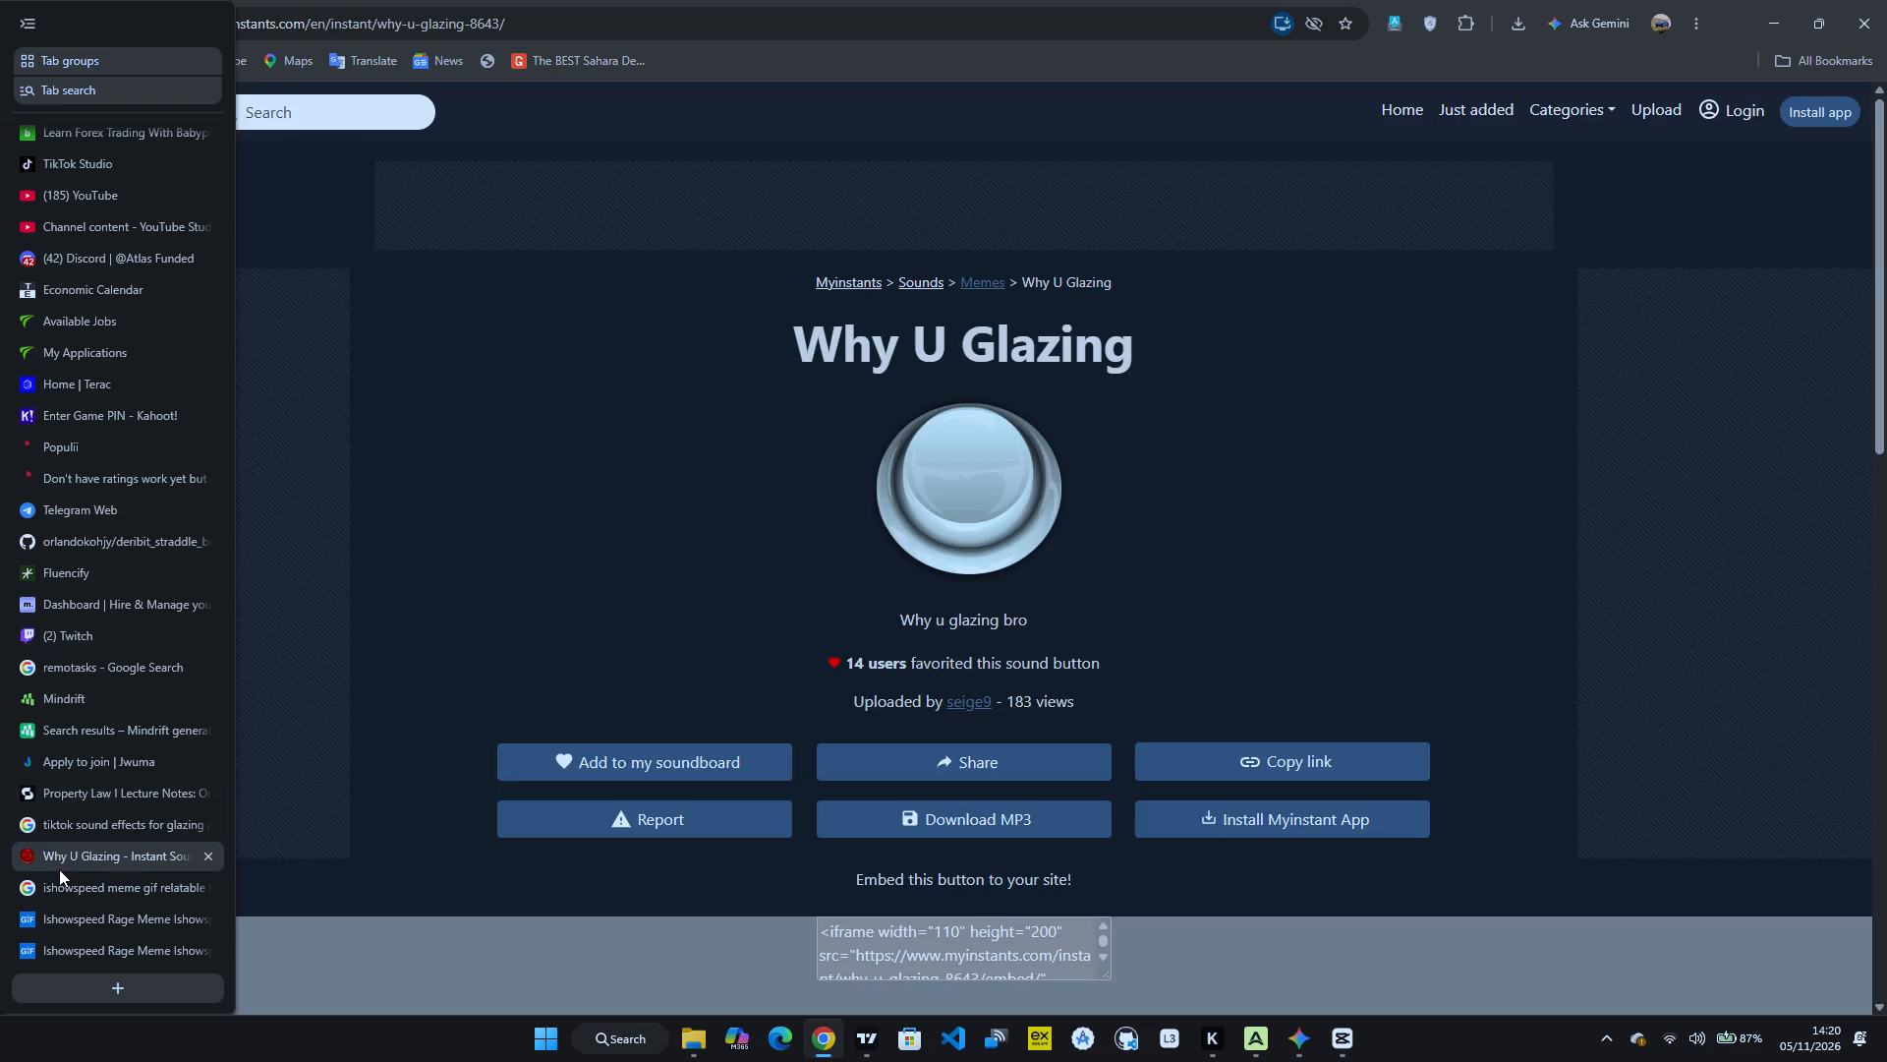
pyautogui.click(69, 887)
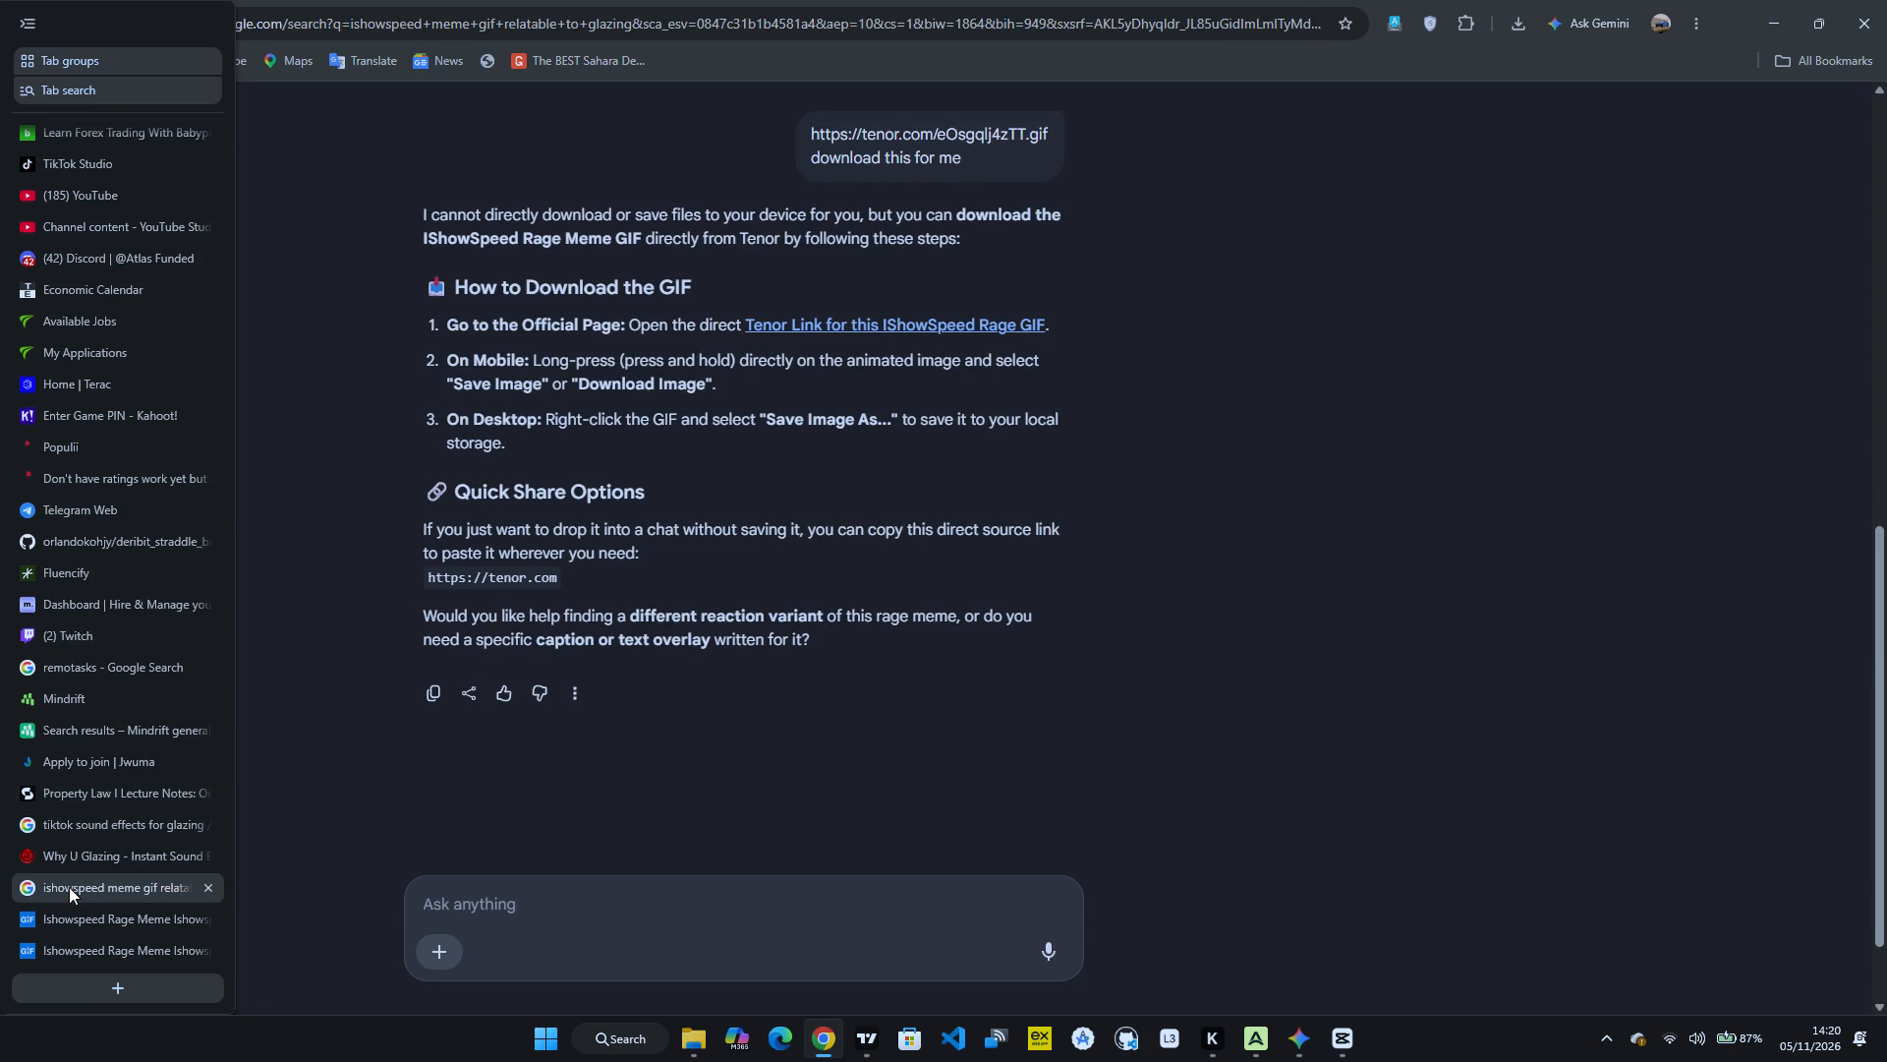
pyautogui.click(535, 911)
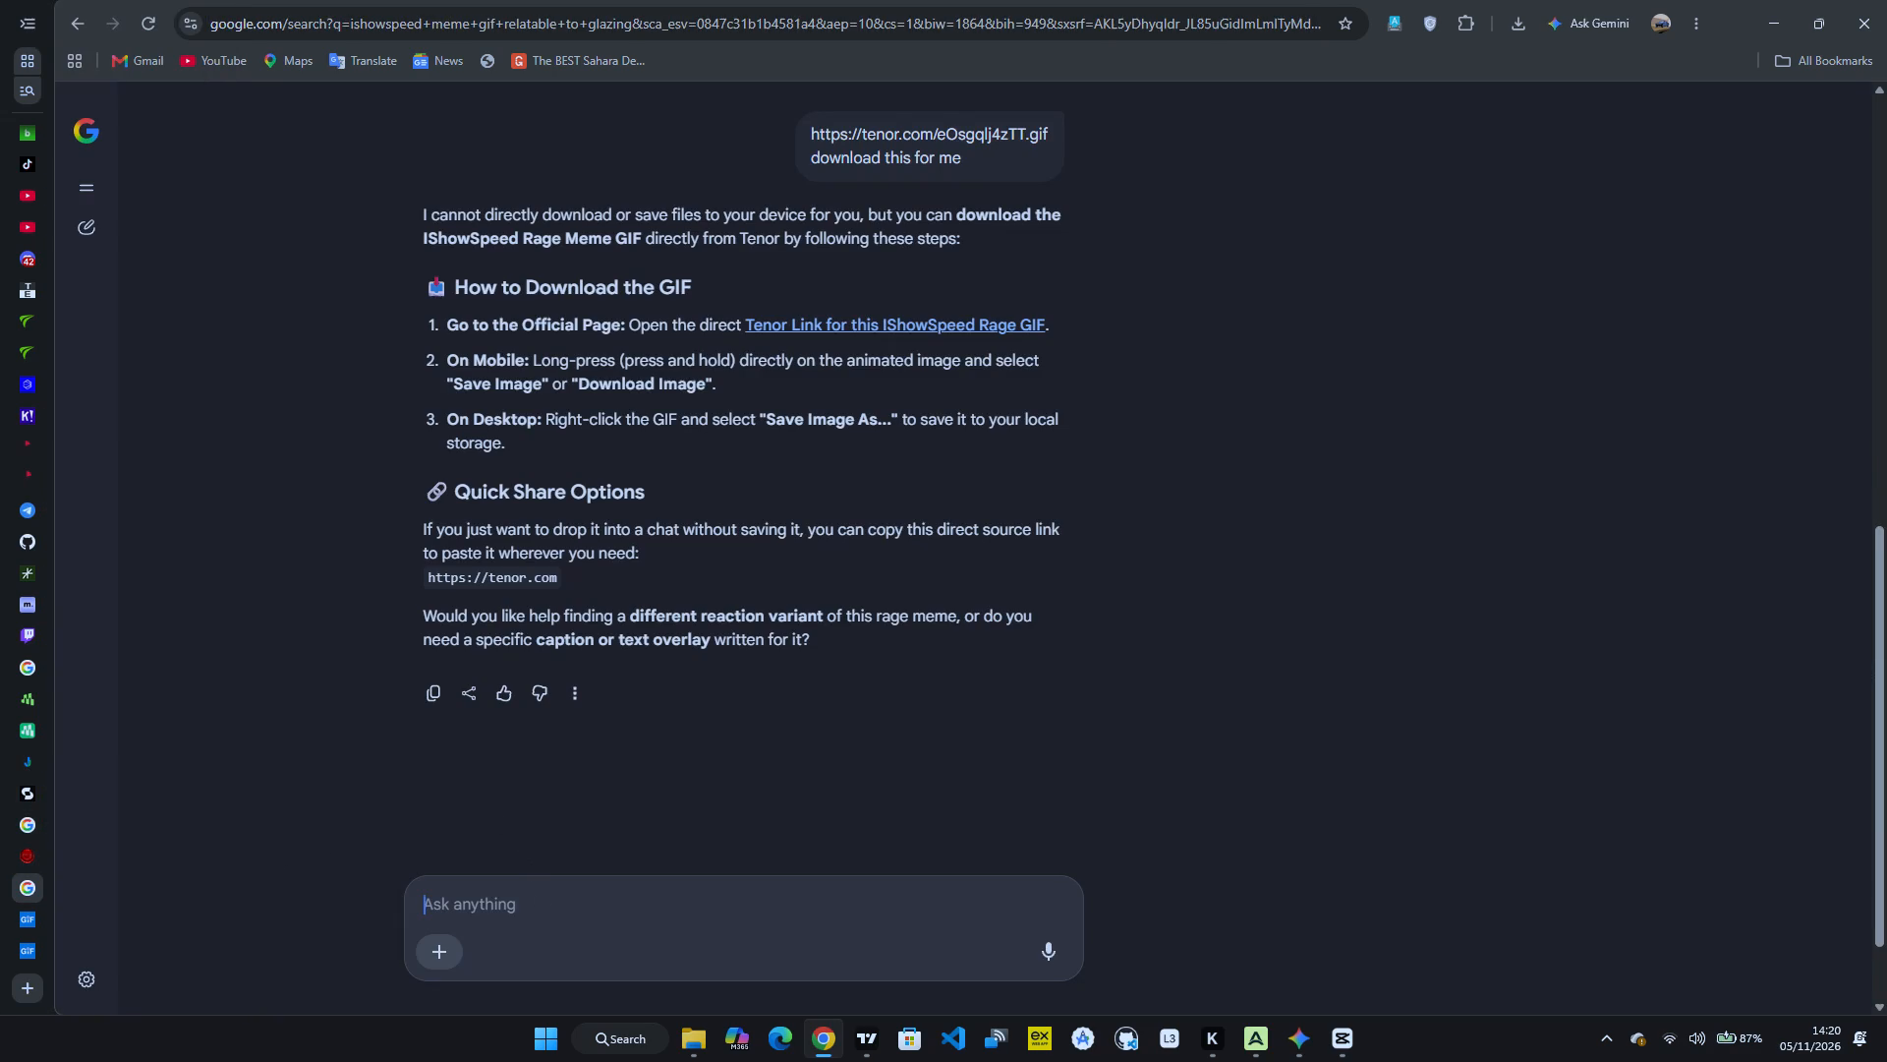
pyautogui.write('what effects can i use on capcu')
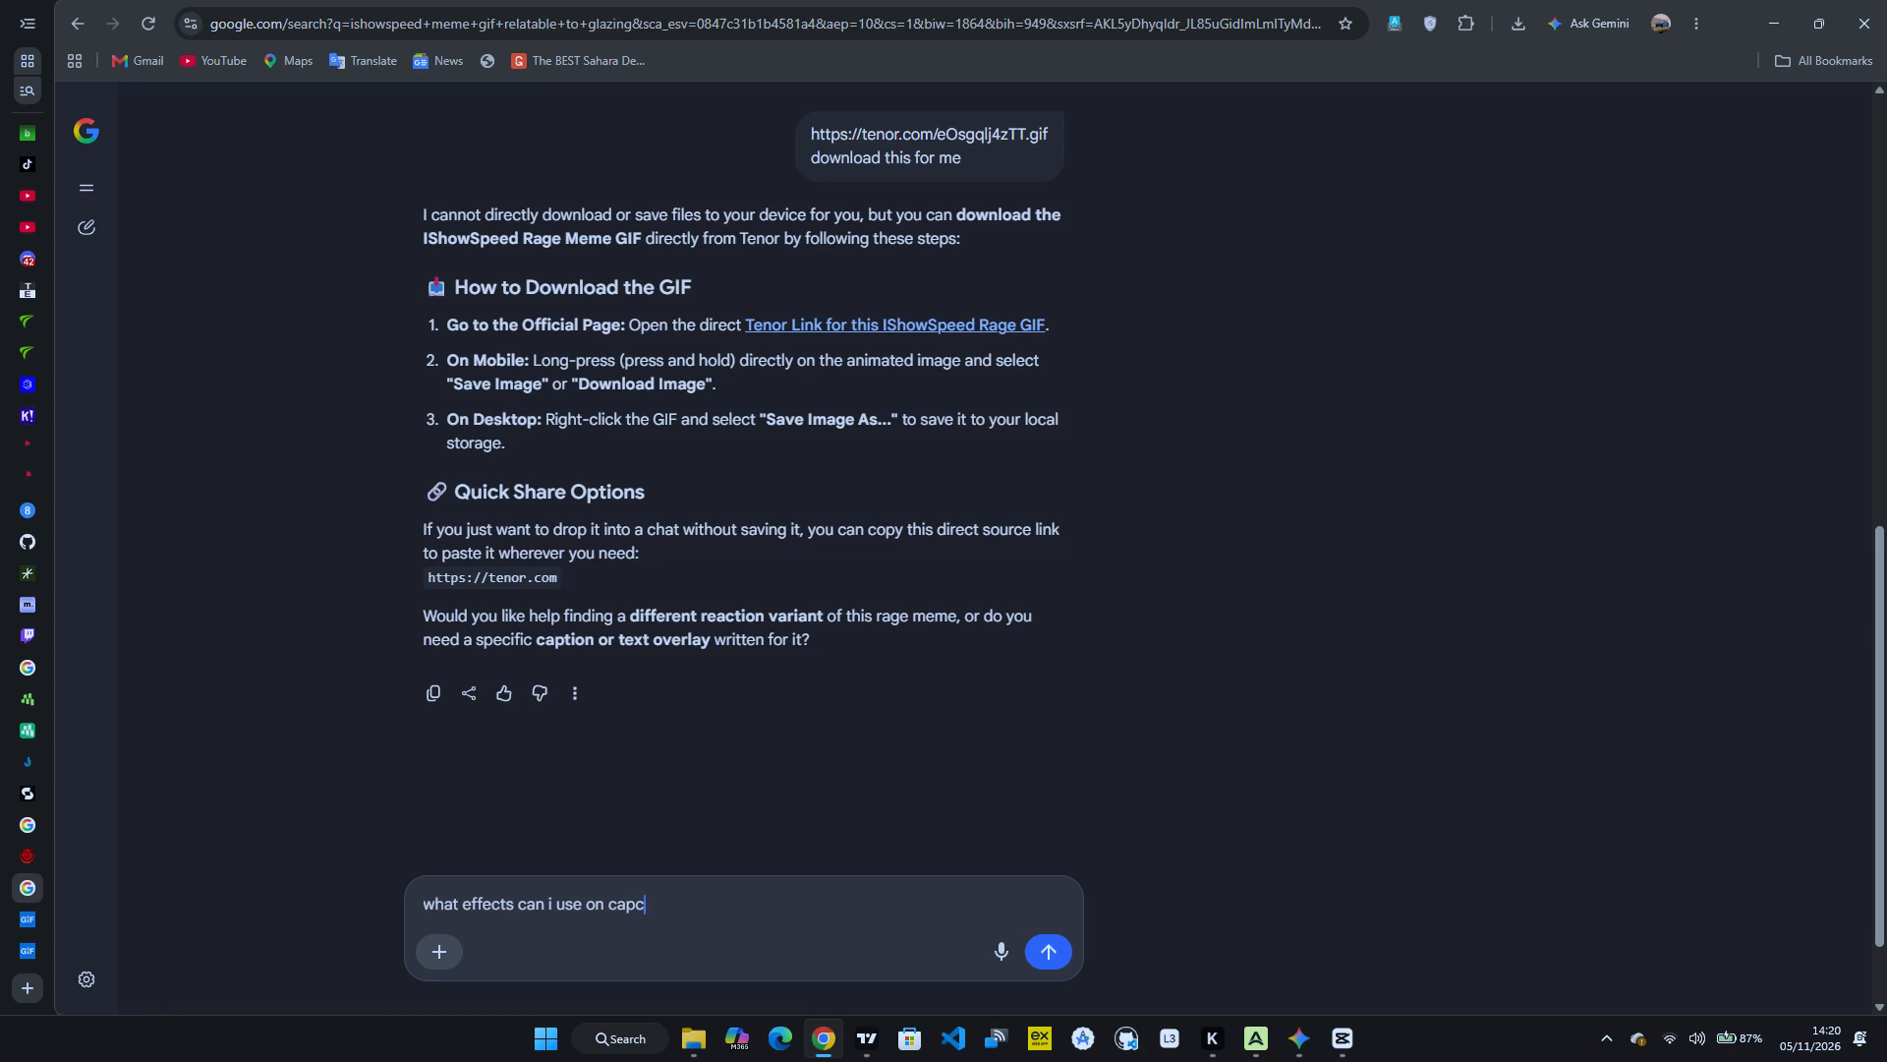
pyautogui.write('t')
pyautogui.press('Return')
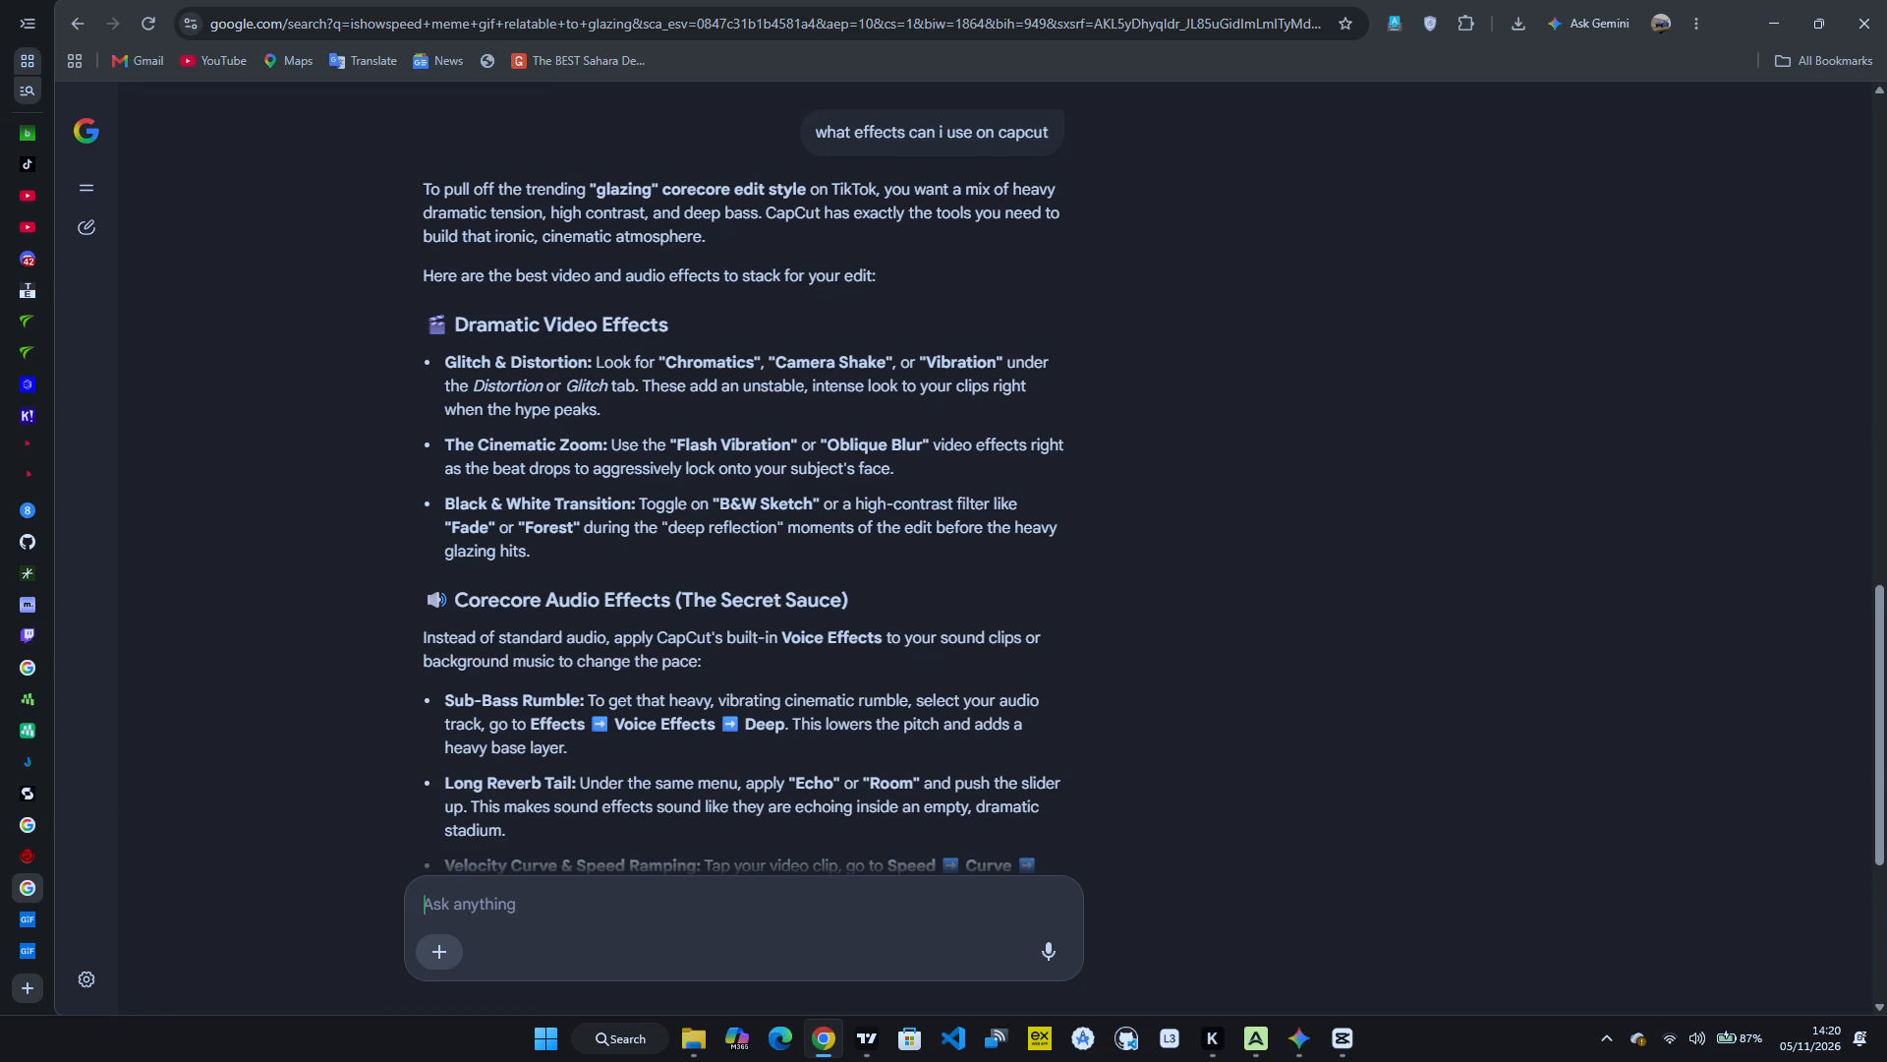
pyautogui.scroll(-1, 1044, 791)
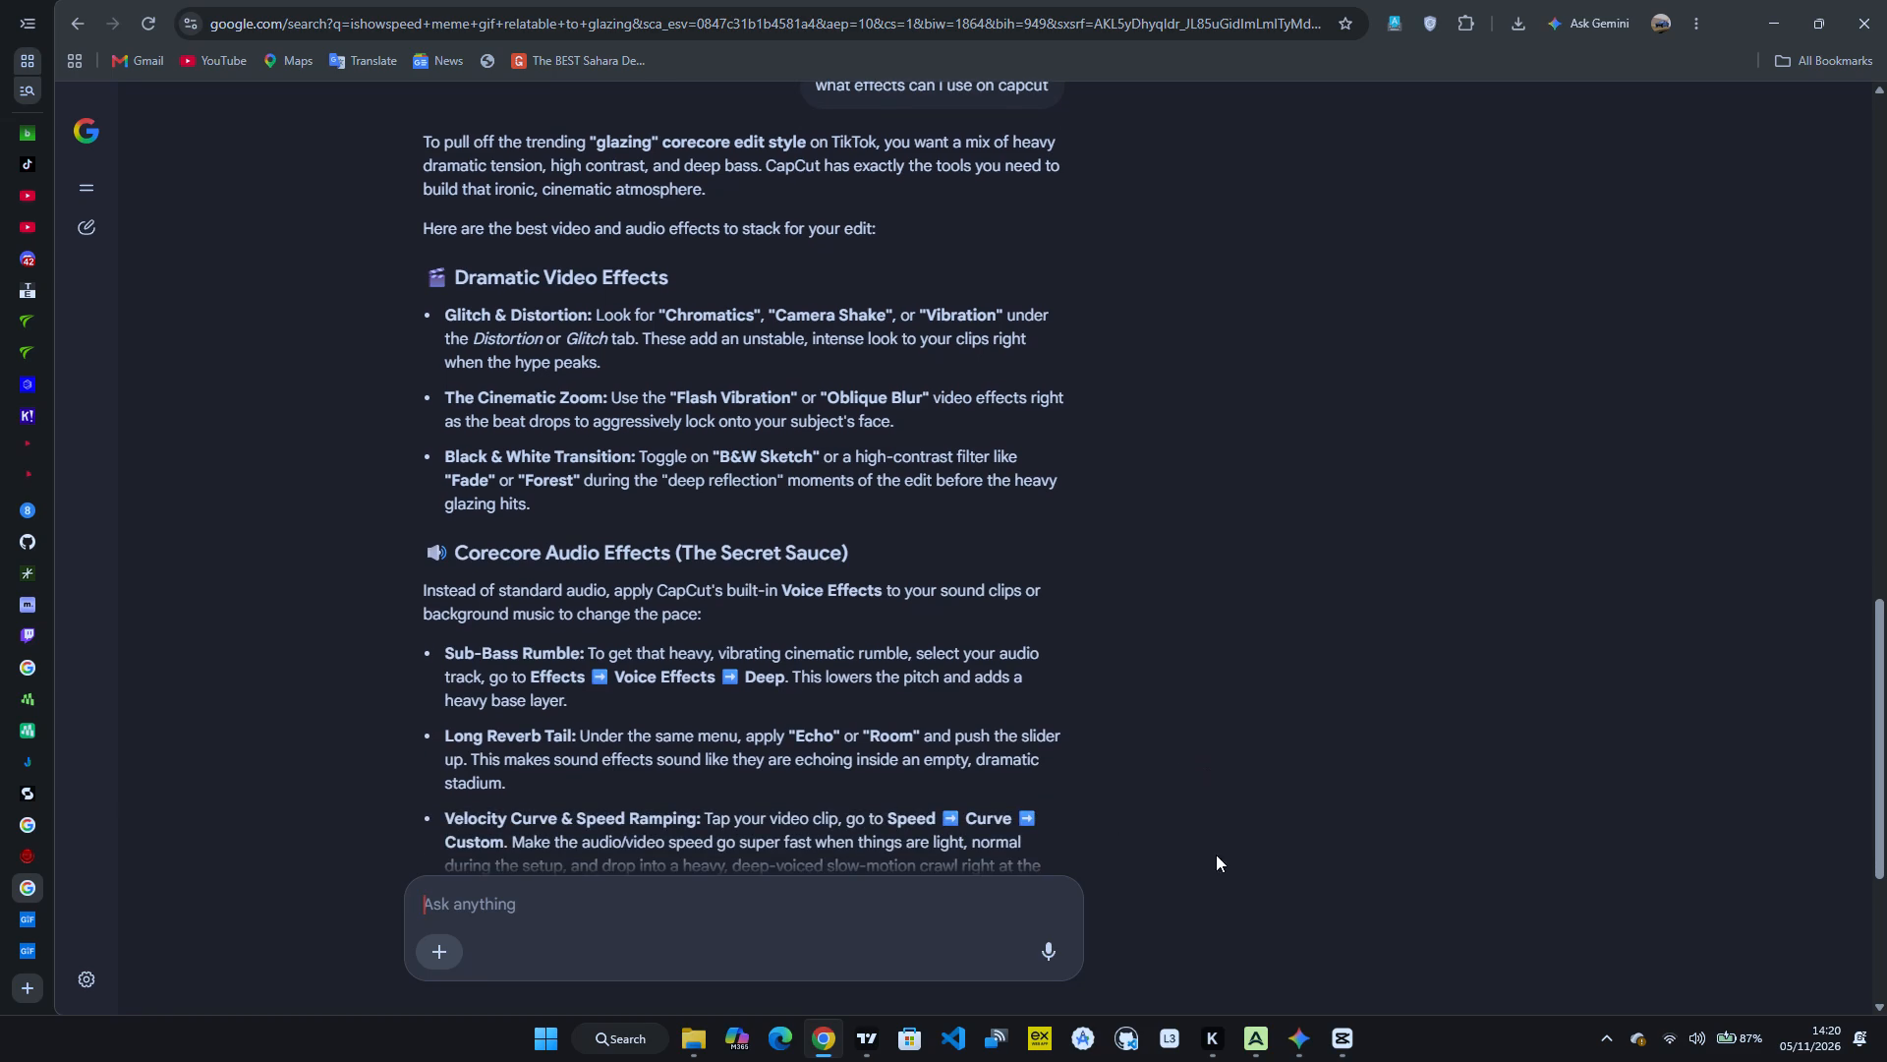
# Switch back to CapCut and search the effects library for chromatics.
pyautogui.click(1333, 1039)
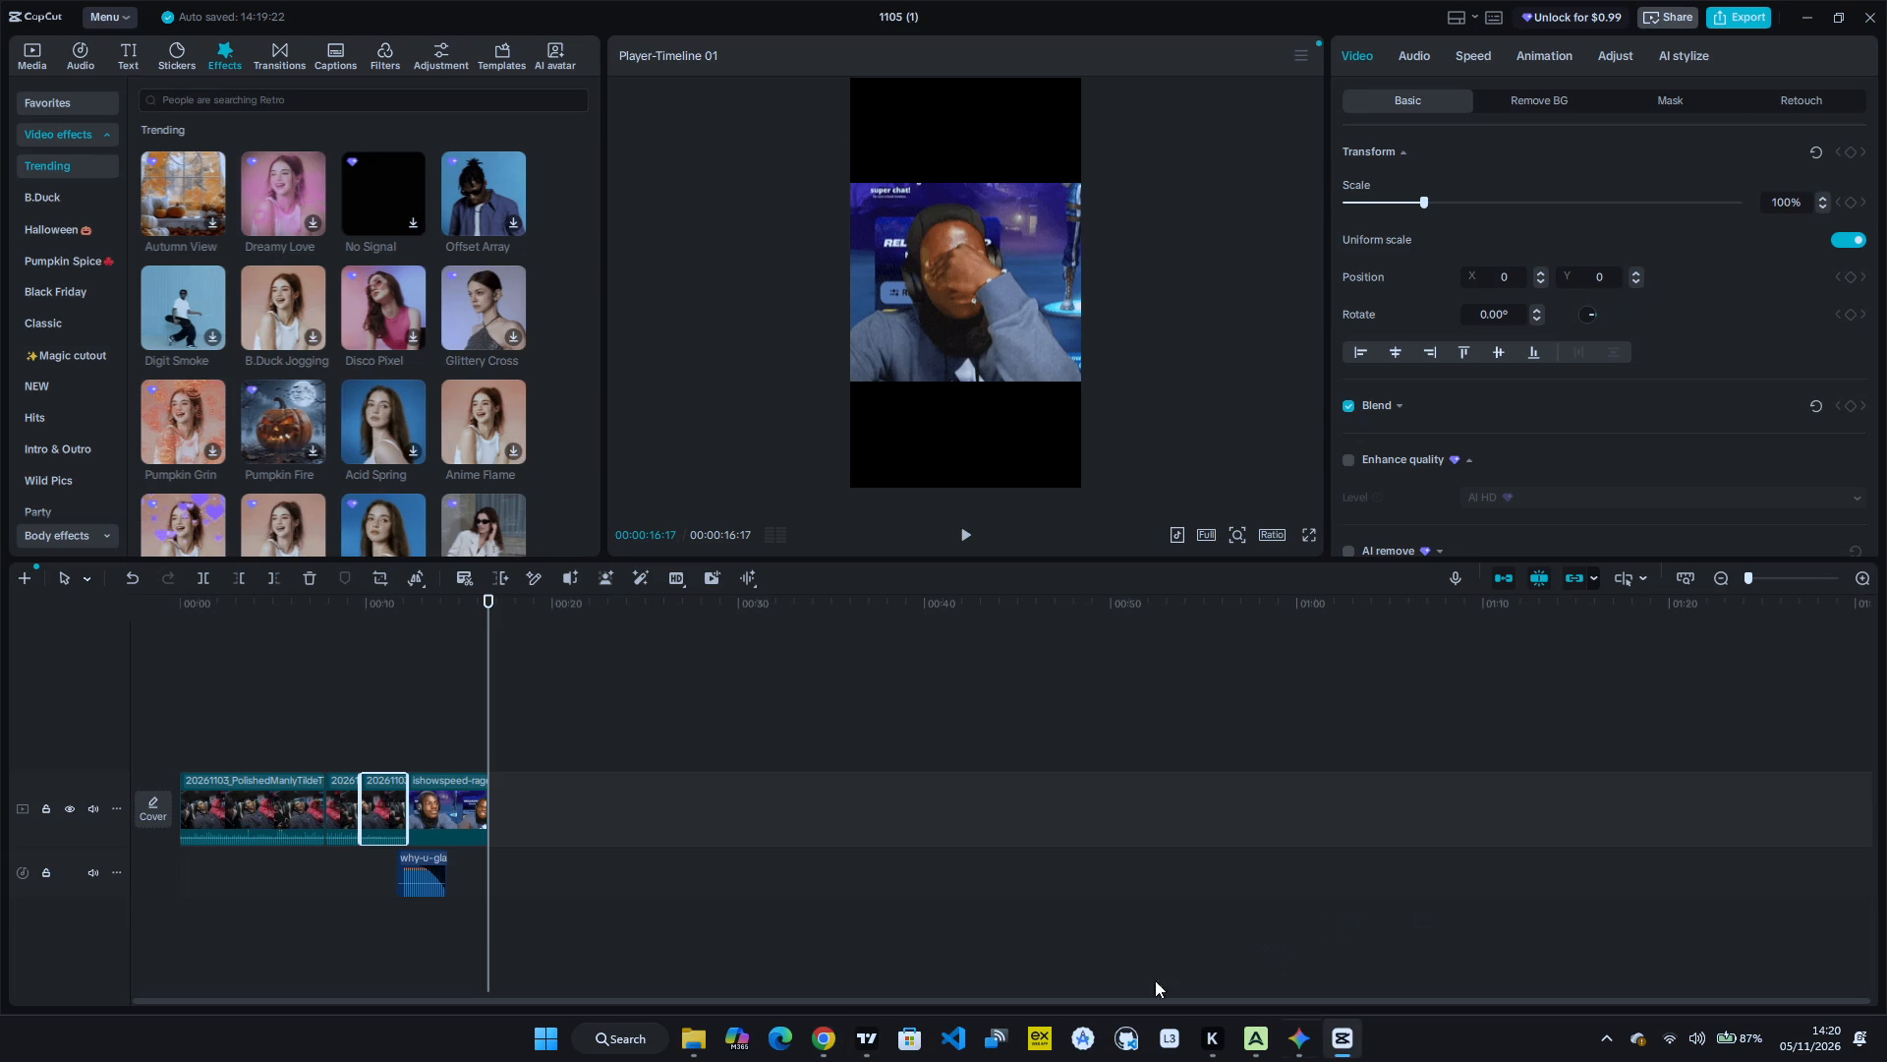
pyautogui.click(532, 100)
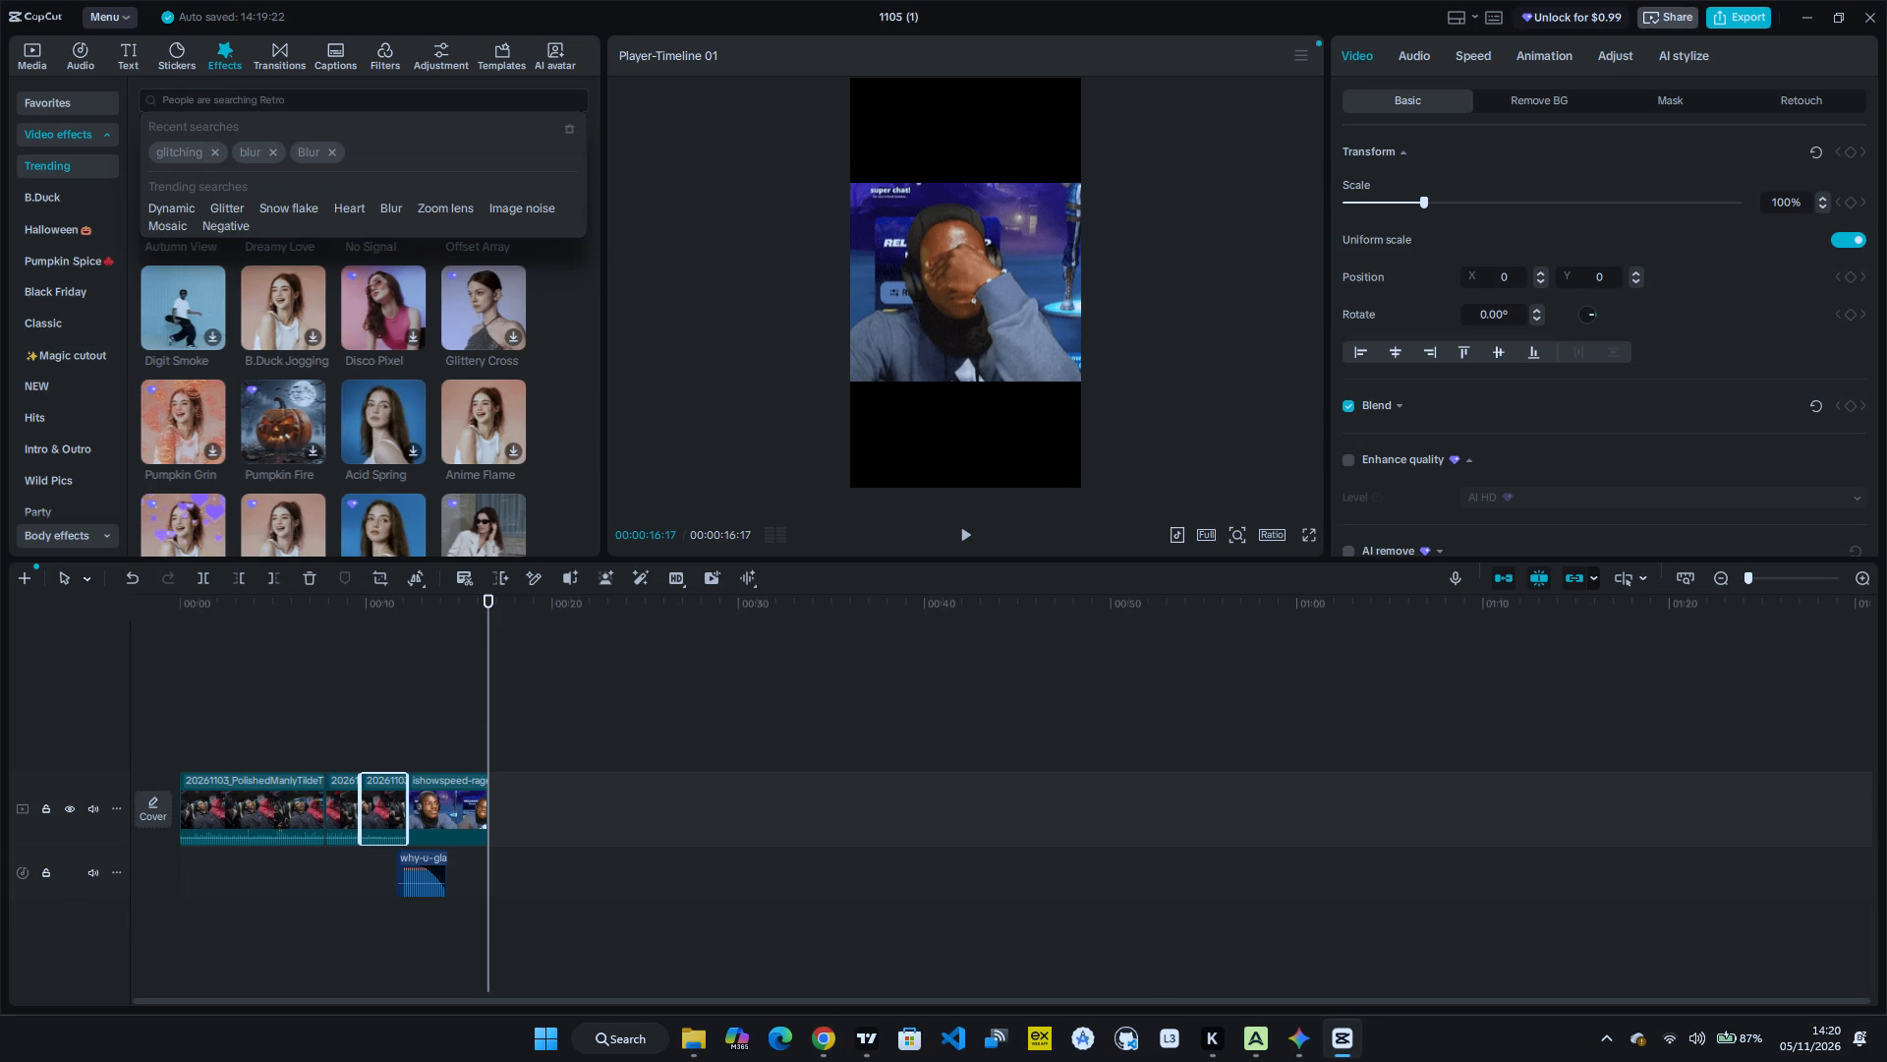
pyautogui.write('chromati')
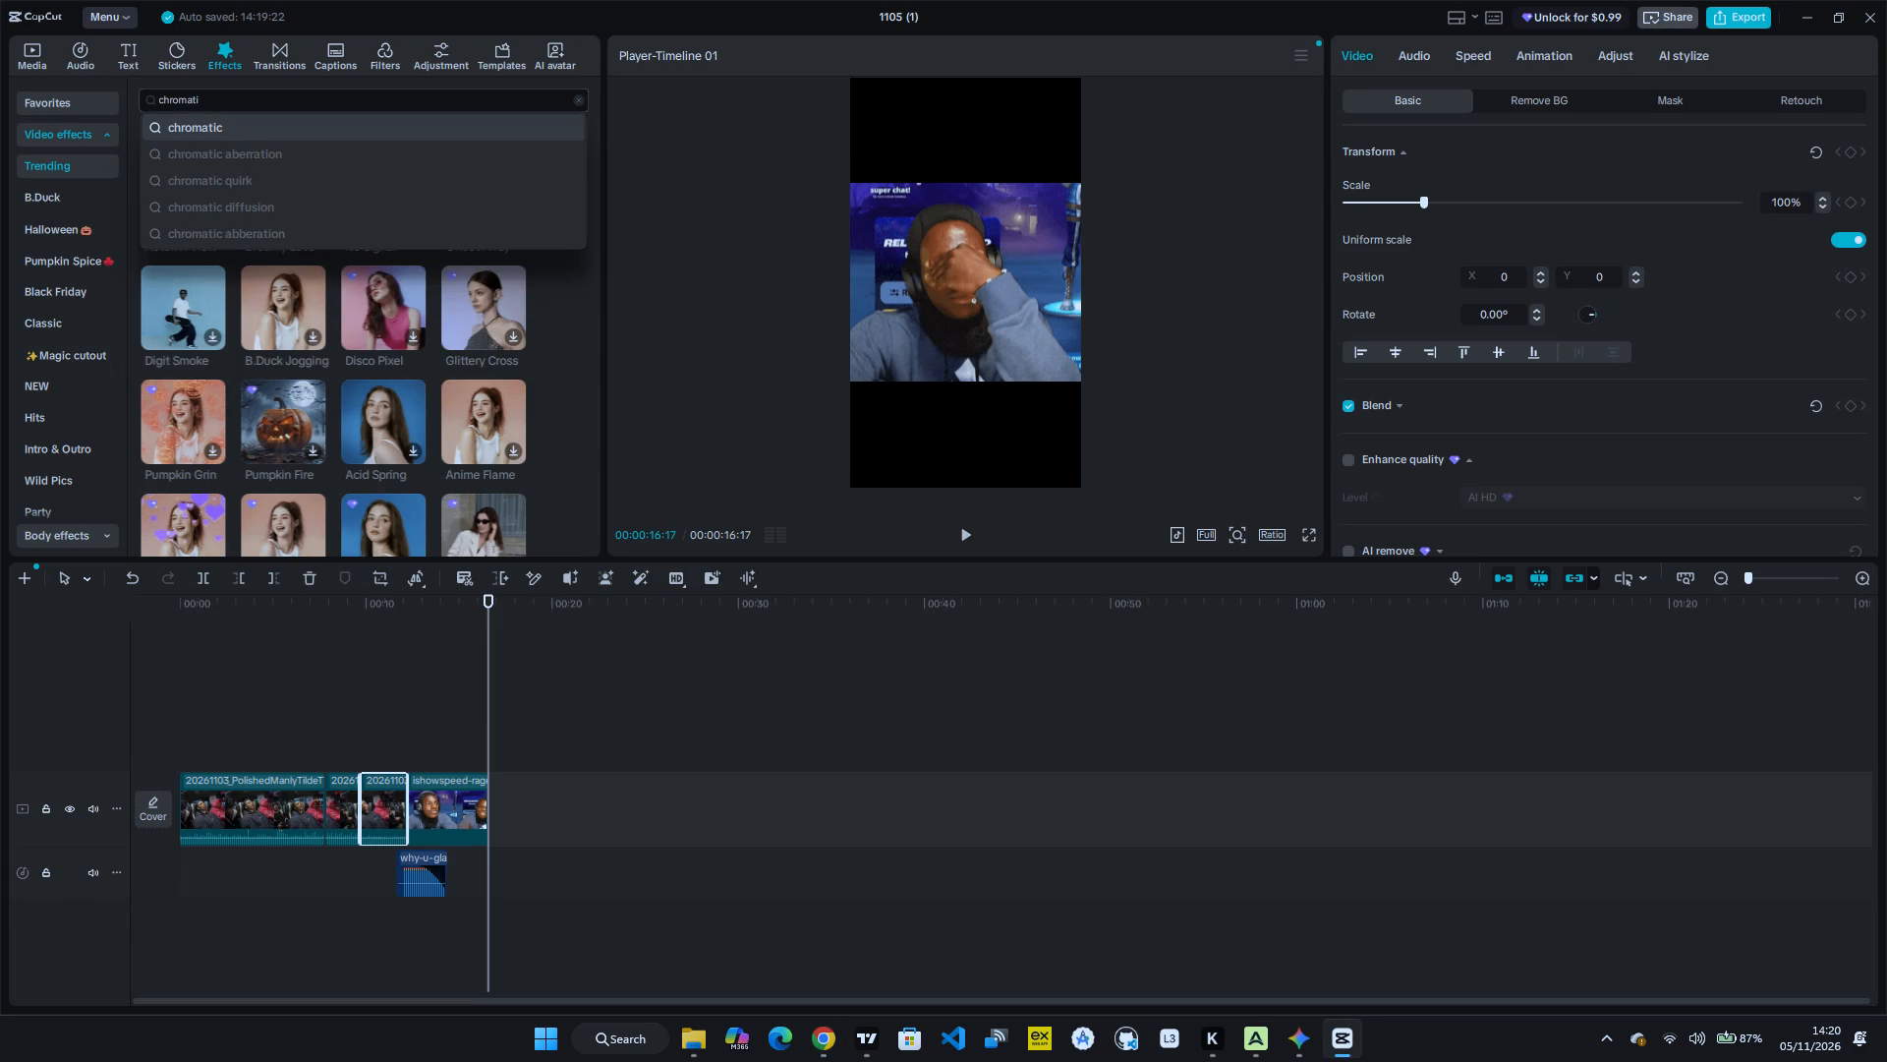
pyautogui.write('cs')
pyautogui.press('Return')
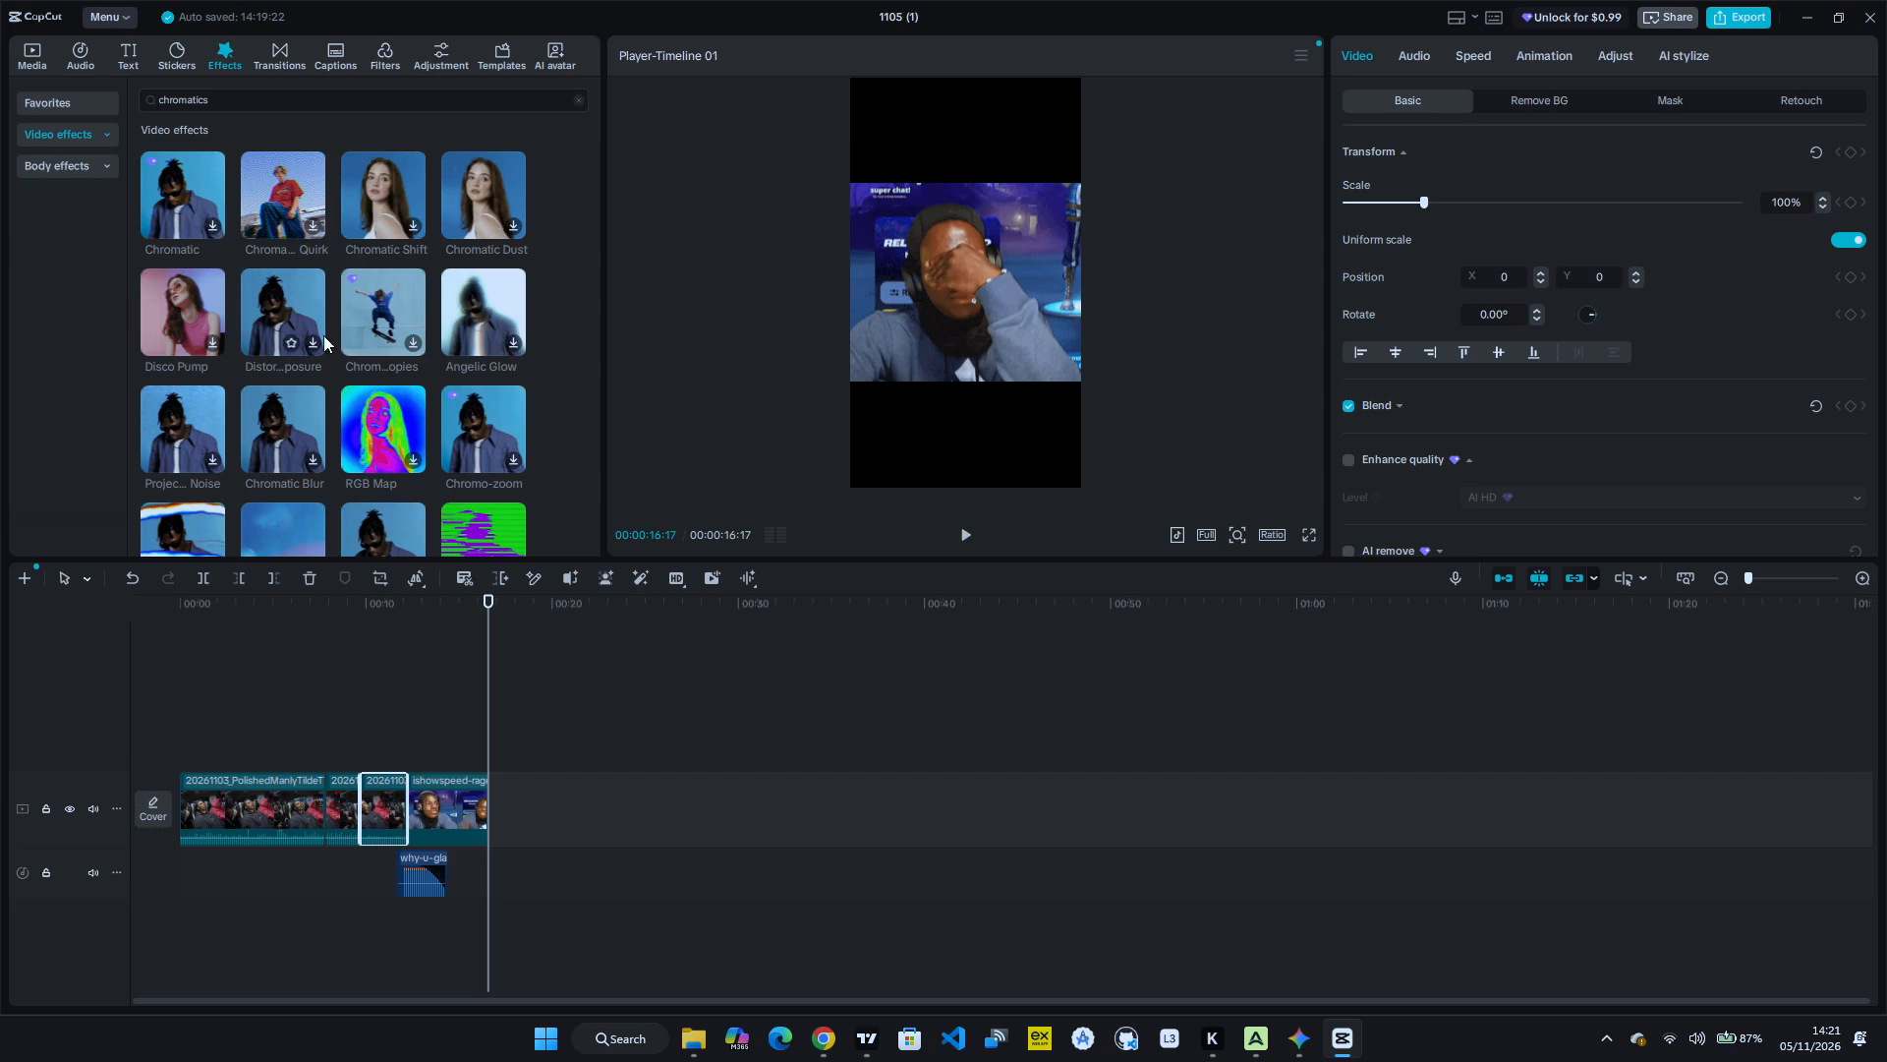
# Browse the chromatics effects and preview the Discoloration effect.
pyautogui.scroll(-1, 330, 333)
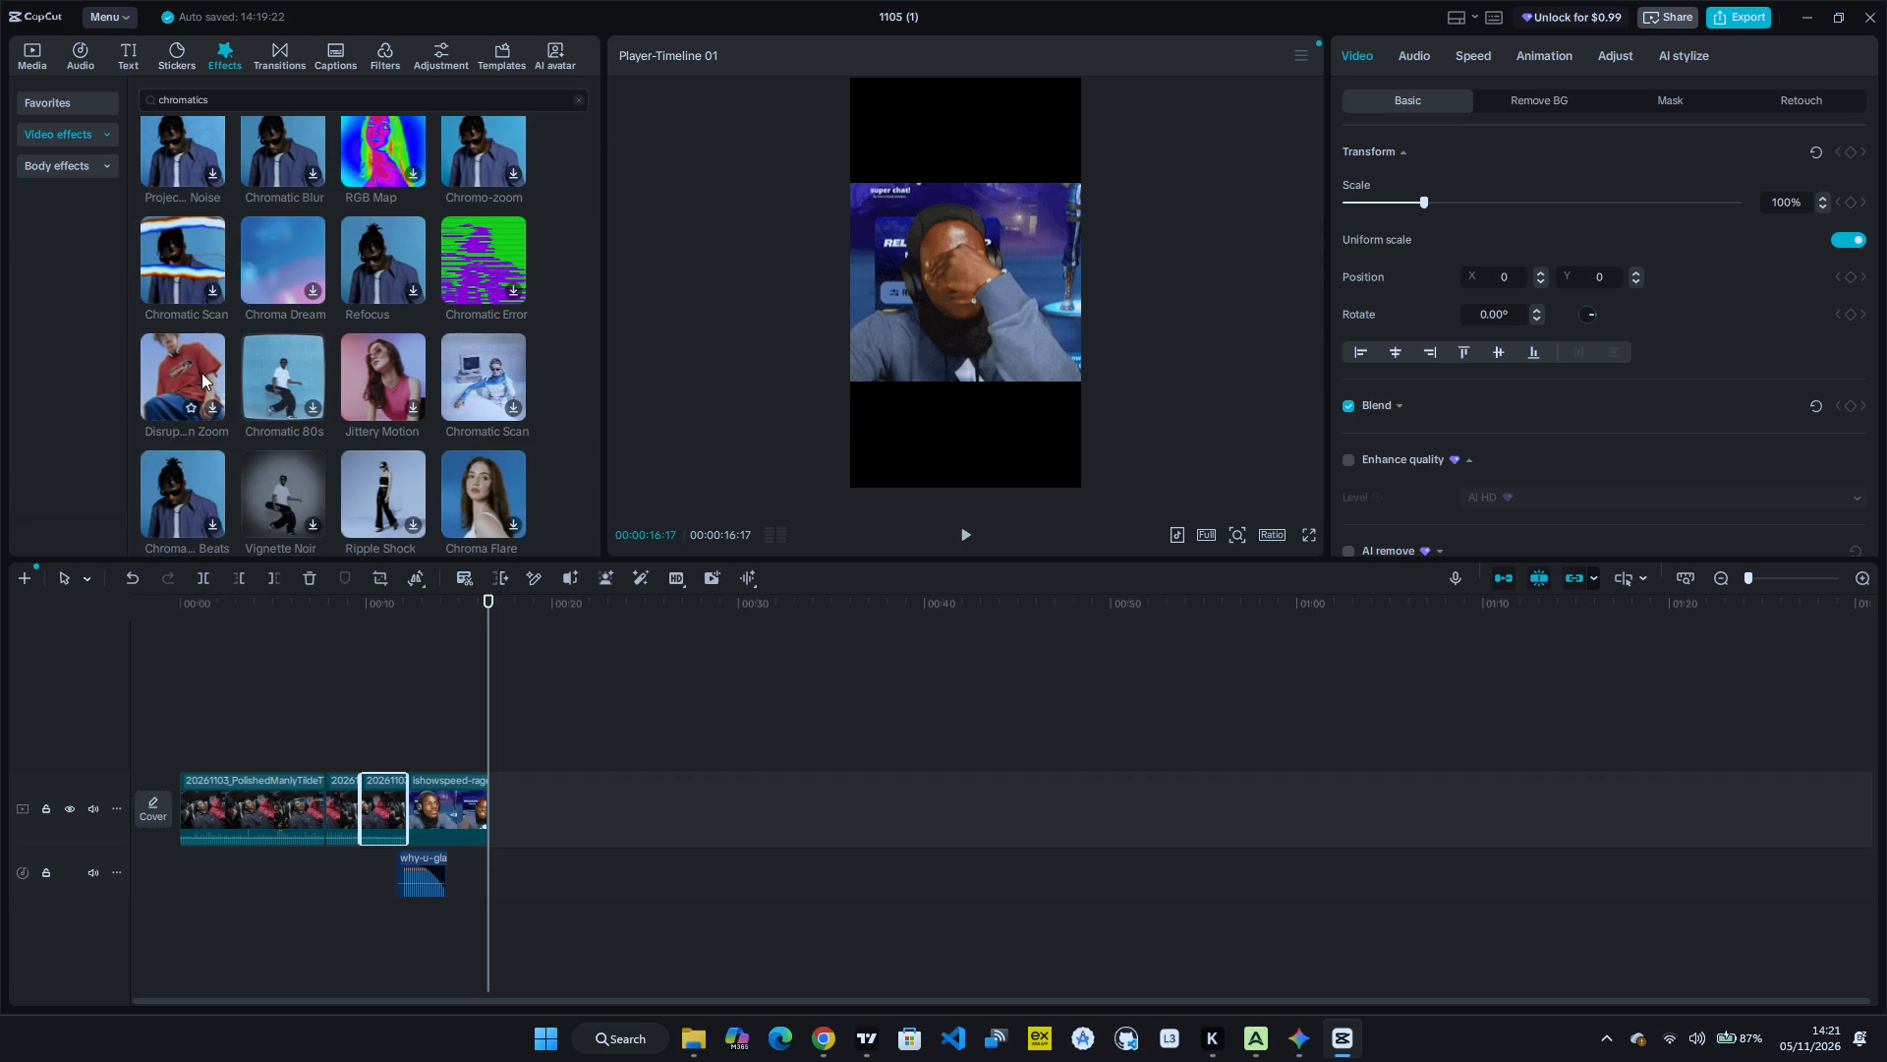
pyautogui.scroll(-1, 196, 483)
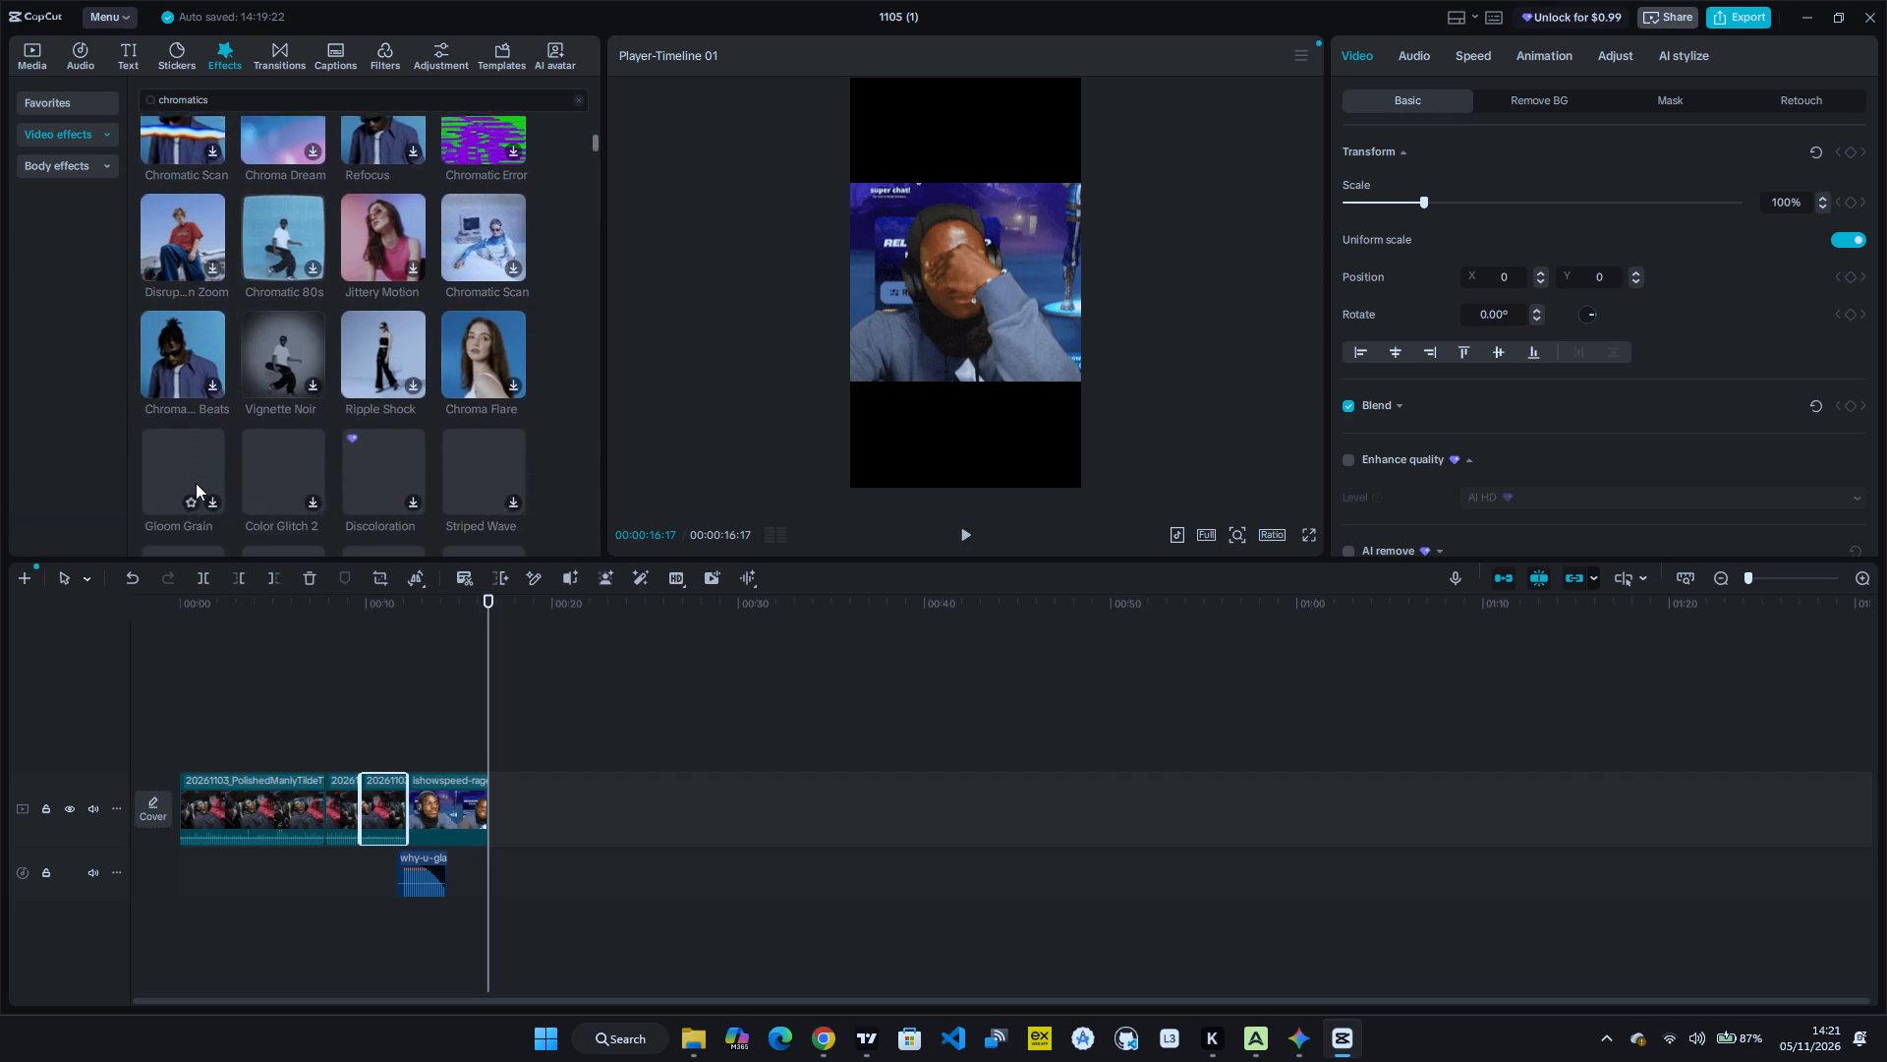
pyautogui.scroll(-1, 196, 483)
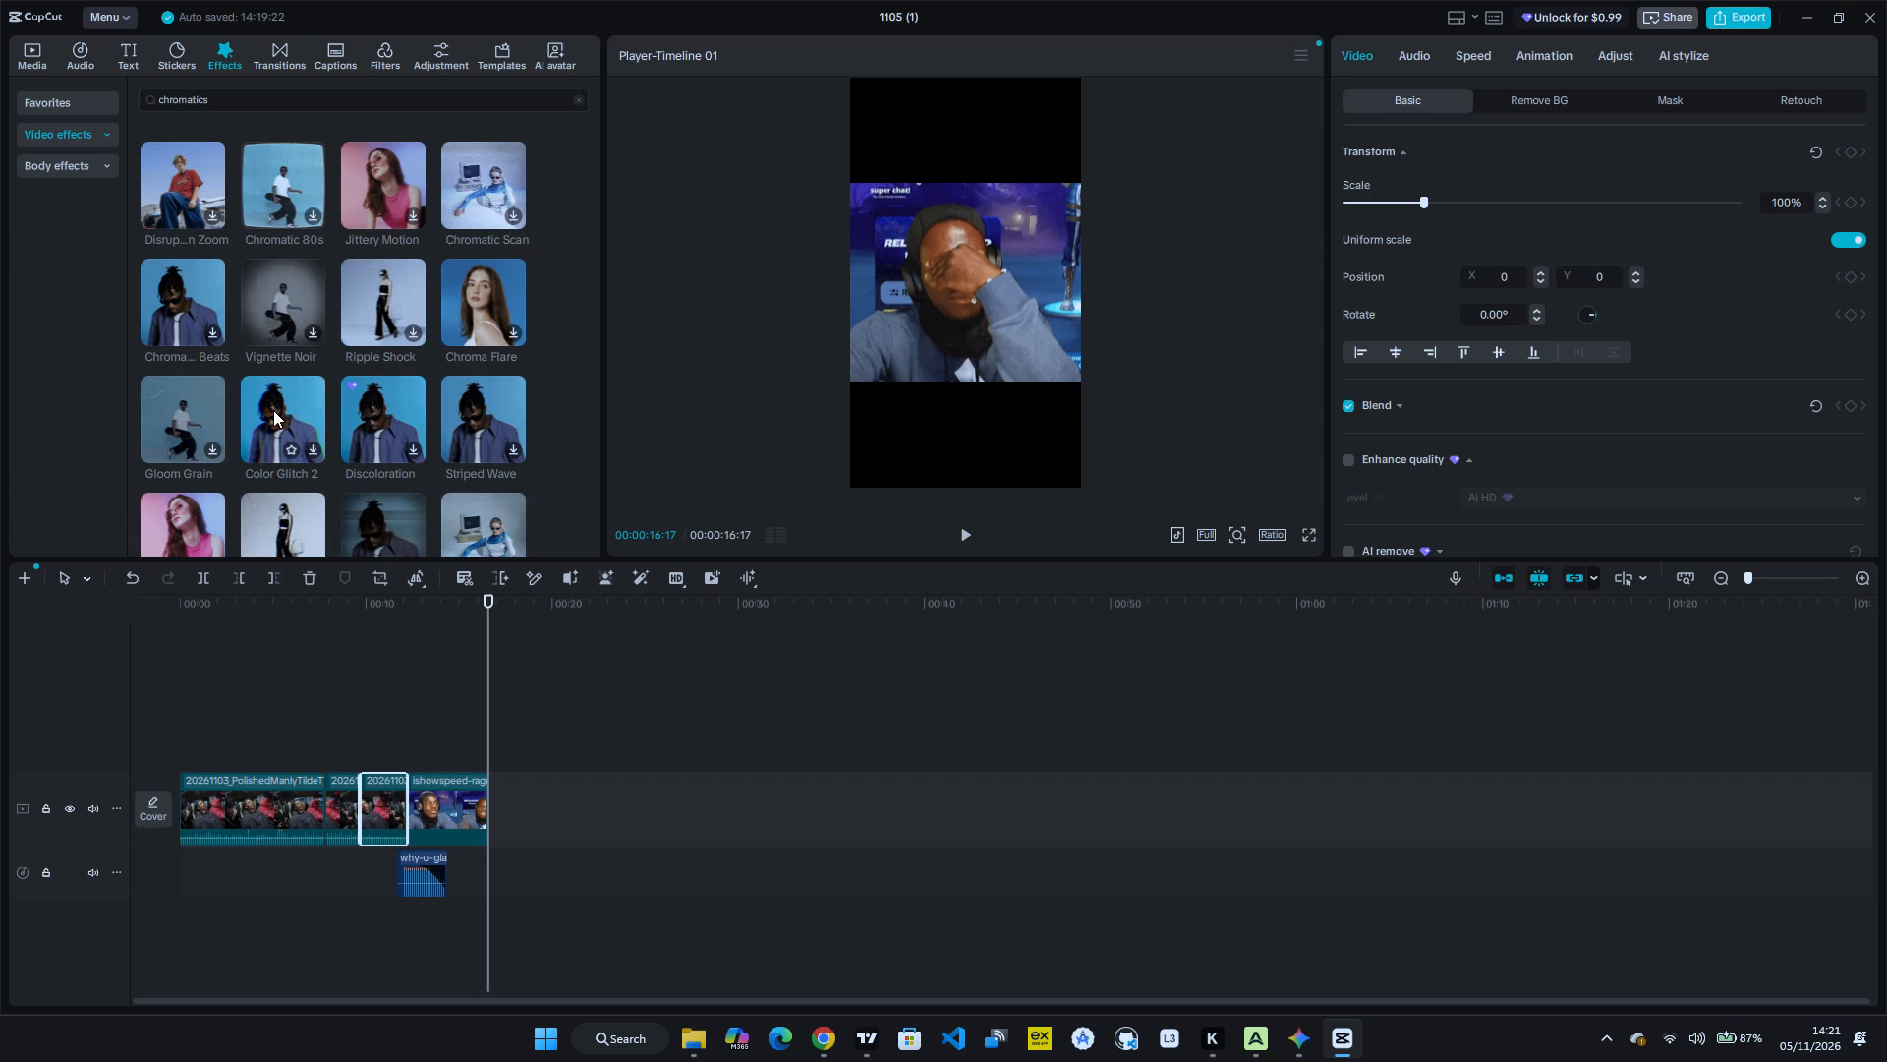
pyautogui.click(415, 446)
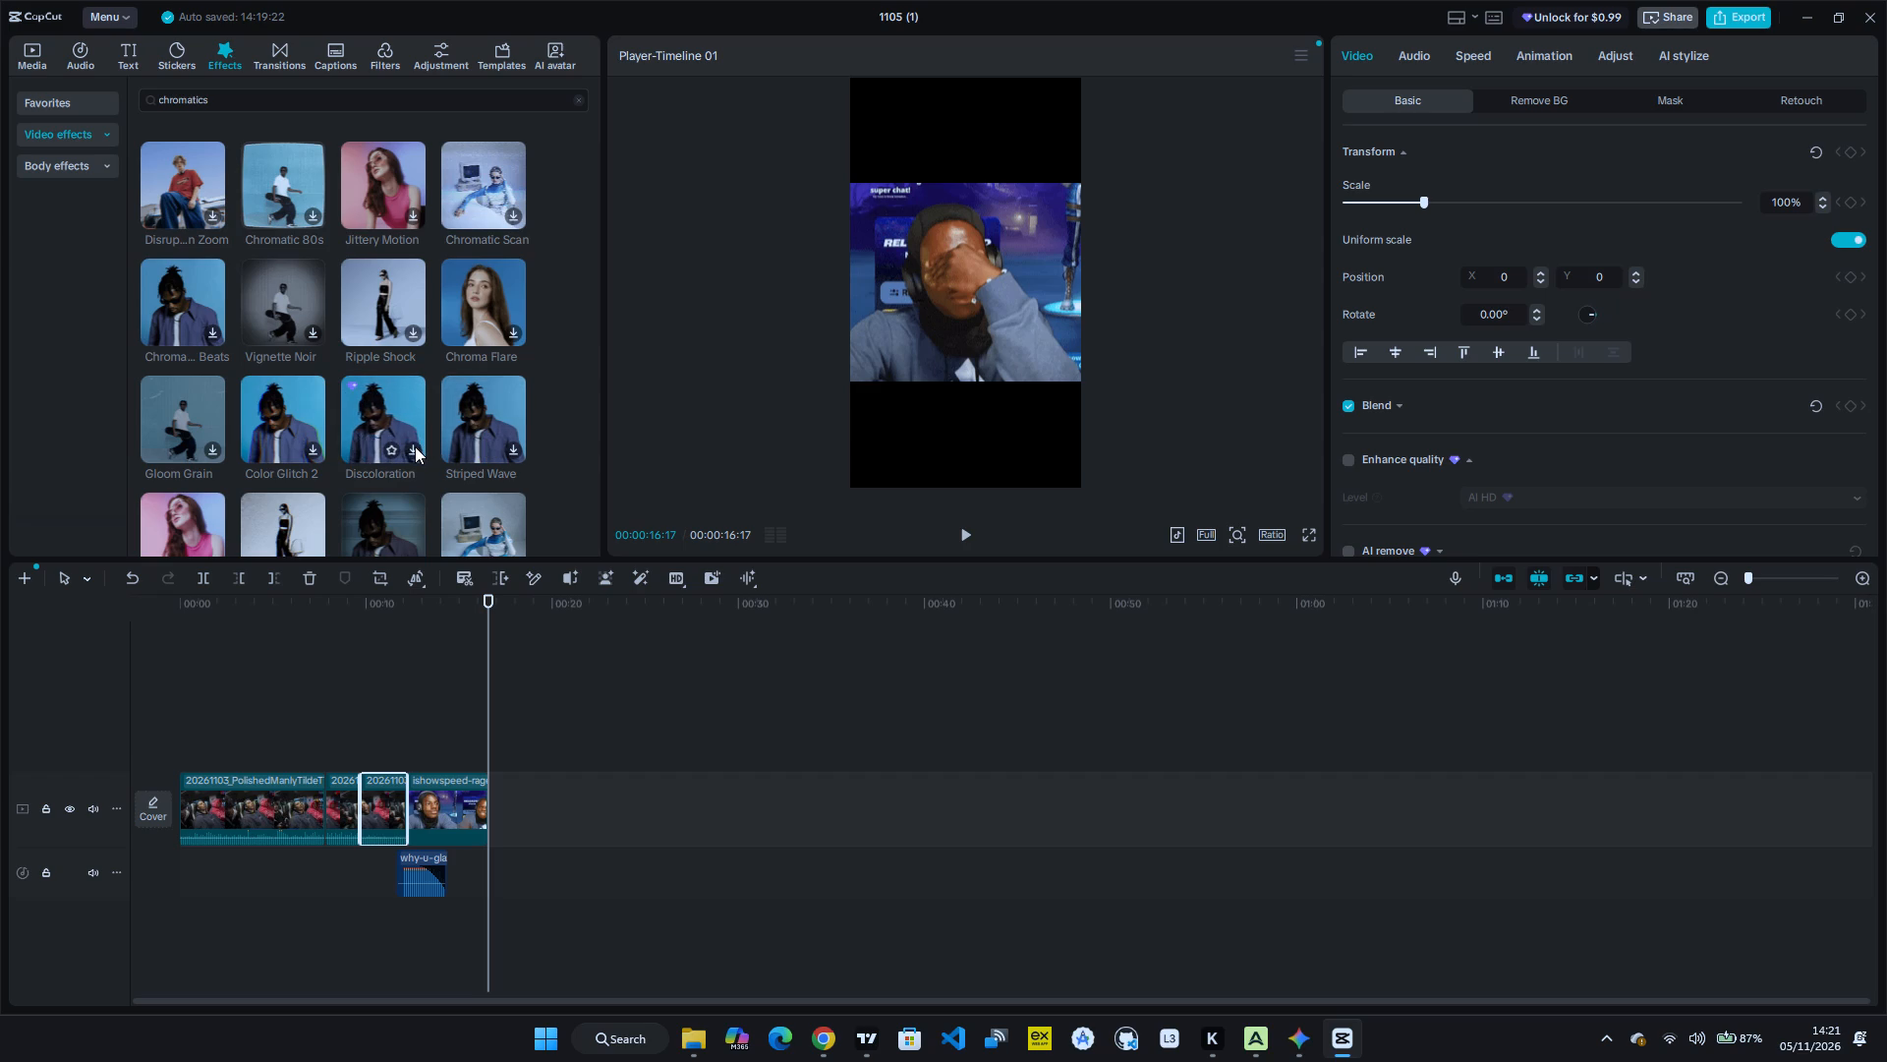
pyautogui.click(410, 450)
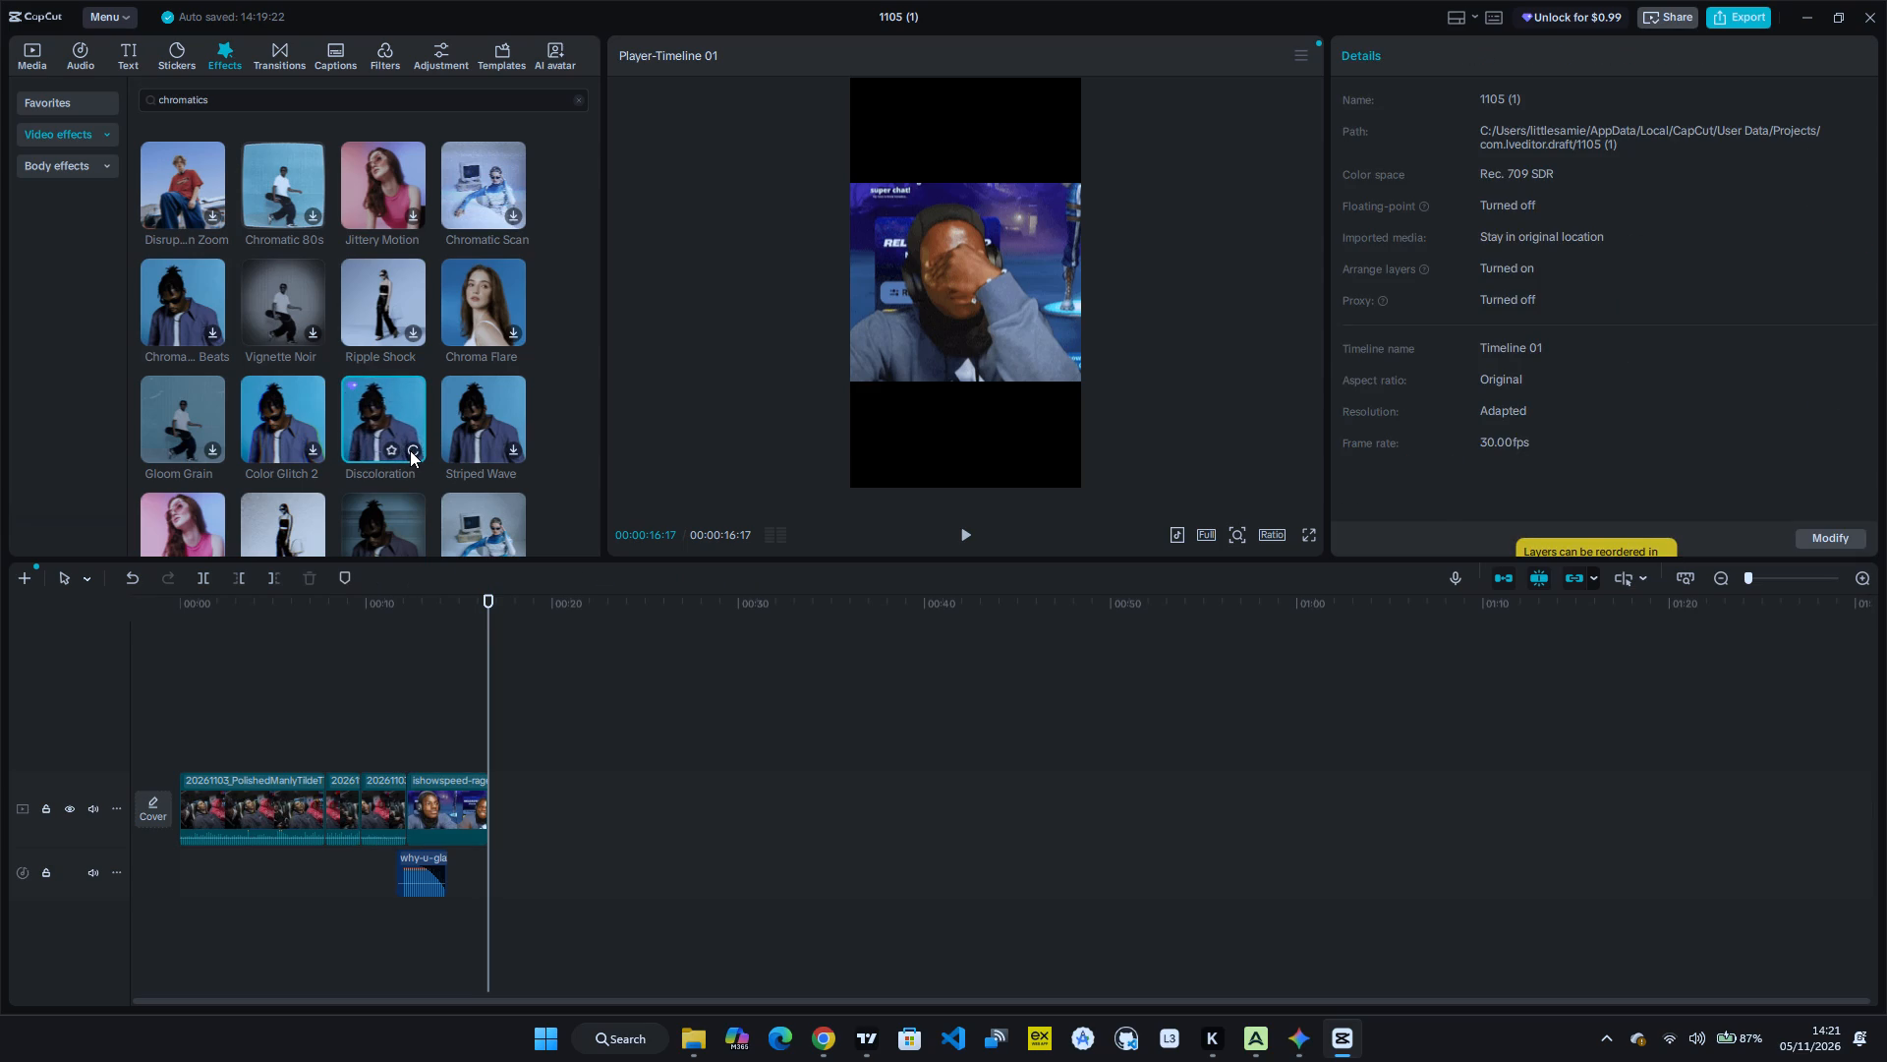
pyautogui.scroll(-1, 410, 450)
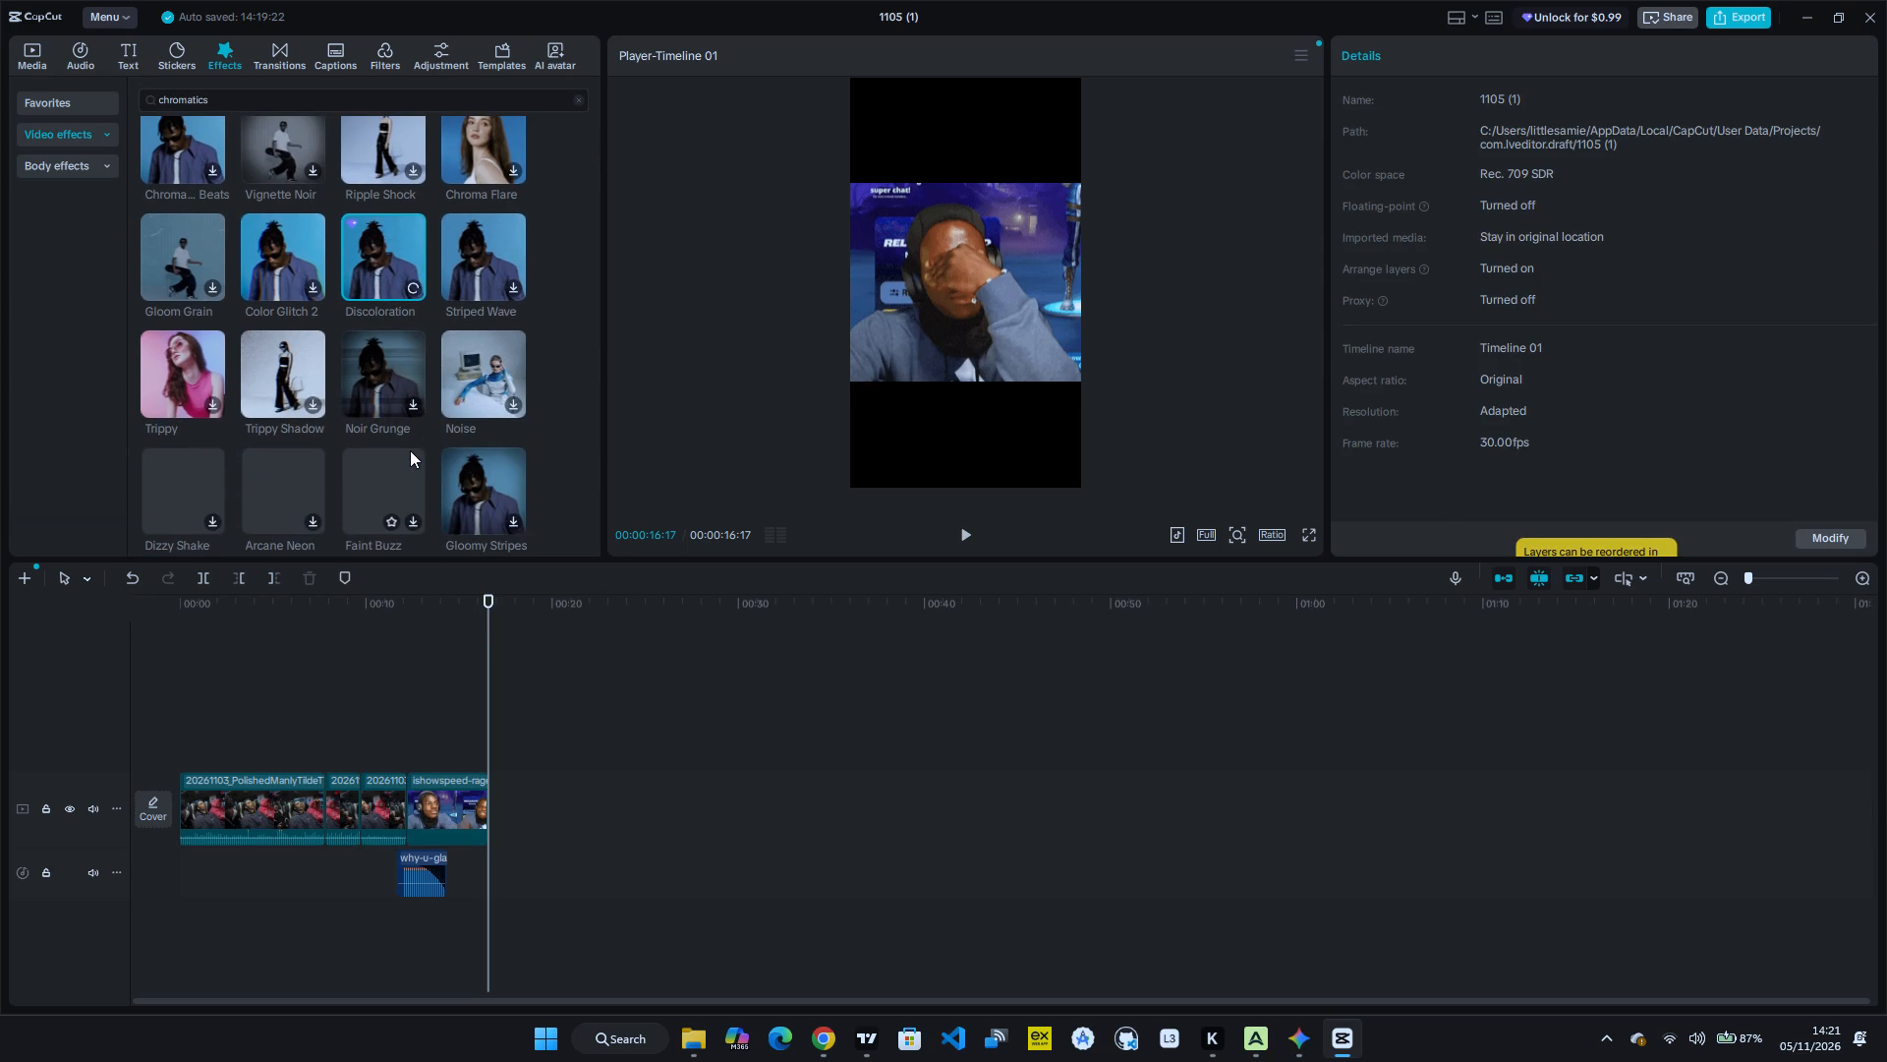
pyautogui.scroll(-1, 410, 450)
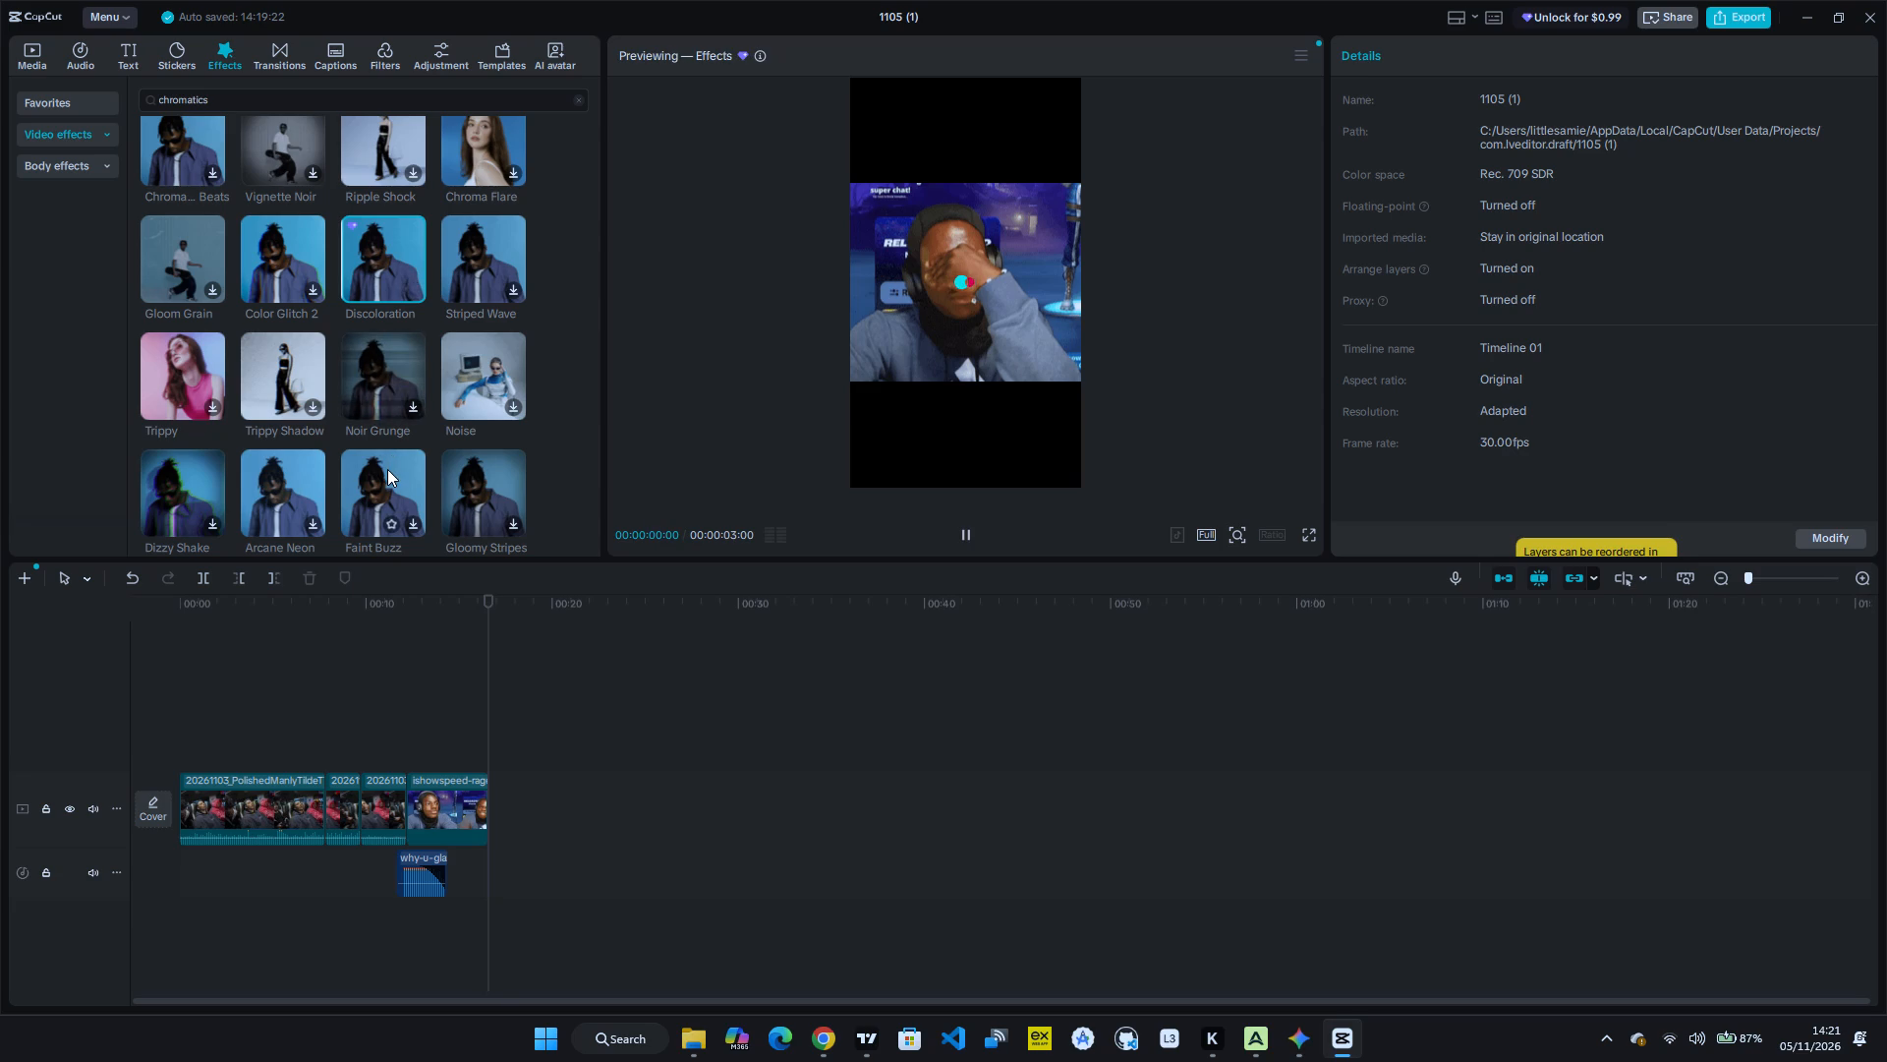
# Download the Noir Grunge effect and apply it to the last portrait segment.
pyautogui.click(411, 406)
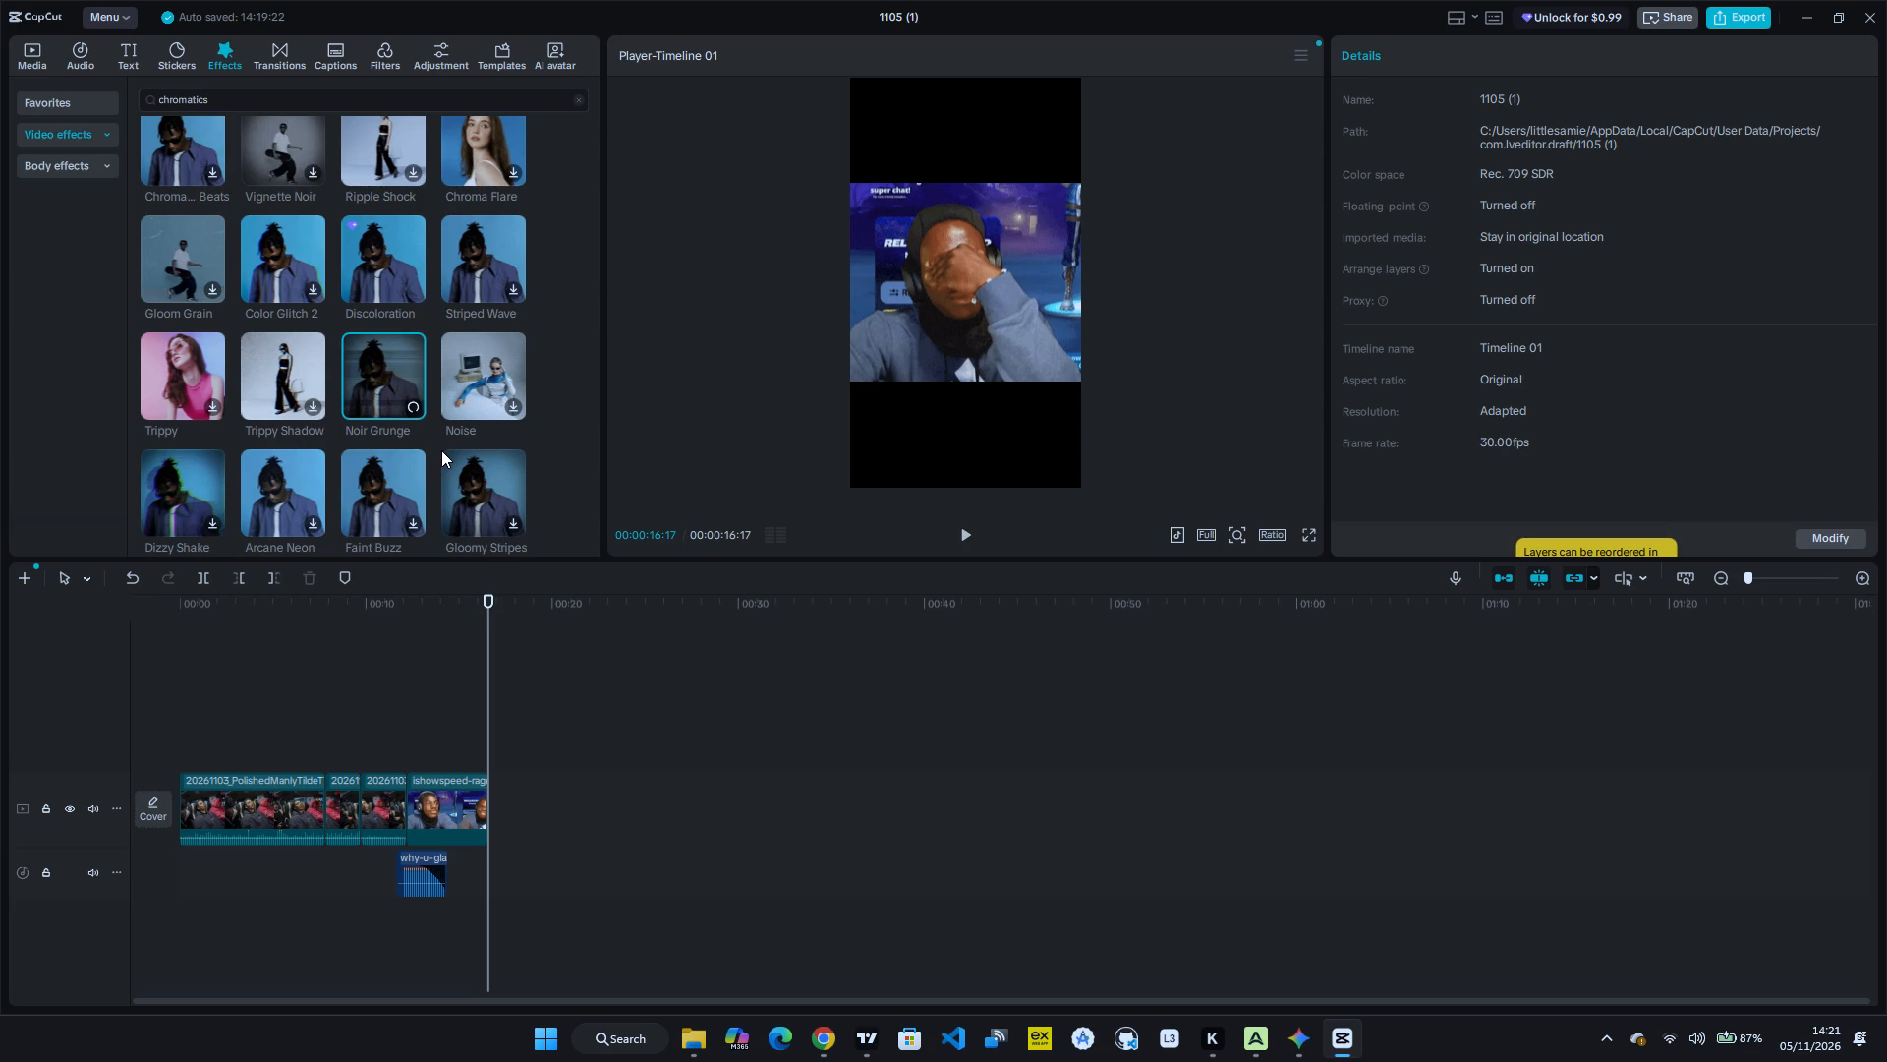
pyautogui.moveTo(394, 379); pyautogui.dragTo(333, 537)
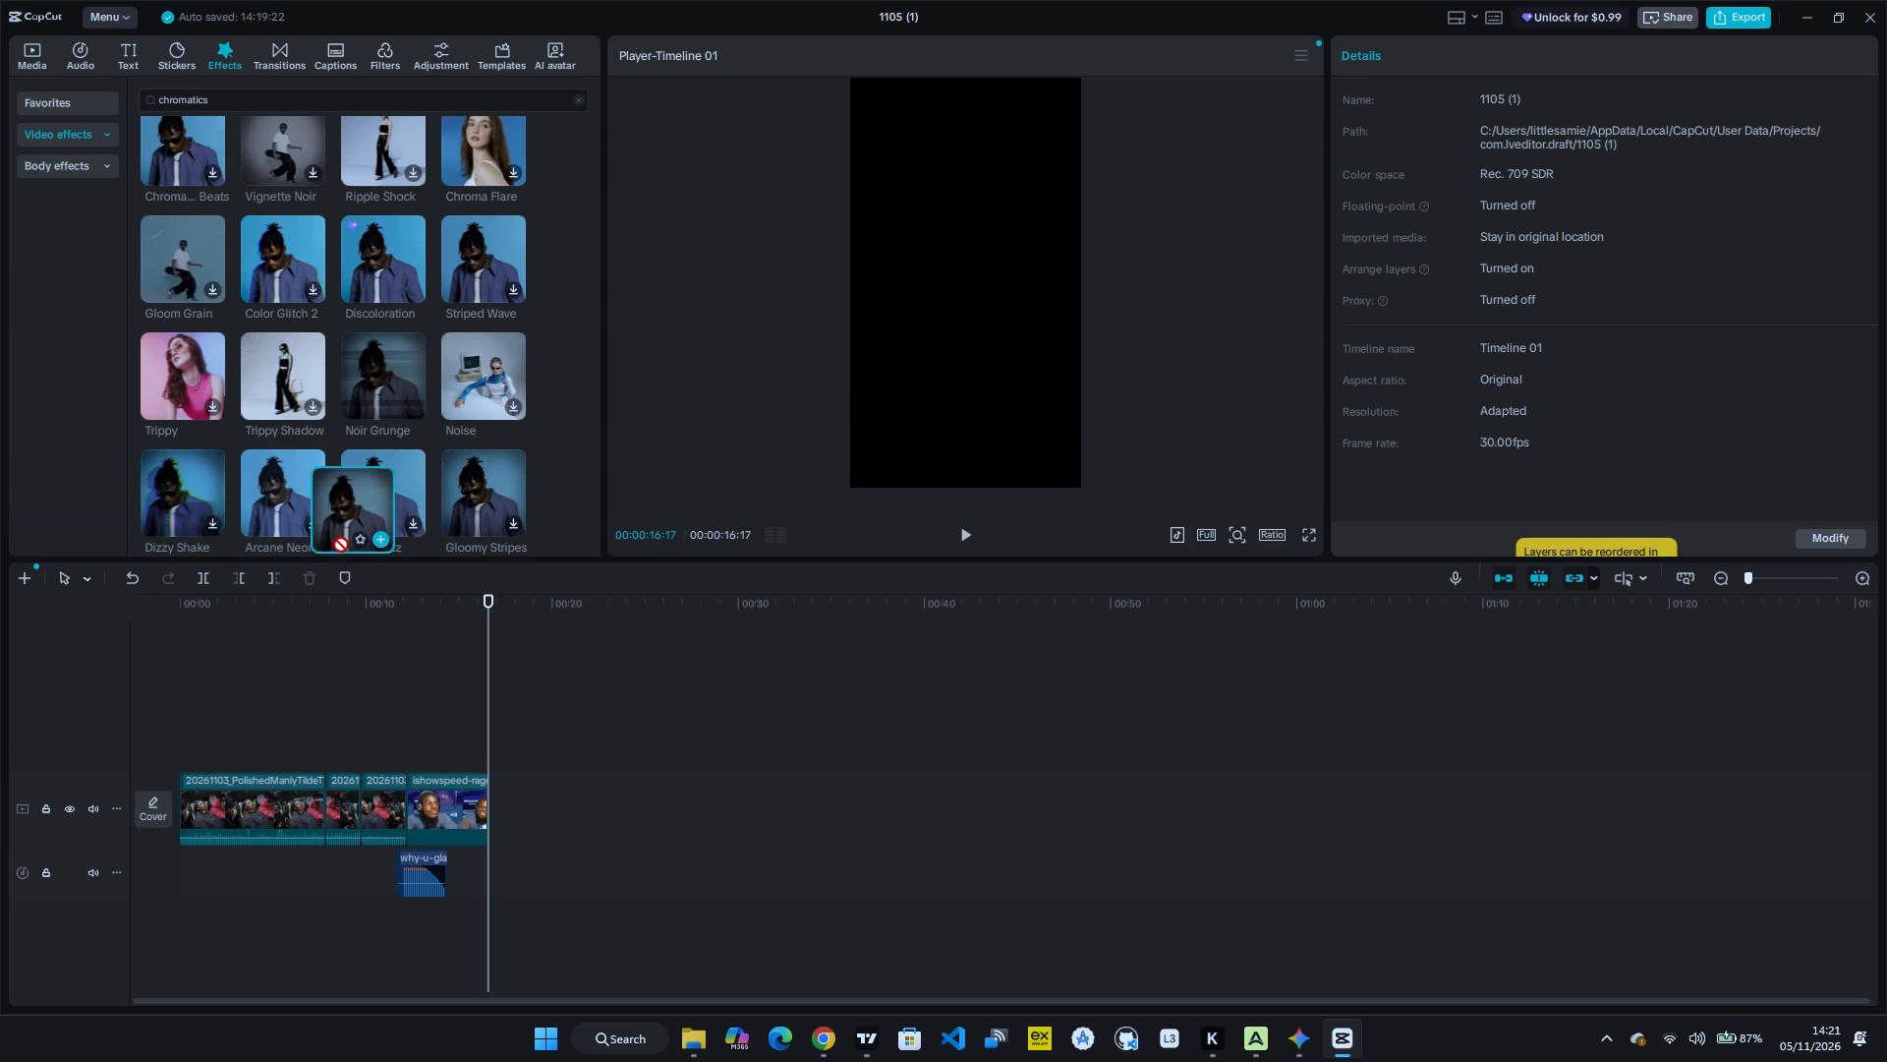
pyautogui.moveTo(333, 537); pyautogui.dragTo(381, 794)
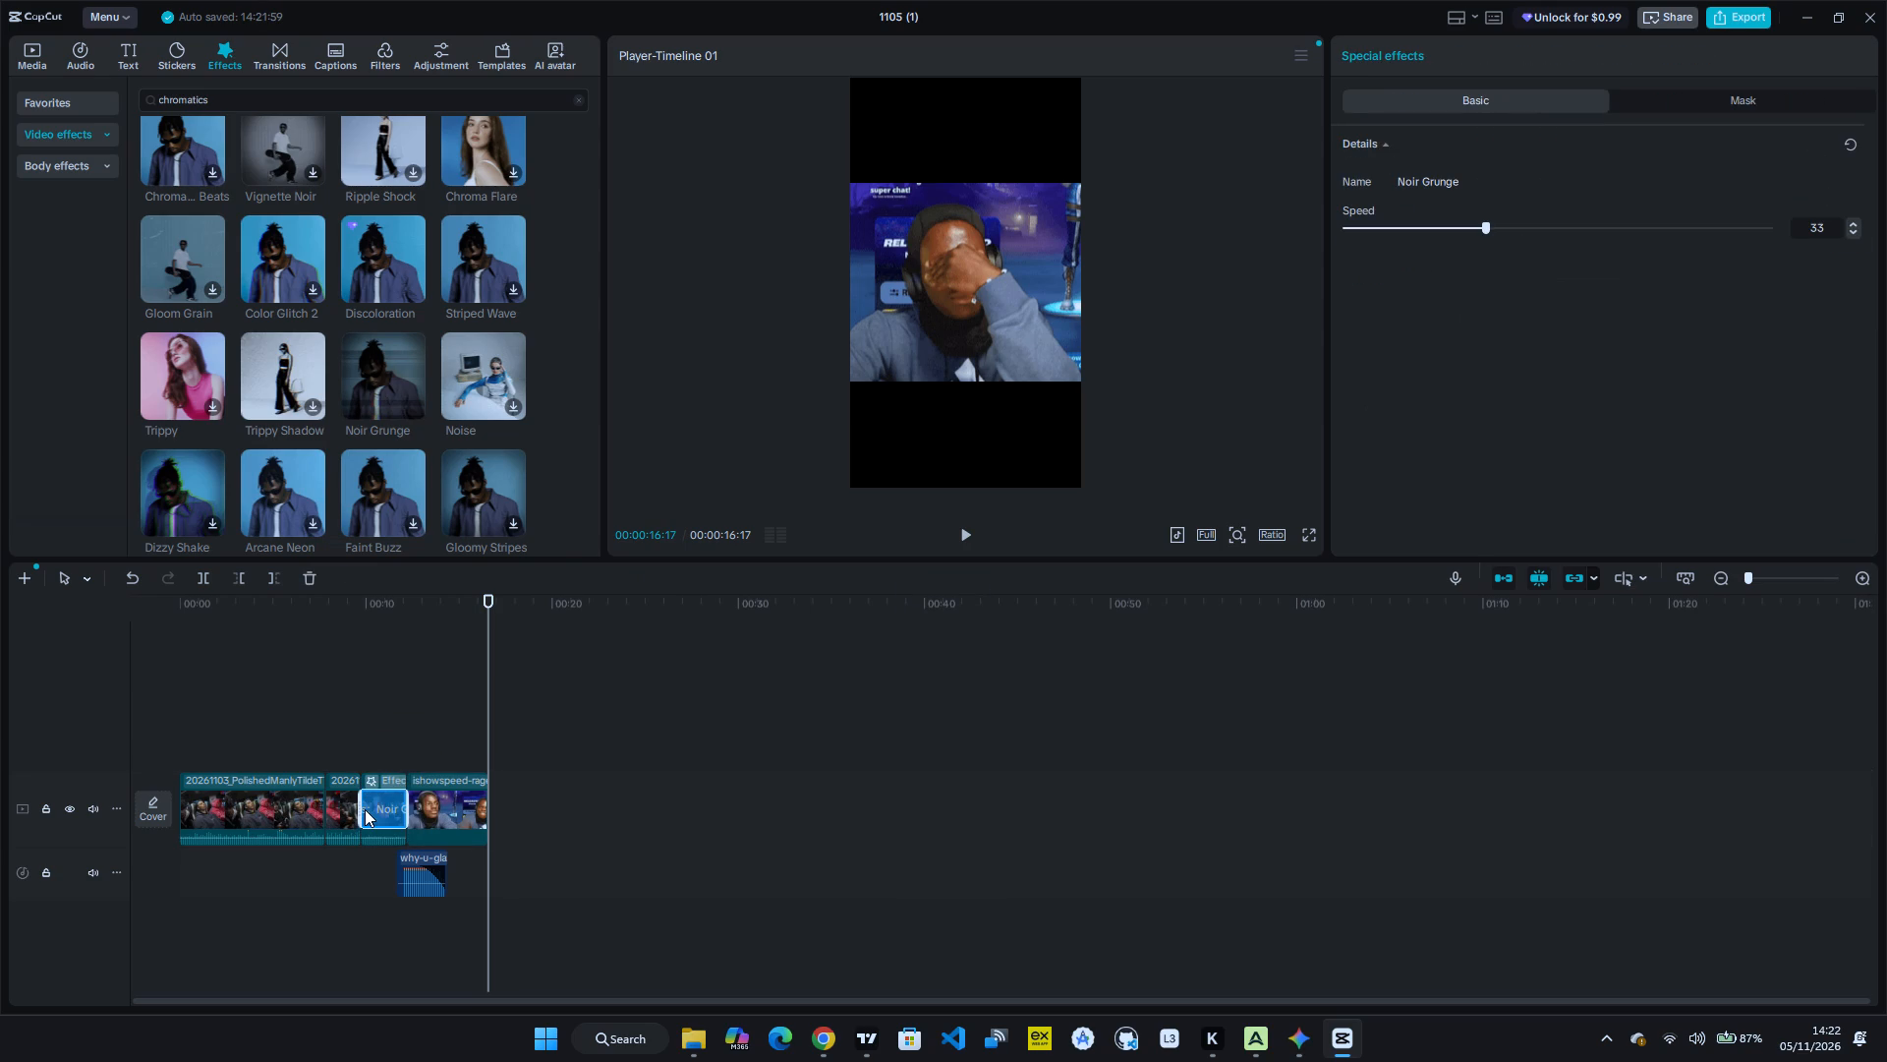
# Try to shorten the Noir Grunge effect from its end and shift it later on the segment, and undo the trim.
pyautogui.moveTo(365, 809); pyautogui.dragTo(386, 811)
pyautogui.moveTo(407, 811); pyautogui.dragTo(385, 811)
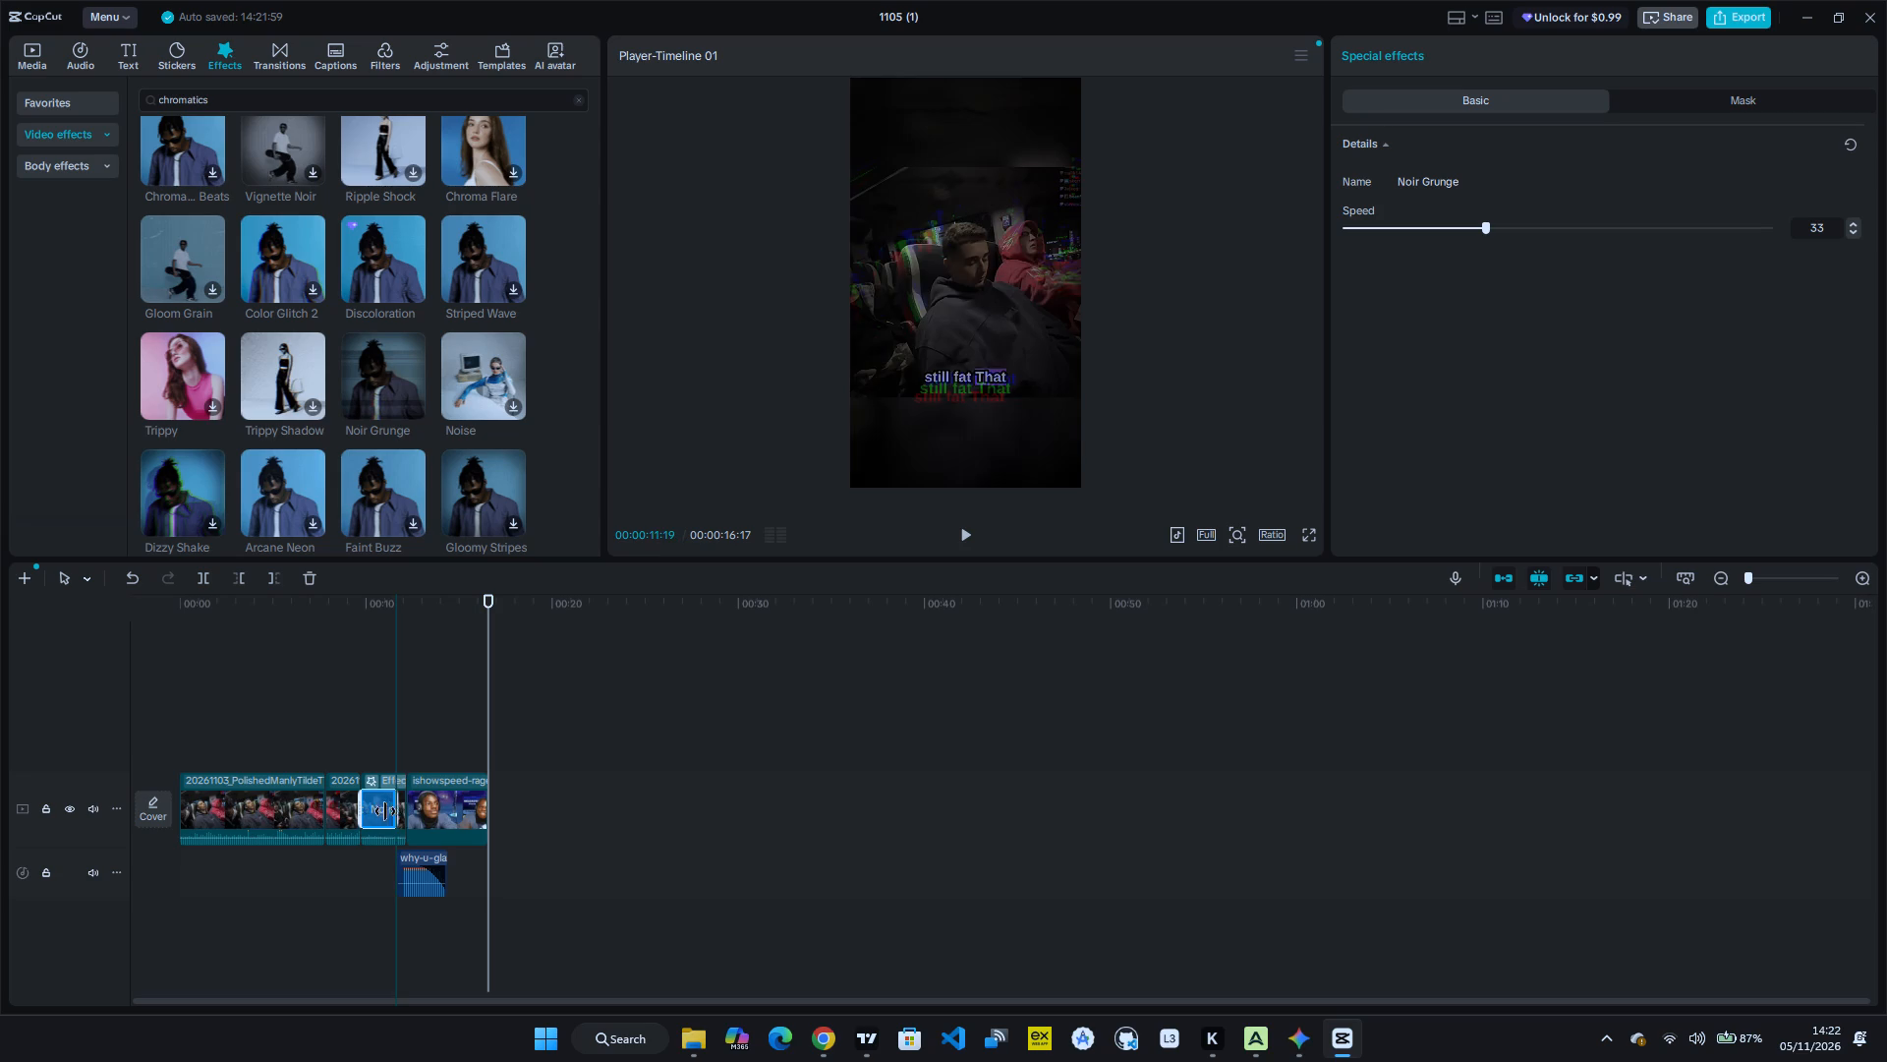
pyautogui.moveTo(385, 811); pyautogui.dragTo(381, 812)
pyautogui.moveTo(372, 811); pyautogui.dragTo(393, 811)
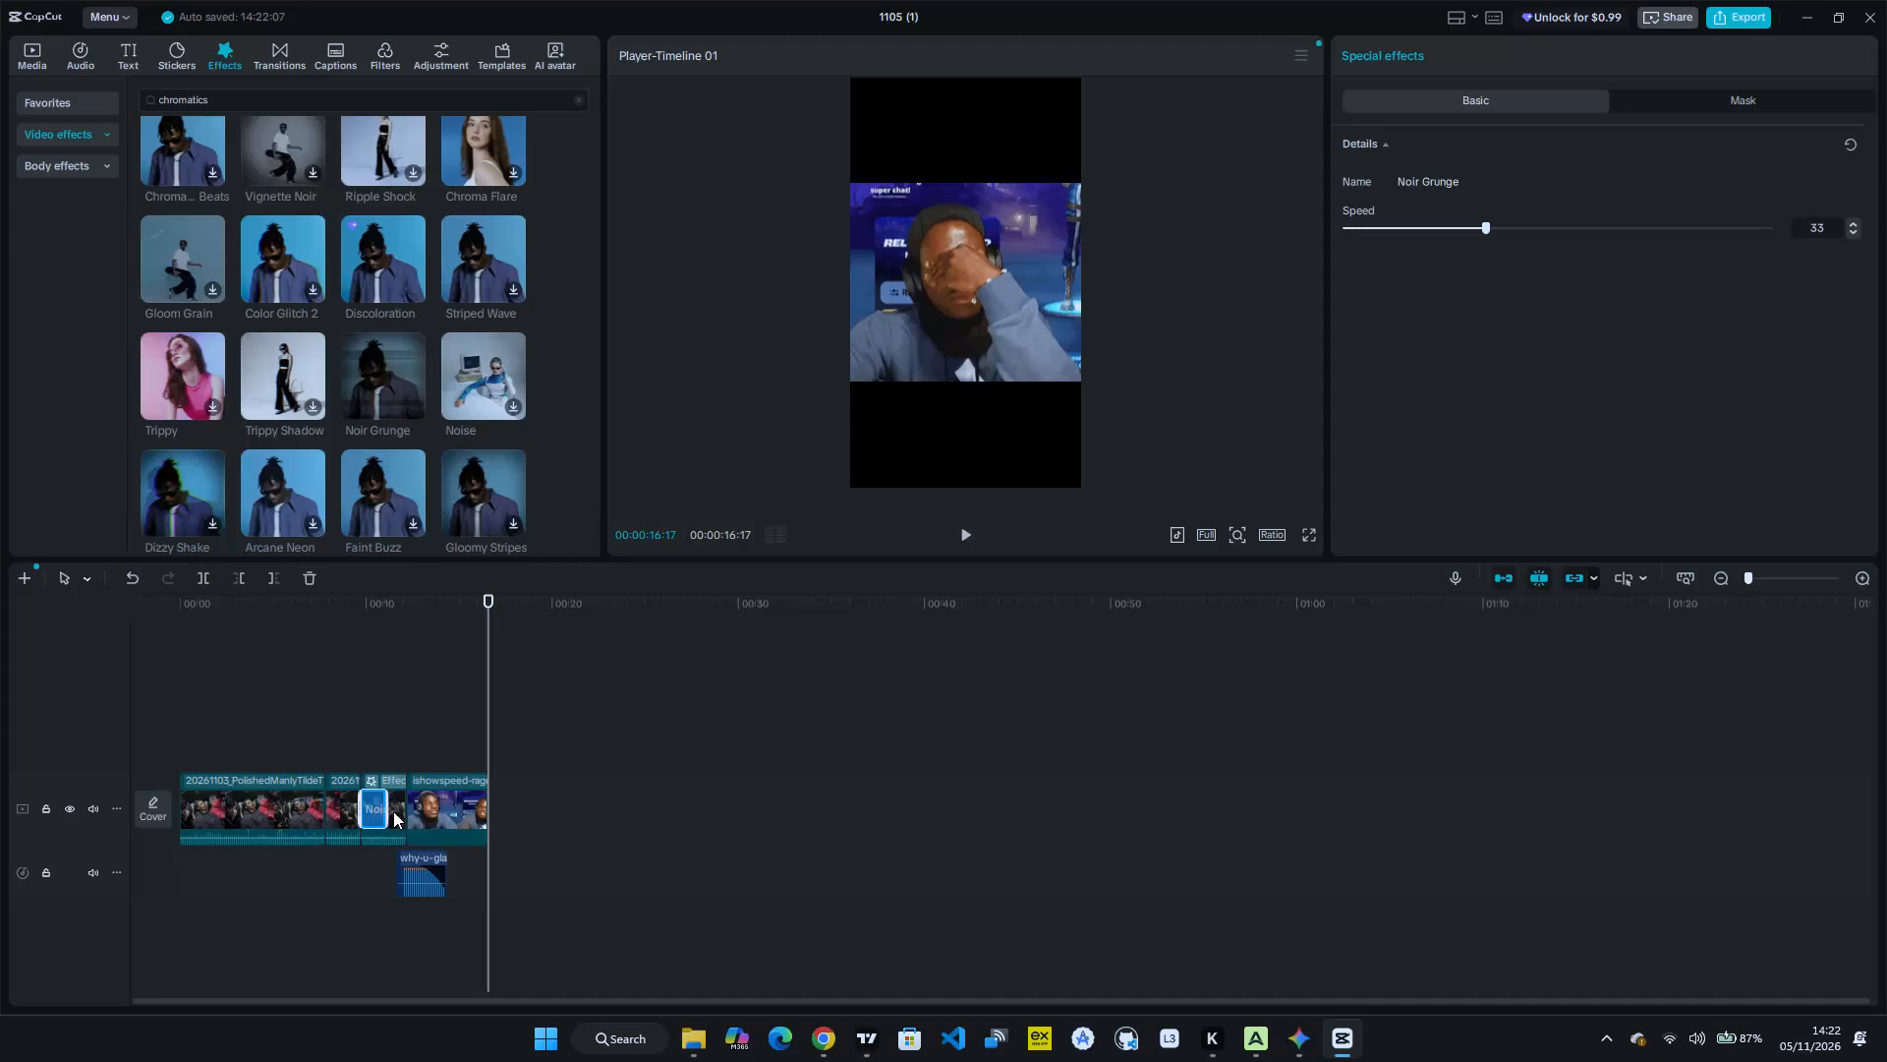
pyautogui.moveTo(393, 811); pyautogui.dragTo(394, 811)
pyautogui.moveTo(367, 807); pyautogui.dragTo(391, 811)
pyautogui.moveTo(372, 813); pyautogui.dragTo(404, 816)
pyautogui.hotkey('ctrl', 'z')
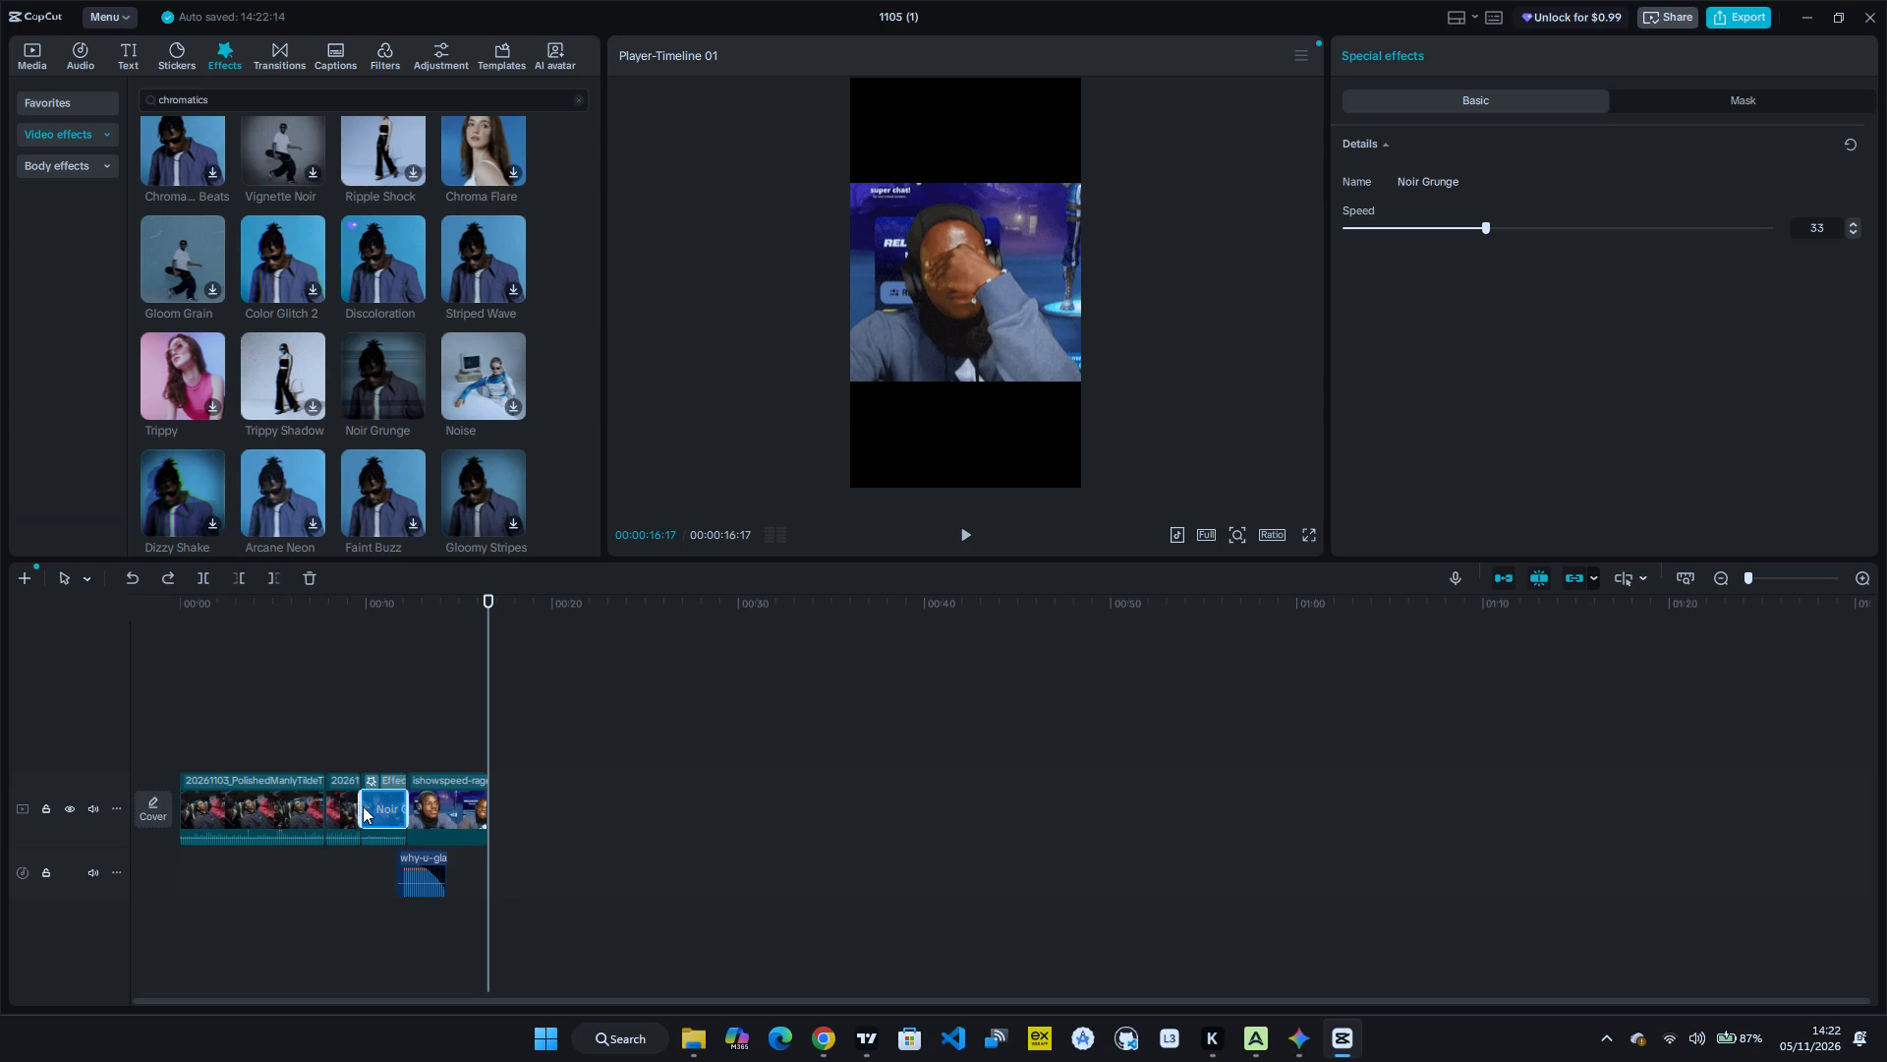
# Trim the start of the Noir Grunge effect so it covers only the end of the last portrait segment, and play back.
pyautogui.moveTo(361, 806); pyautogui.dragTo(385, 815)
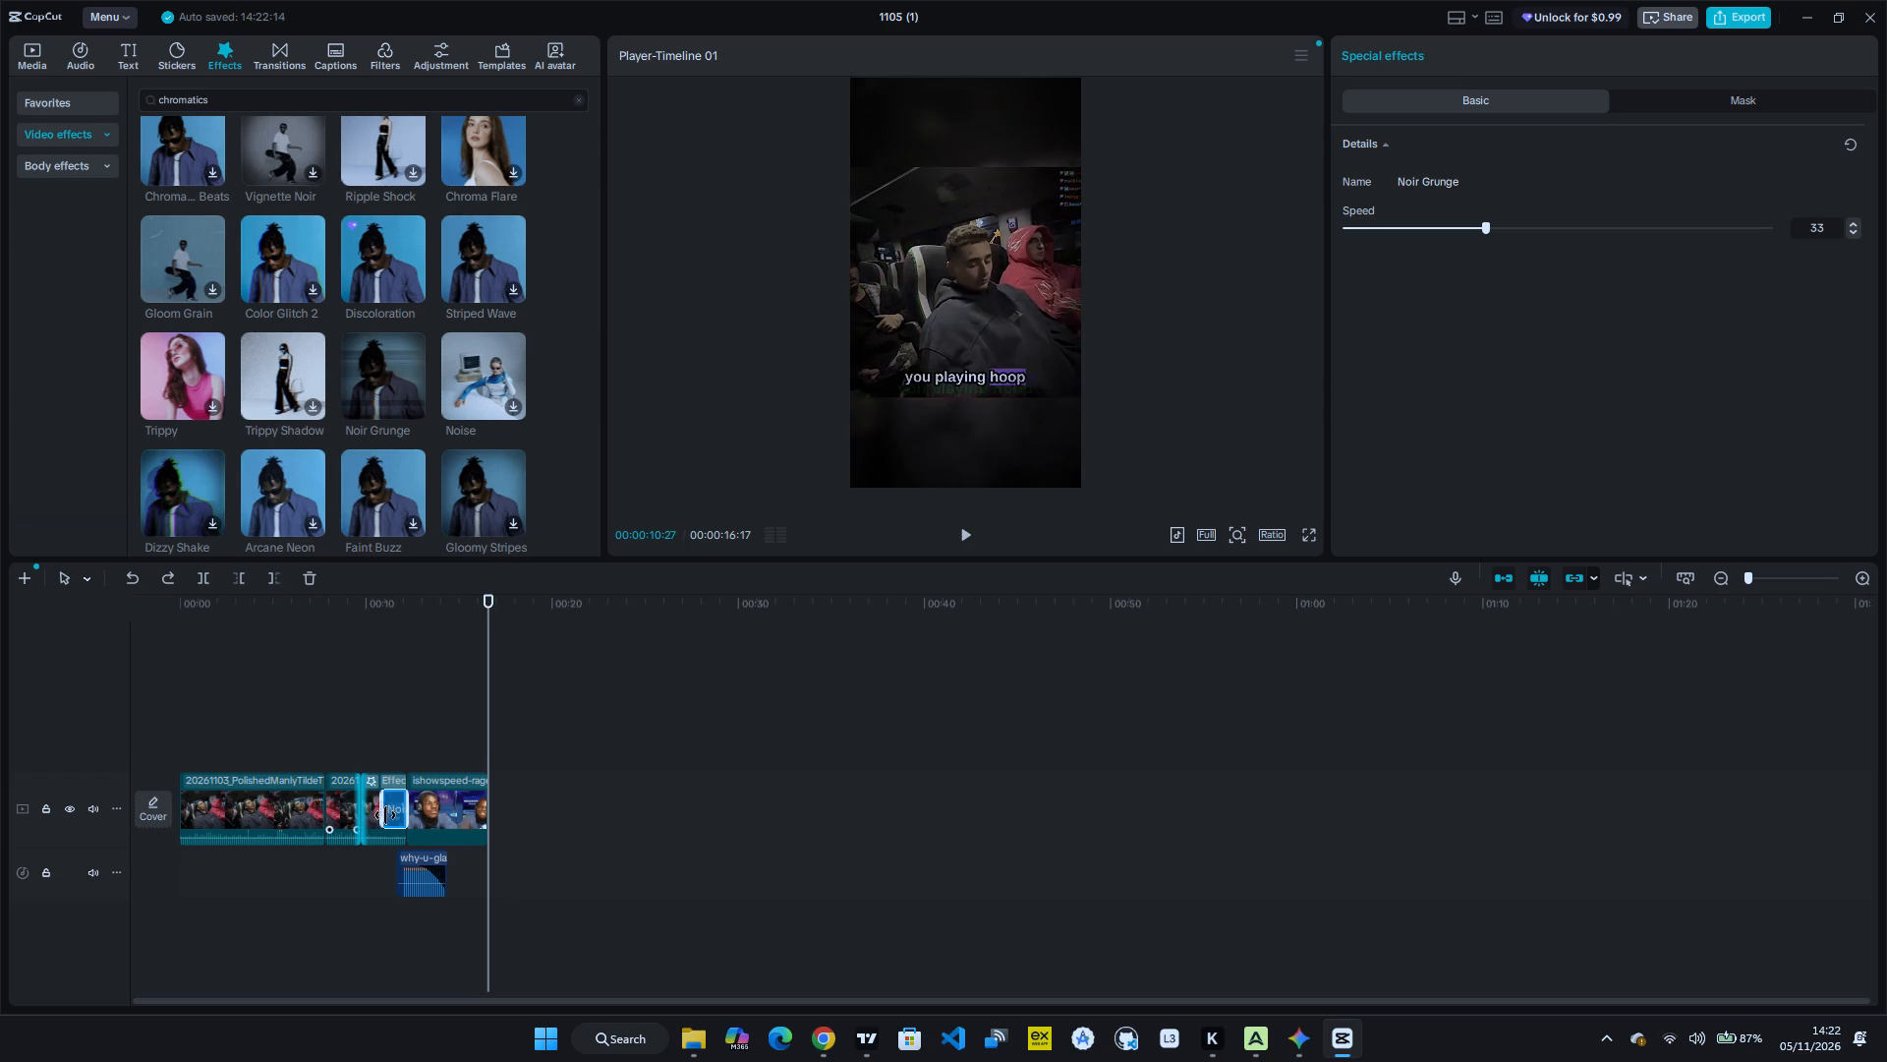
pyautogui.moveTo(385, 815); pyautogui.dragTo(393, 815)
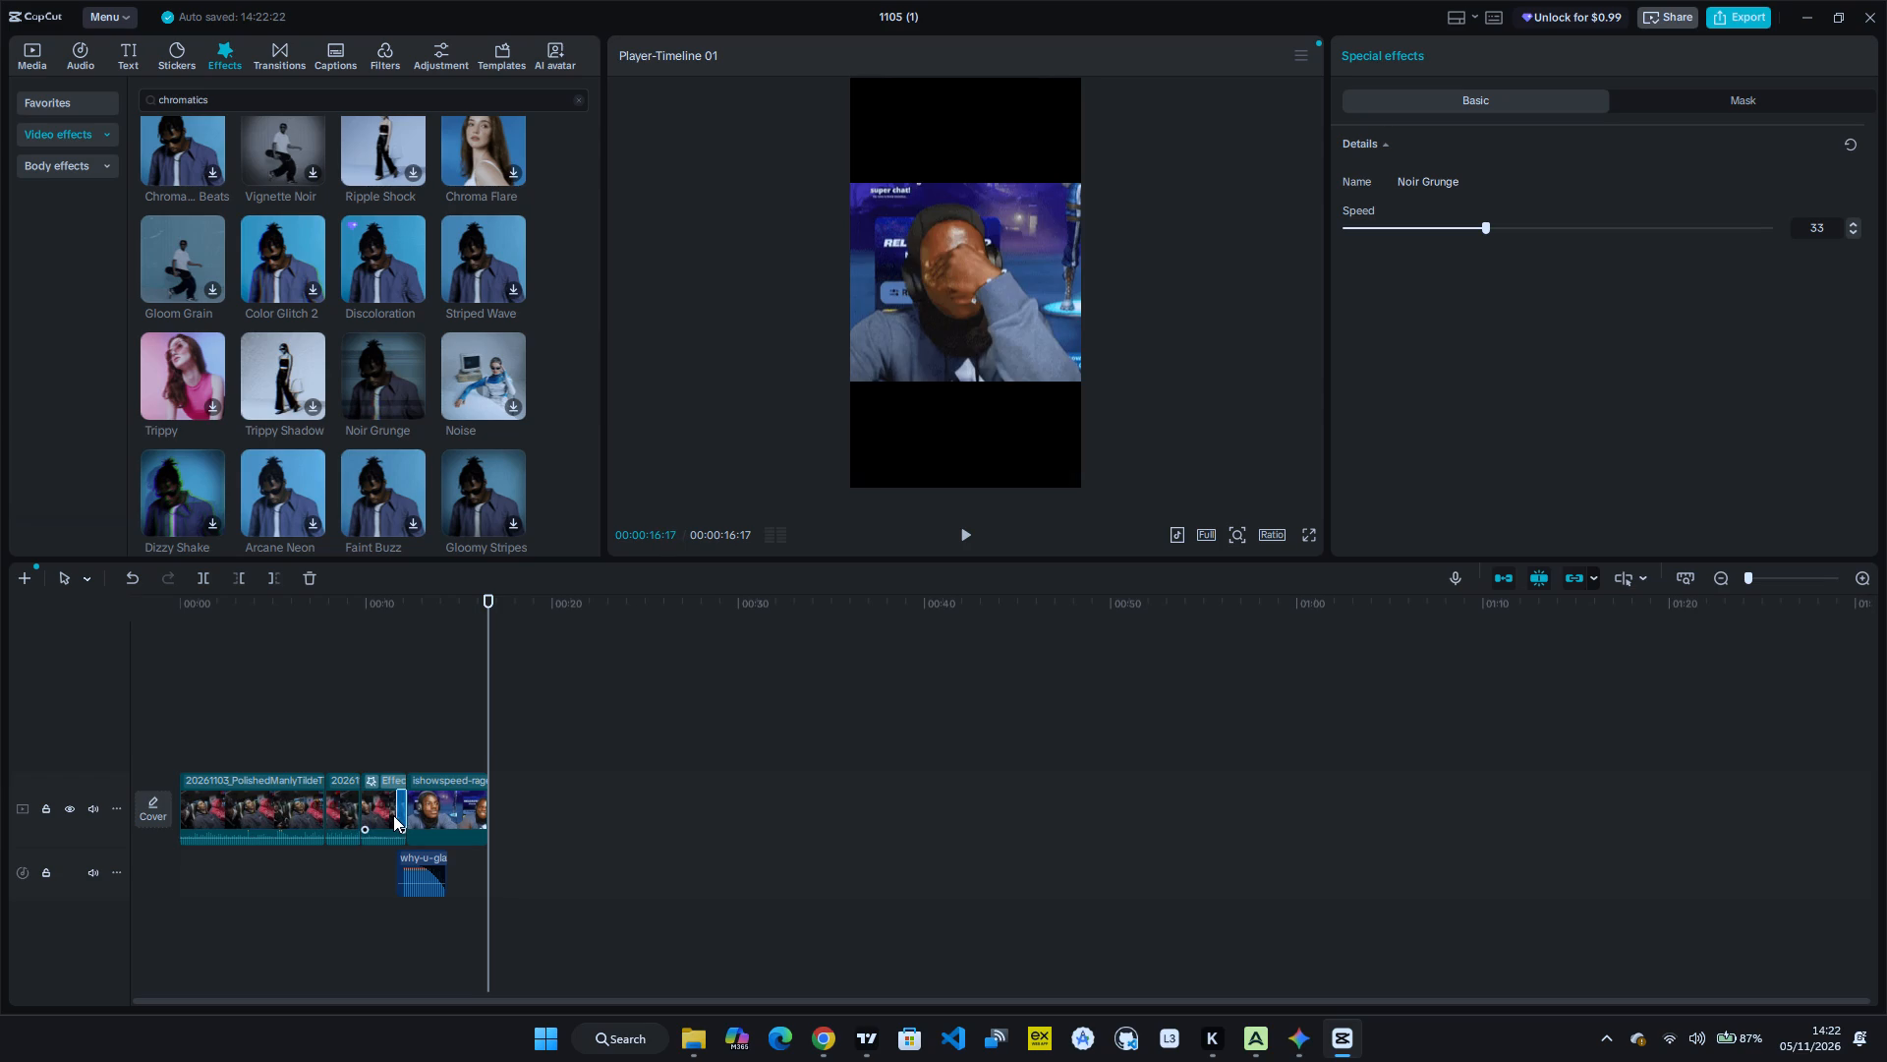
pyautogui.press('space')
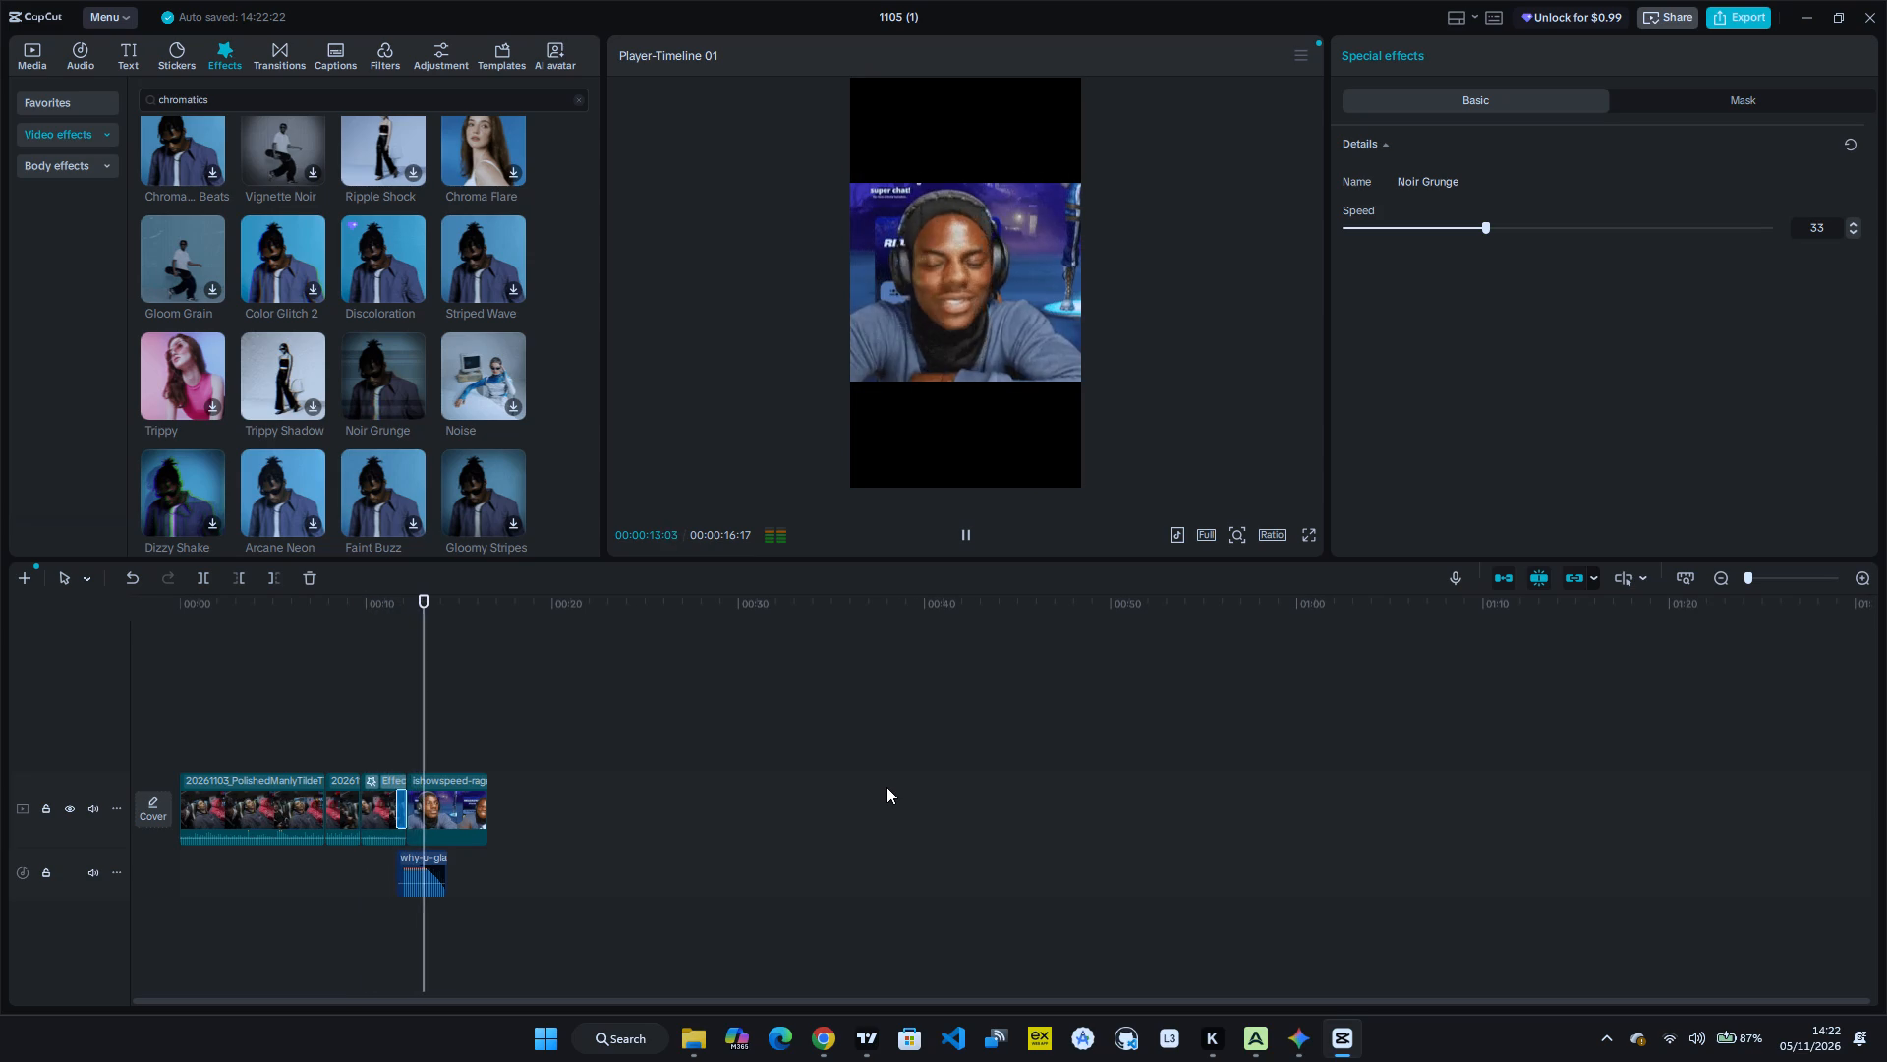
# Finish editing the effect on the last portrait segment and play the edit from the start.
pyautogui.click(397, 811)
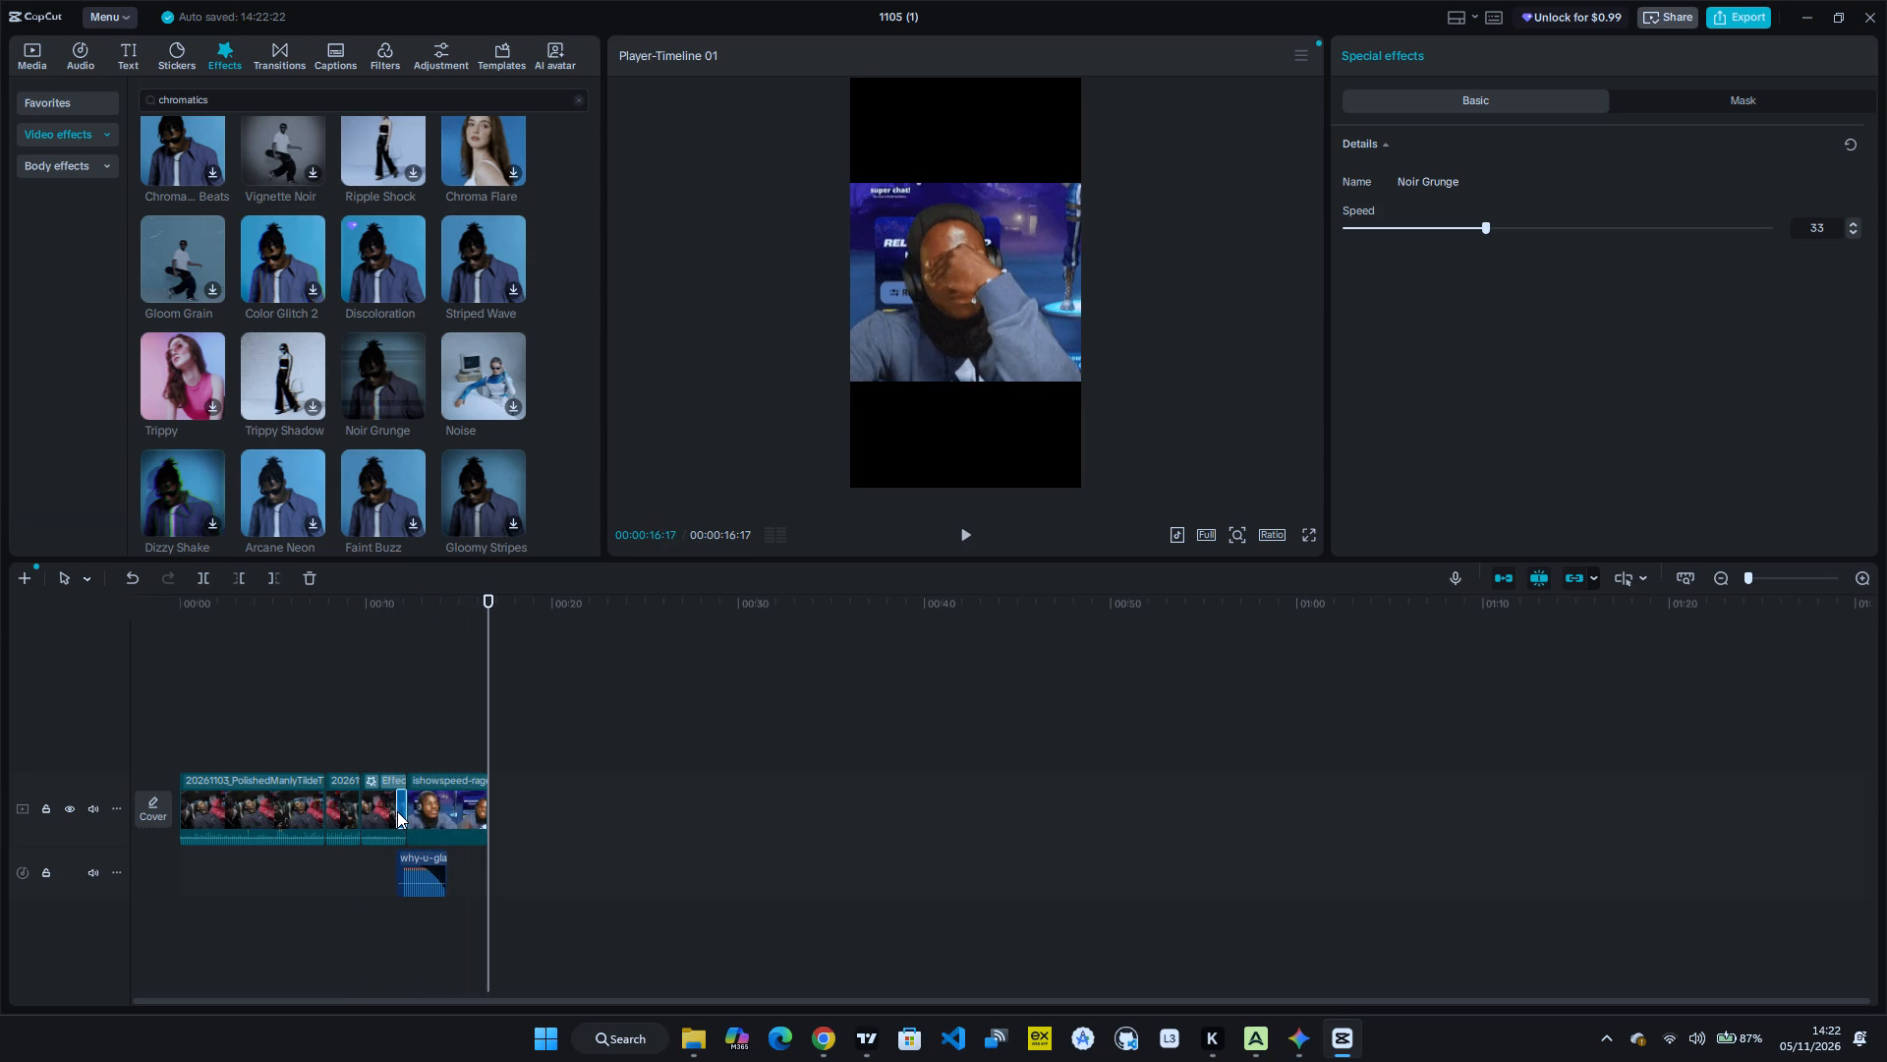
pyautogui.click(397, 811)
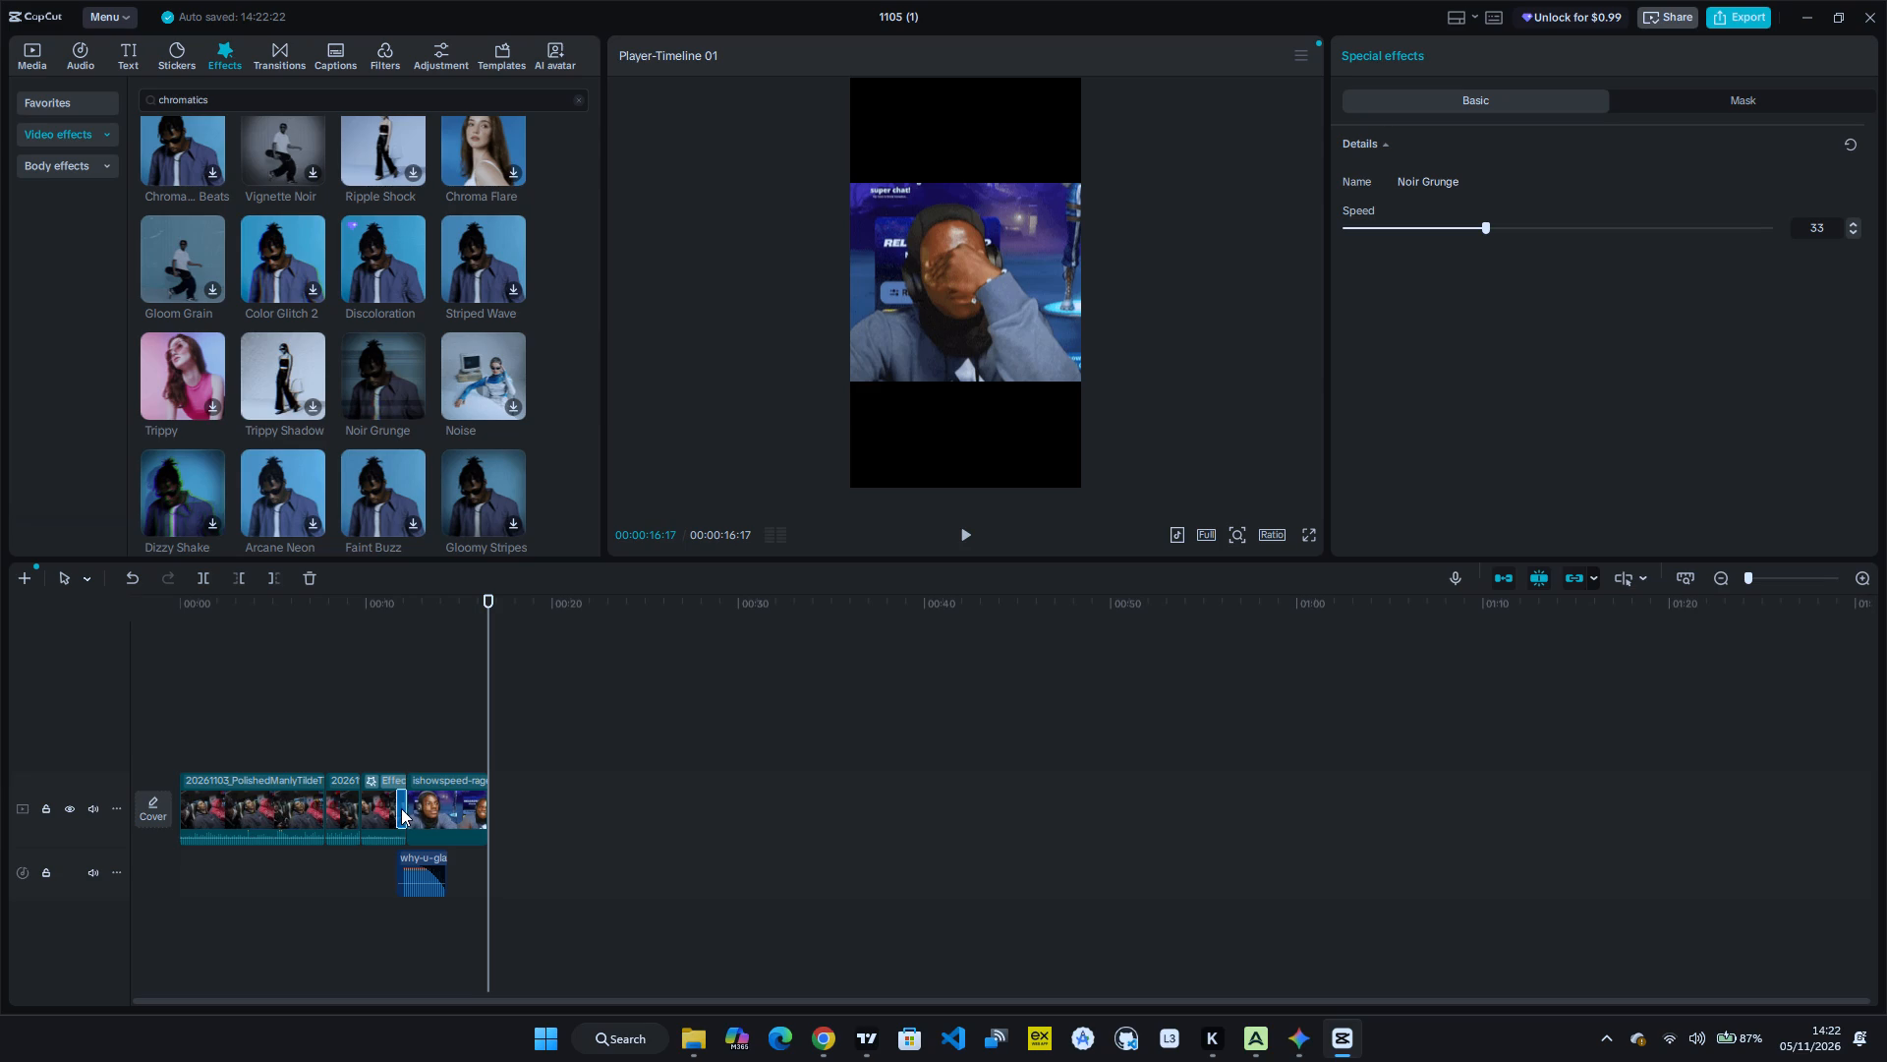
pyautogui.click(401, 808)
pyautogui.click(401, 755)
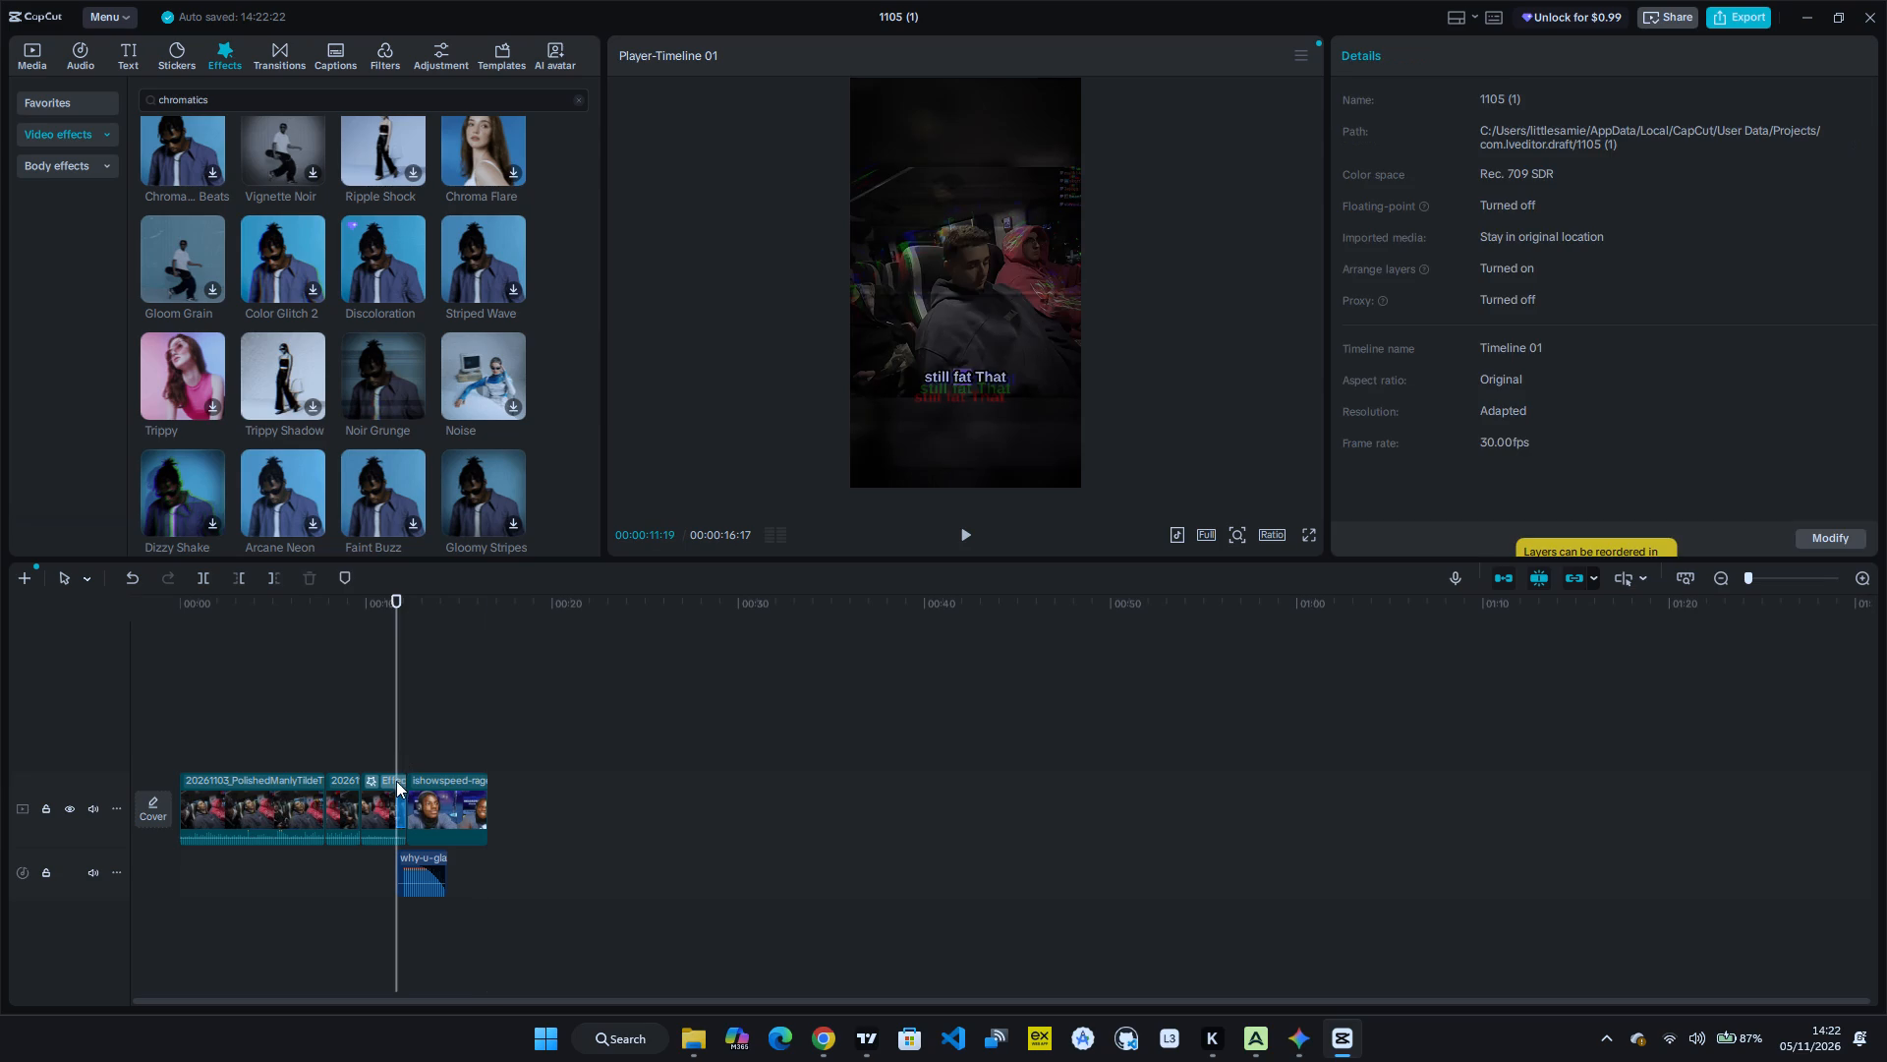
pyautogui.click(395, 801)
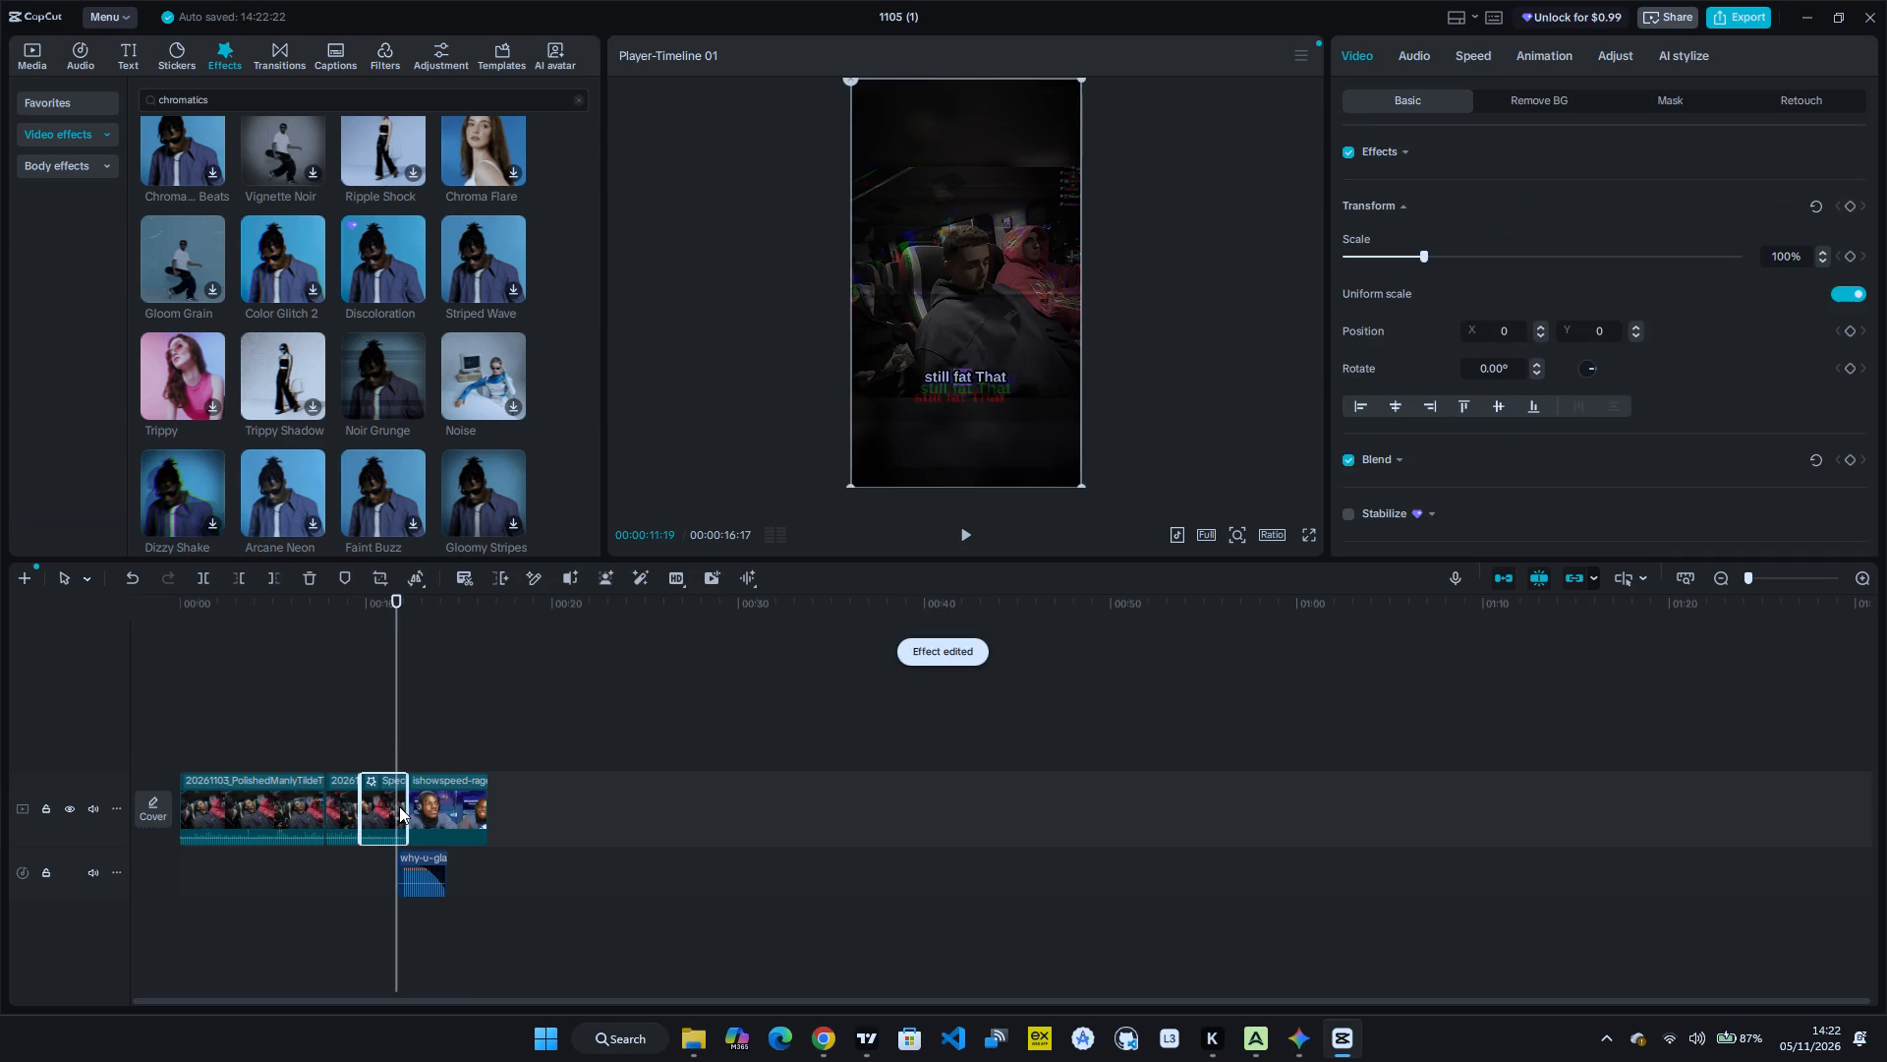
pyautogui.click(499, 693)
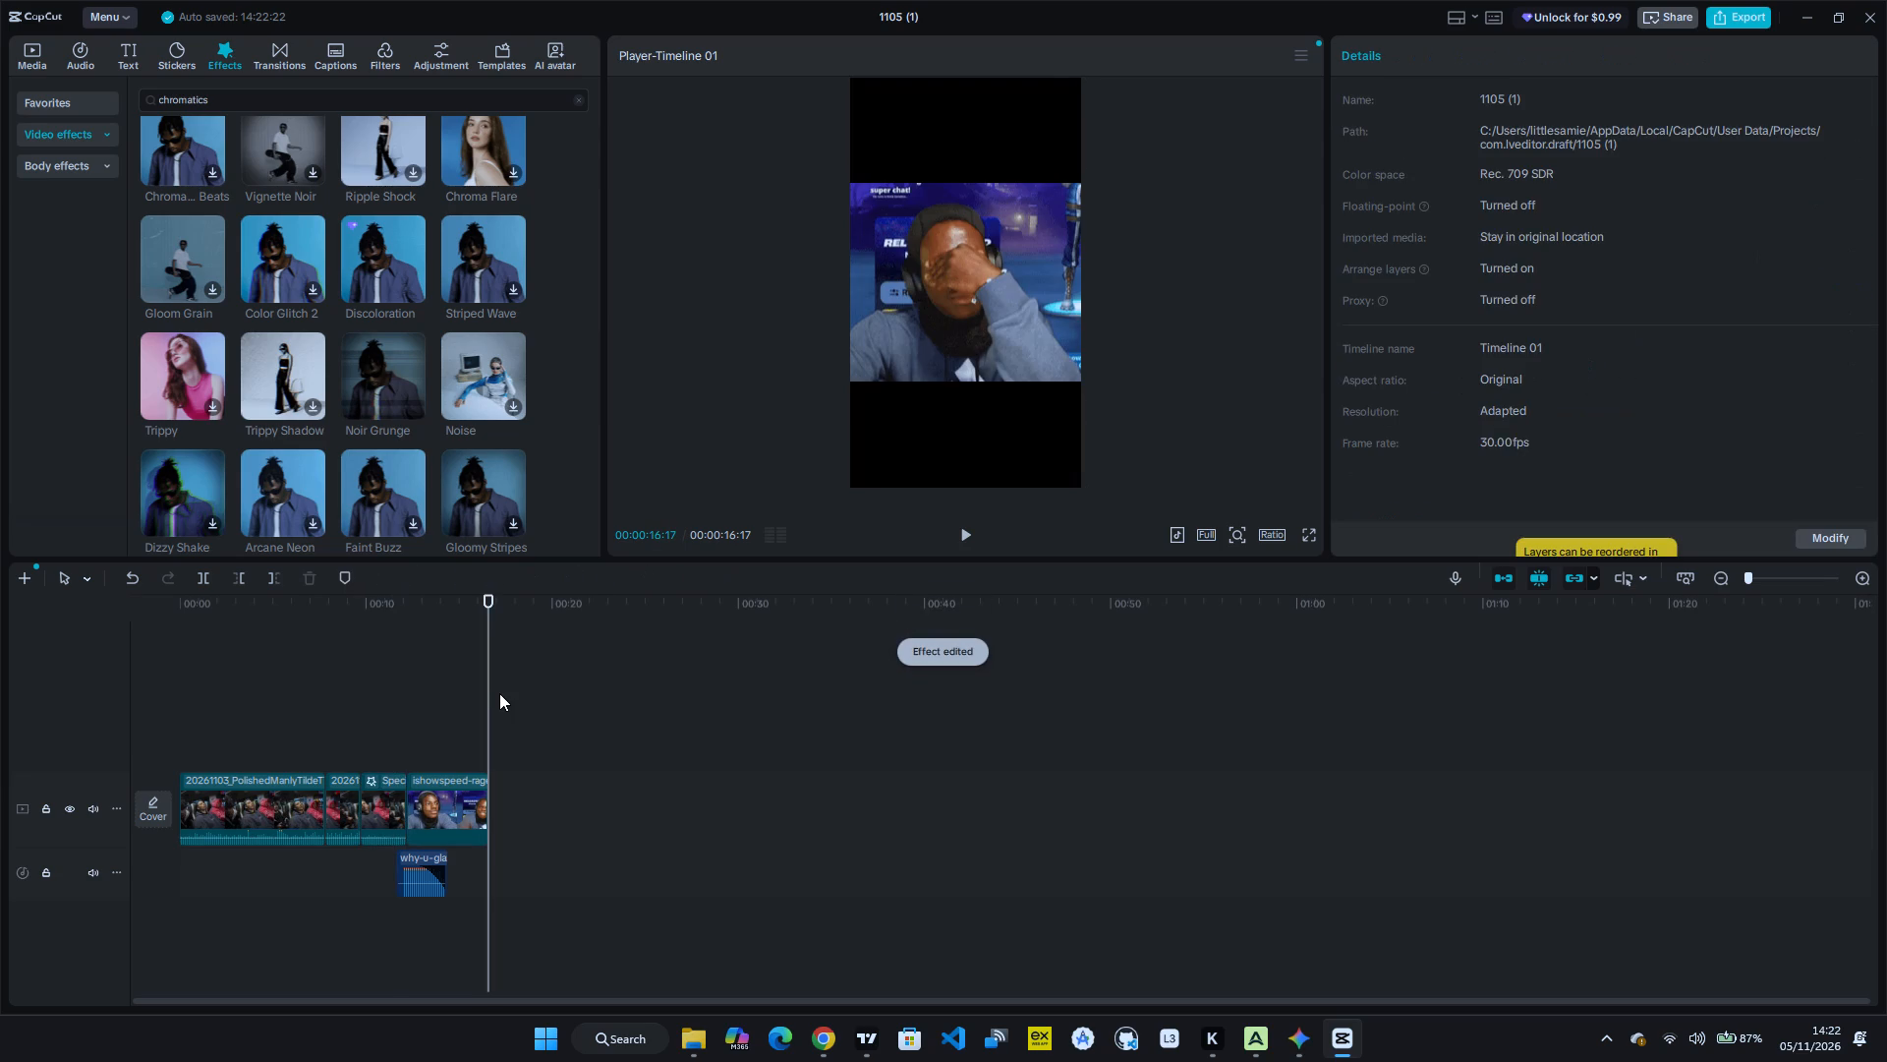
pyautogui.press('space')
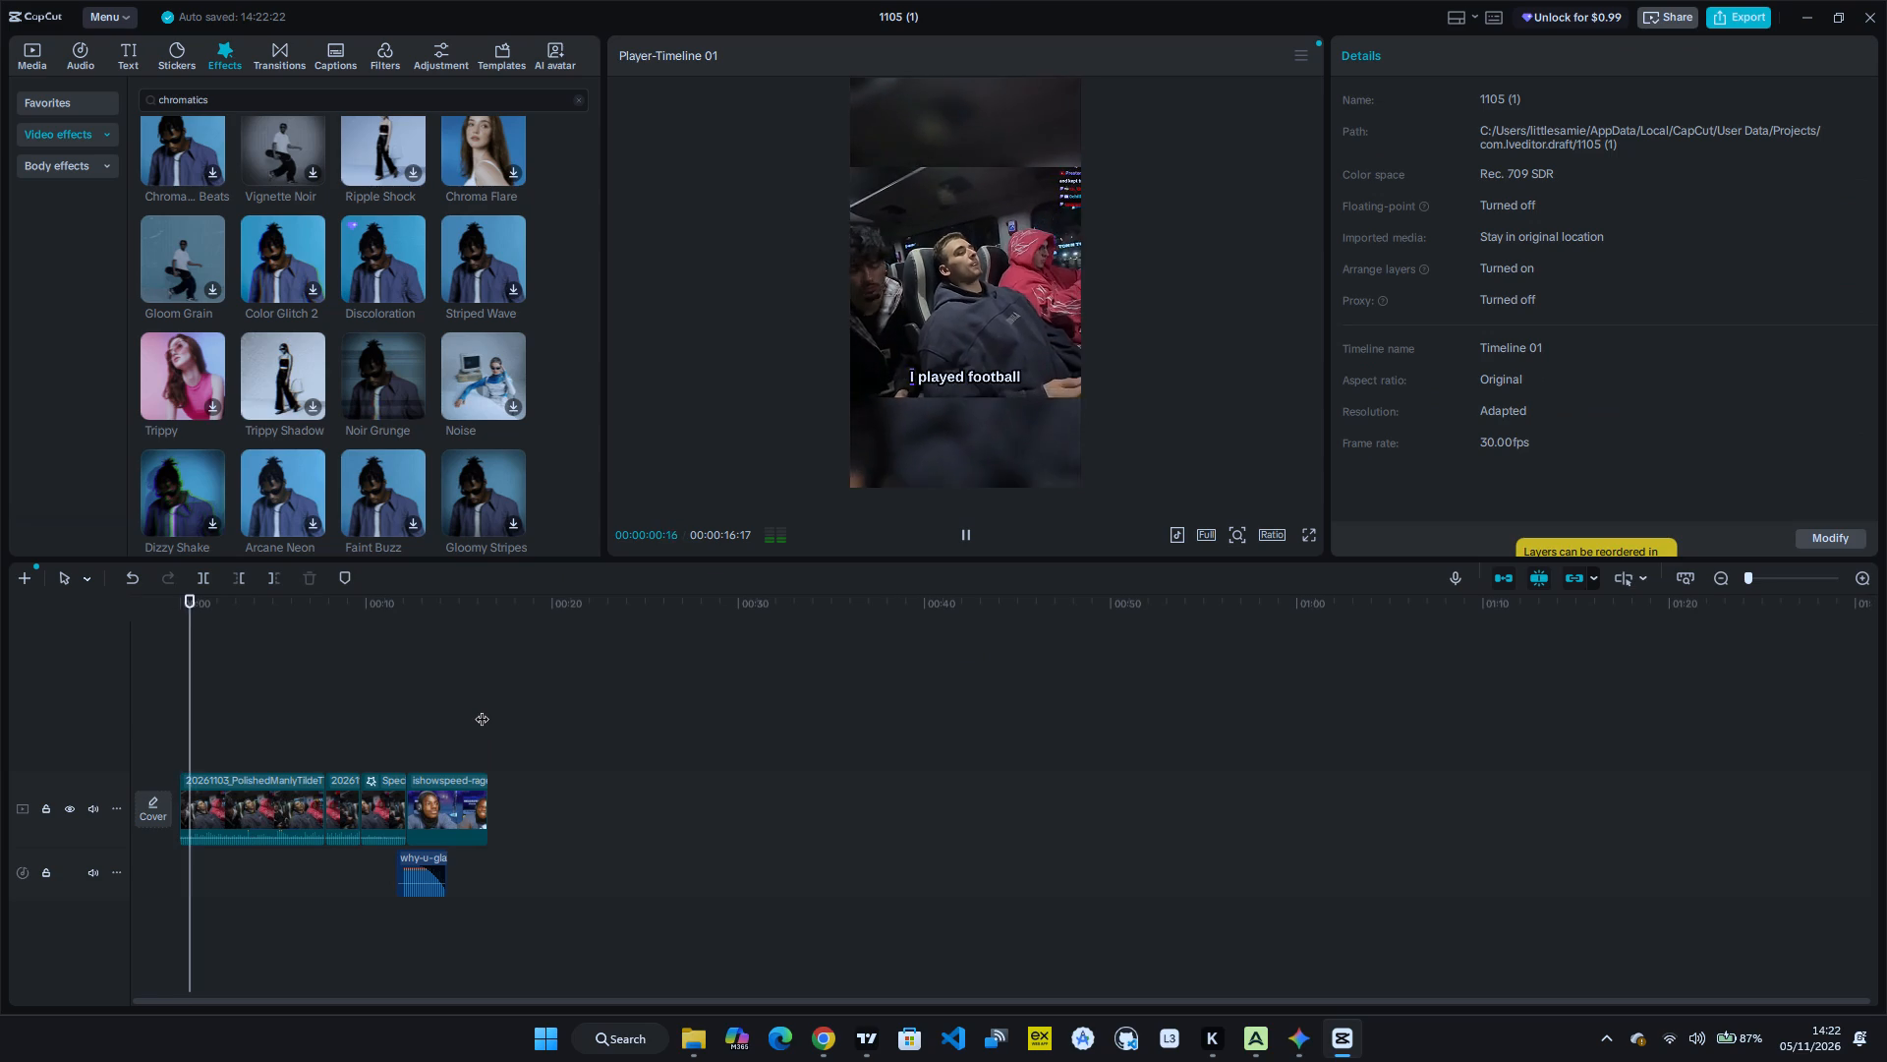
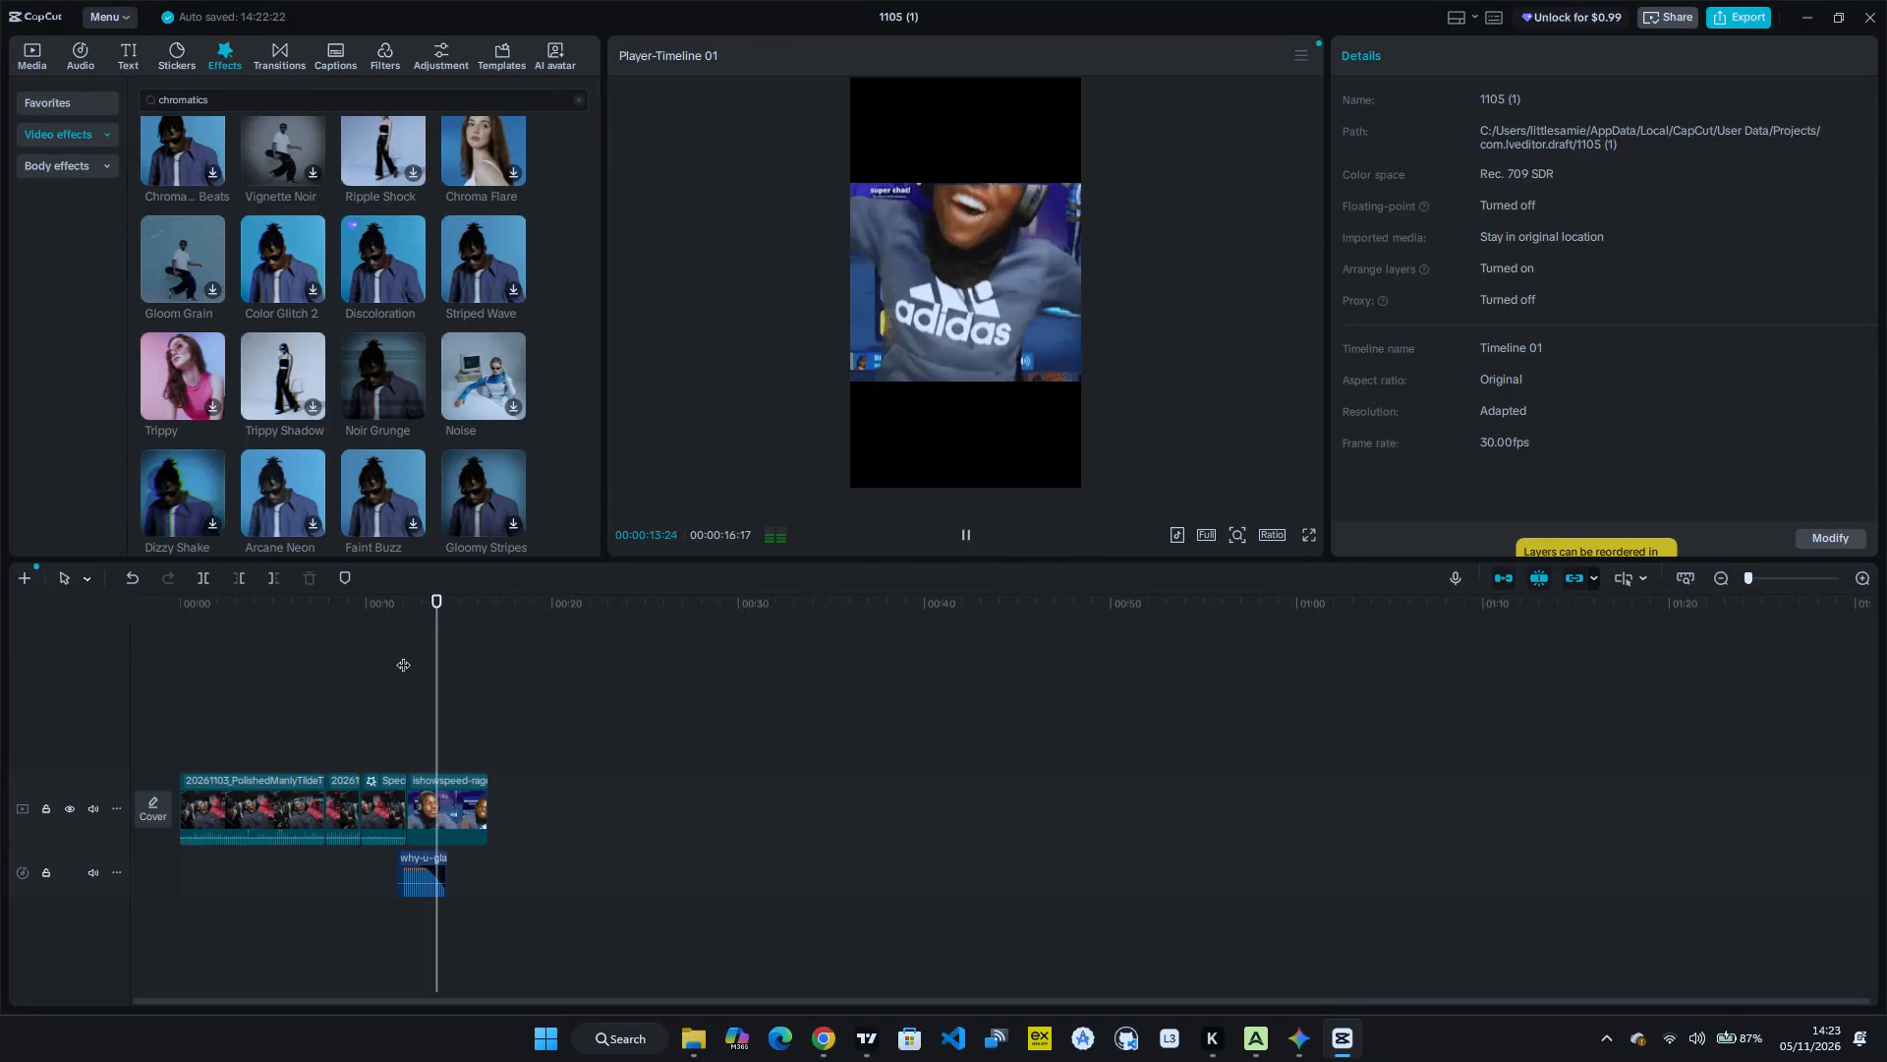
# Play back the edit, pausing and resuming through the IShowSpeed GIF ending to check it with the why-u-glazing sound.
pyautogui.press('space')
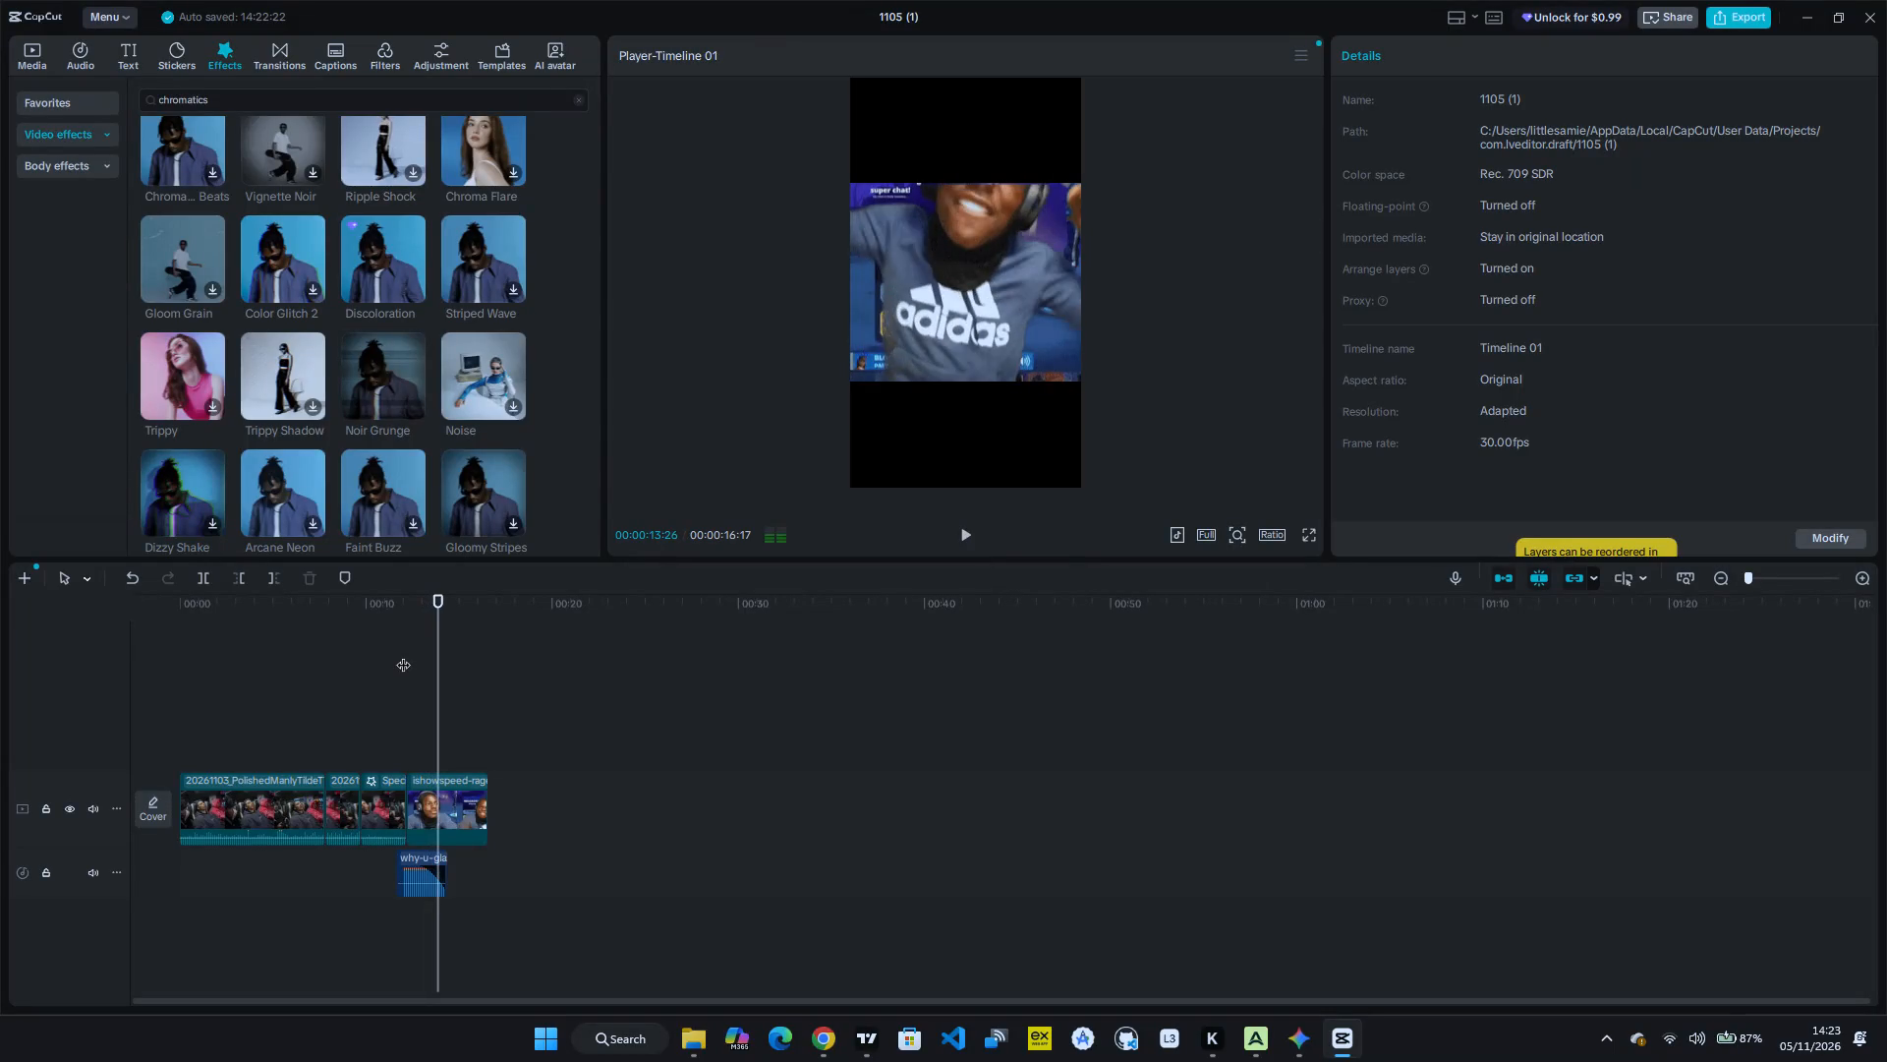
pyautogui.press('space')
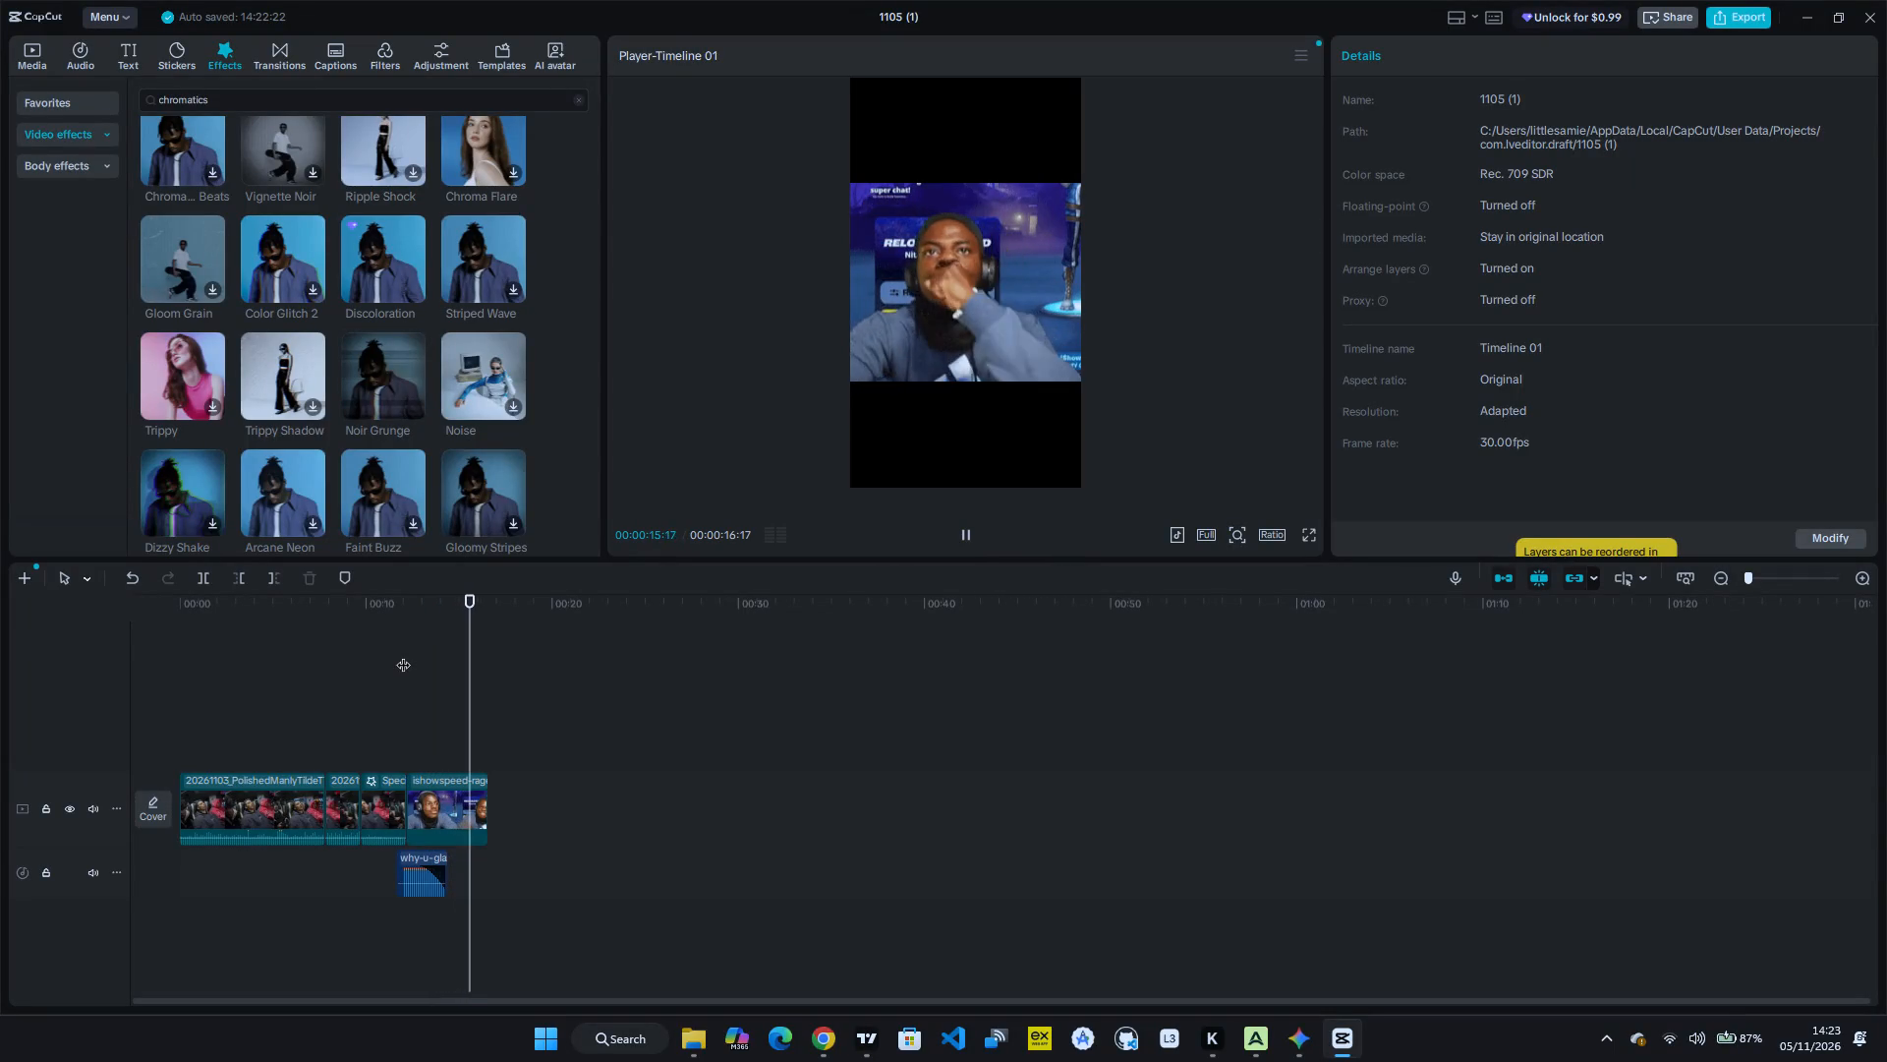
pyautogui.press('space')
pyautogui.press('space')
pyautogui.press('space')
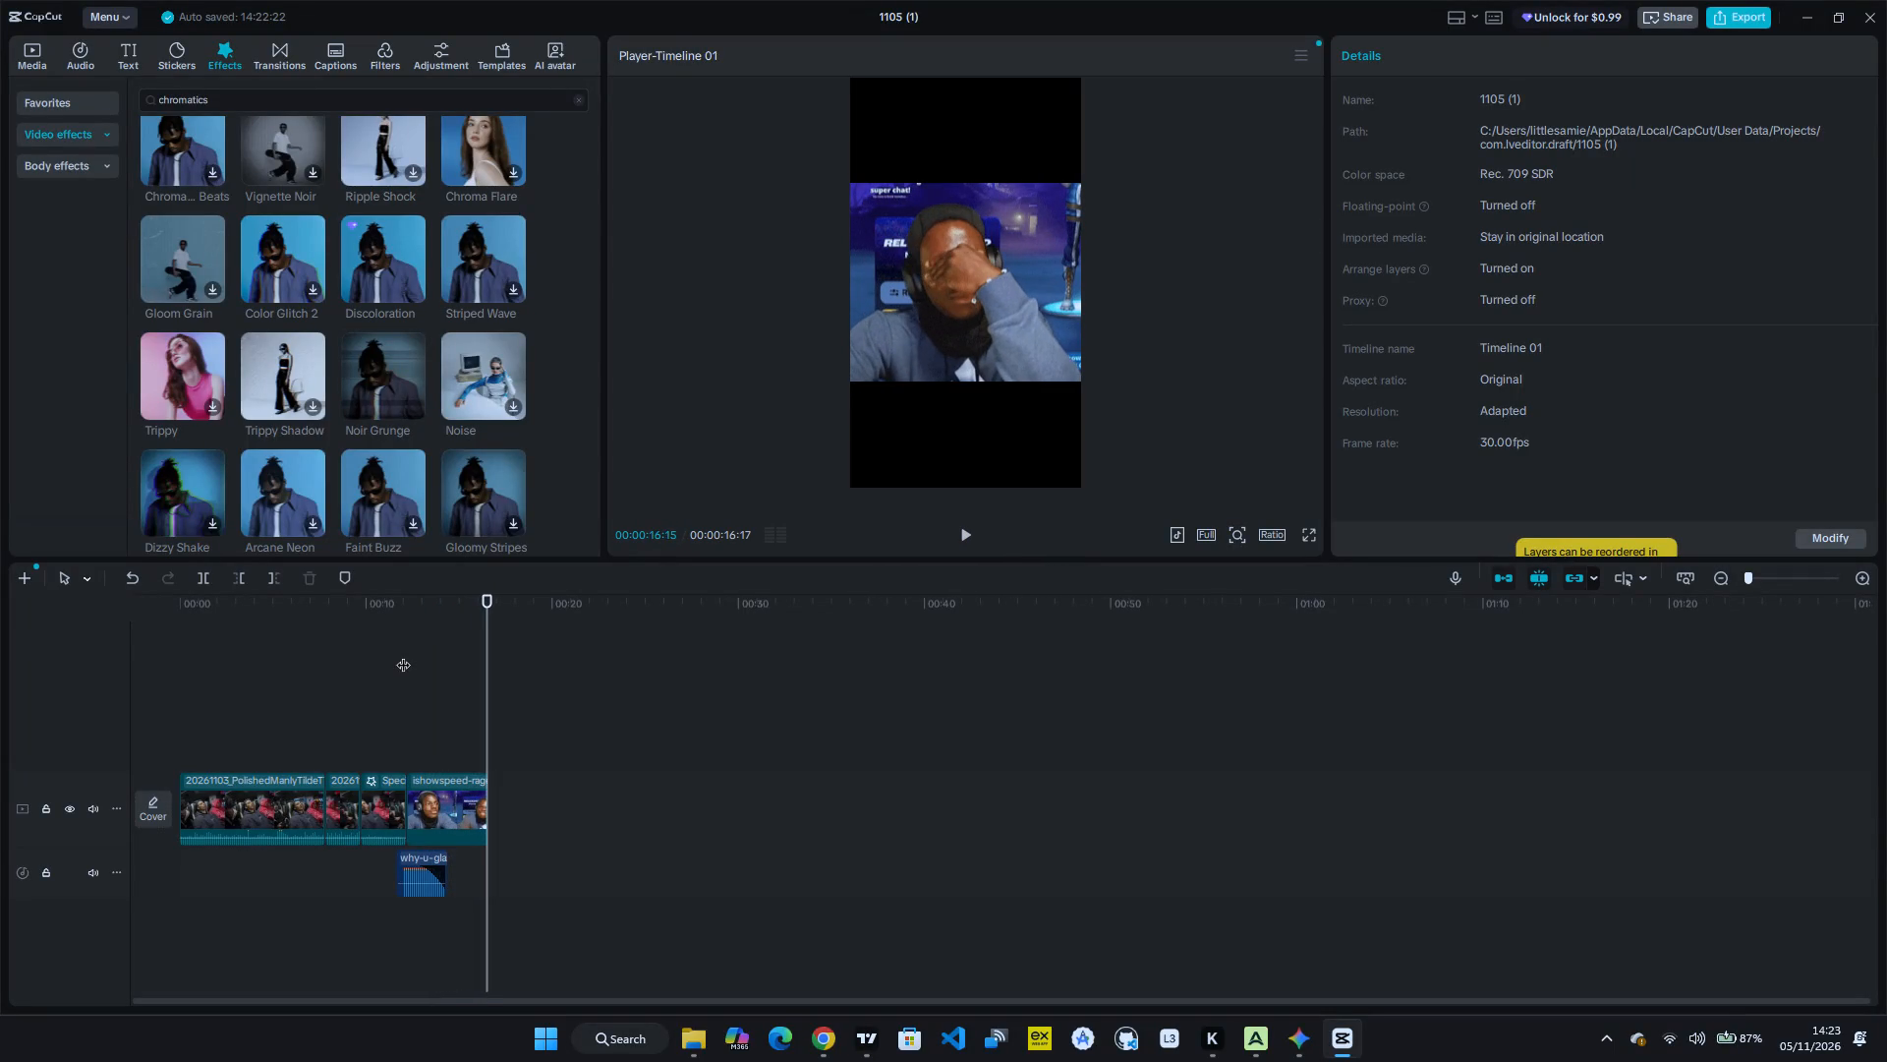
pyautogui.press('space')
pyautogui.press('space')
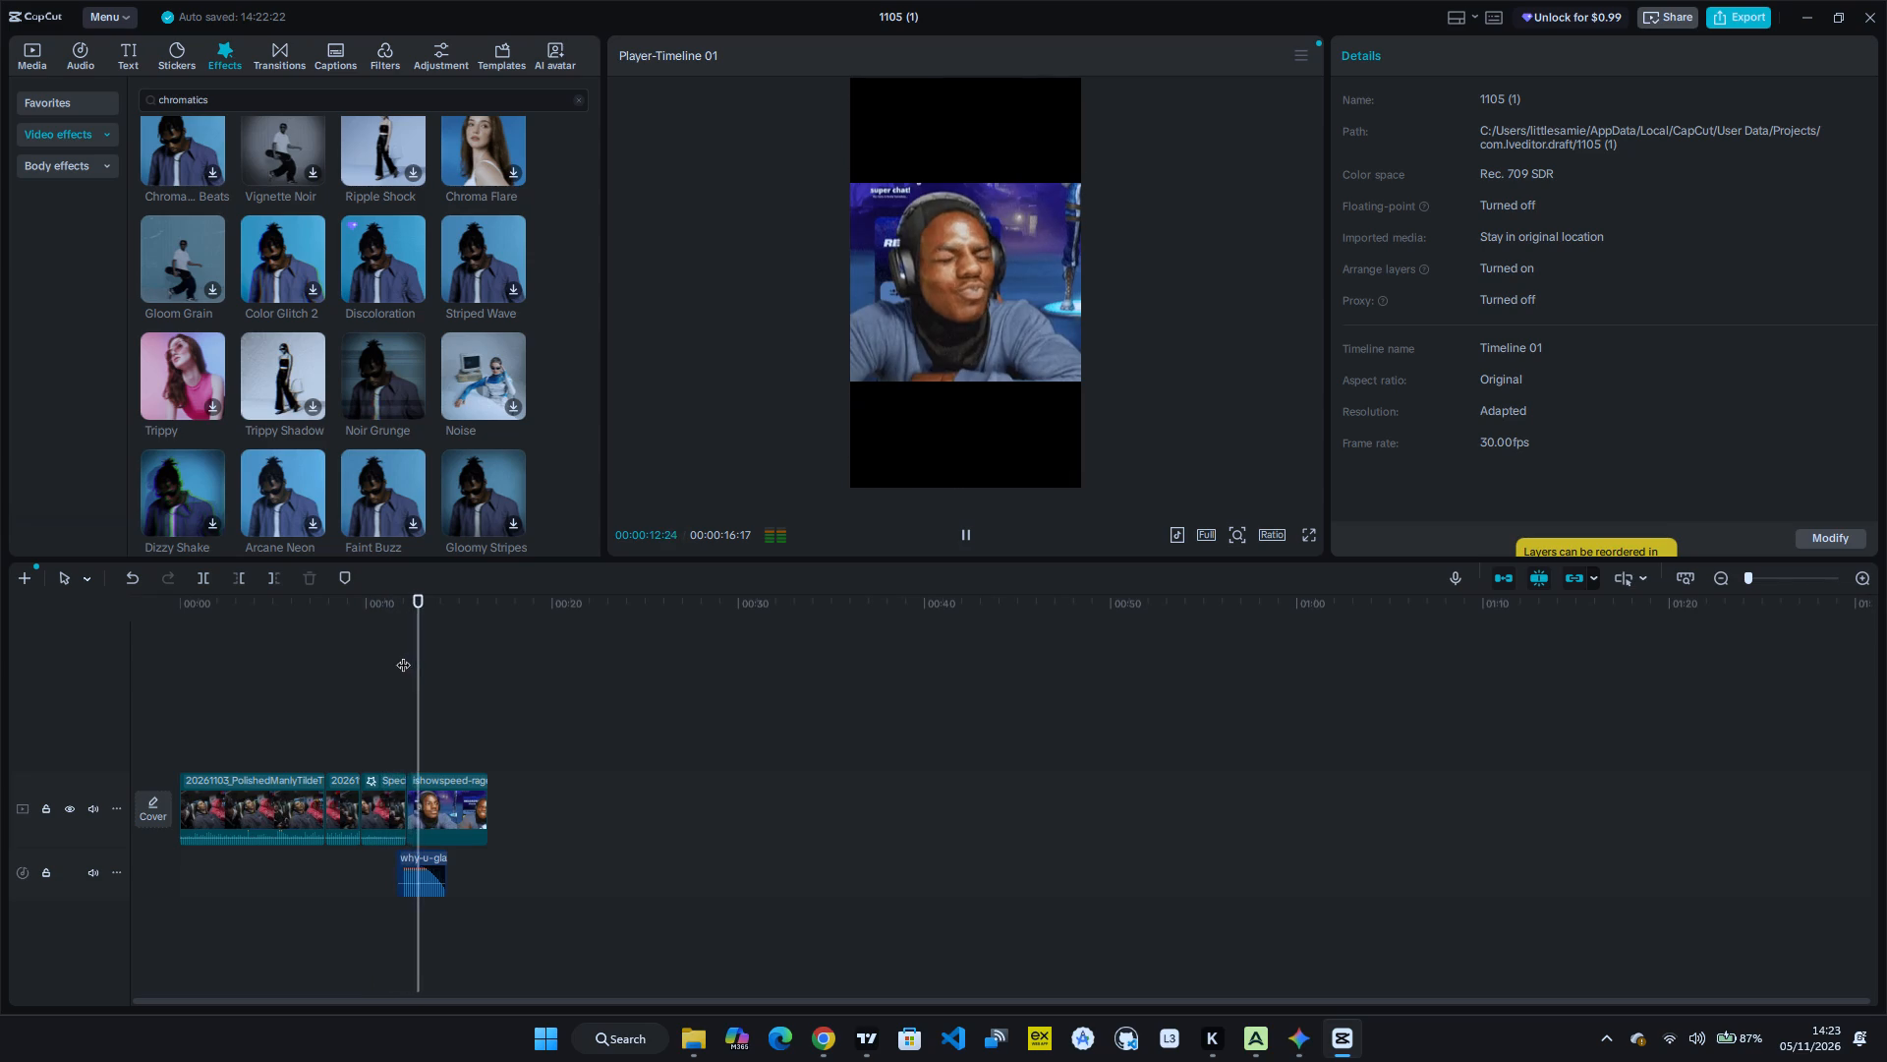
pyautogui.press('space')
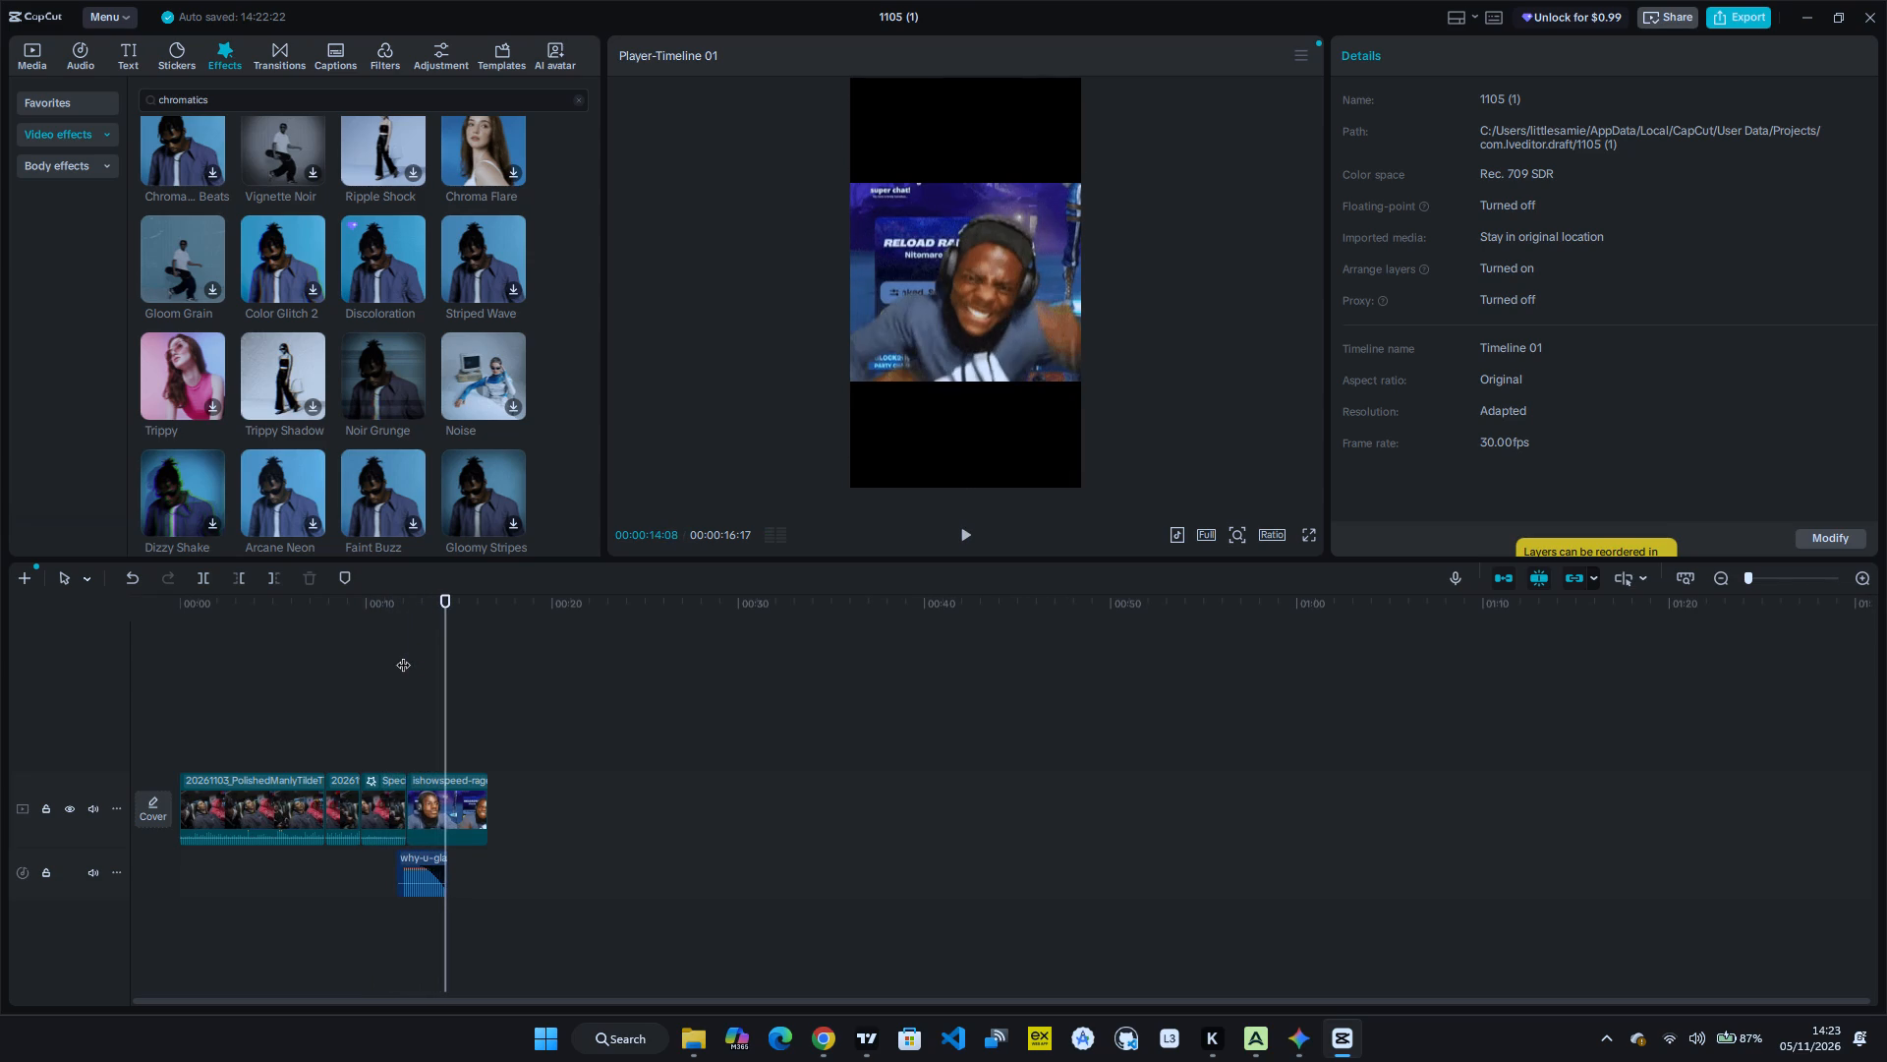
pyautogui.press('space')
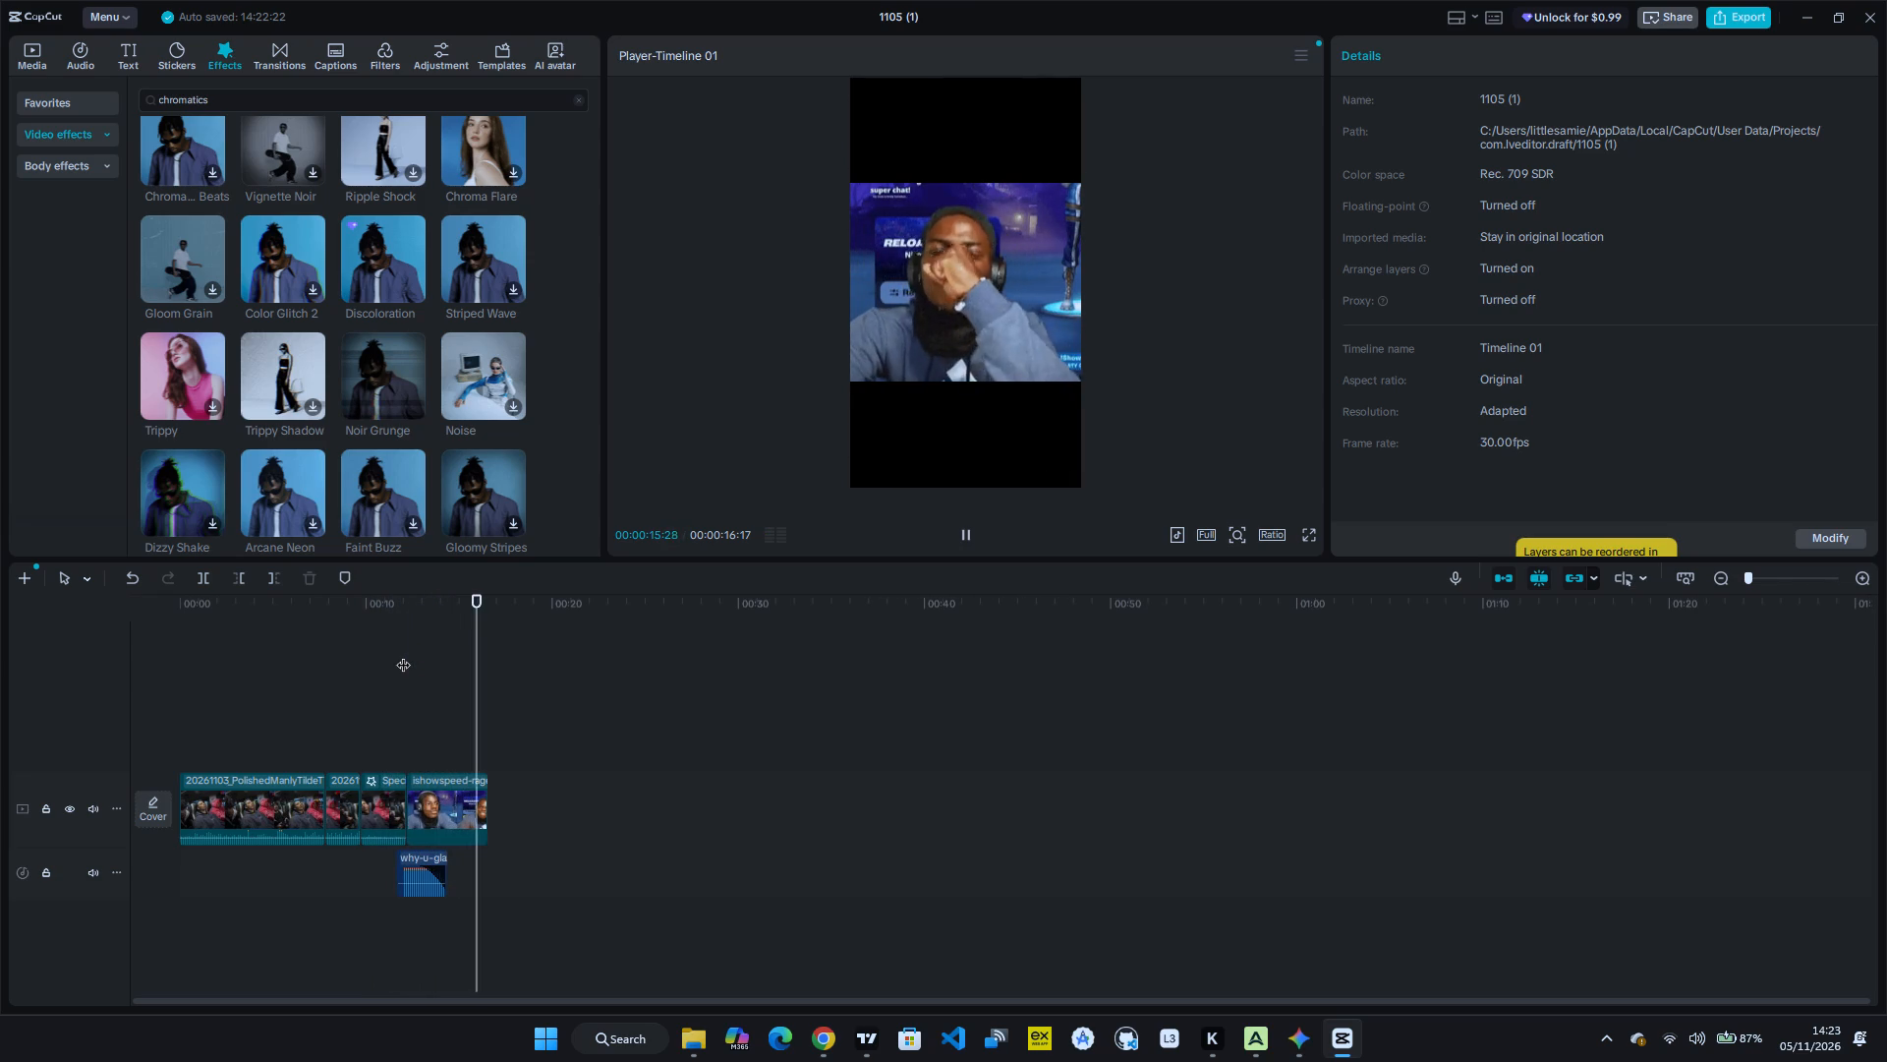
pyautogui.press('space')
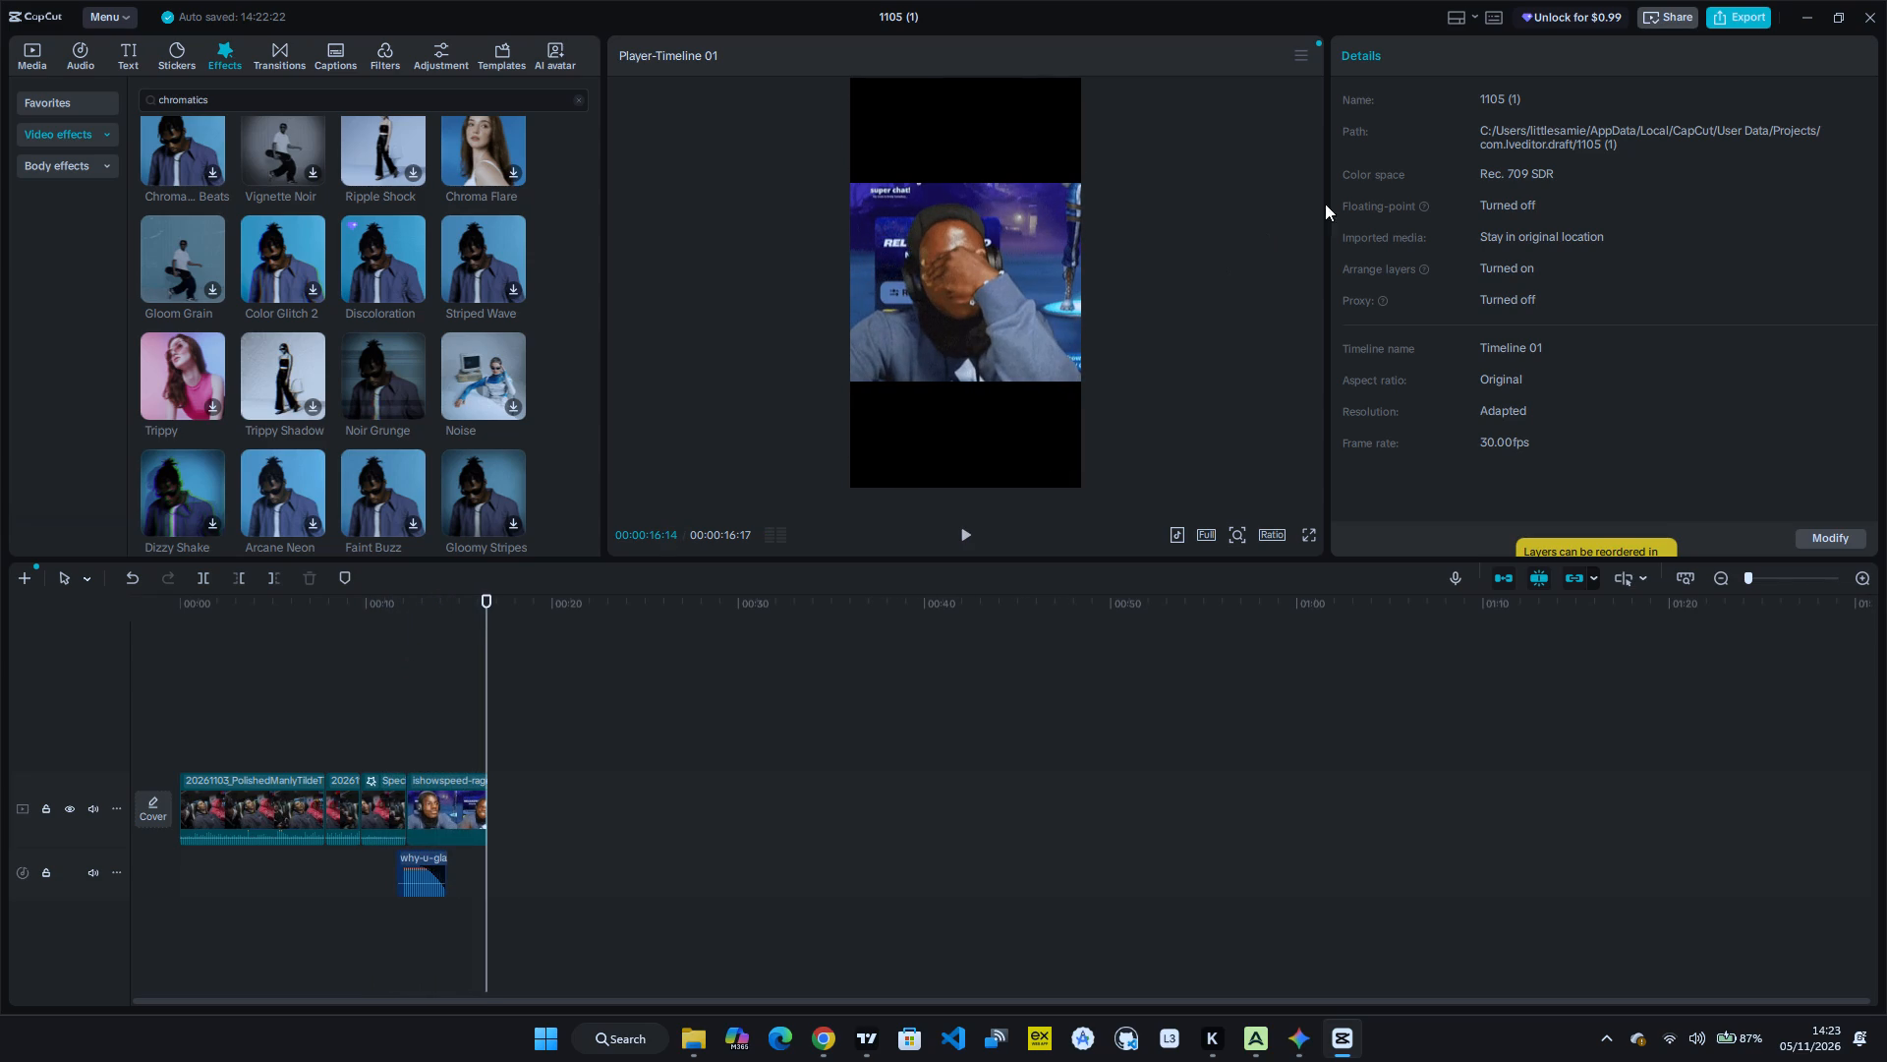
# Export the video as 1105 (1) at 1080P, H.264, mp4 and 30fps, and close the export dialog without sharing.
pyautogui.click(1715, 20)
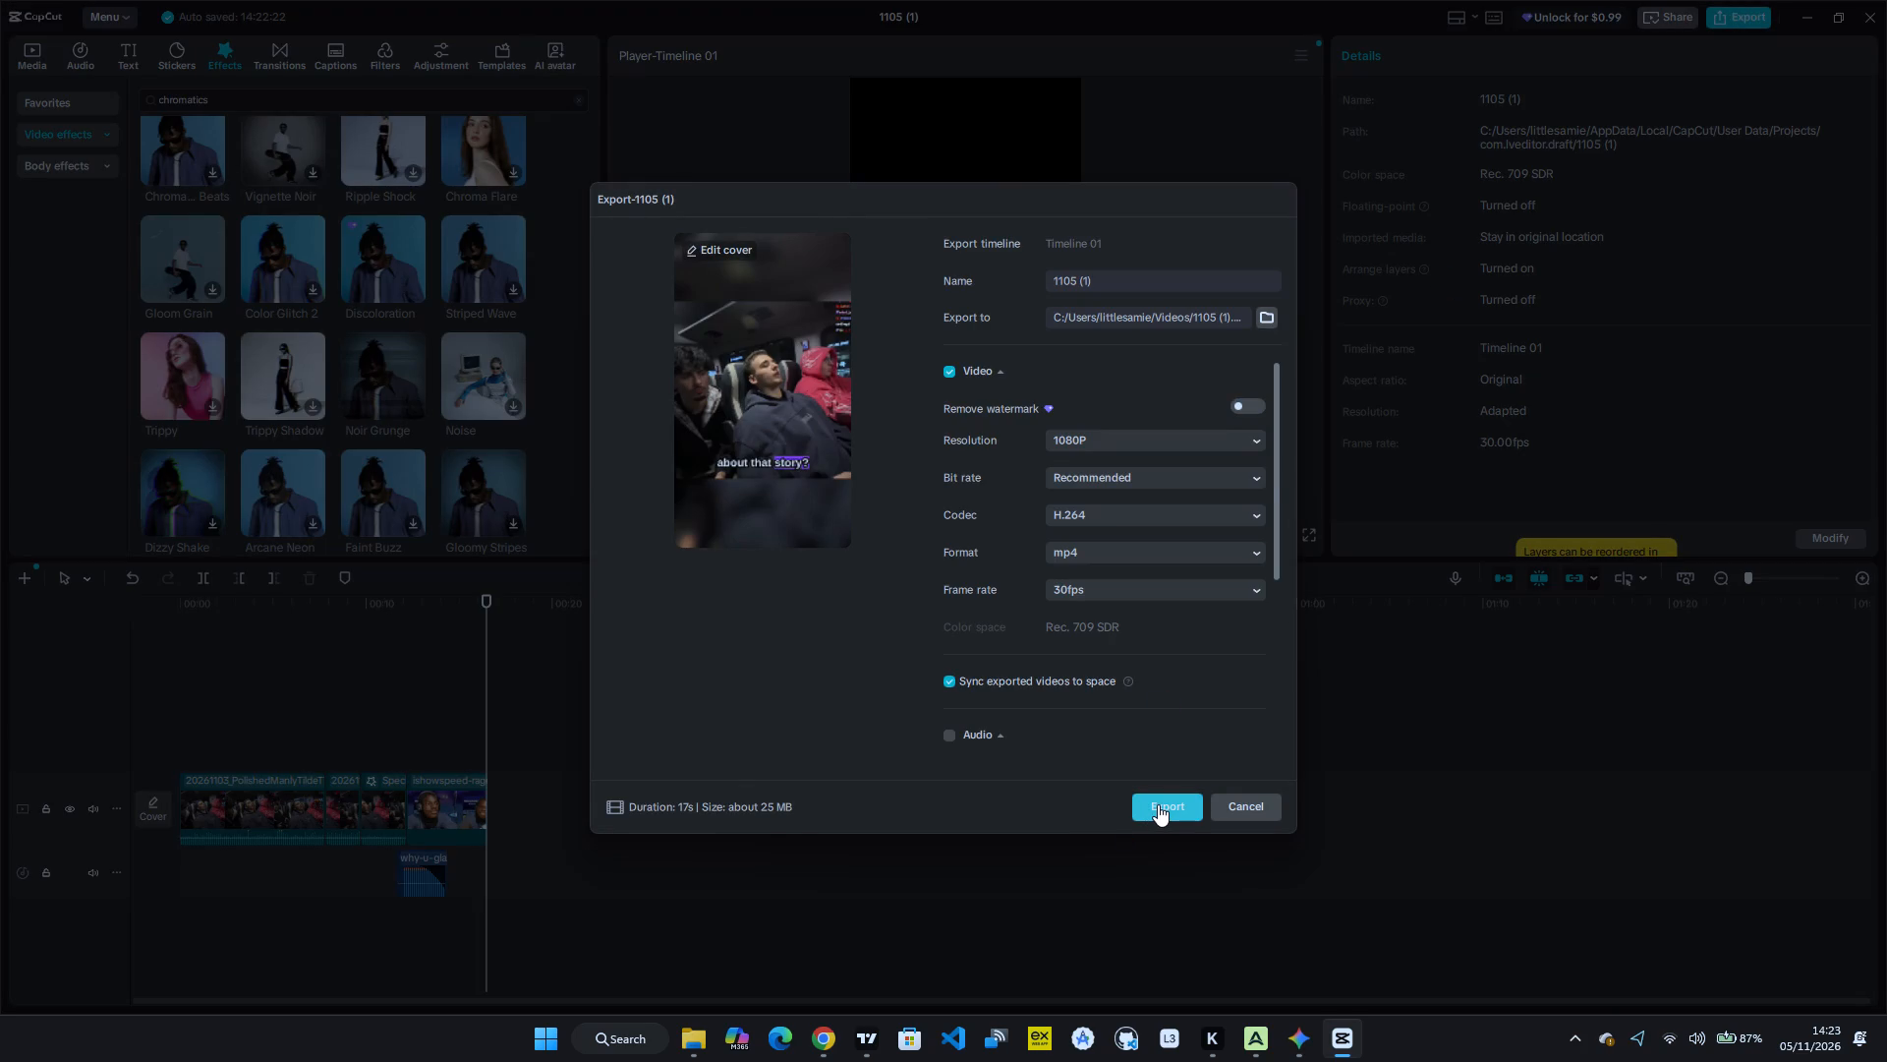
pyautogui.click(1158, 804)
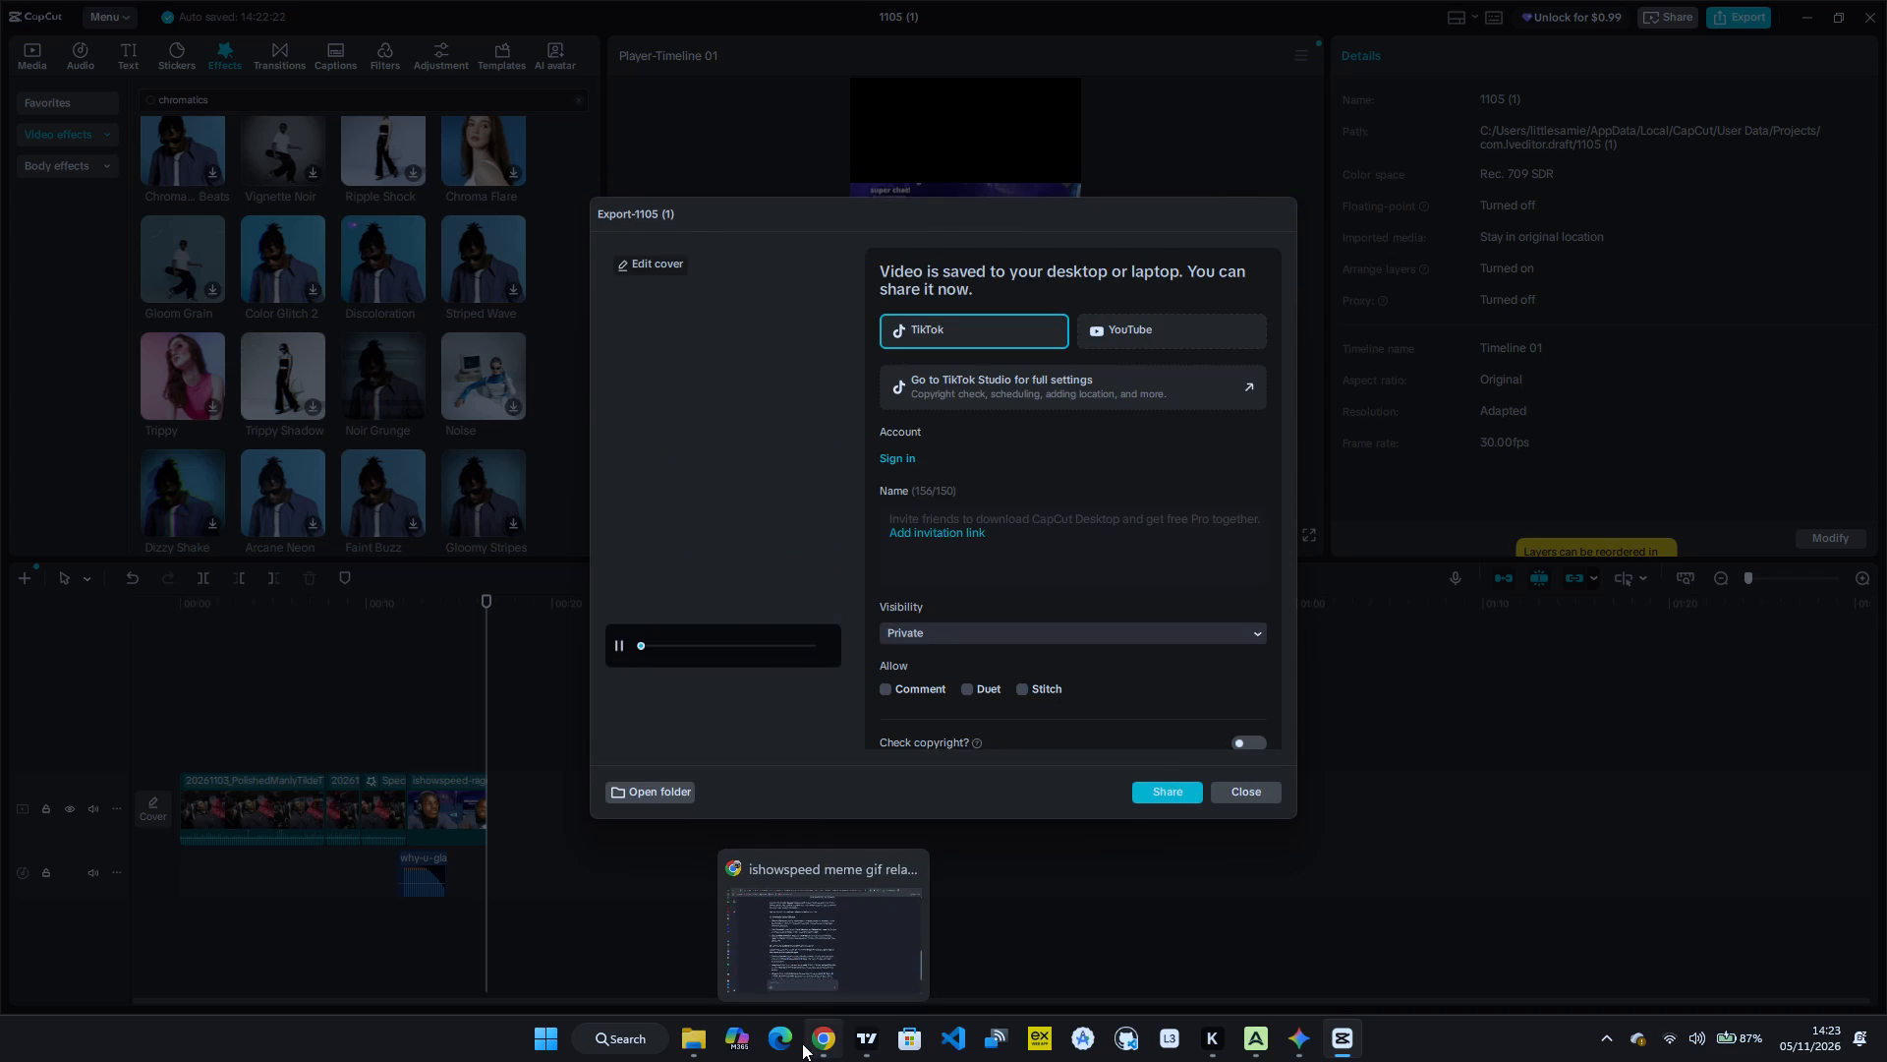
pyautogui.click(1238, 786)
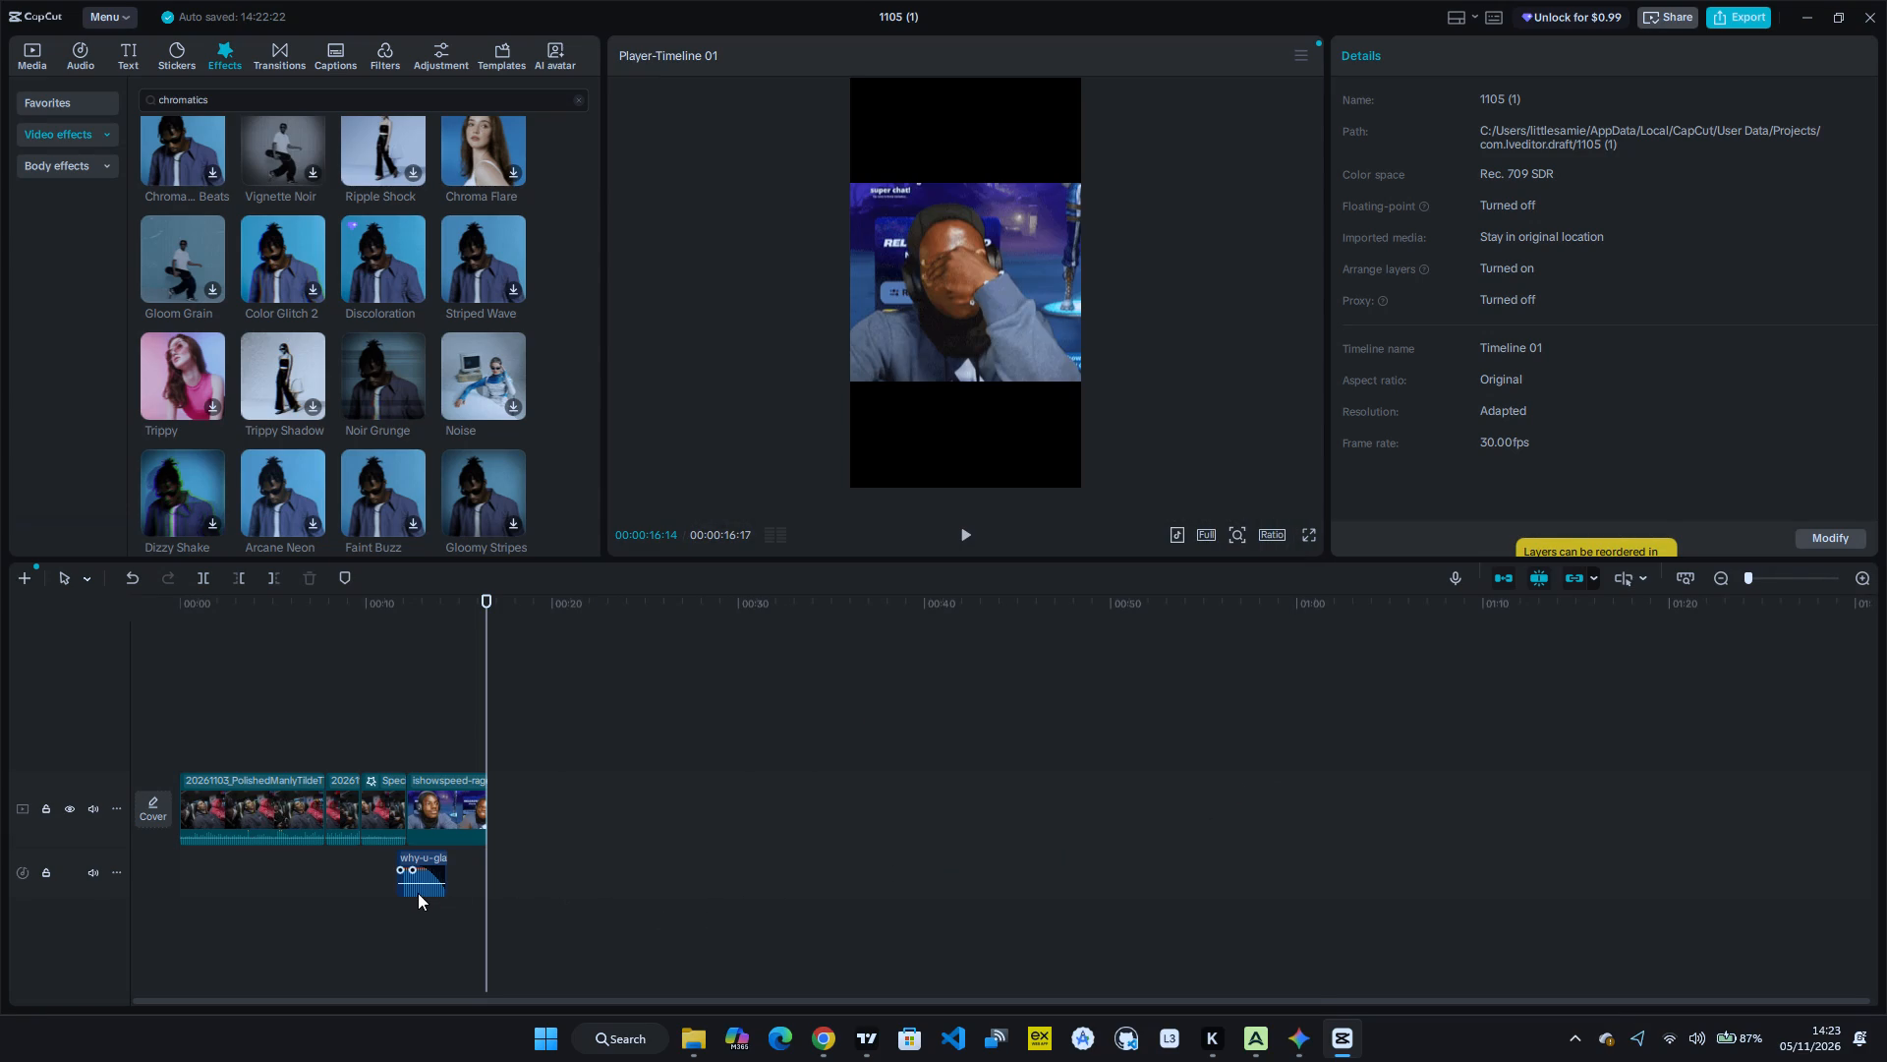
# Create a new project for the next video.
pyautogui.click(42, 62)
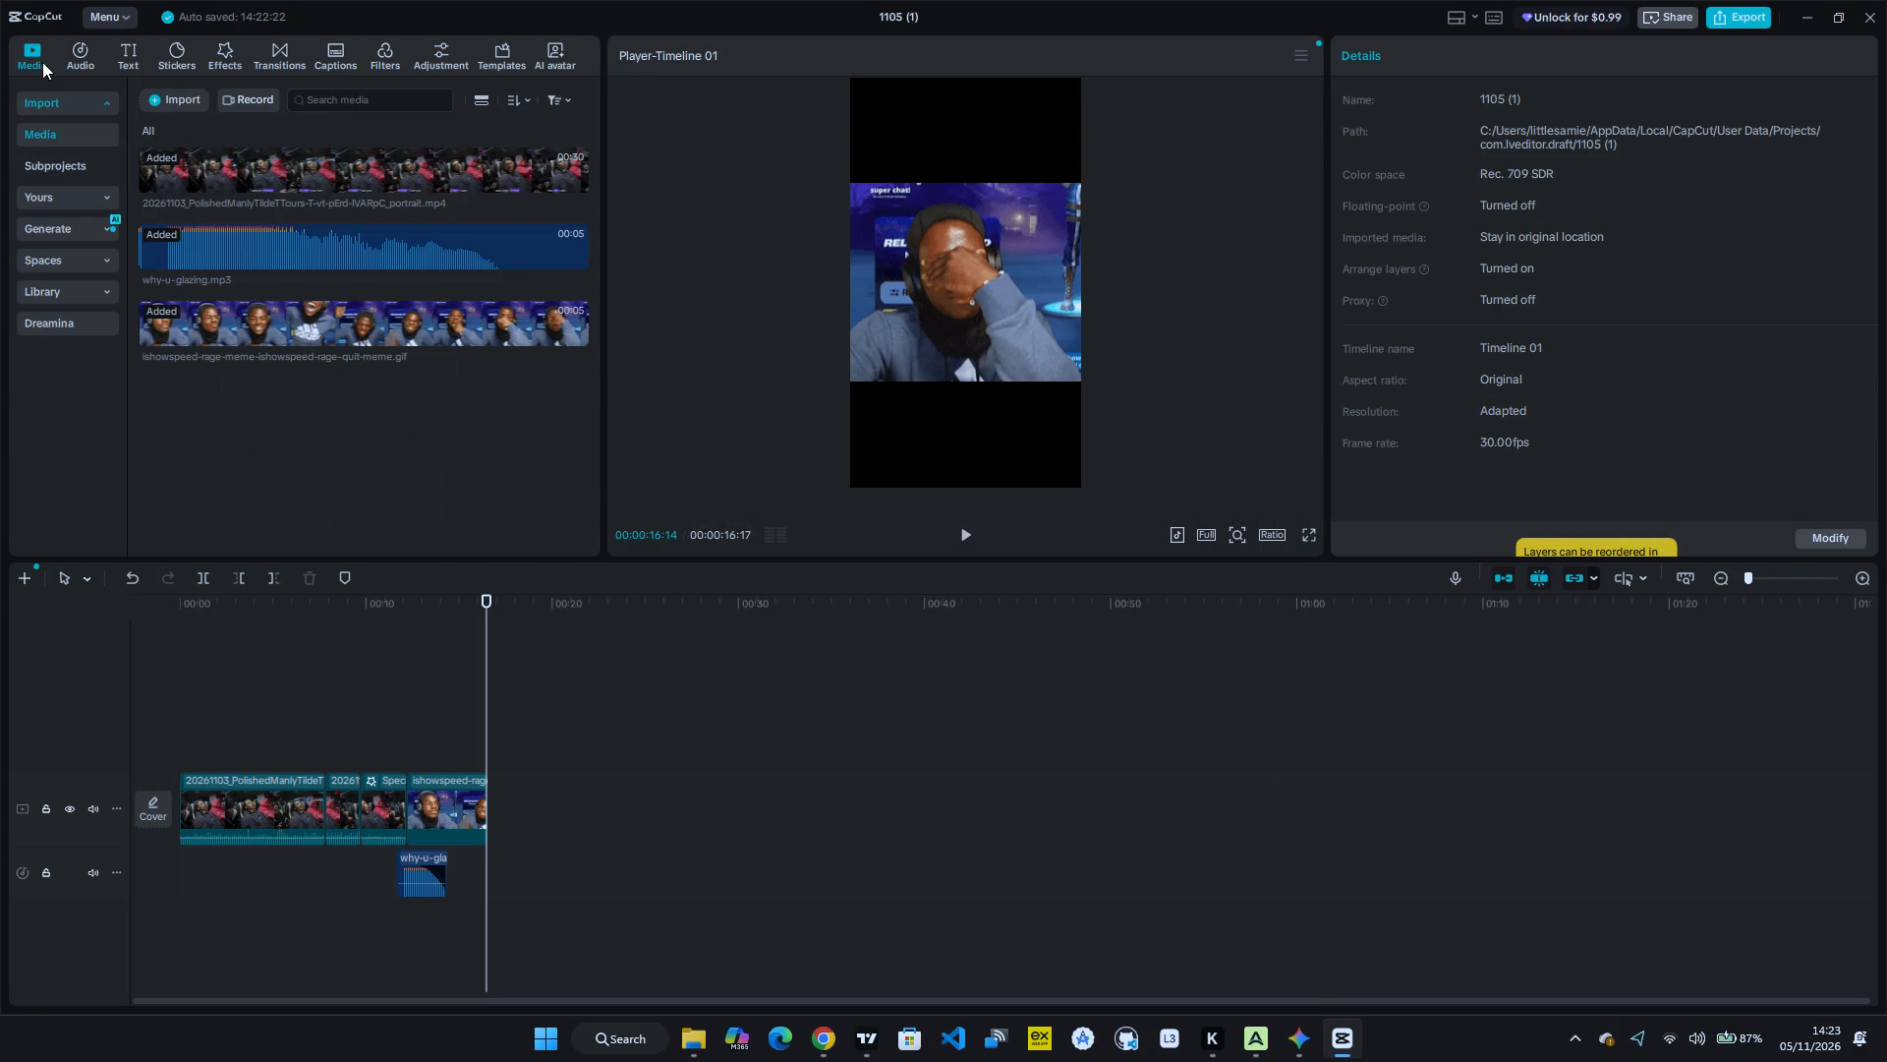
pyautogui.click(109, 18)
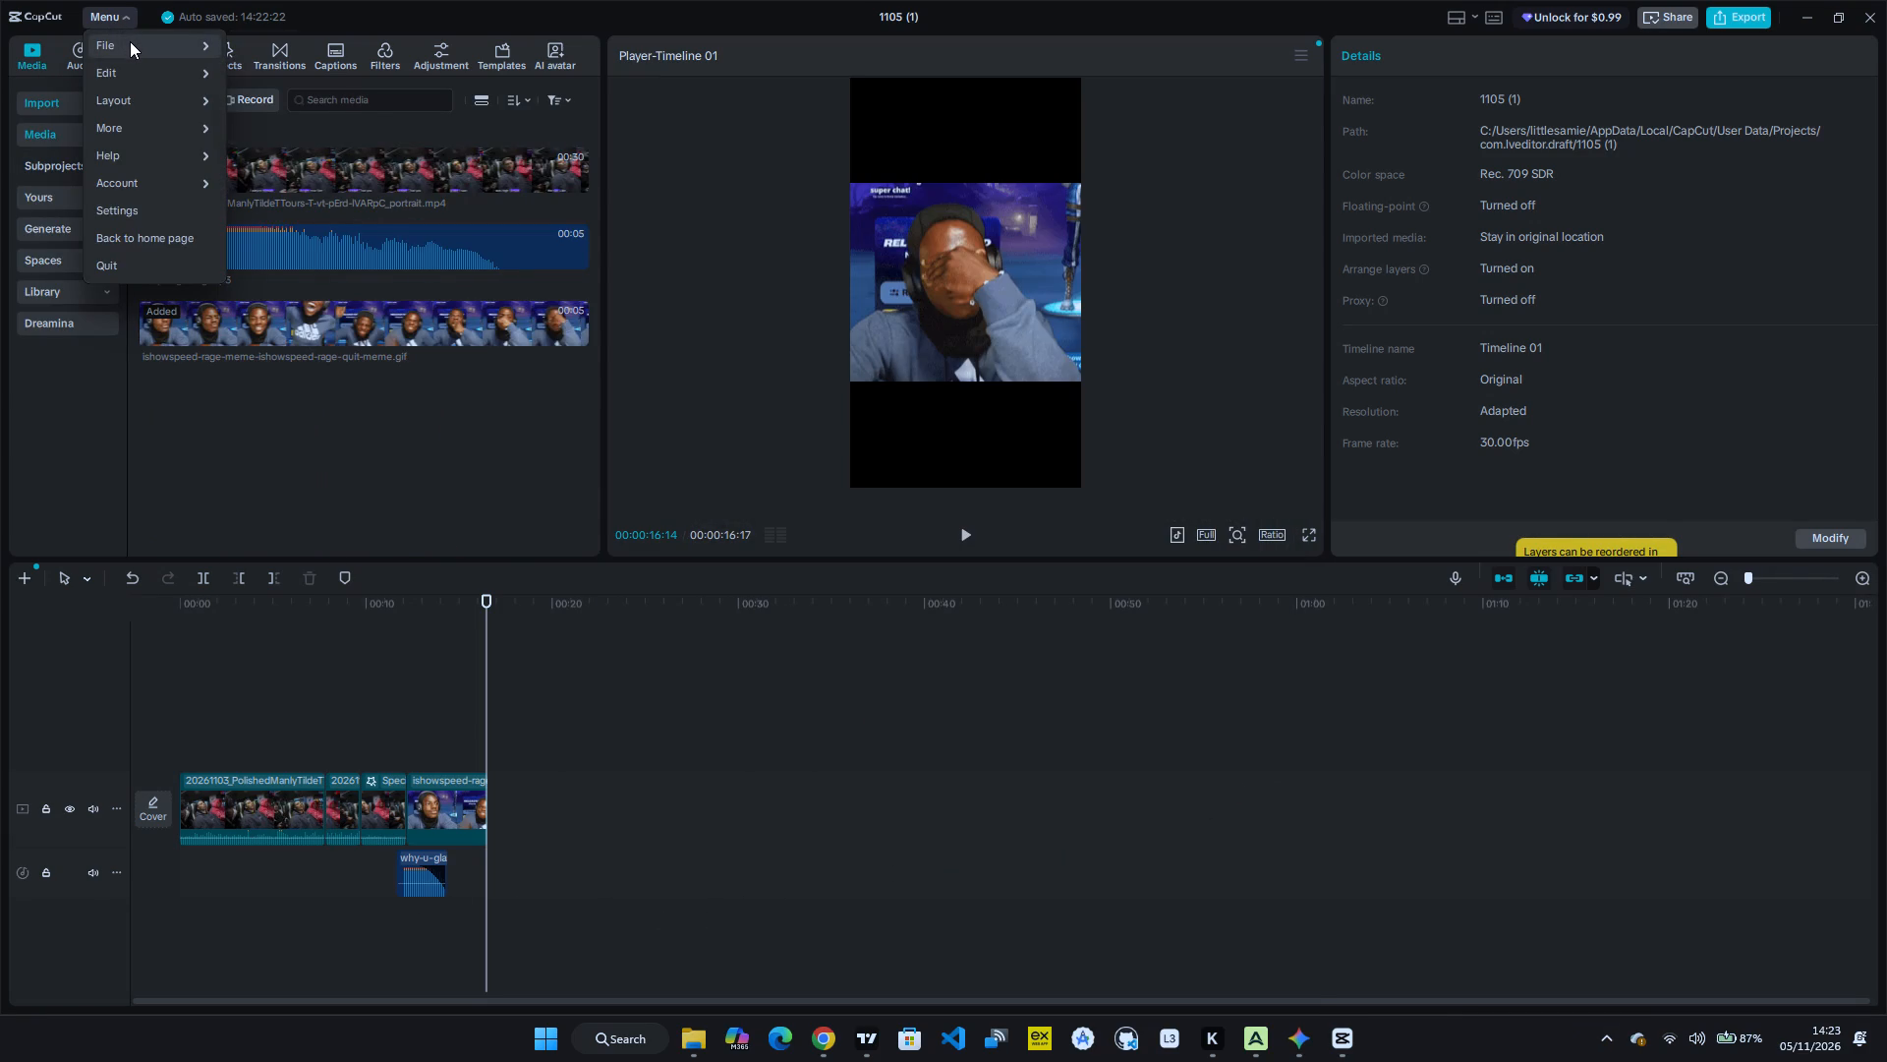
pyautogui.click(130, 41)
pyautogui.click(231, 41)
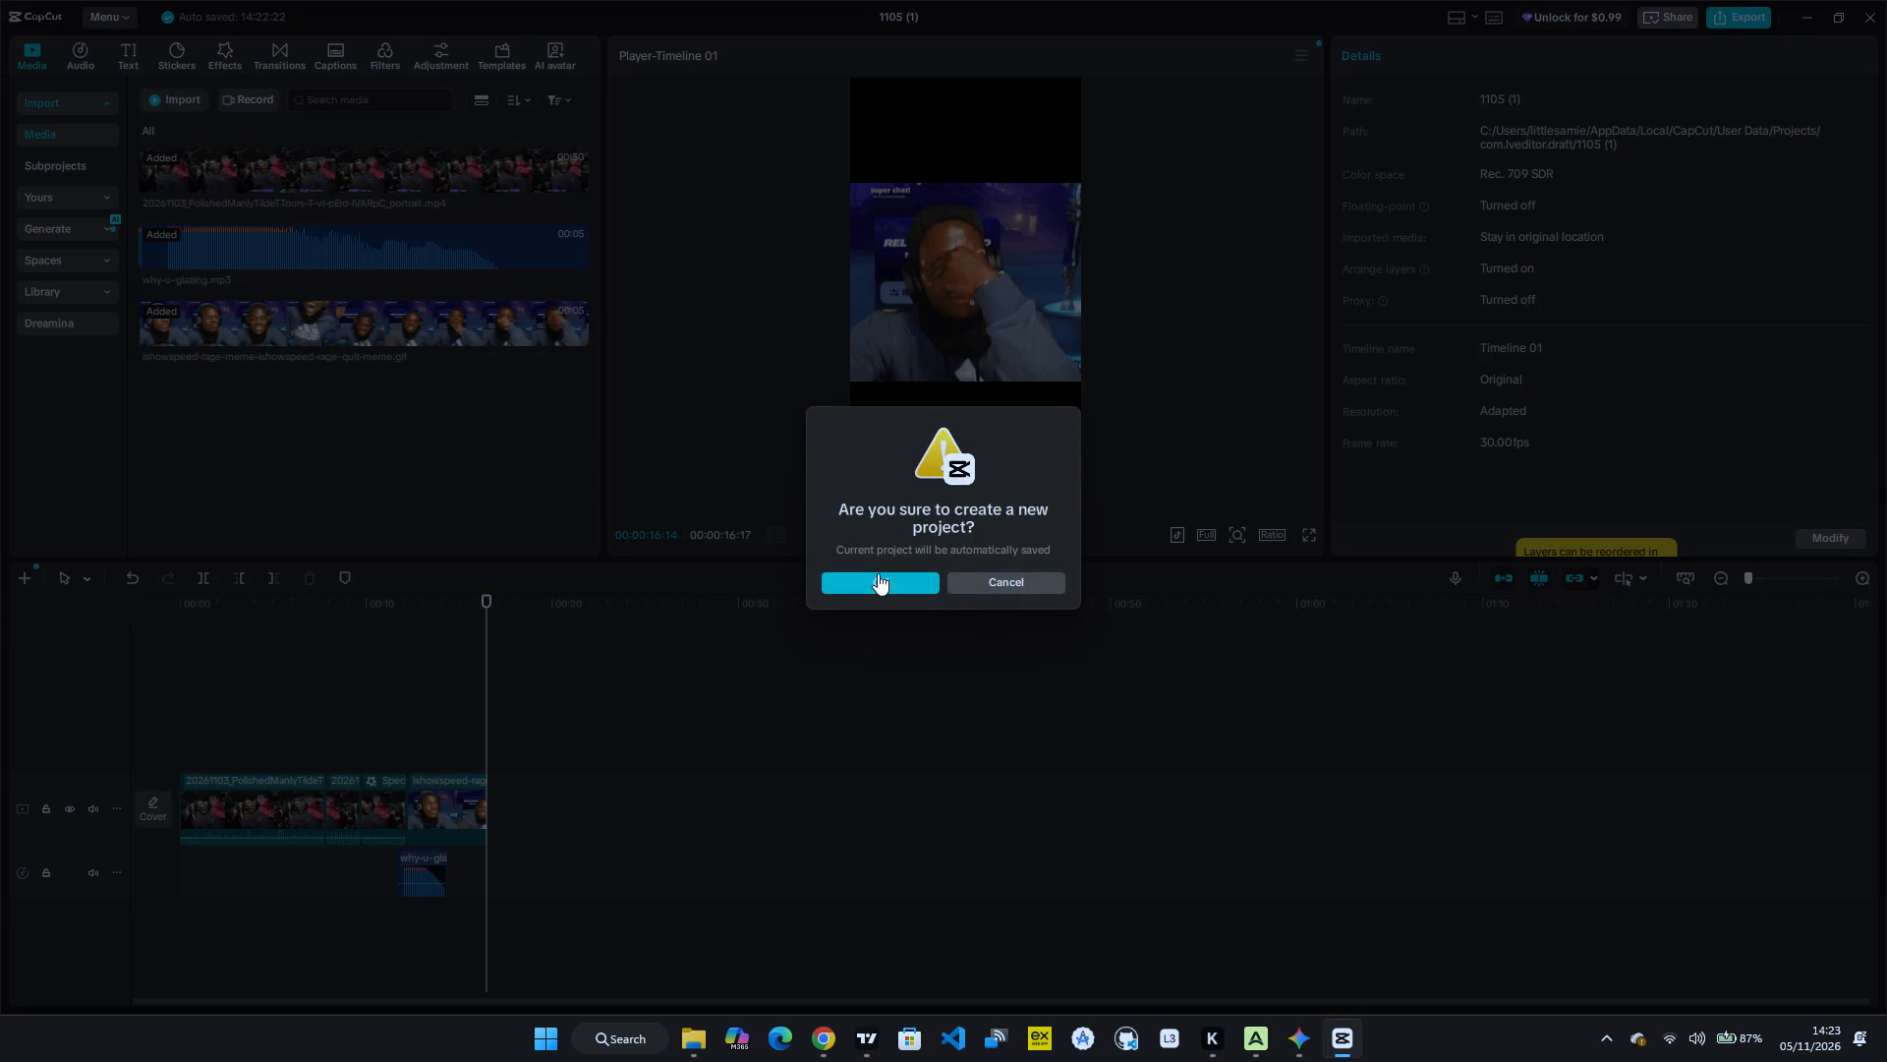
pyautogui.click(878, 584)
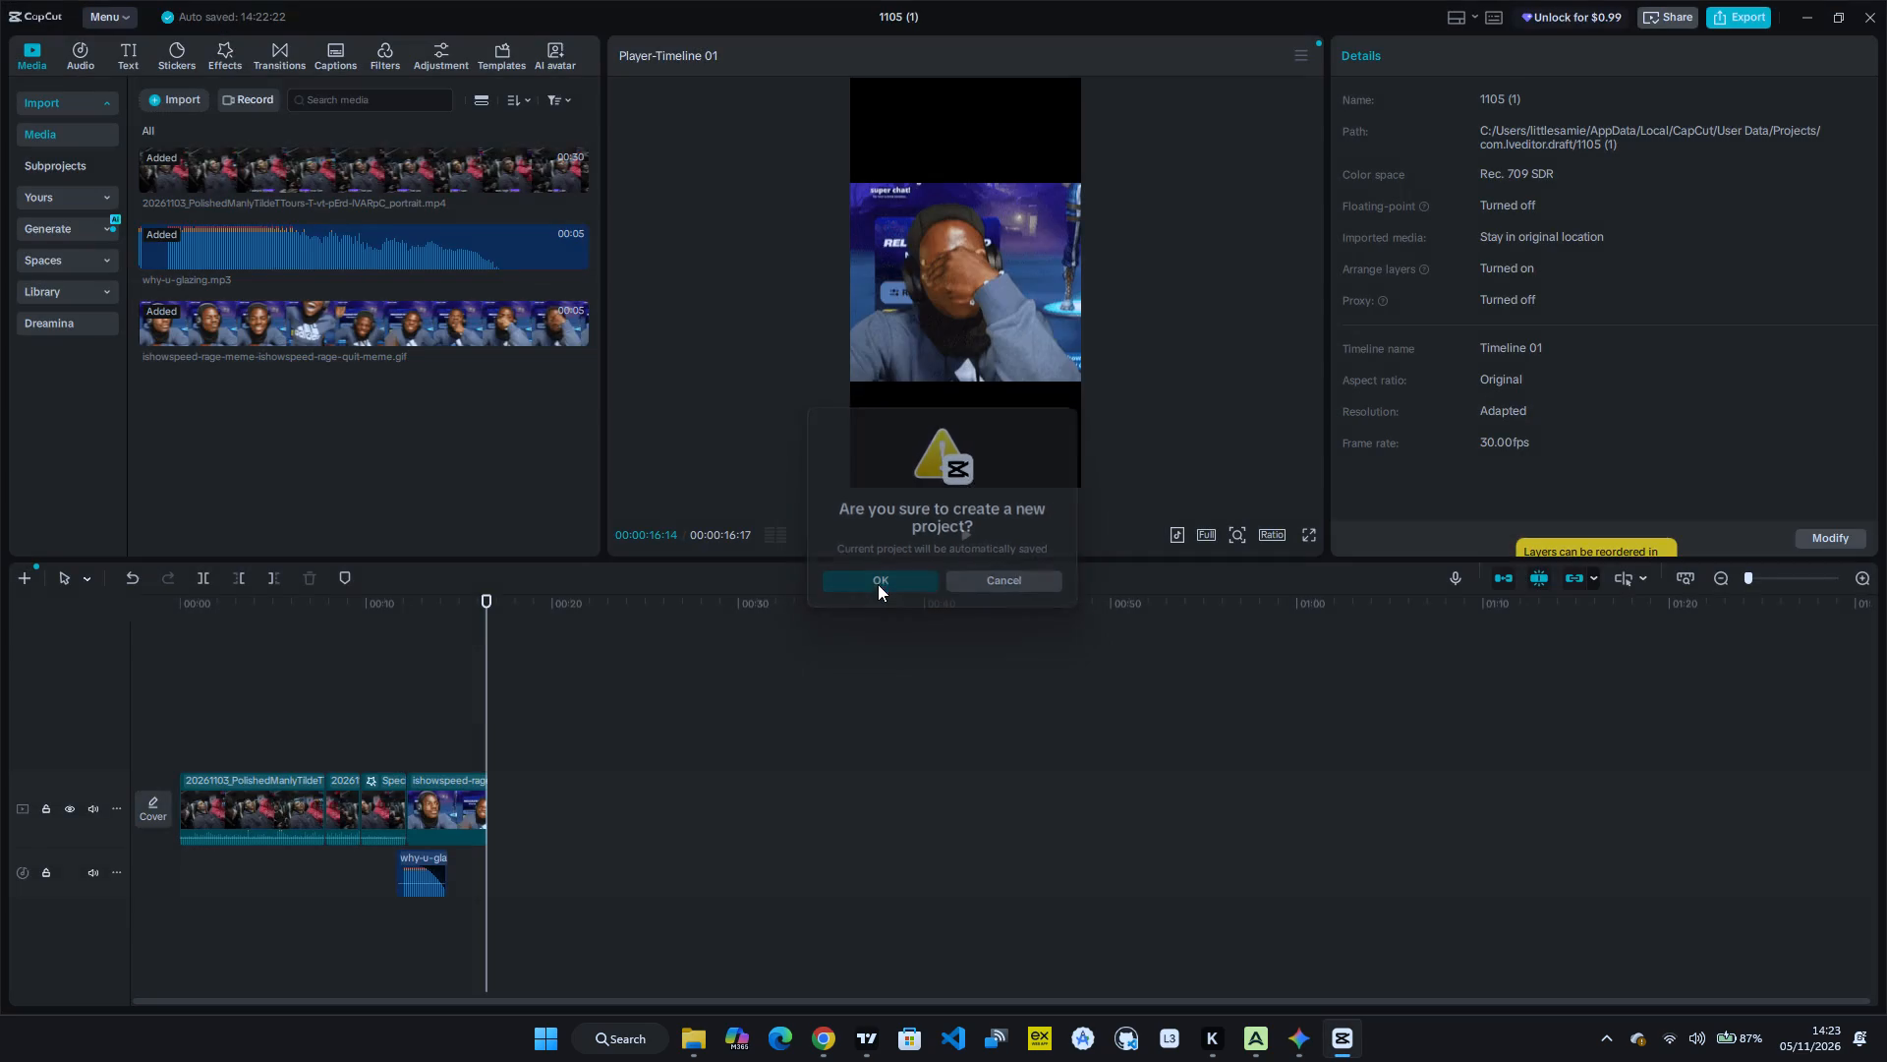
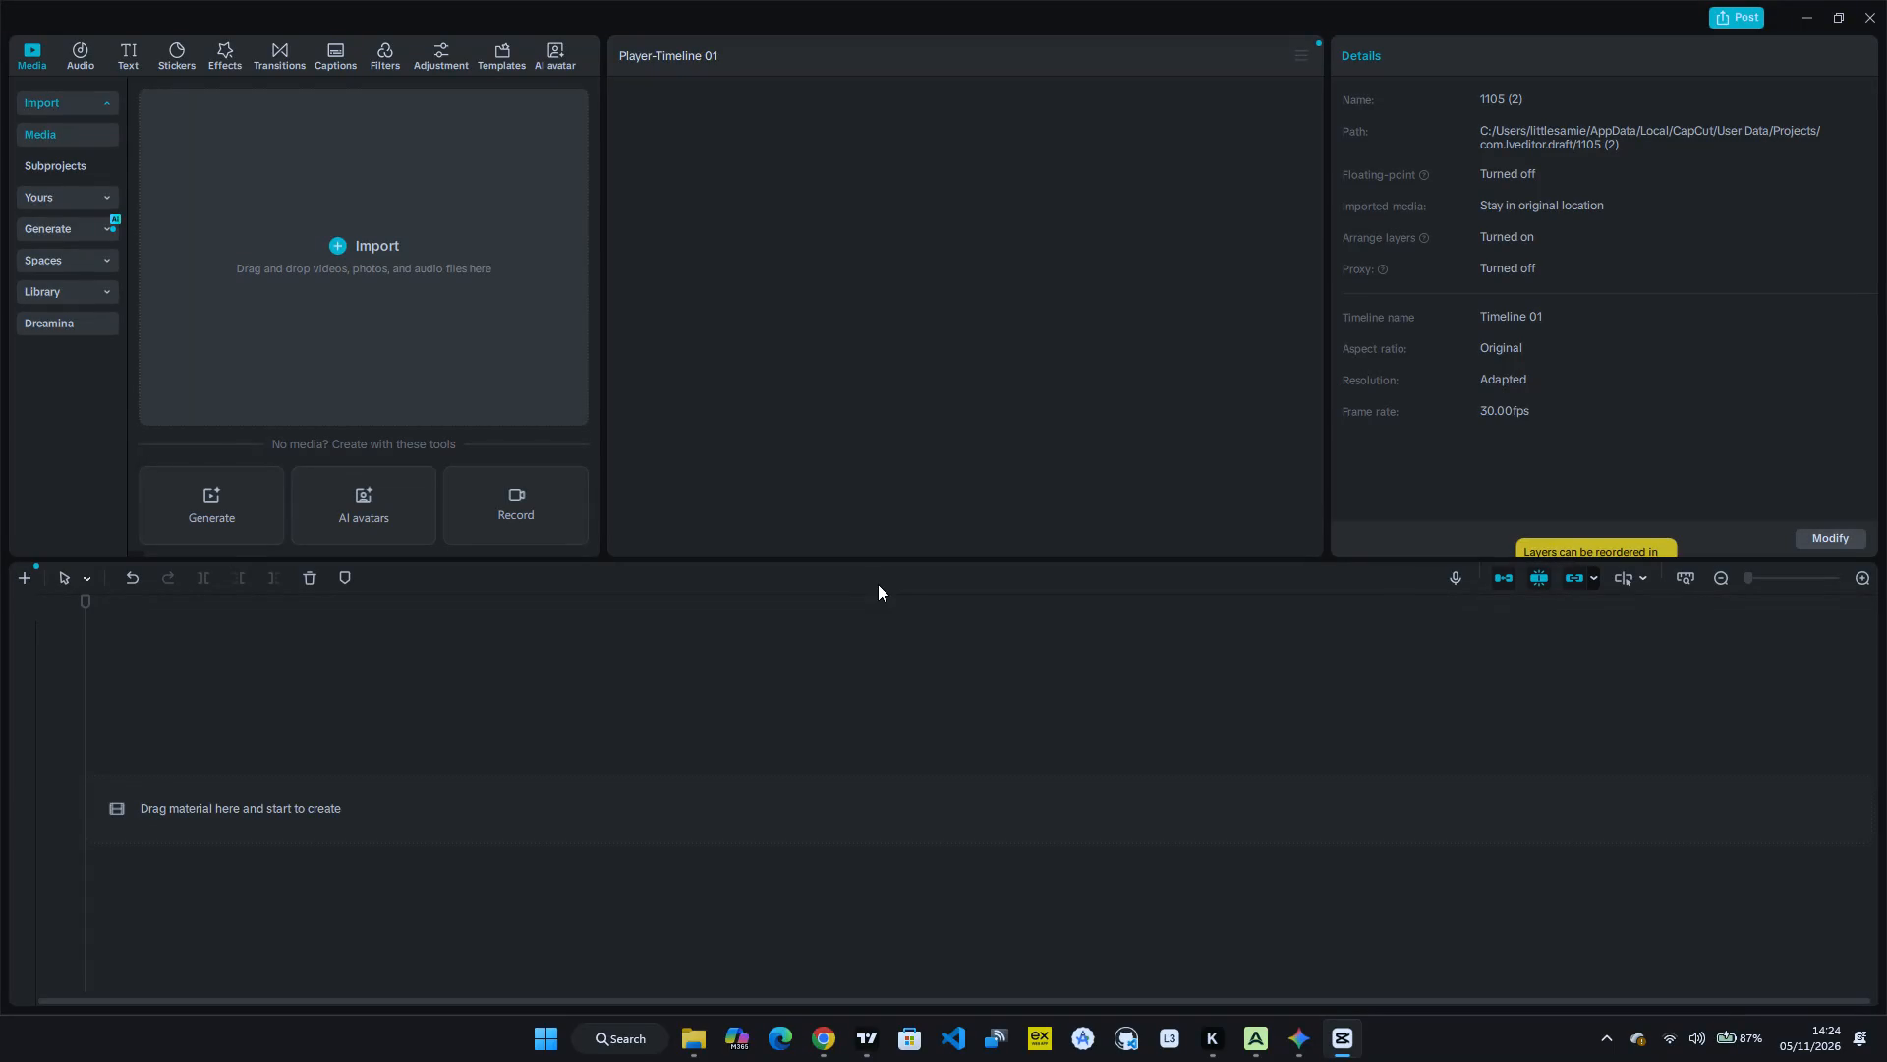
# Browse the portrait clips in the Downloads folder in File Explorer and compare their previews to choose the next source video.
pyautogui.click(698, 1037)
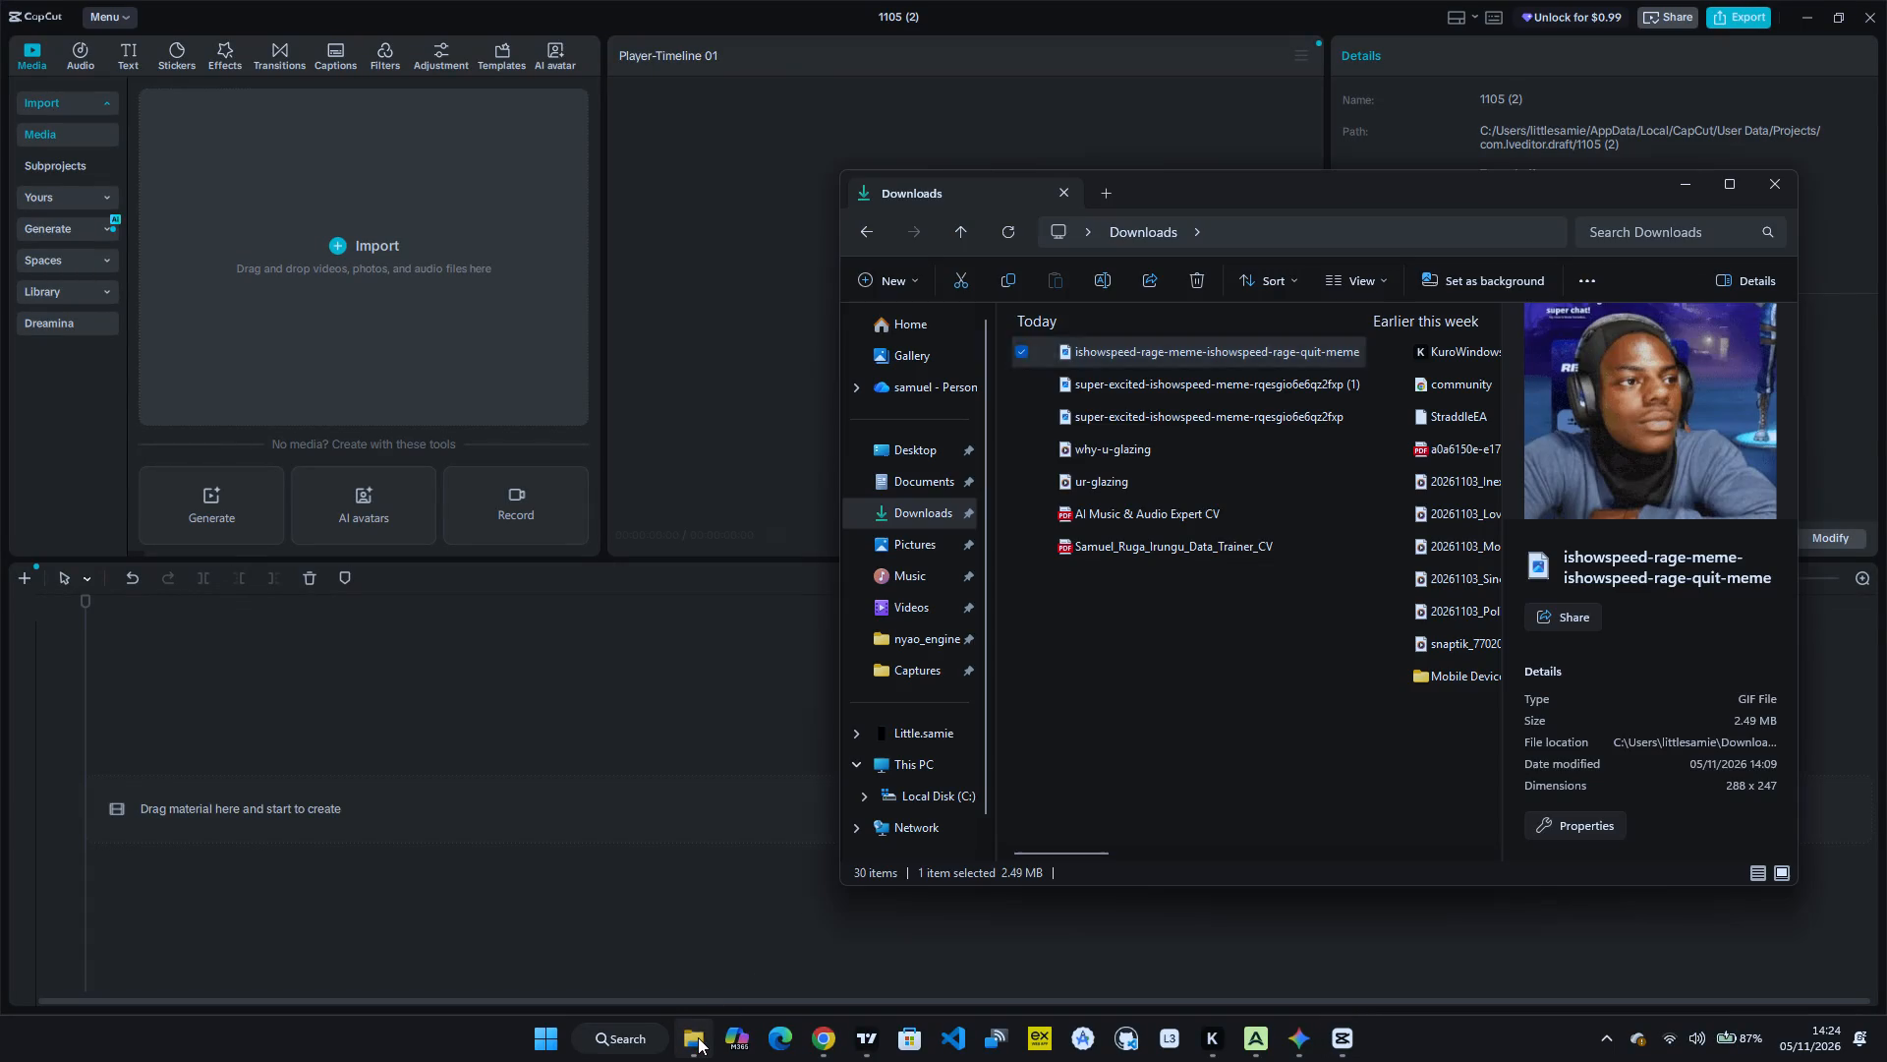
pyautogui.hscroll(-1, 1387, 485)
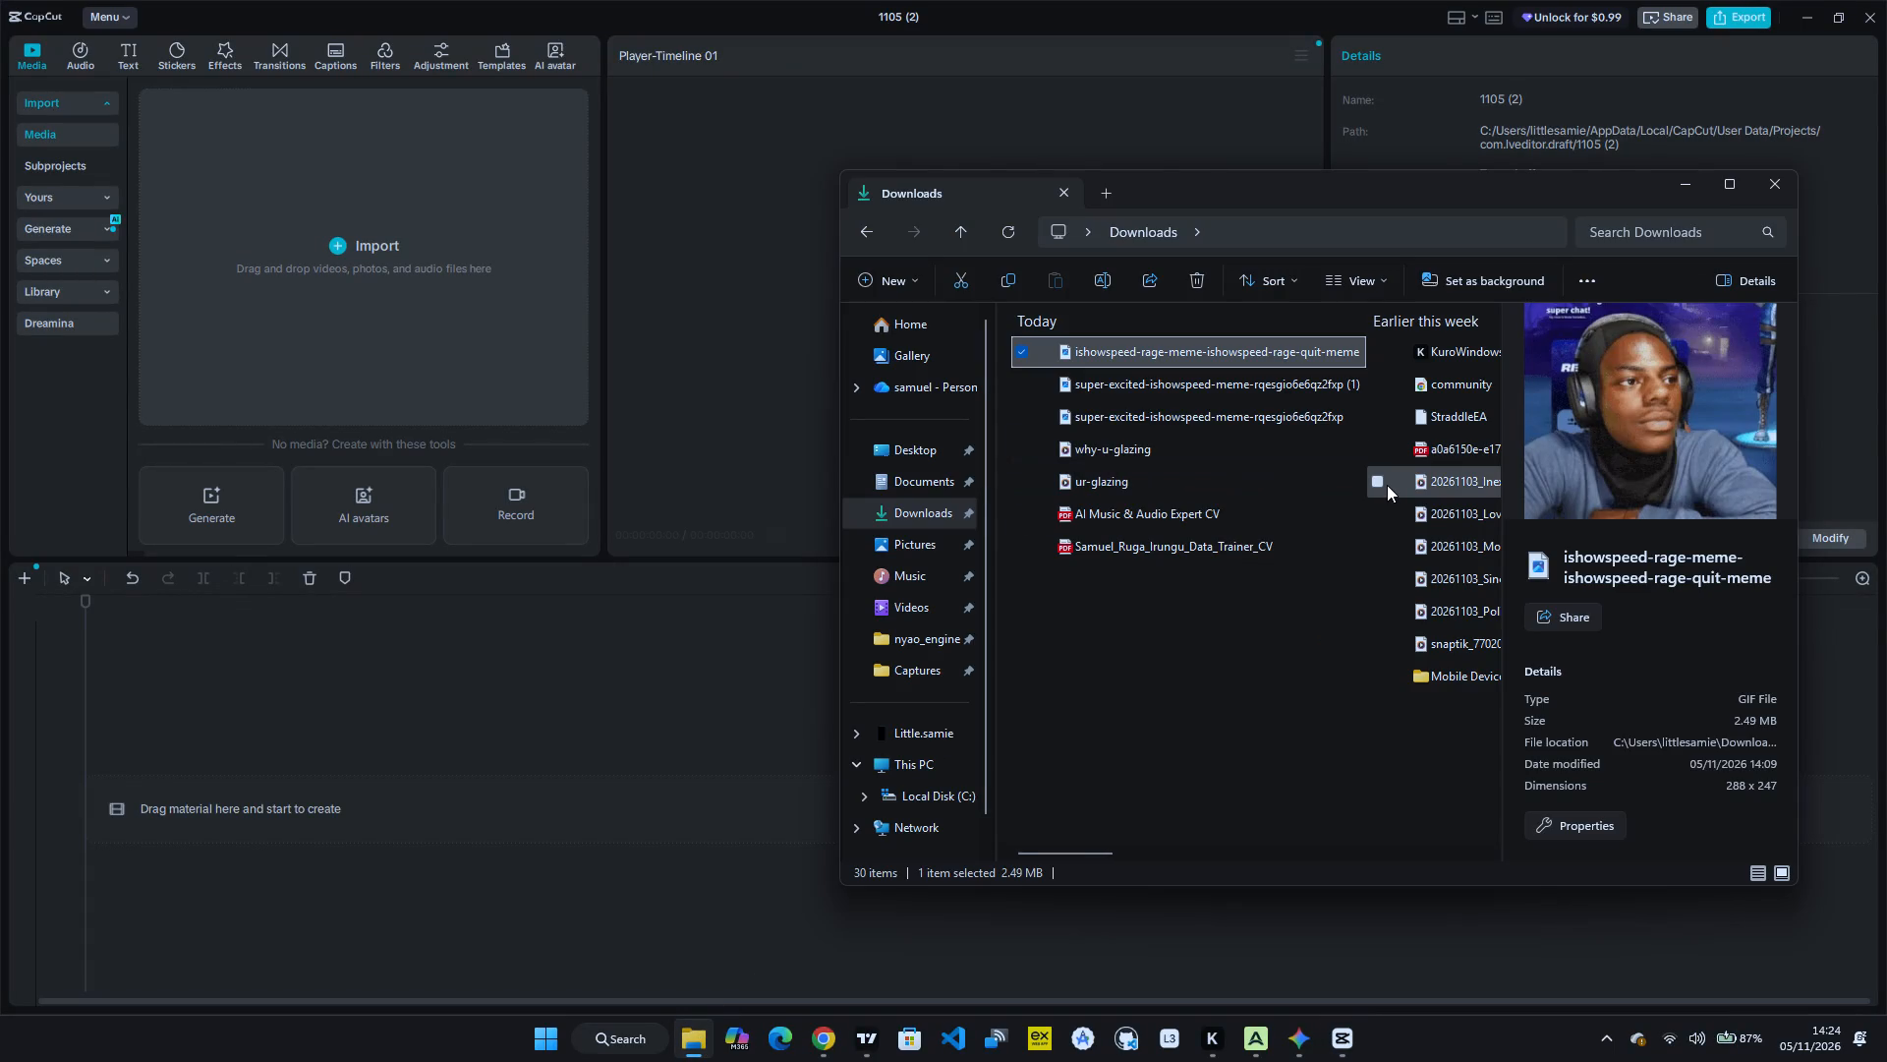
pyautogui.hscroll(-1, 1387, 485)
pyautogui.click(1429, 499)
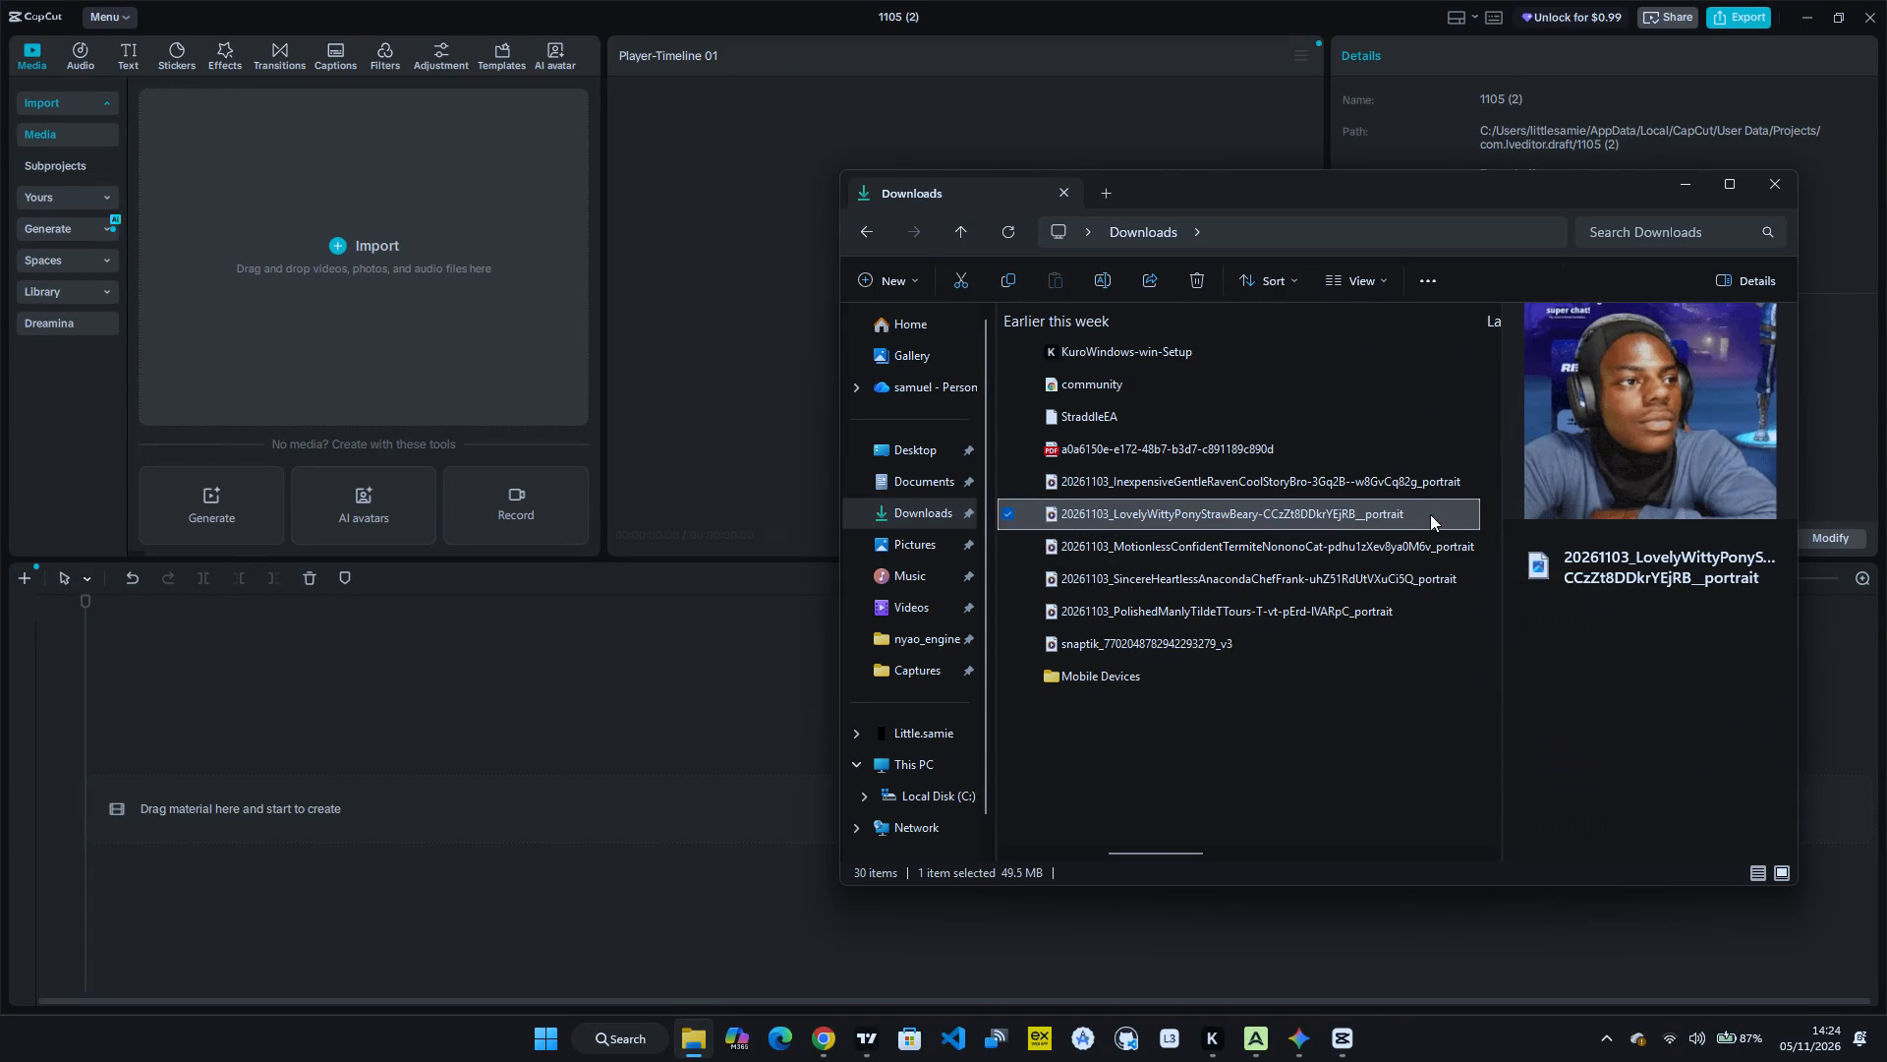
pyautogui.click(1310, 548)
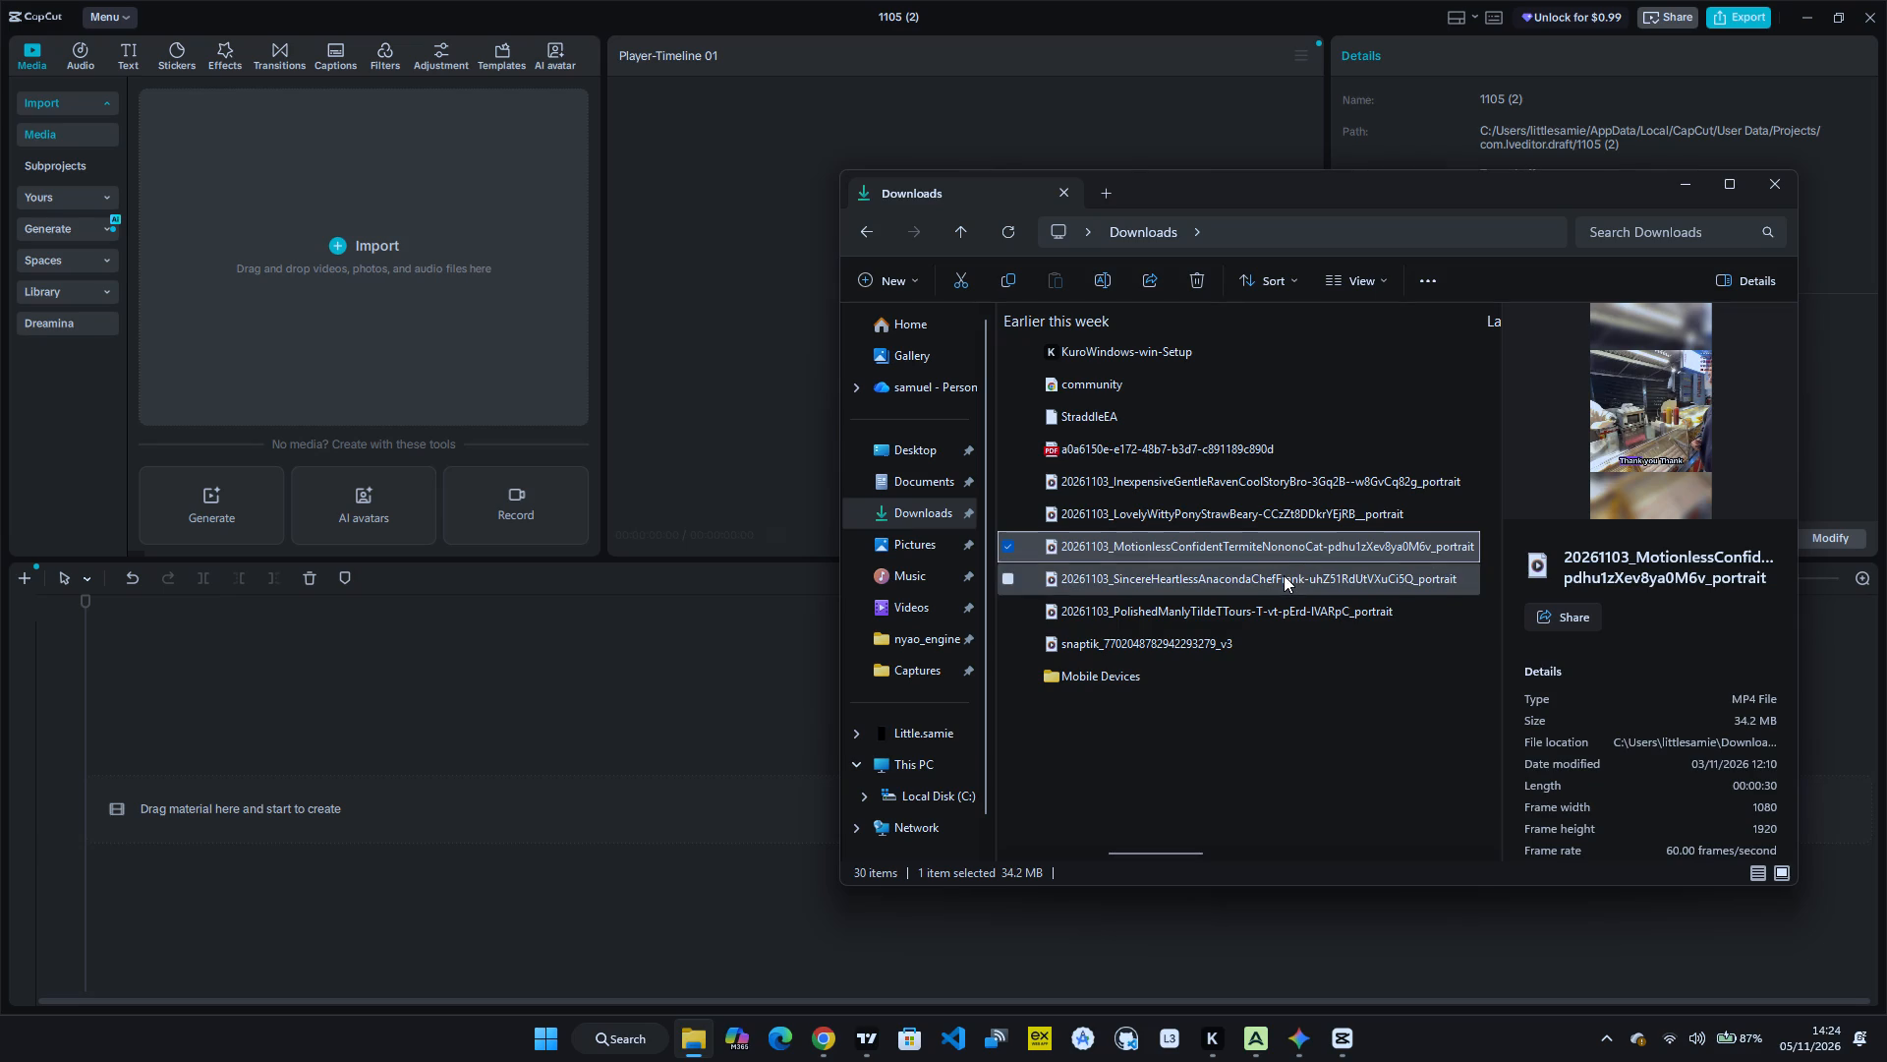
pyautogui.click(1284, 575)
pyautogui.click(1281, 598)
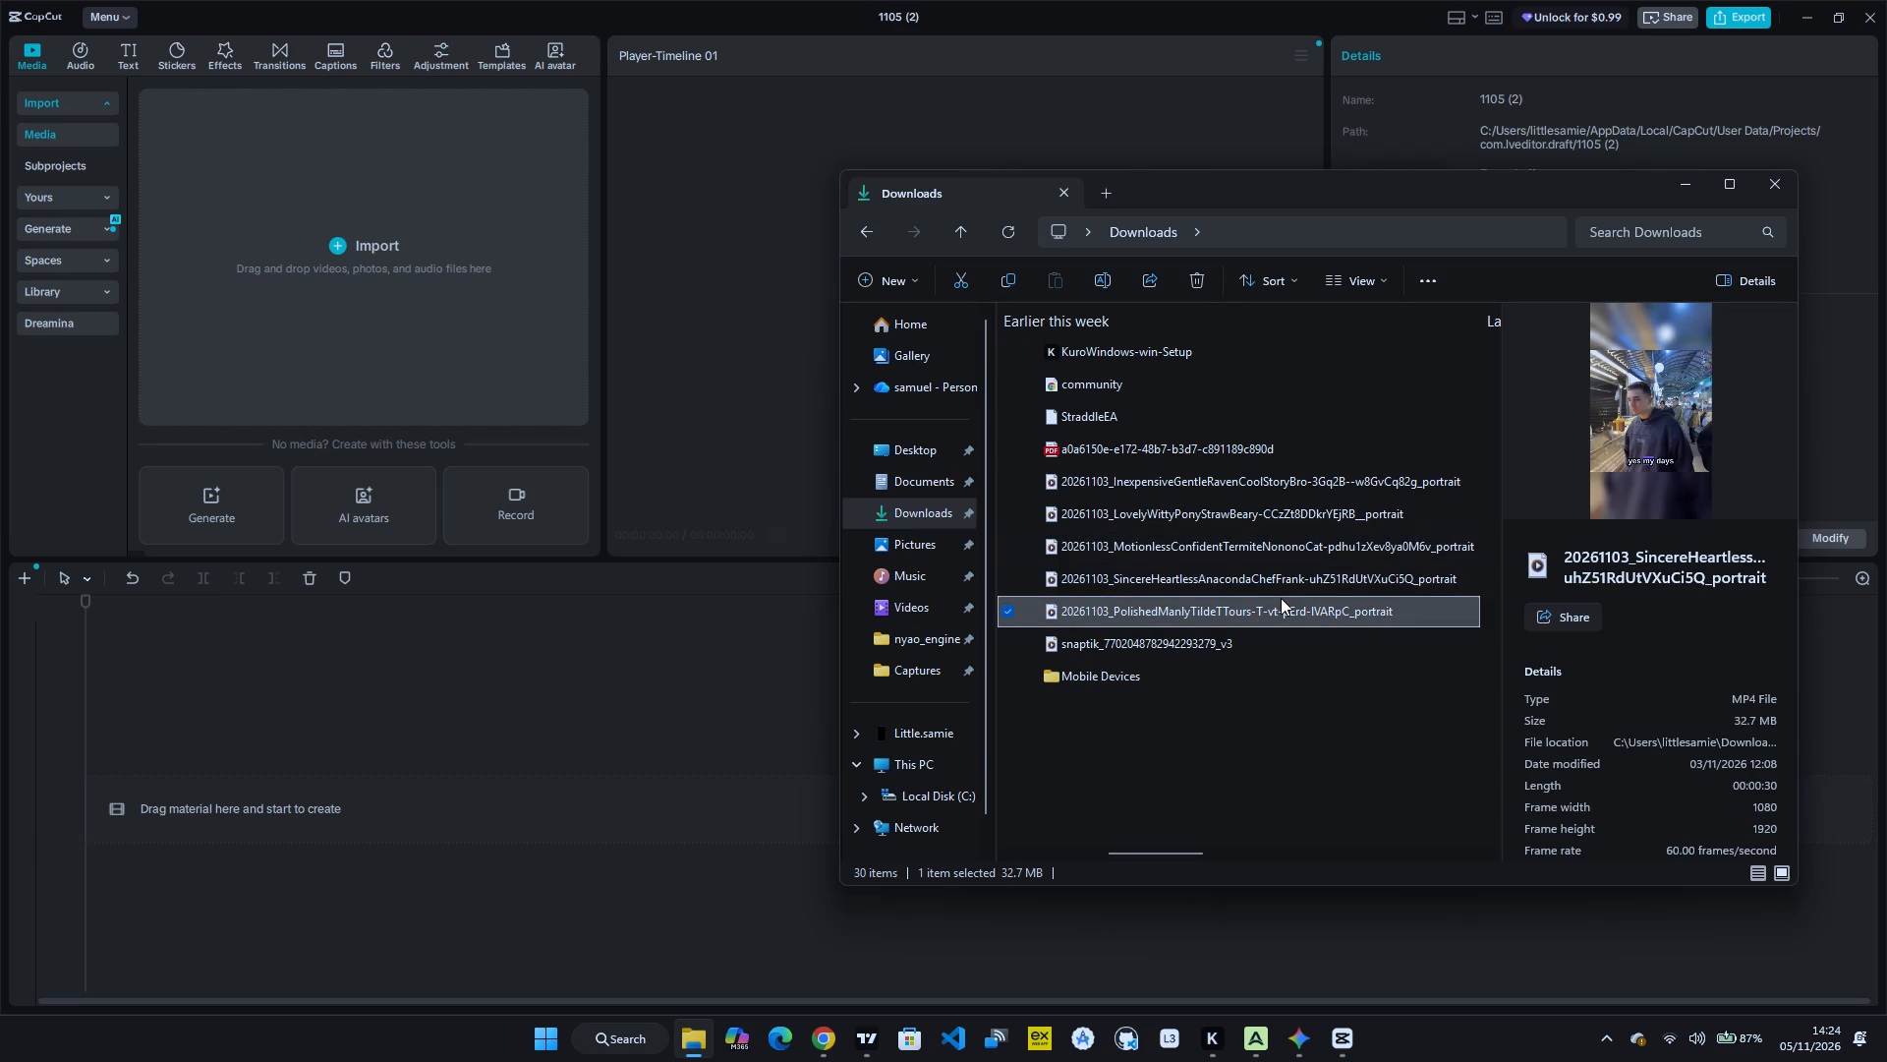
pyautogui.click(1239, 655)
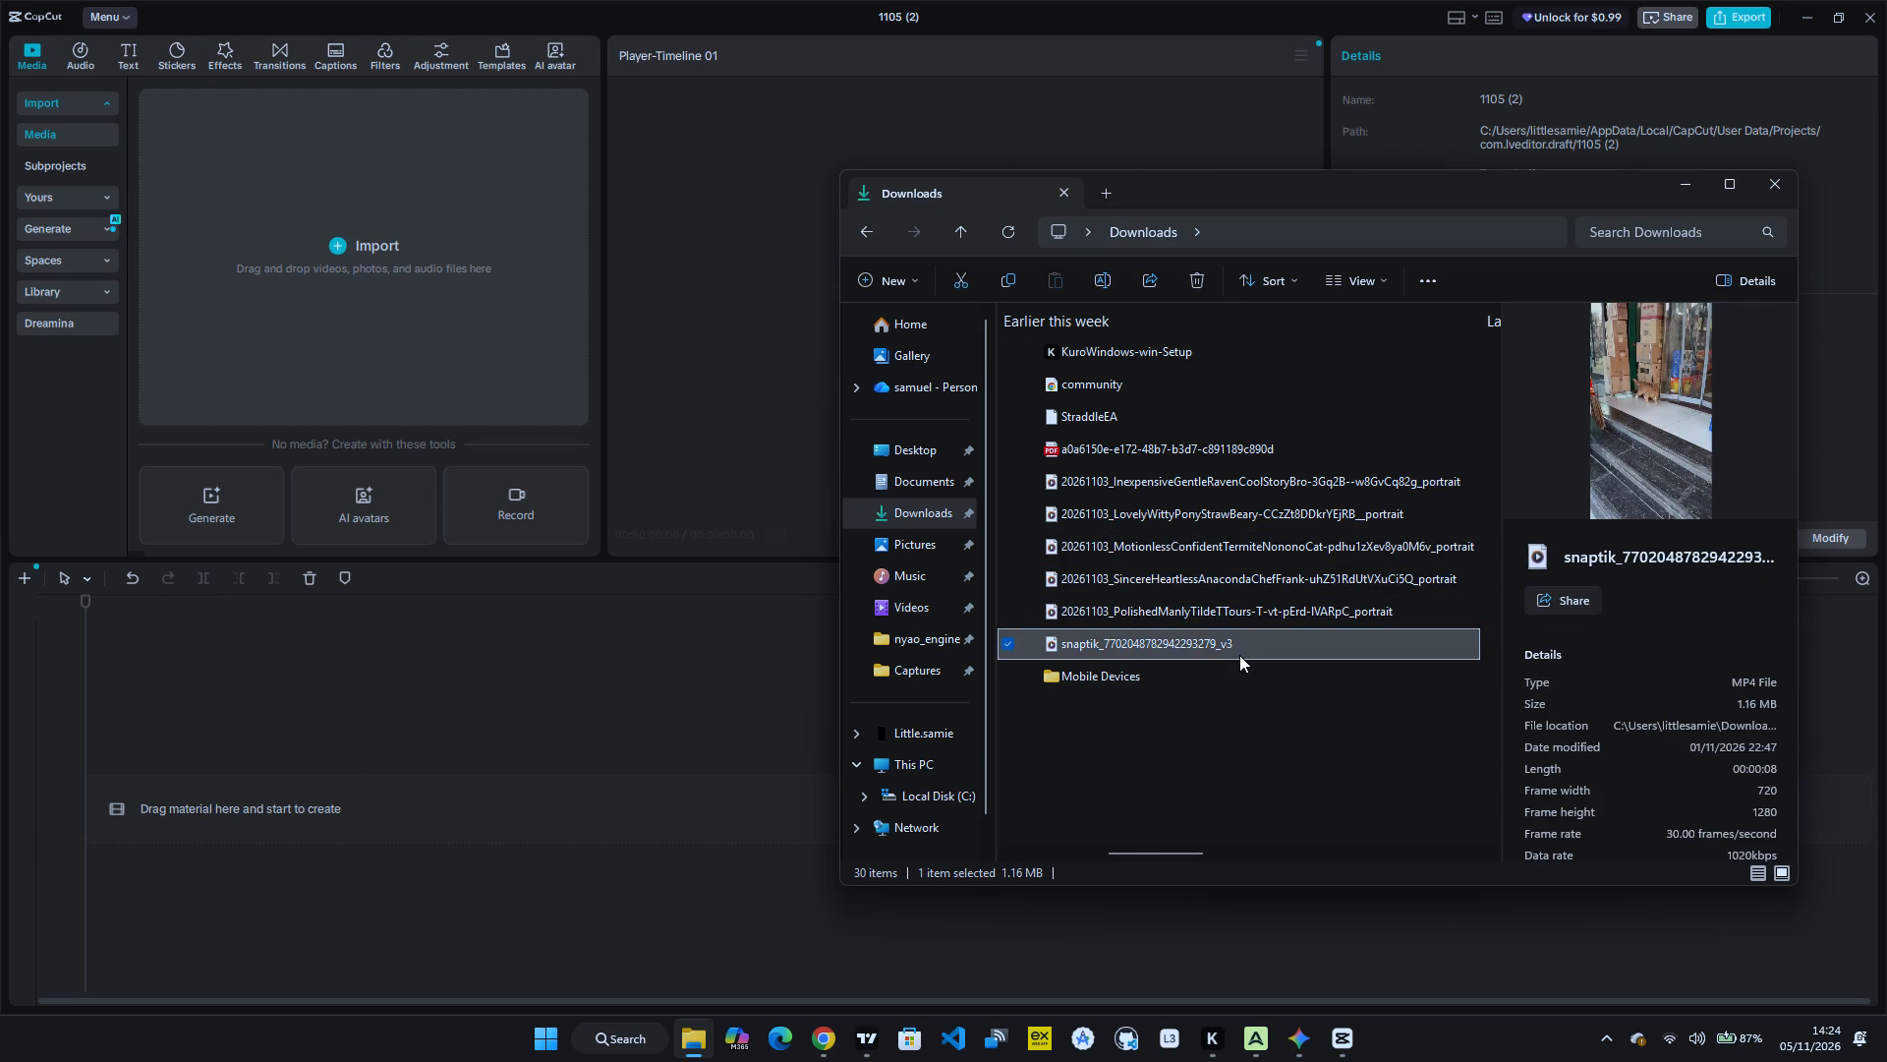
pyautogui.click(1240, 626)
pyautogui.click(1235, 612)
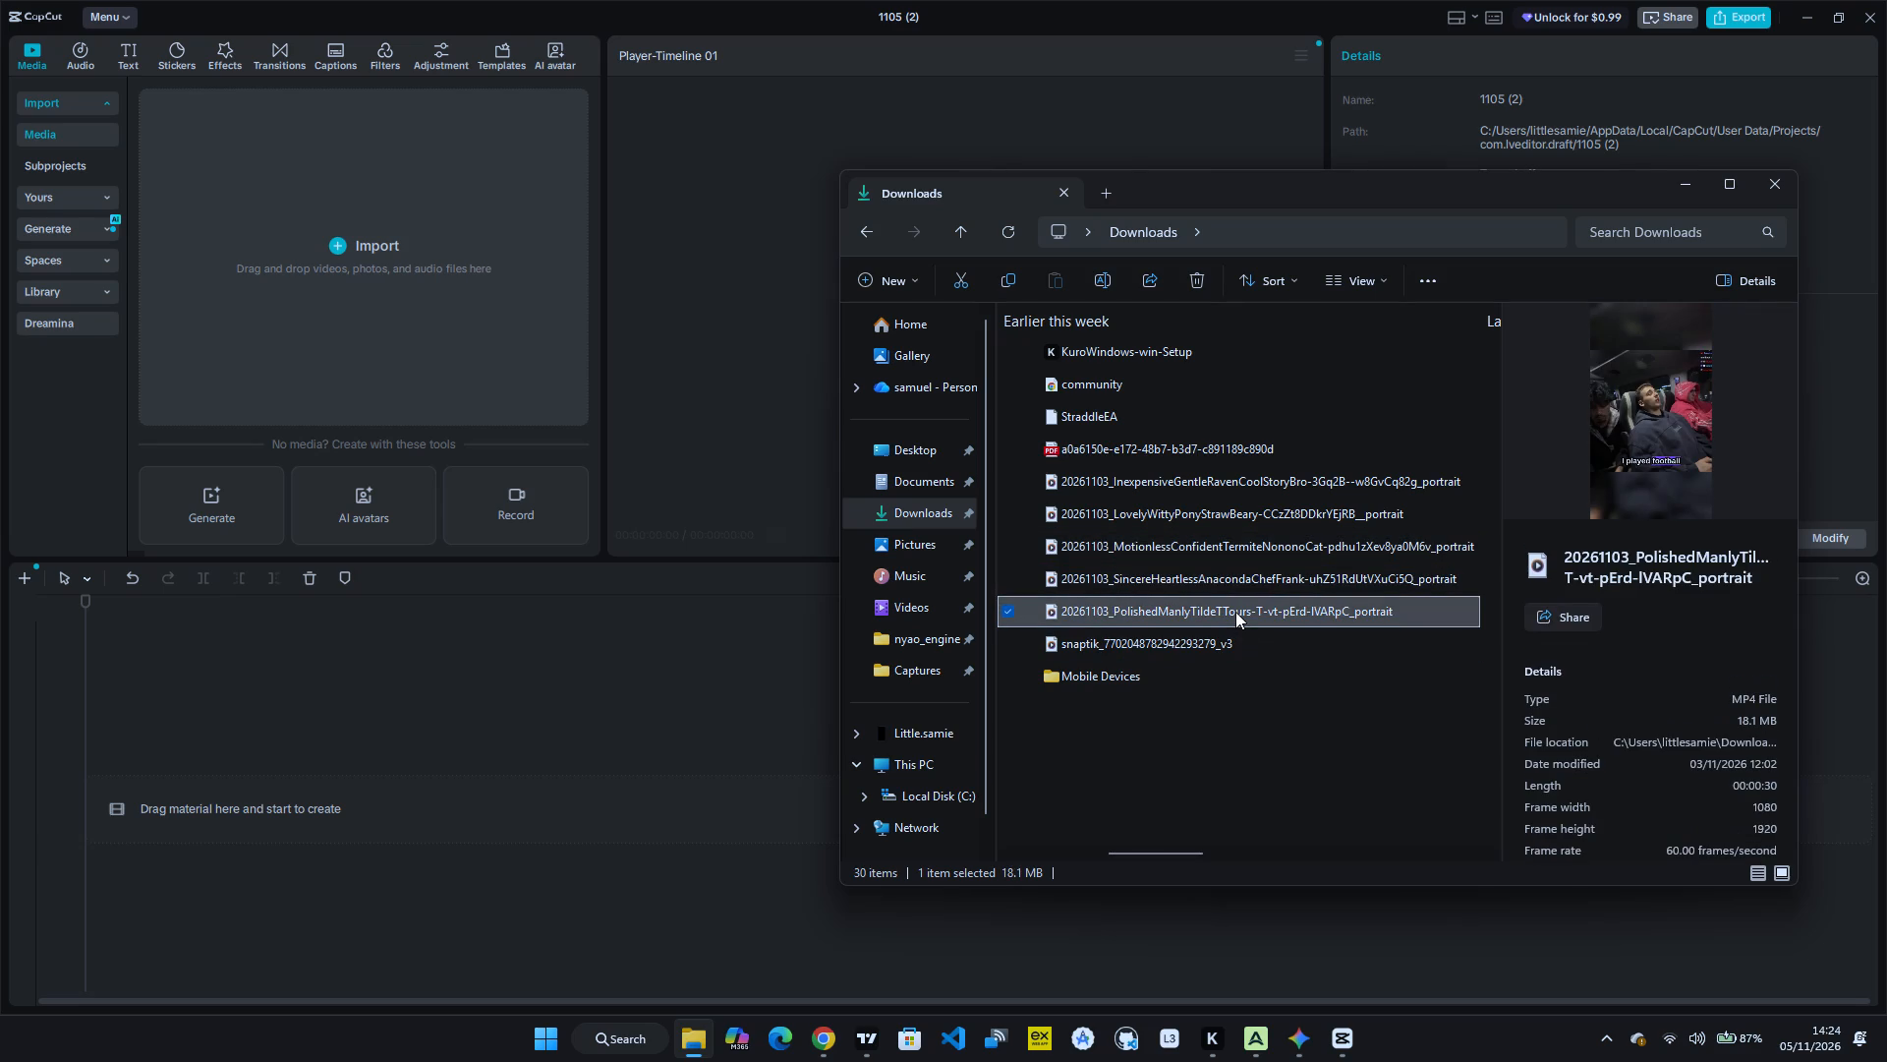
pyautogui.click(1238, 591)
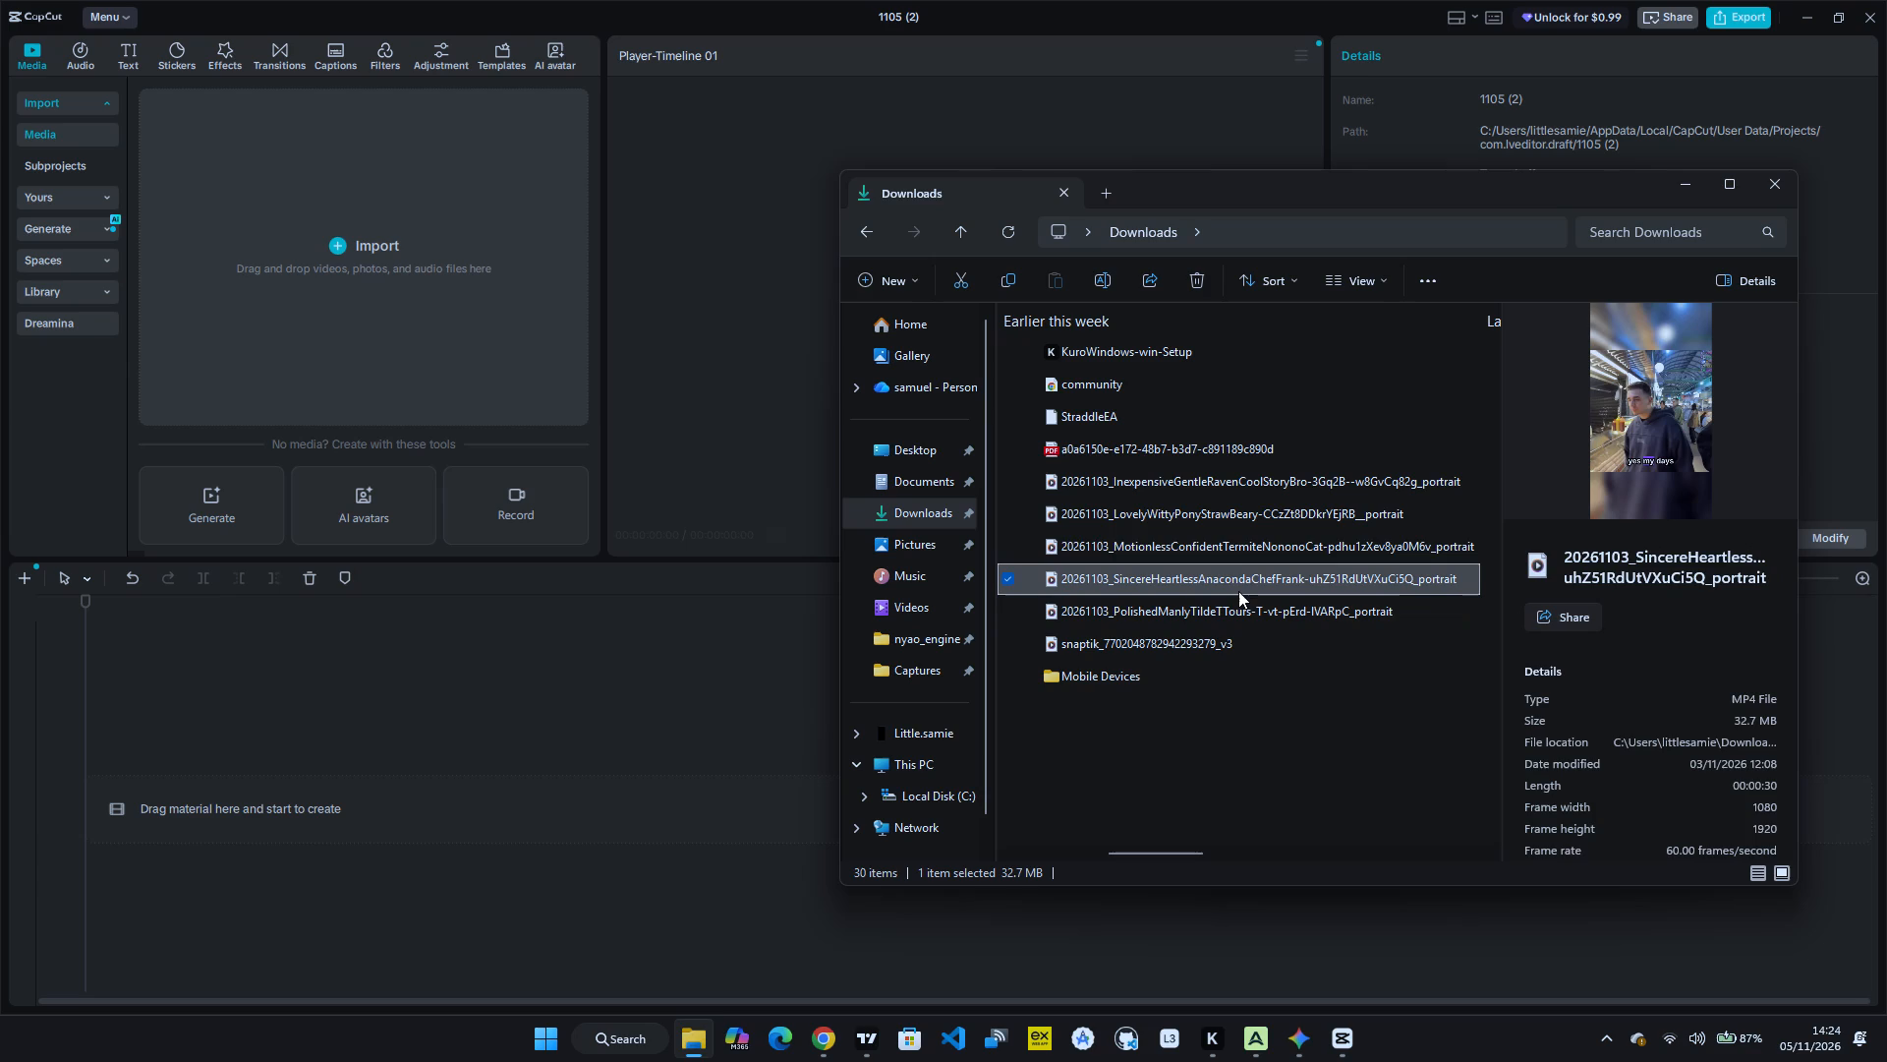
pyautogui.click(1233, 555)
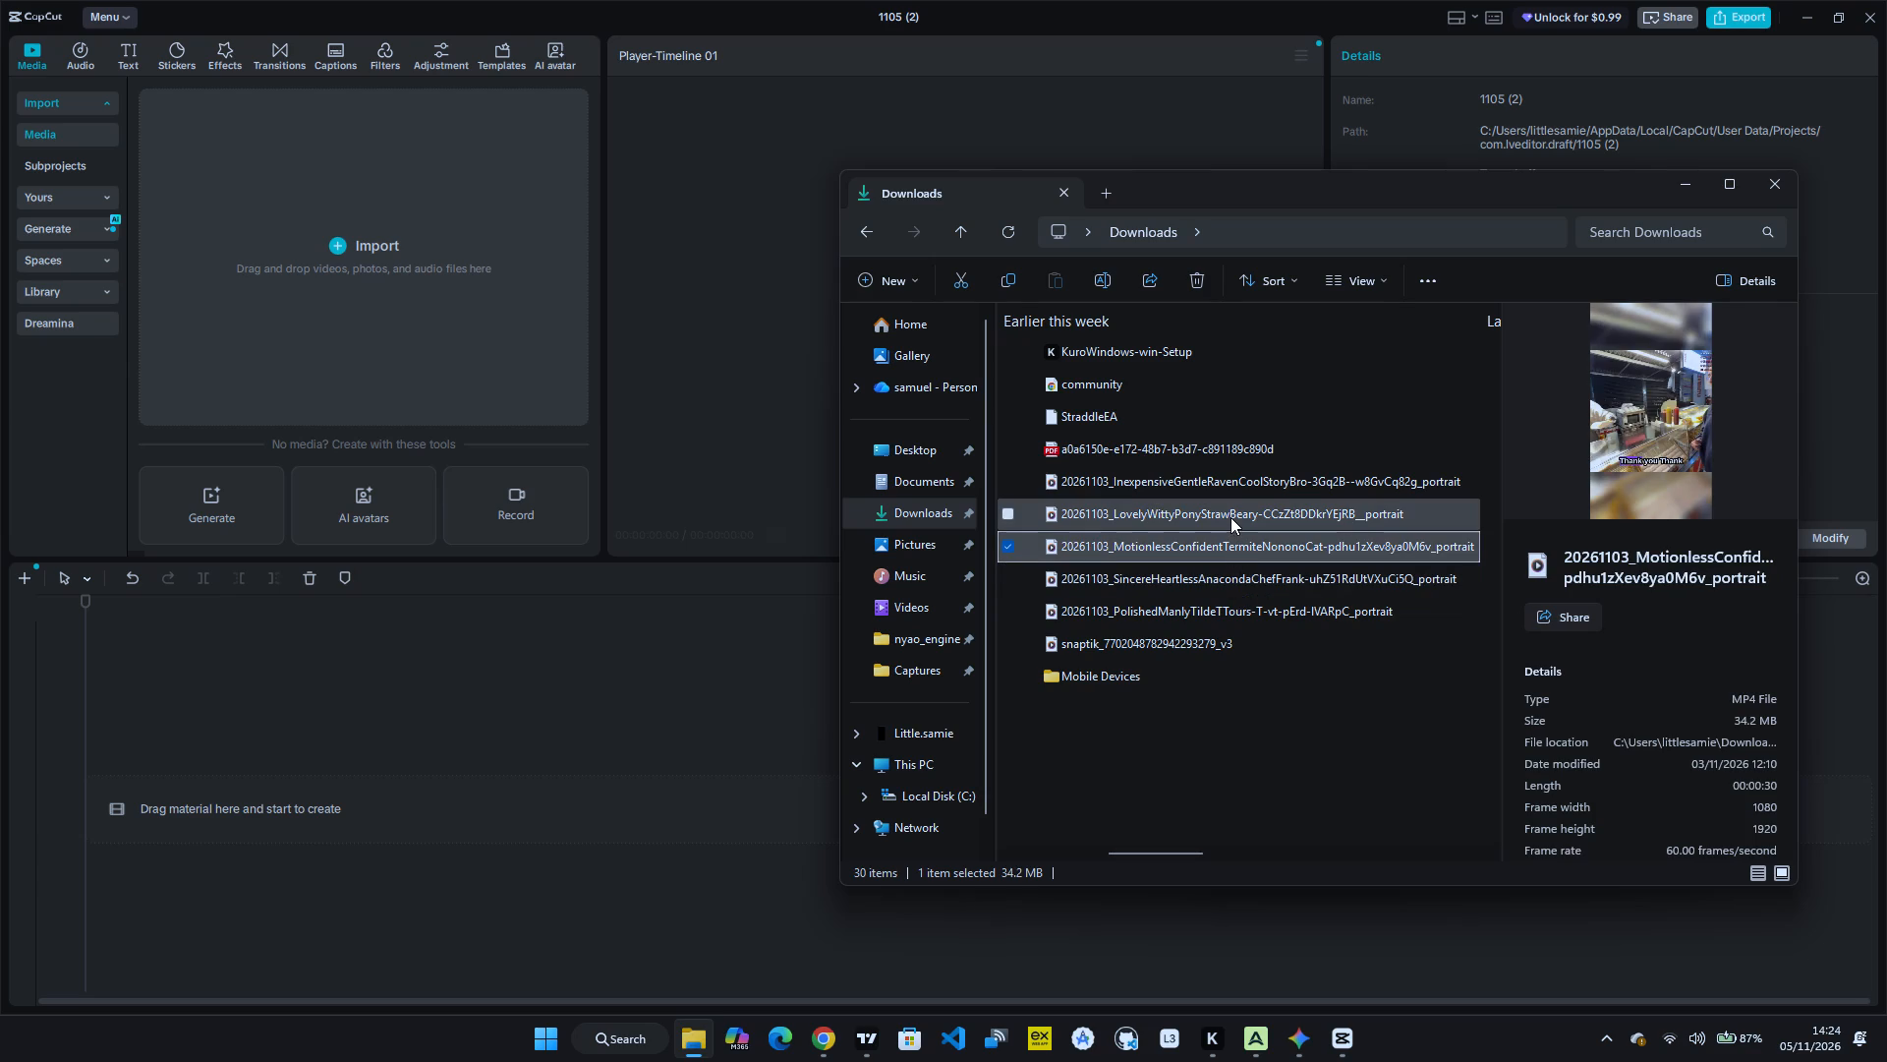
pyautogui.click(1230, 517)
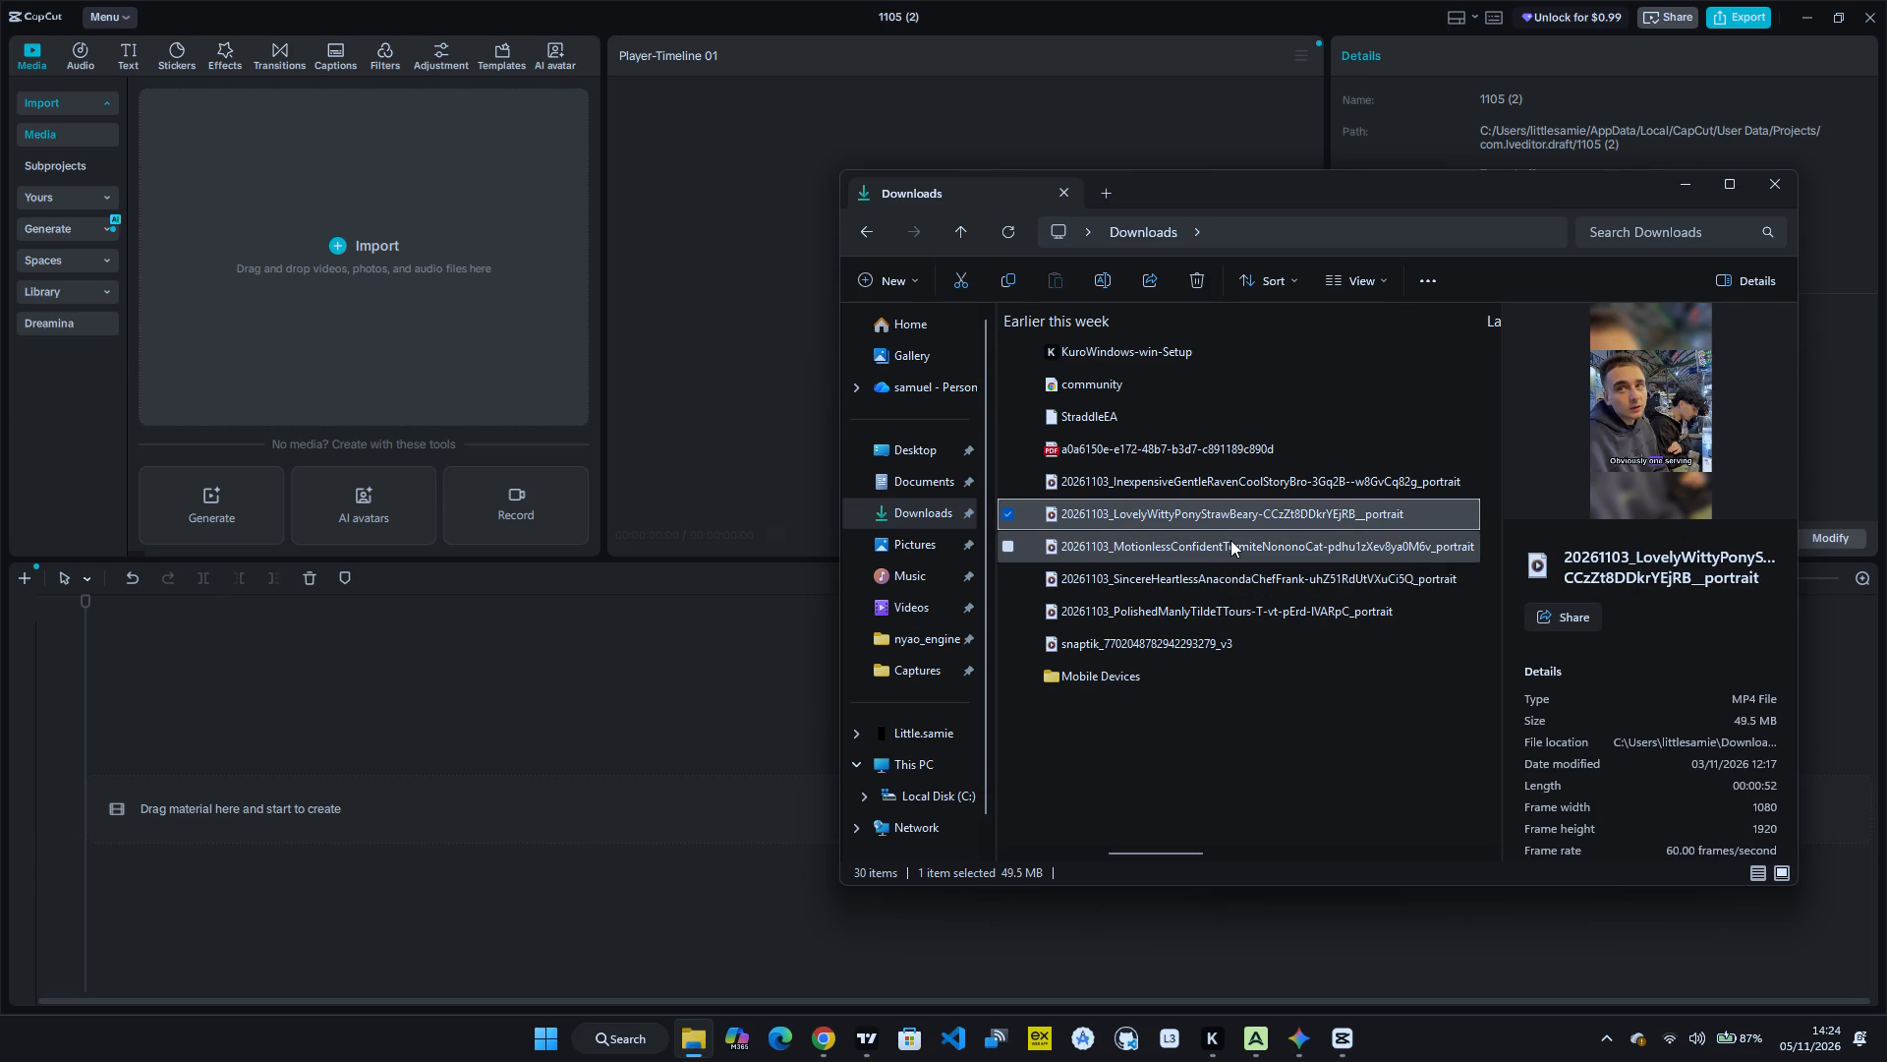
# Import the MotionlessConfidentTermiteNononoCat portrait clip into the CapCut project and place it at the start of the timeline.
pyautogui.click(1230, 540)
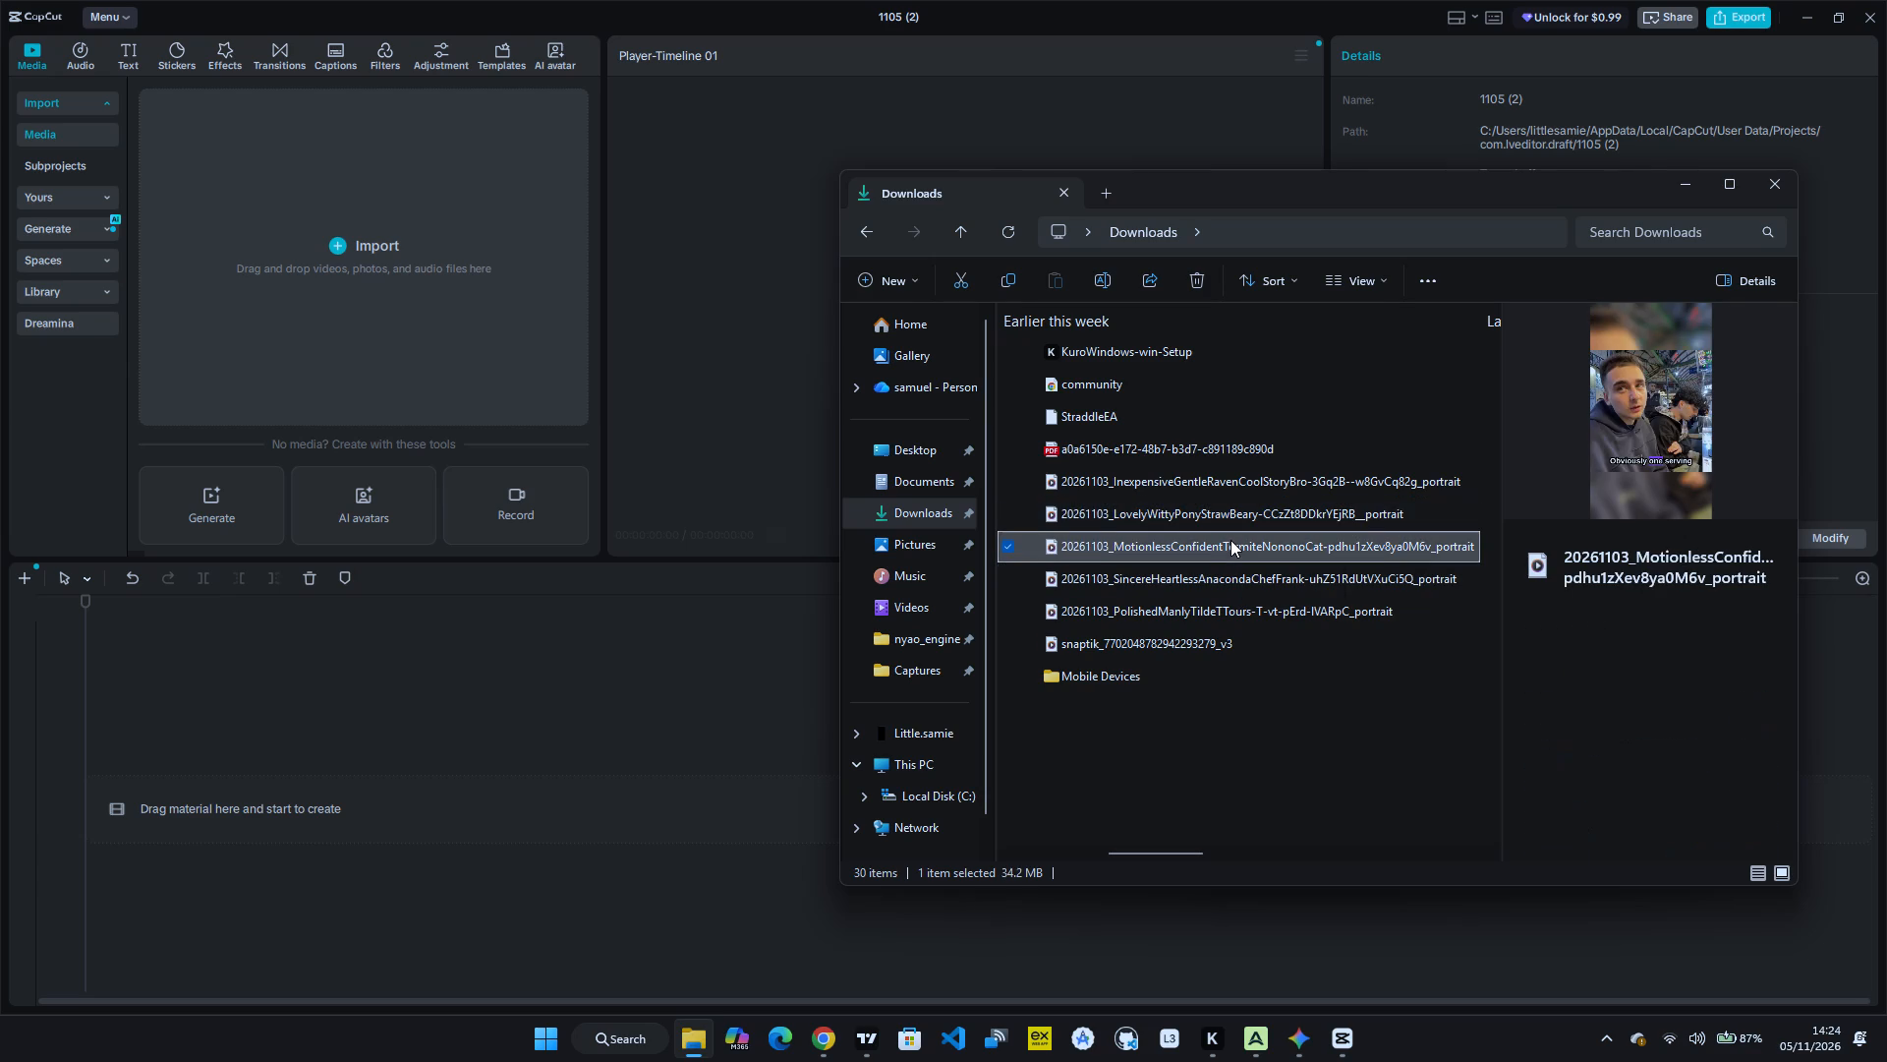
pyautogui.moveTo(1230, 540); pyautogui.dragTo(359, 326)
pyautogui.moveTo(281, 180); pyautogui.dragTo(270, 517)
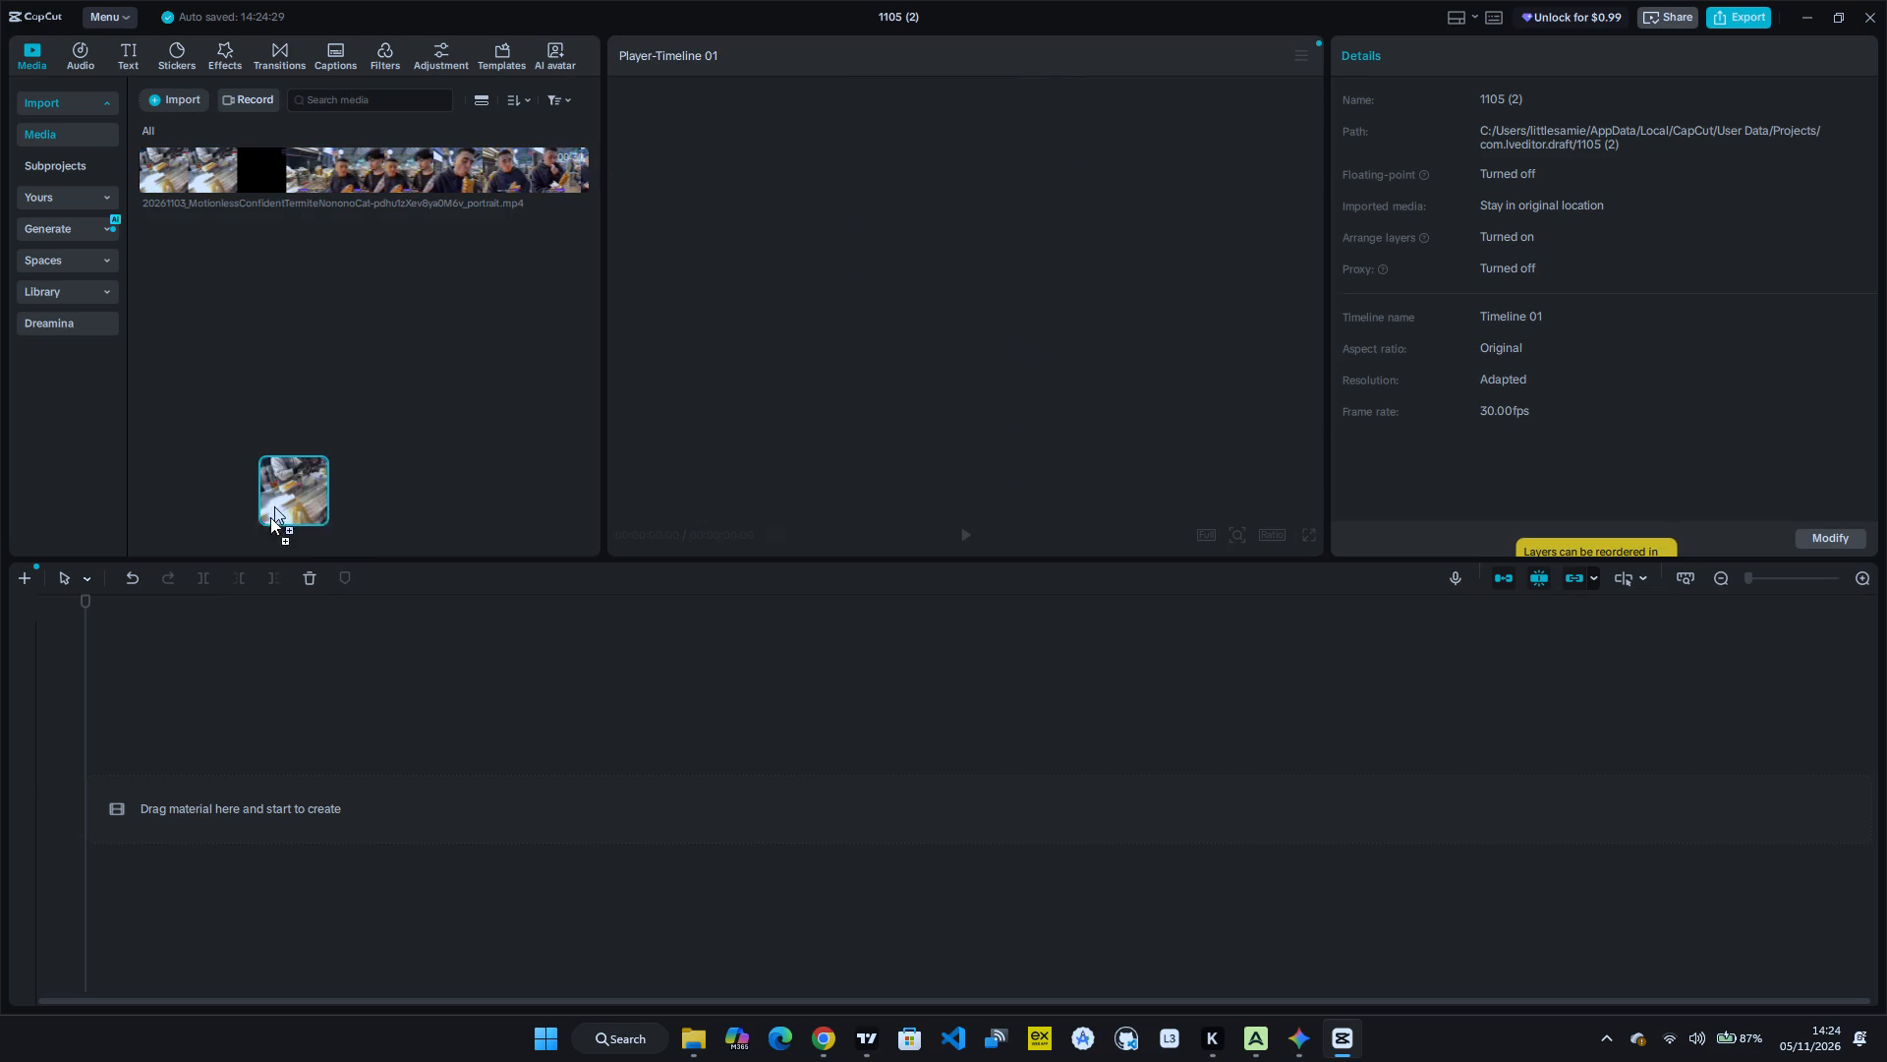
pyautogui.moveTo(270, 517); pyautogui.dragTo(189, 735)
# Play the clip through the corn dog bite and split it at 00:00:16:11.
pyautogui.press('space')
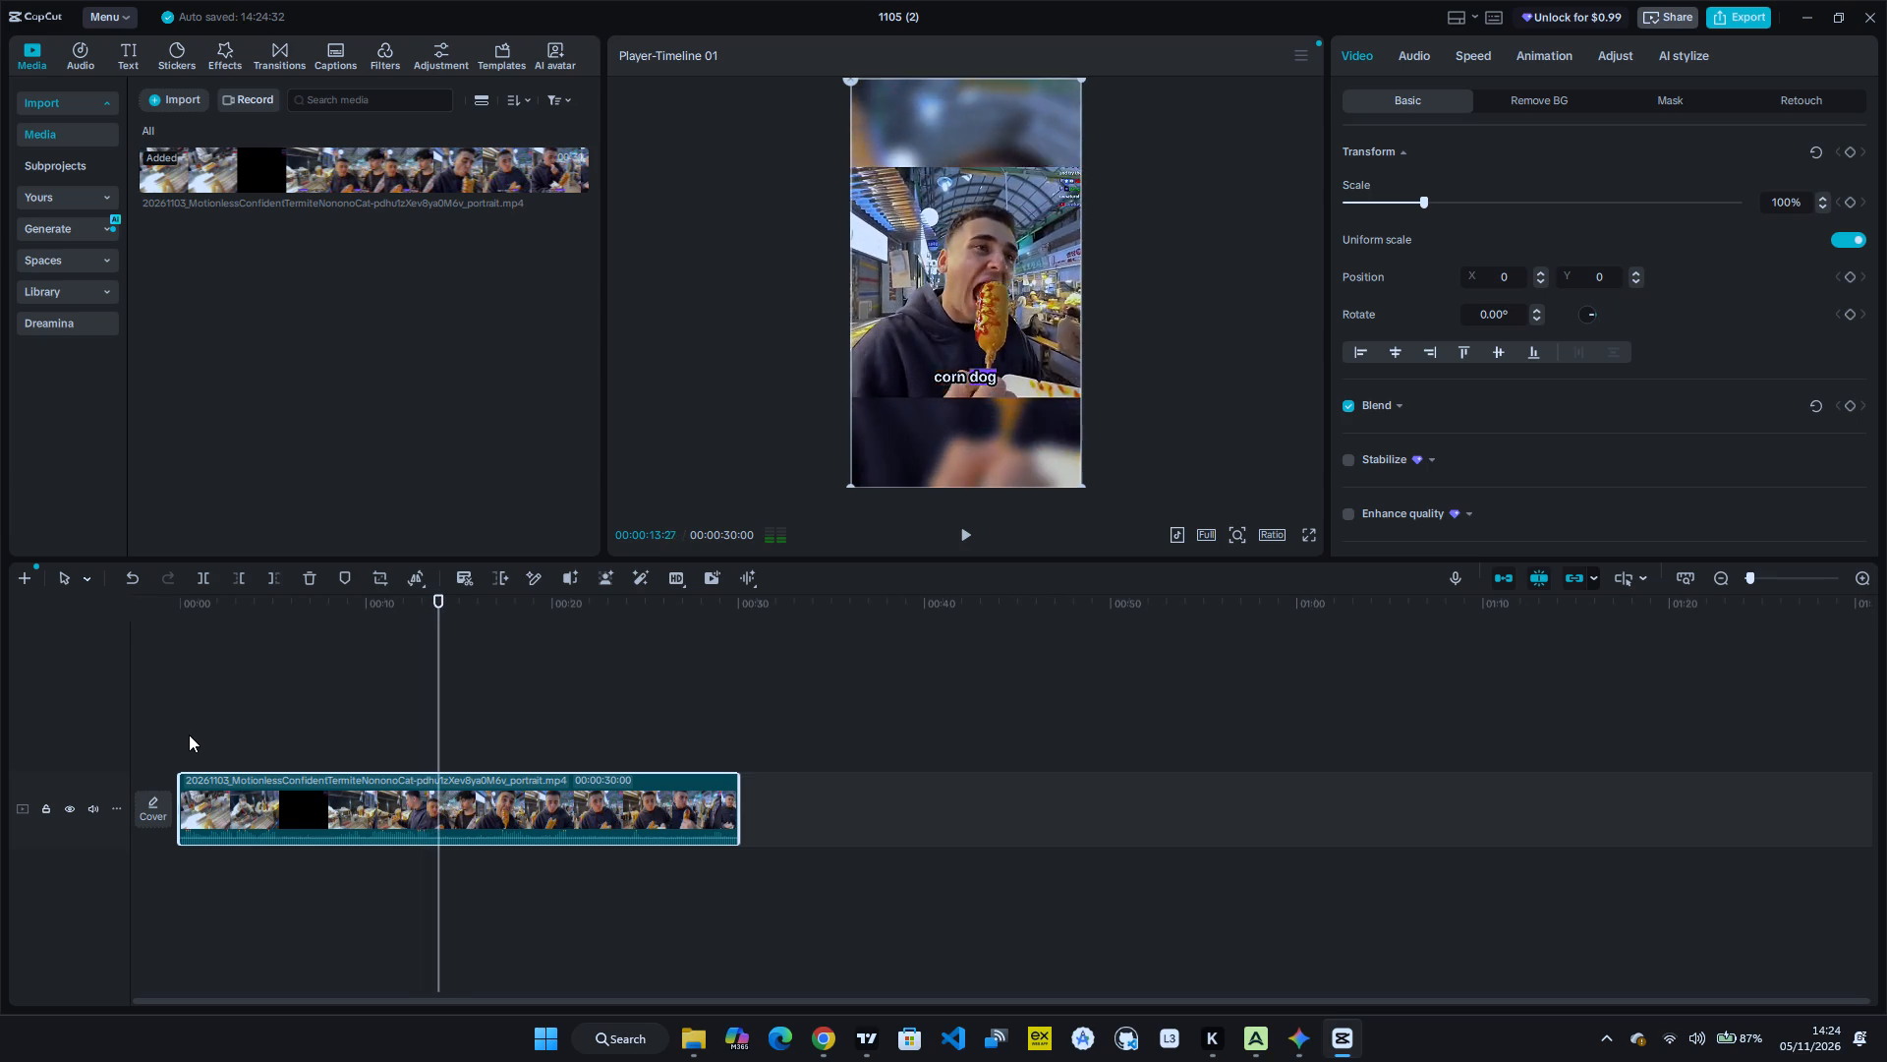
pyautogui.press('space')
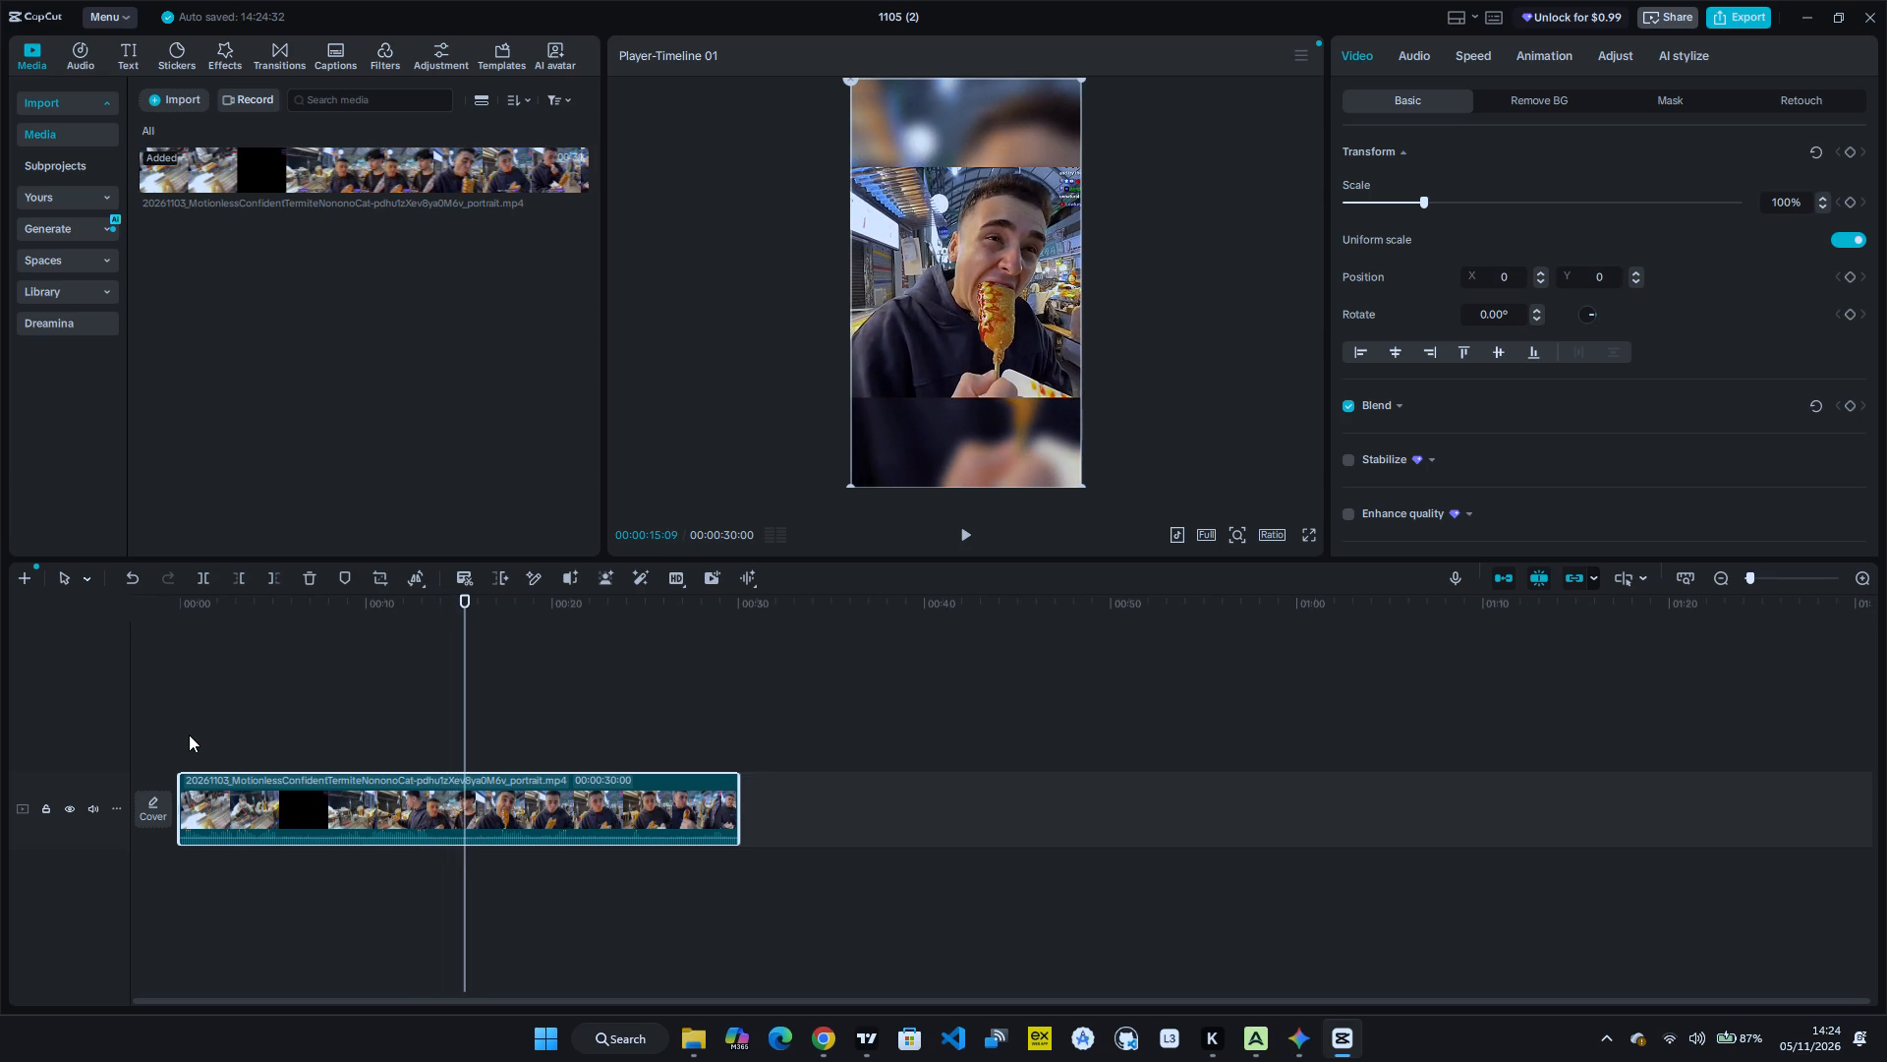
pyautogui.press('space')
pyautogui.press('space')
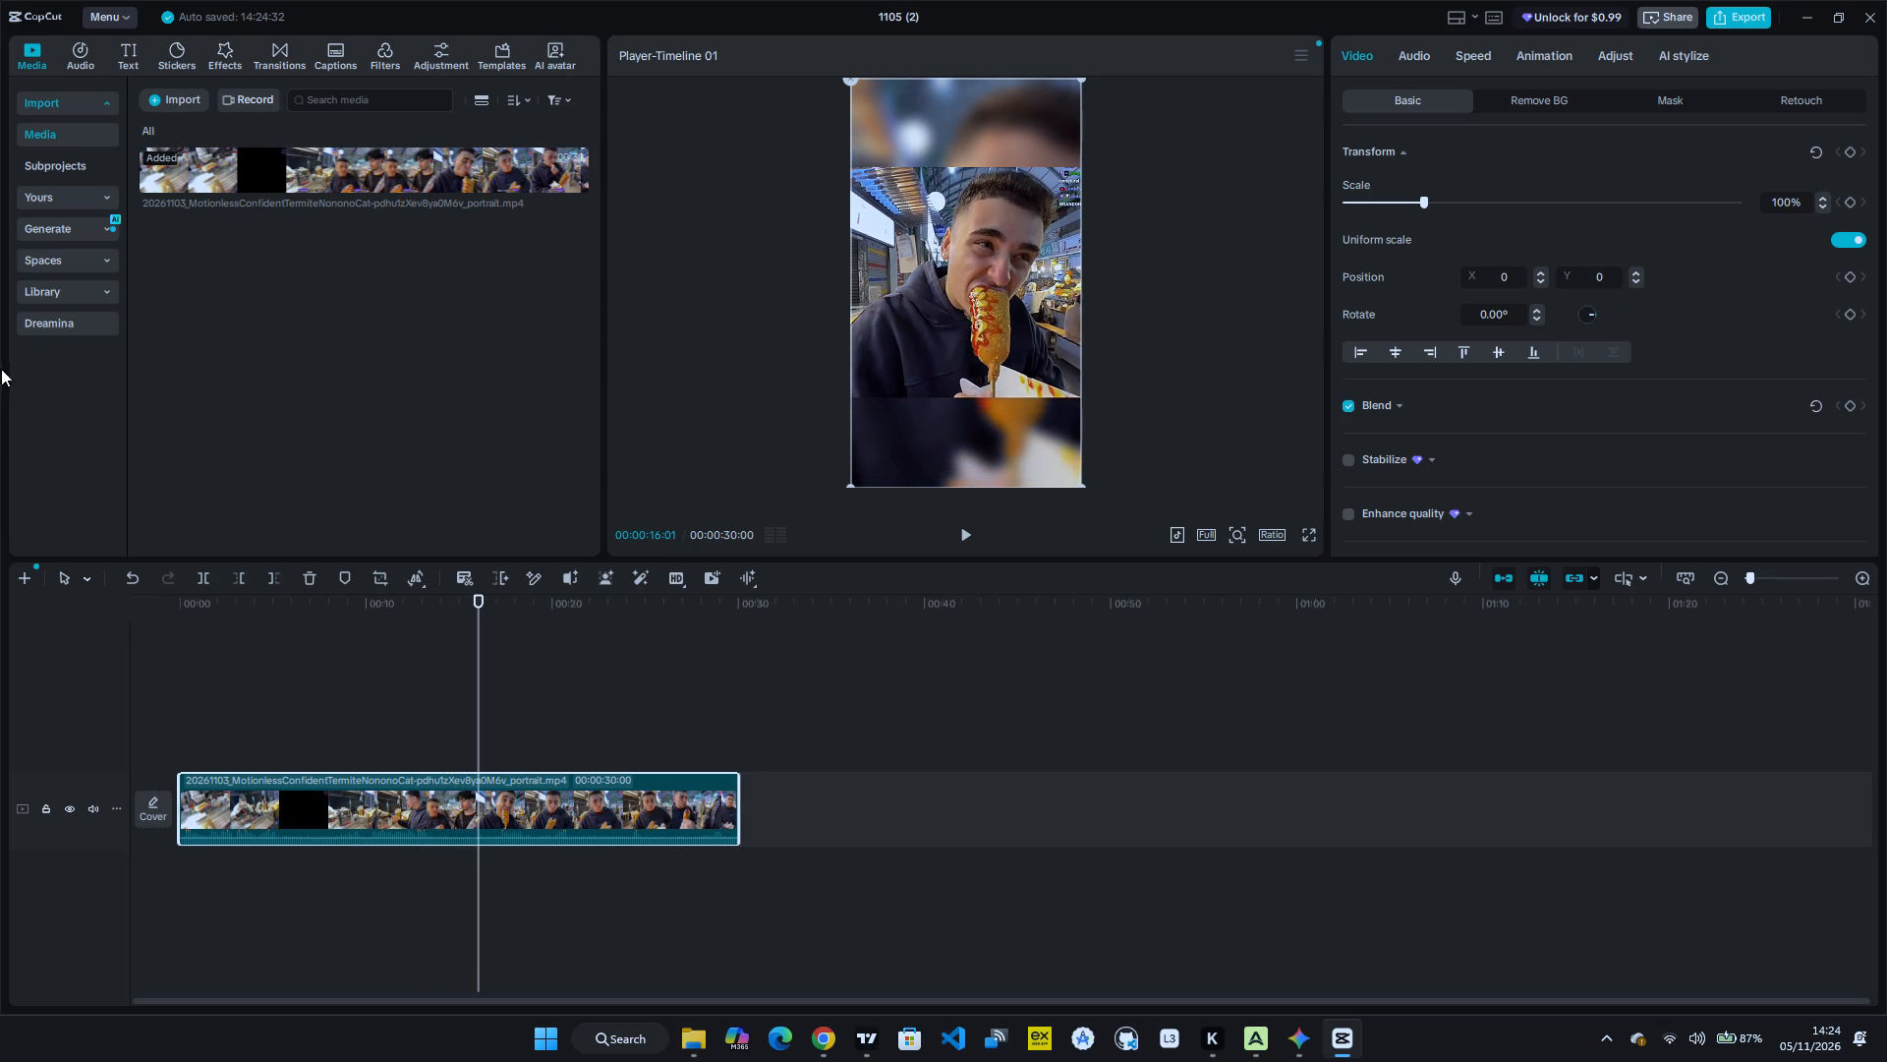
pyautogui.press('space')
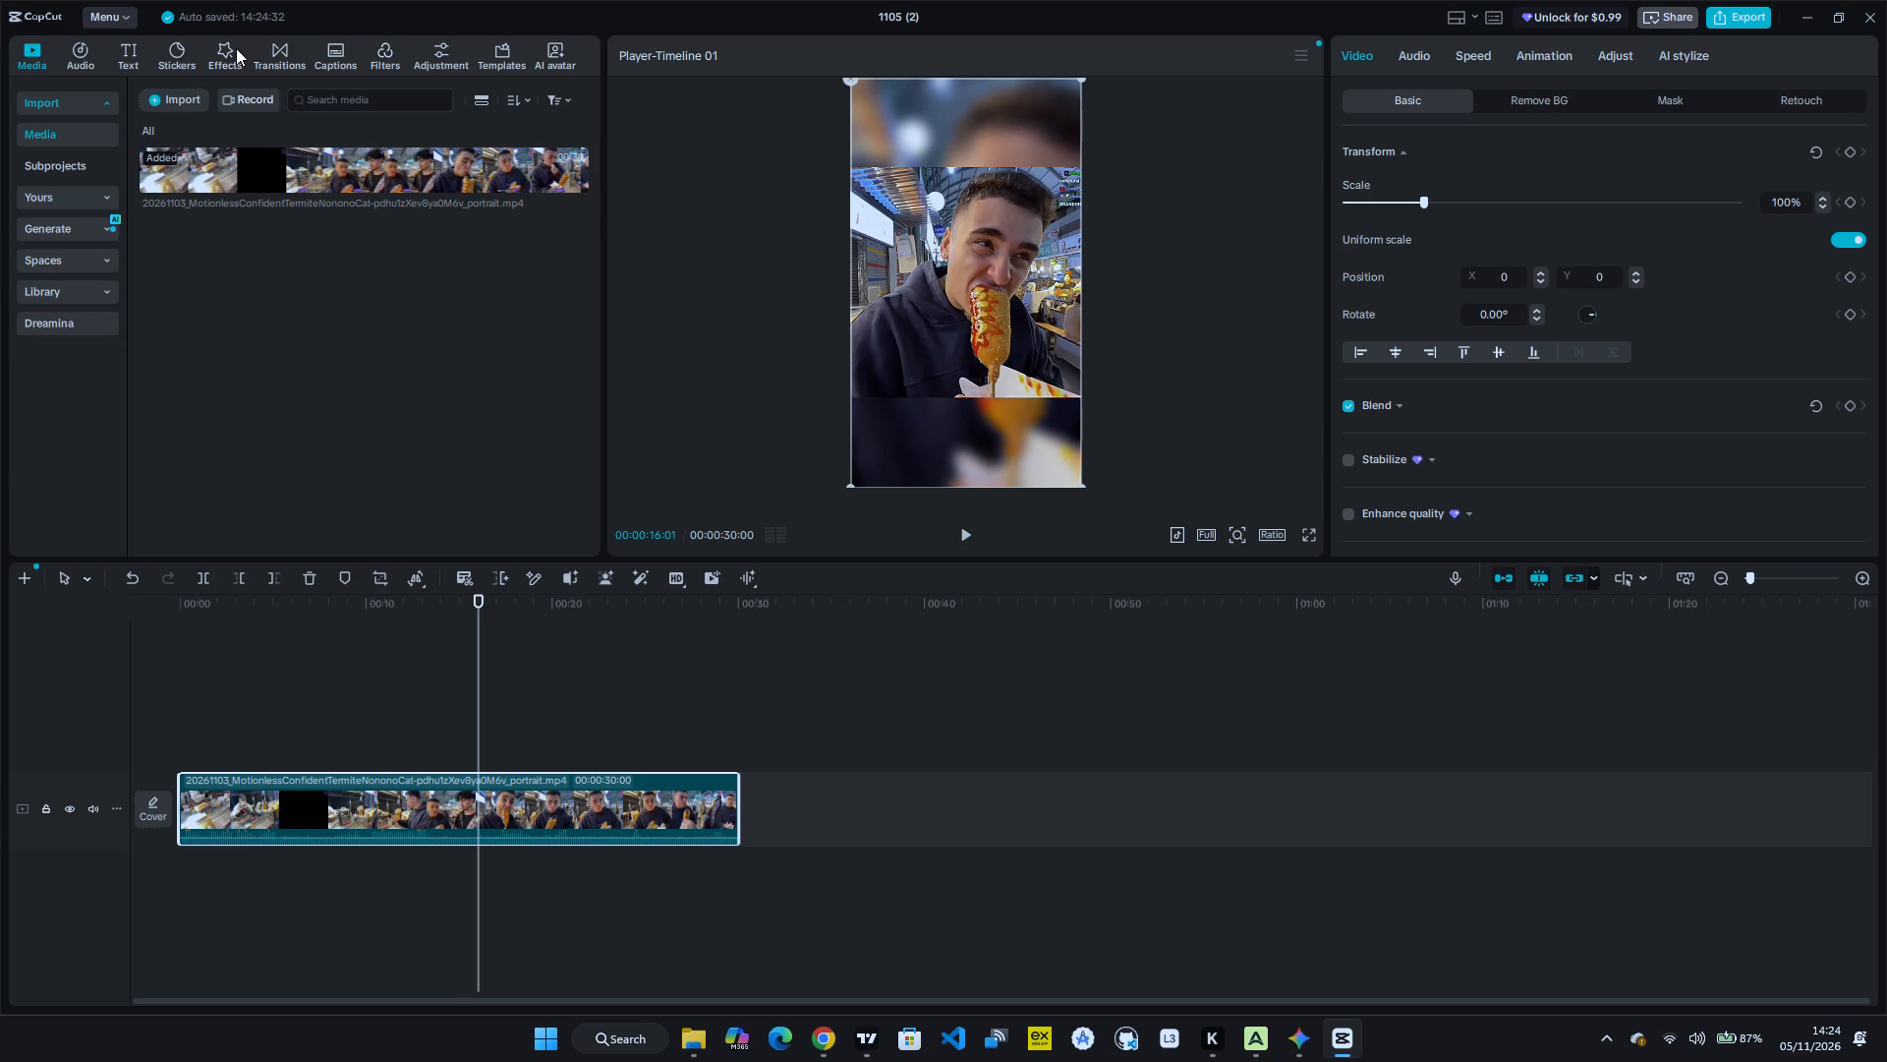
pyautogui.press('space')
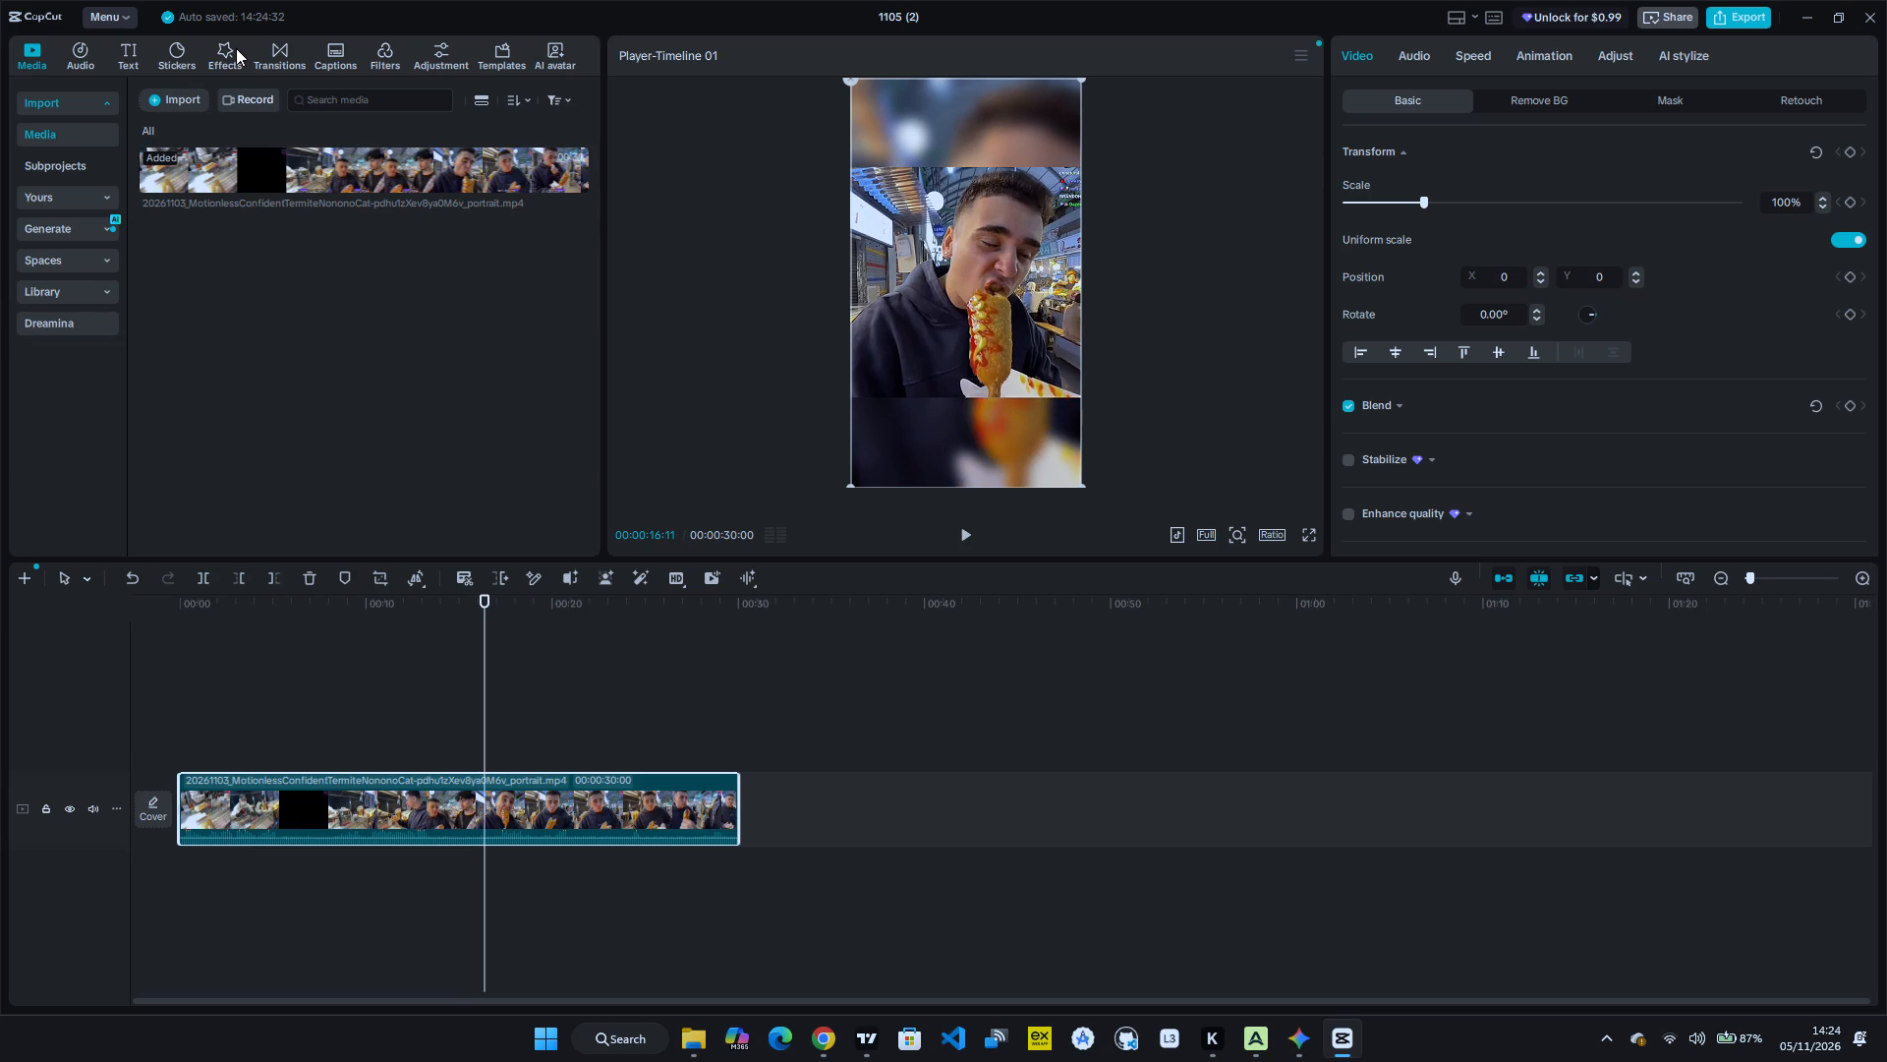
pyautogui.hotkey('ctrl', 'b')
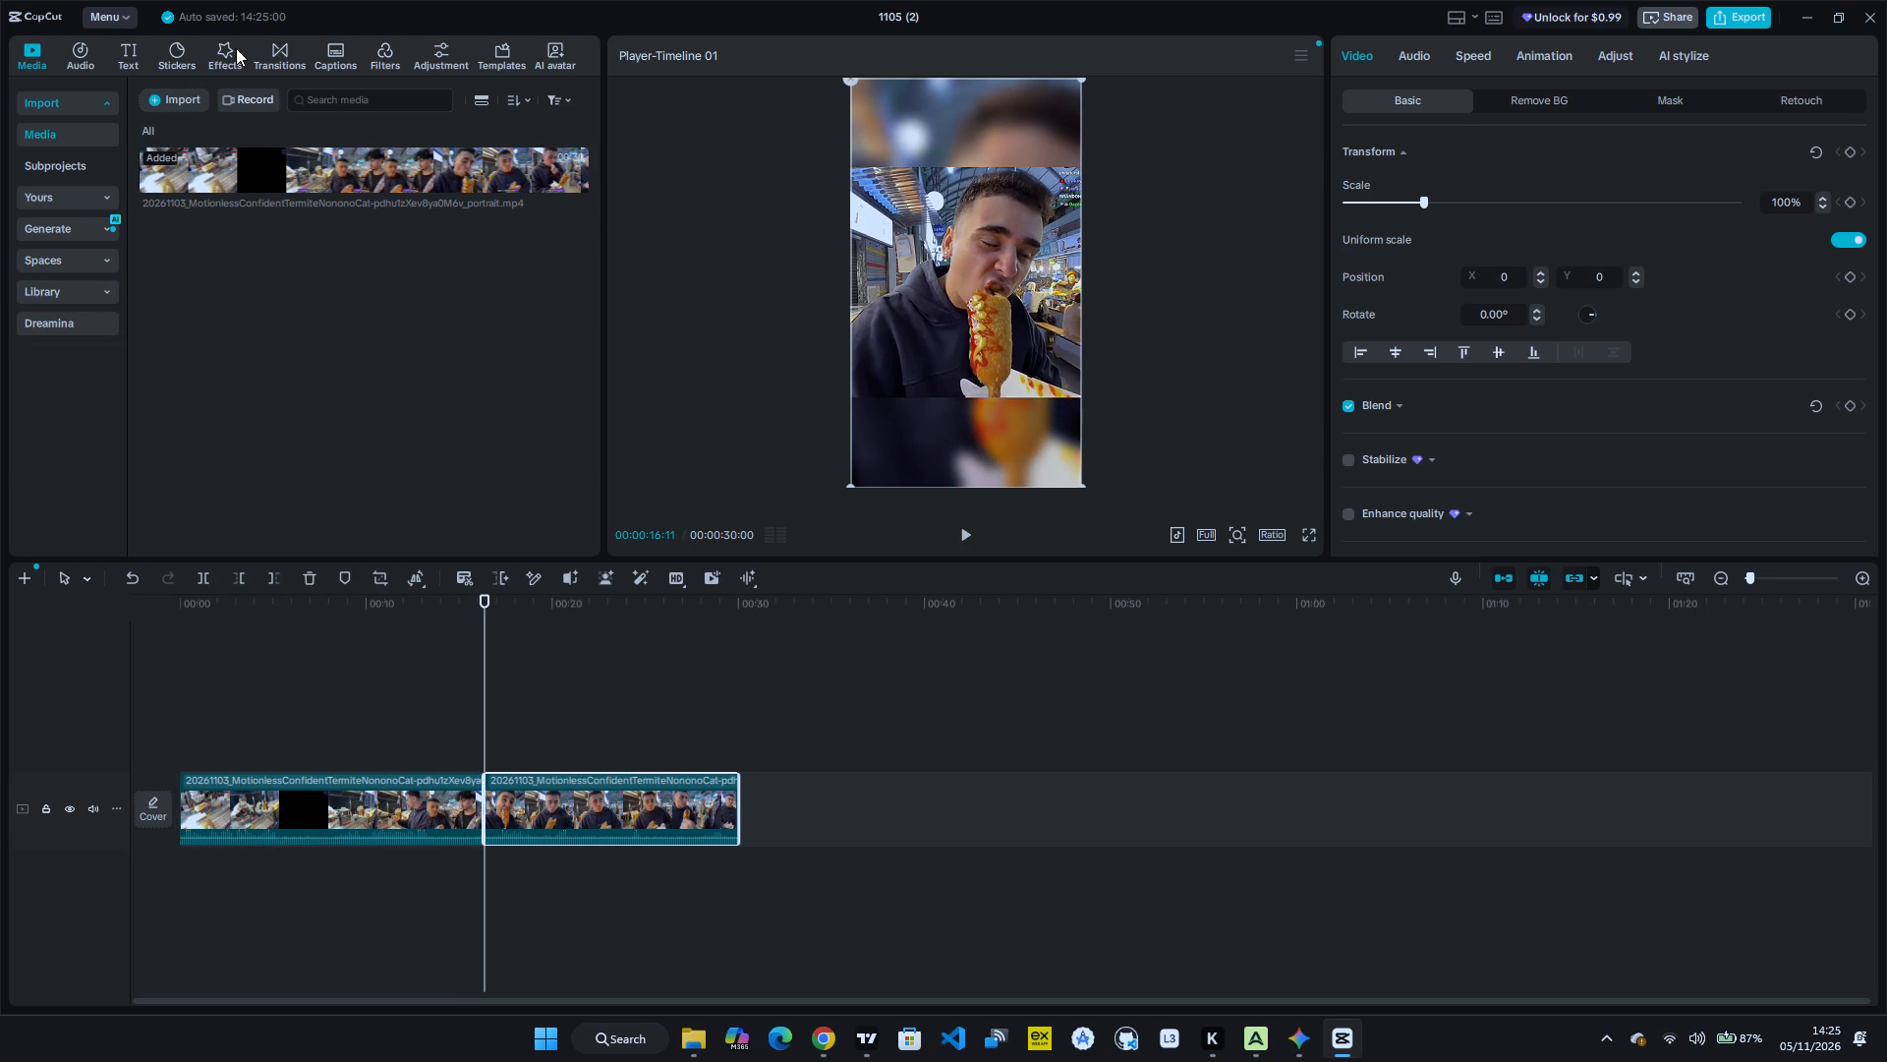
# Split the remaining footage at 00:00:17:15 and again at 00:00:20:06, at the "Isn't that hot?" caption.
pyautogui.press('space')
pyautogui.press('space')
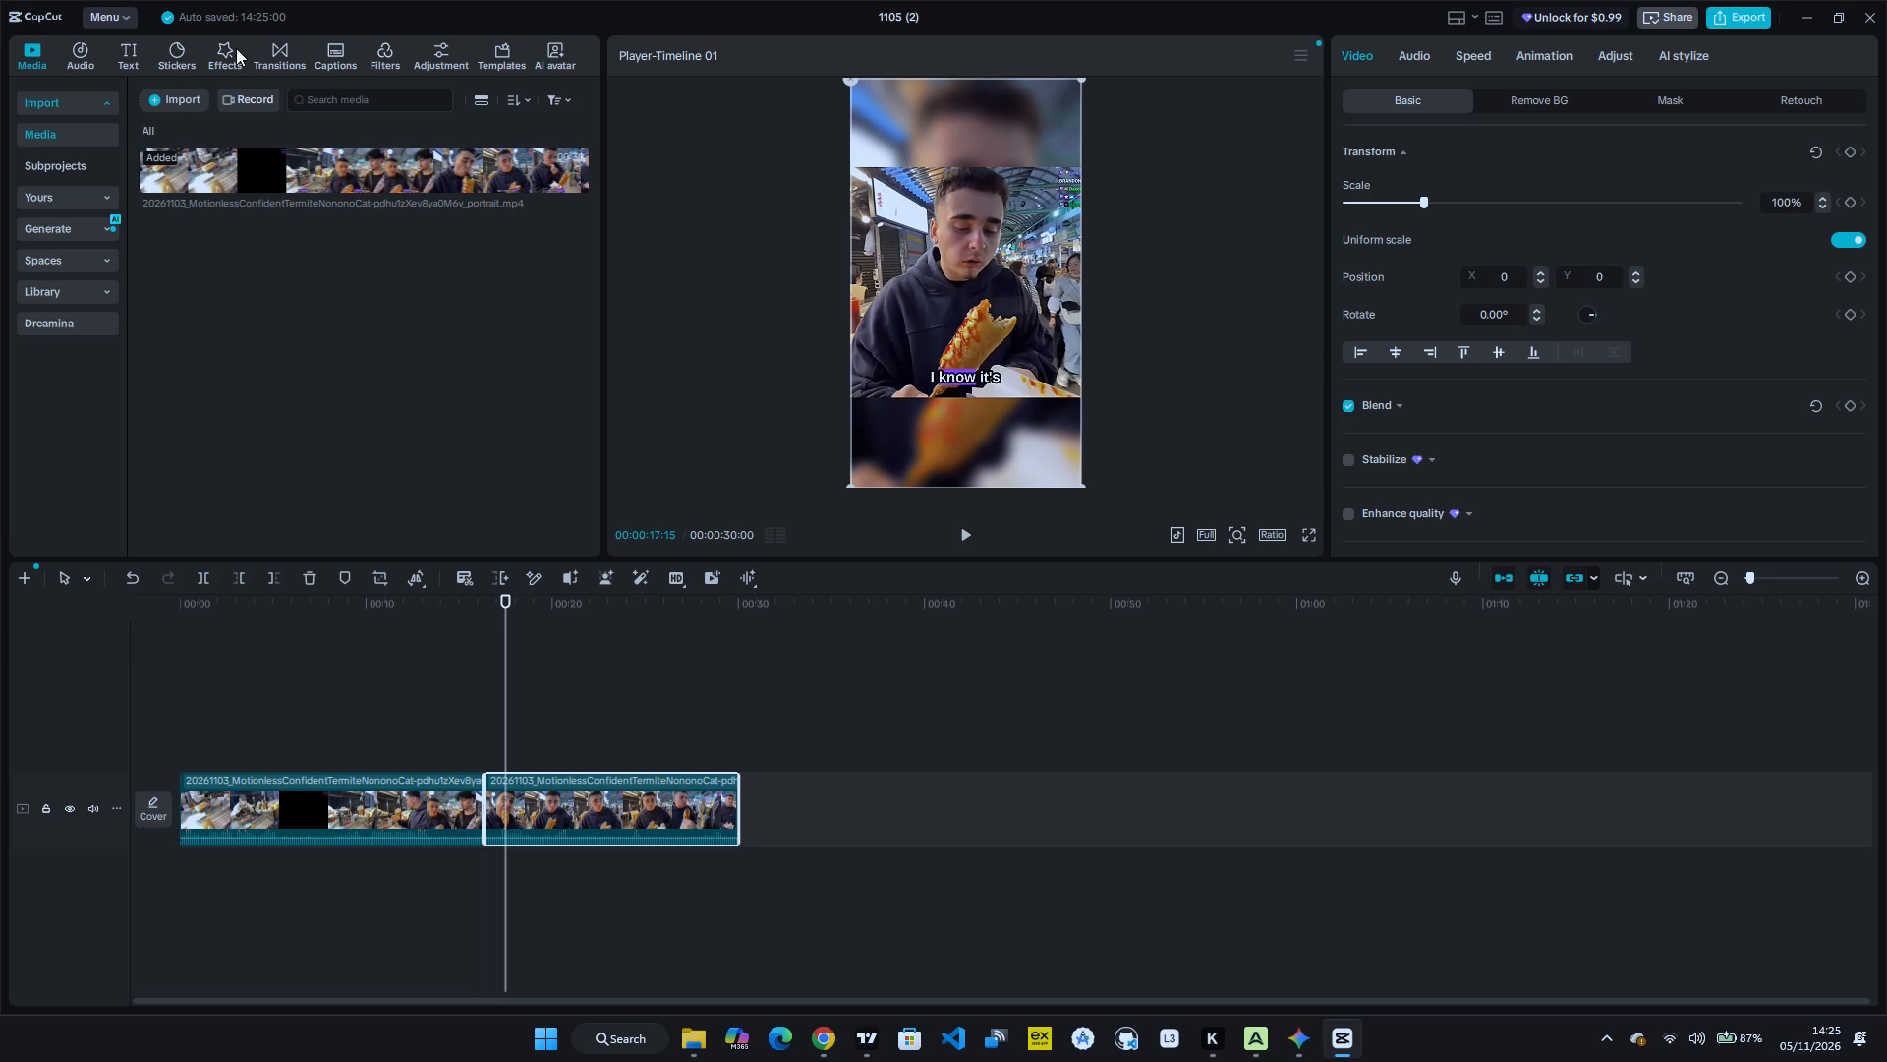
pyautogui.hotkey('ctrl', 'b')
pyautogui.press('space')
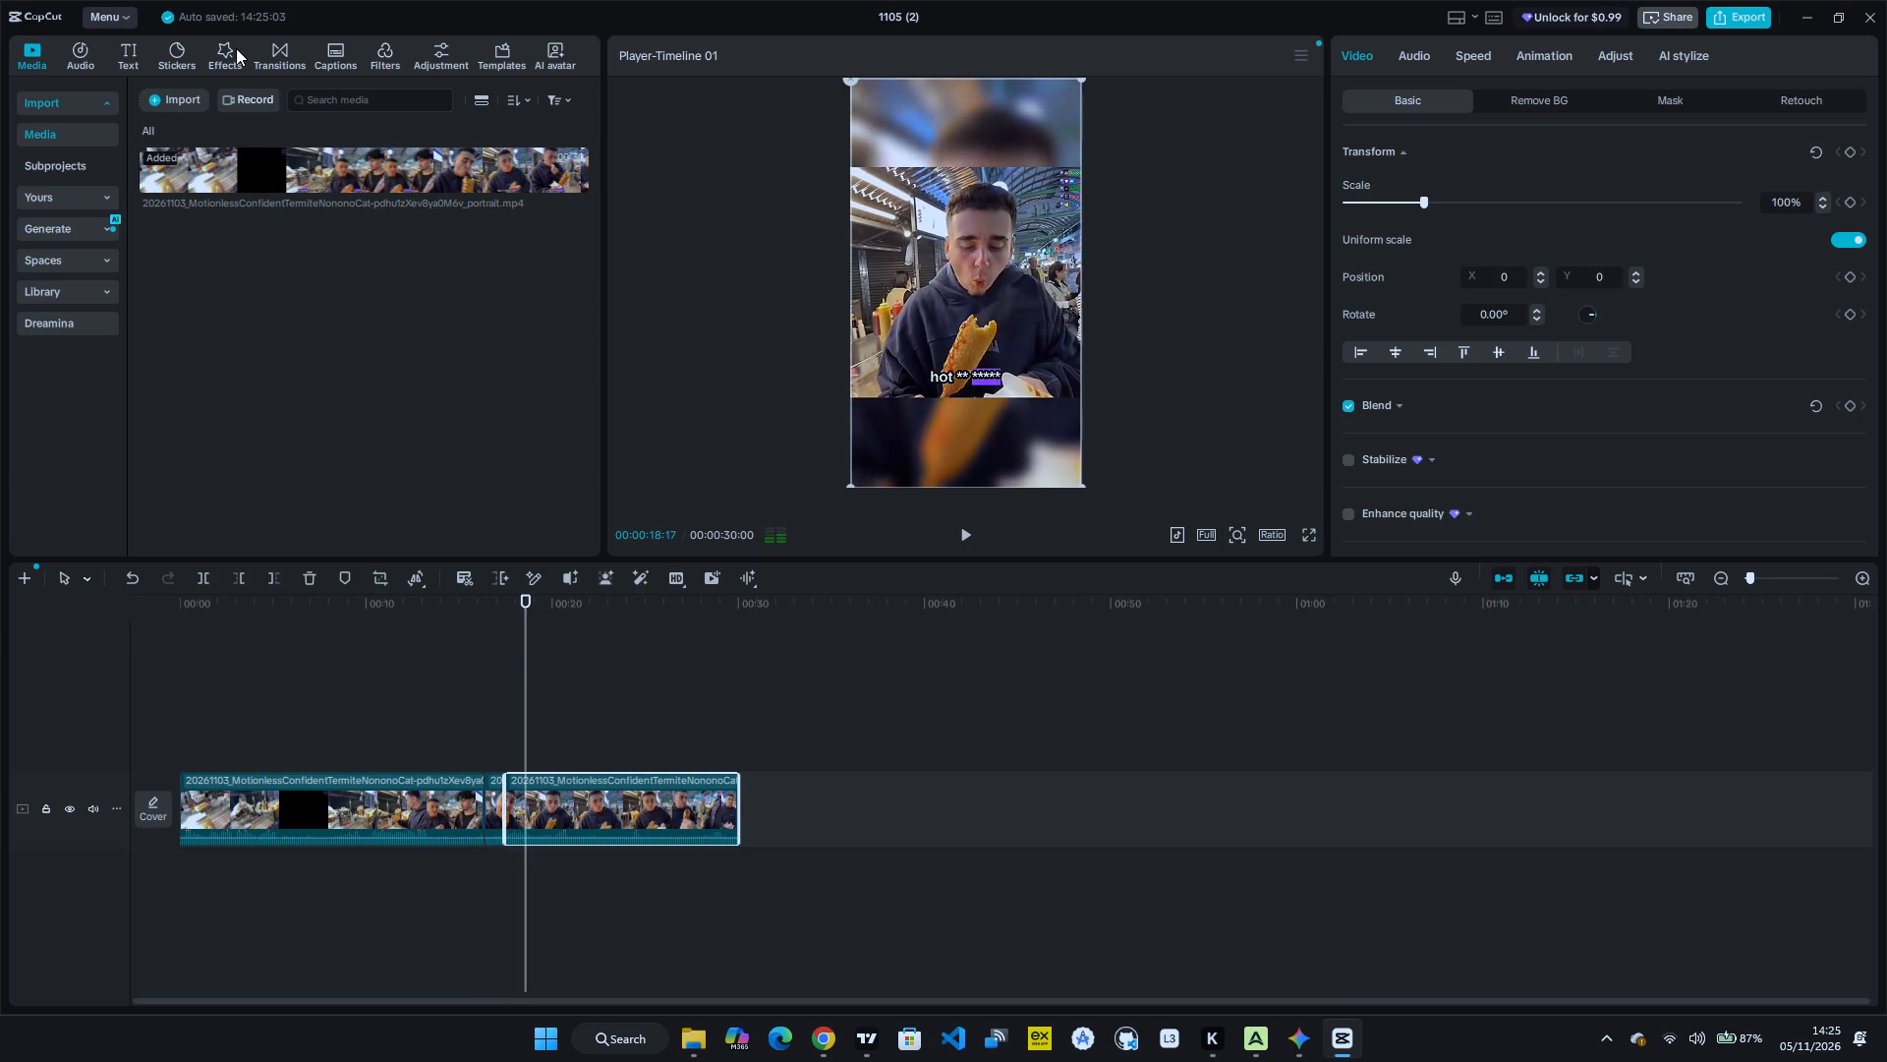
pyautogui.press('space')
pyautogui.press('space')
pyautogui.hotkey('ctrl', 'space')
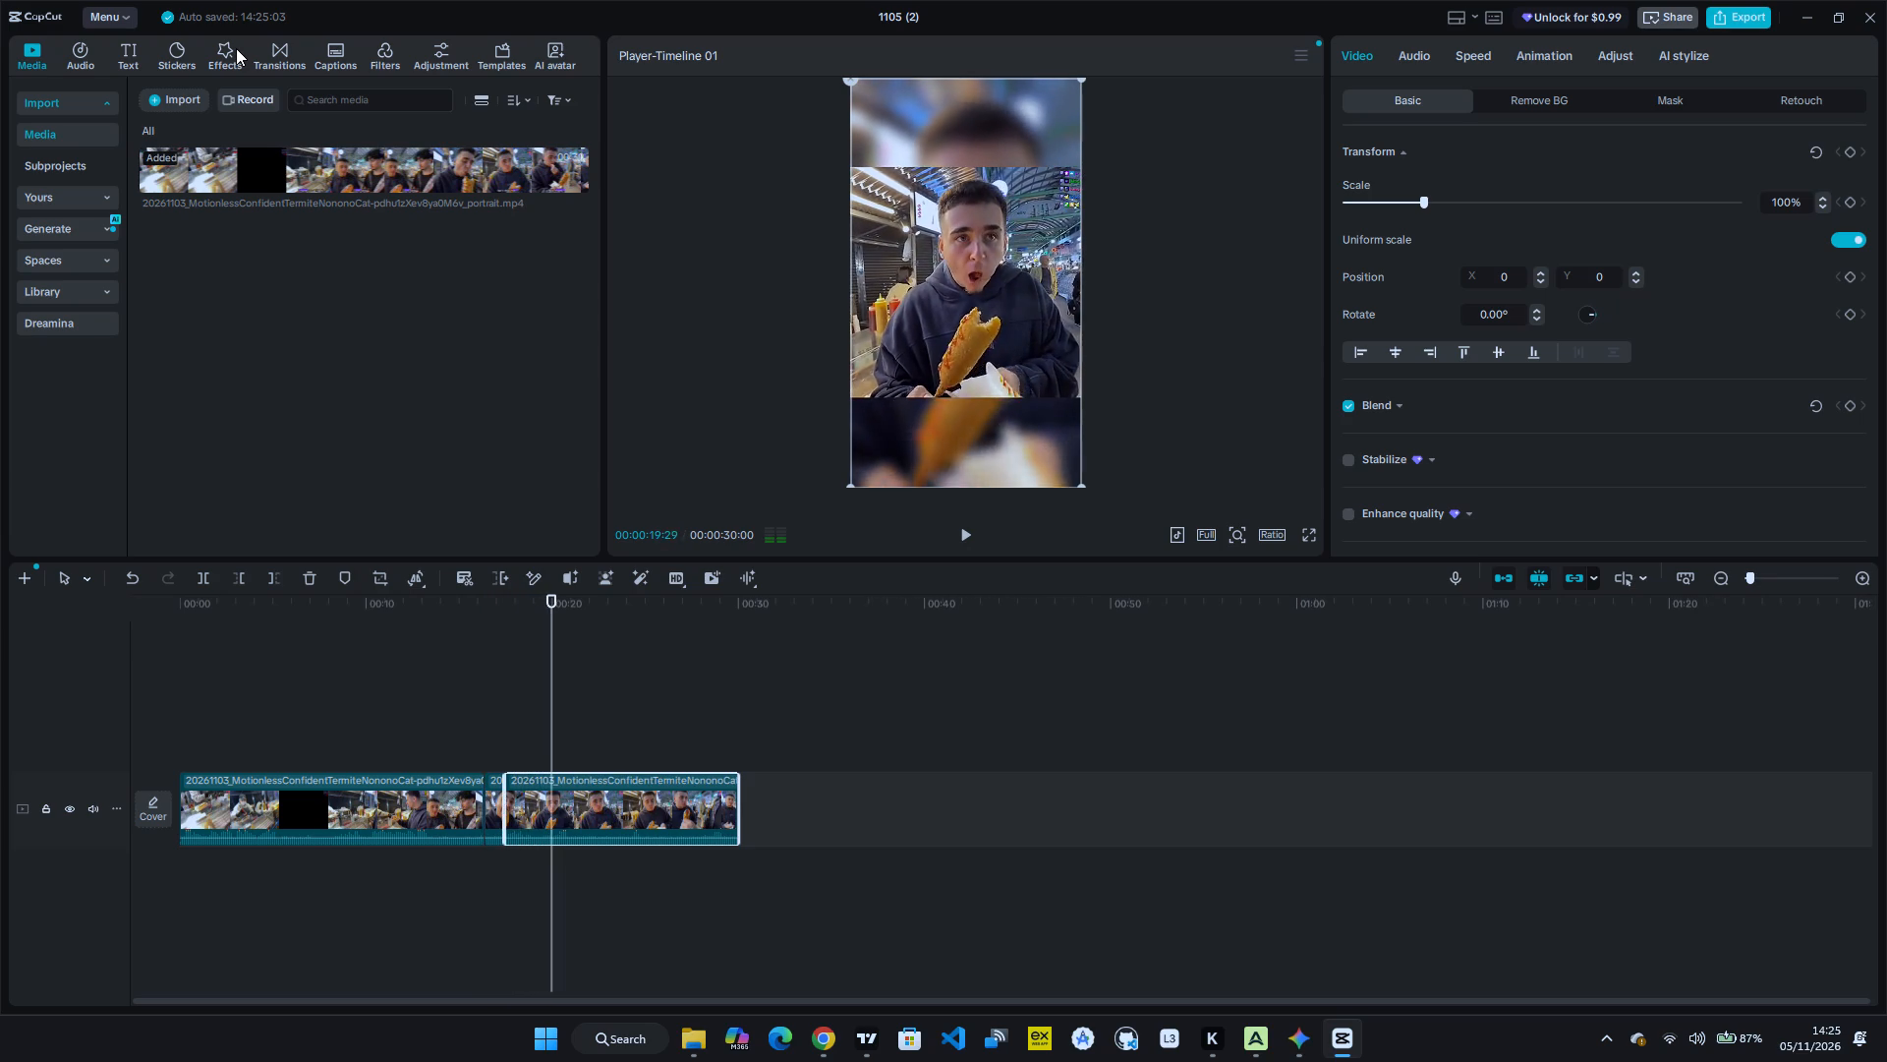
pyautogui.press('space')
pyautogui.hotkey('ctrl', 'b')
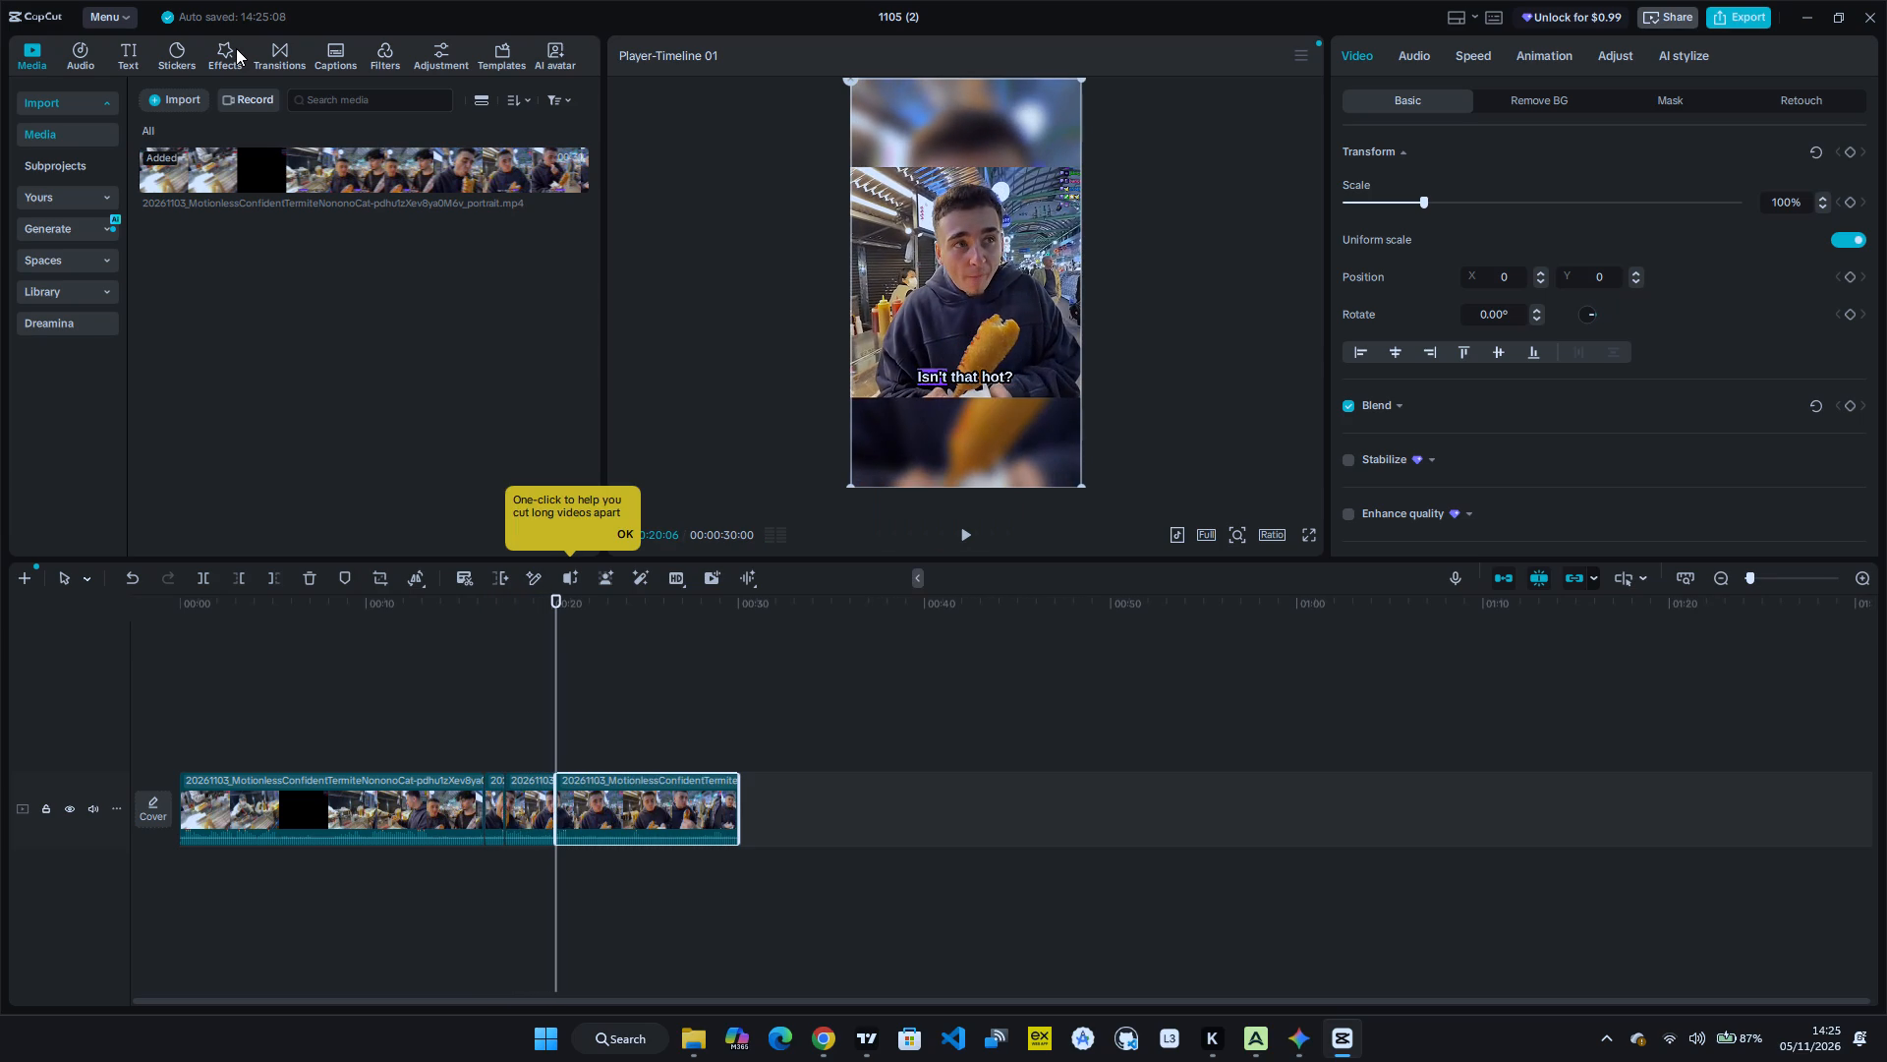
# Review the footage around the "corn dog" caption and split the first segment at 00:00:13:21, just before the bite.
pyautogui.press('space')
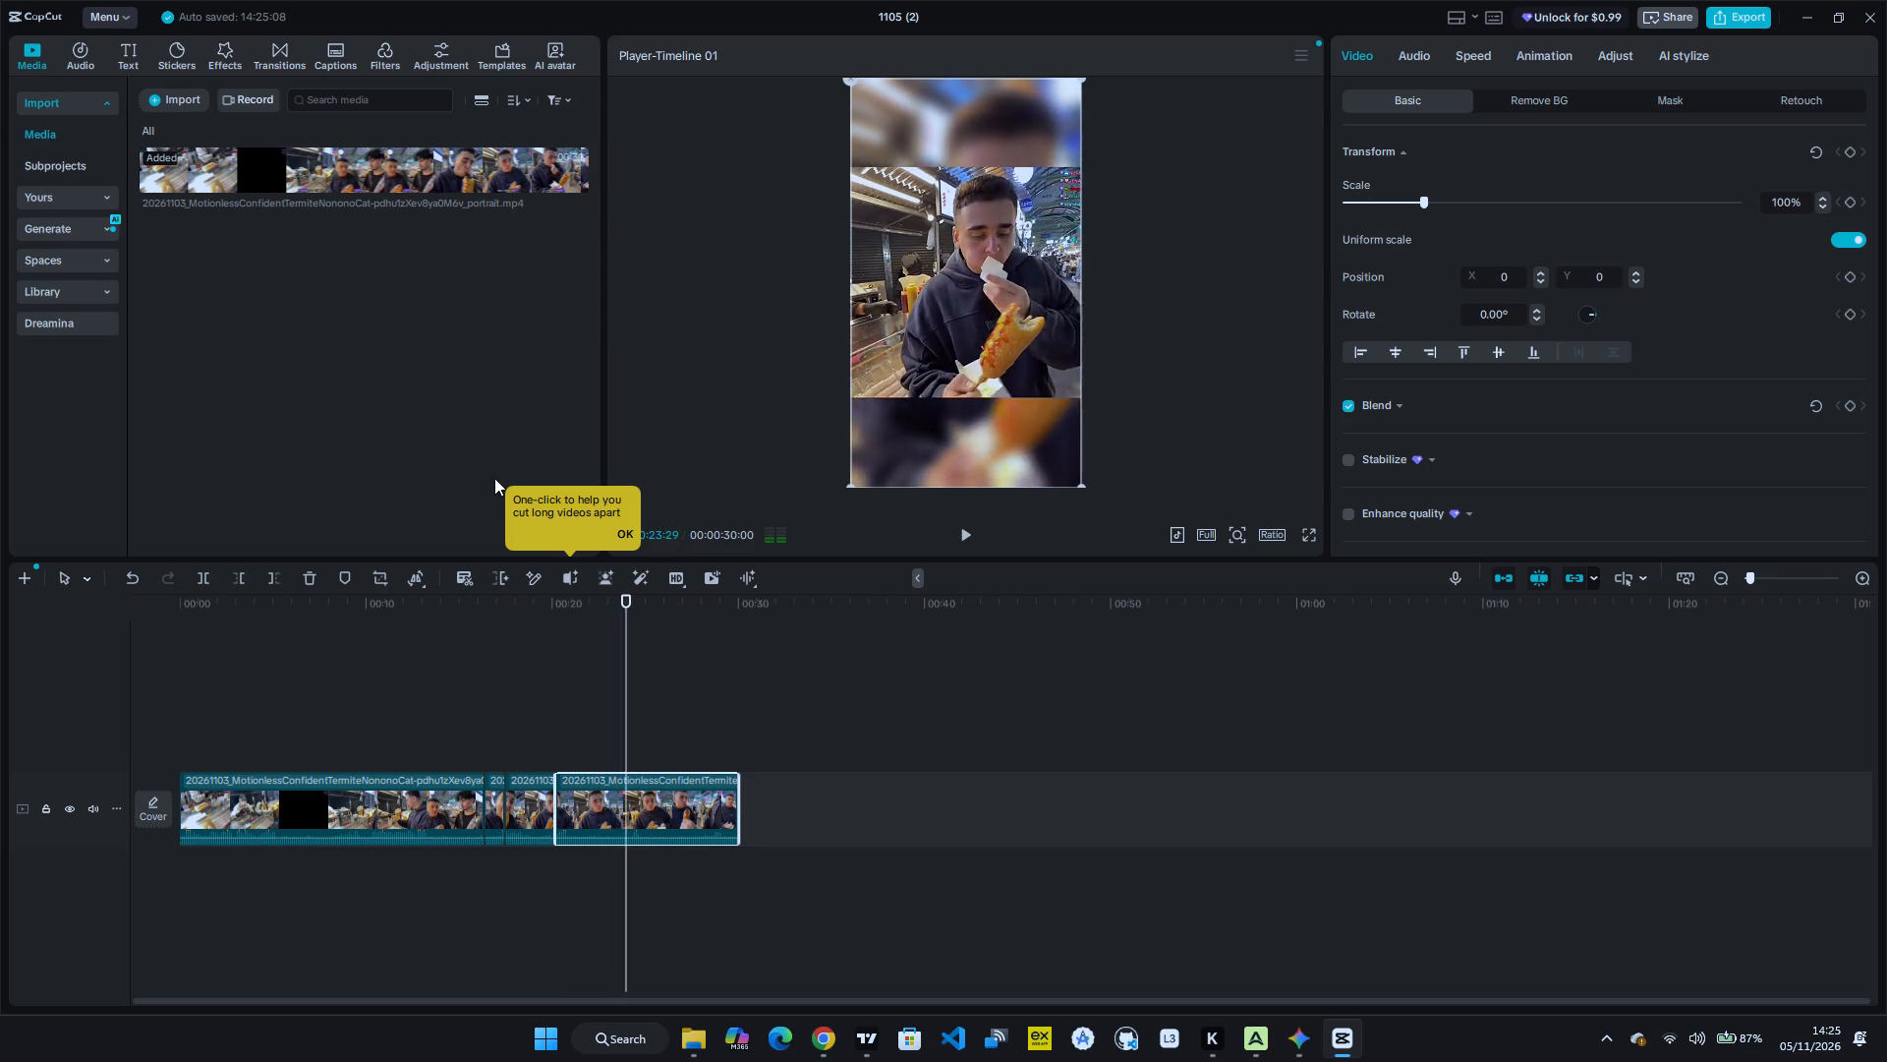
pyautogui.click(439, 726)
pyautogui.press('space')
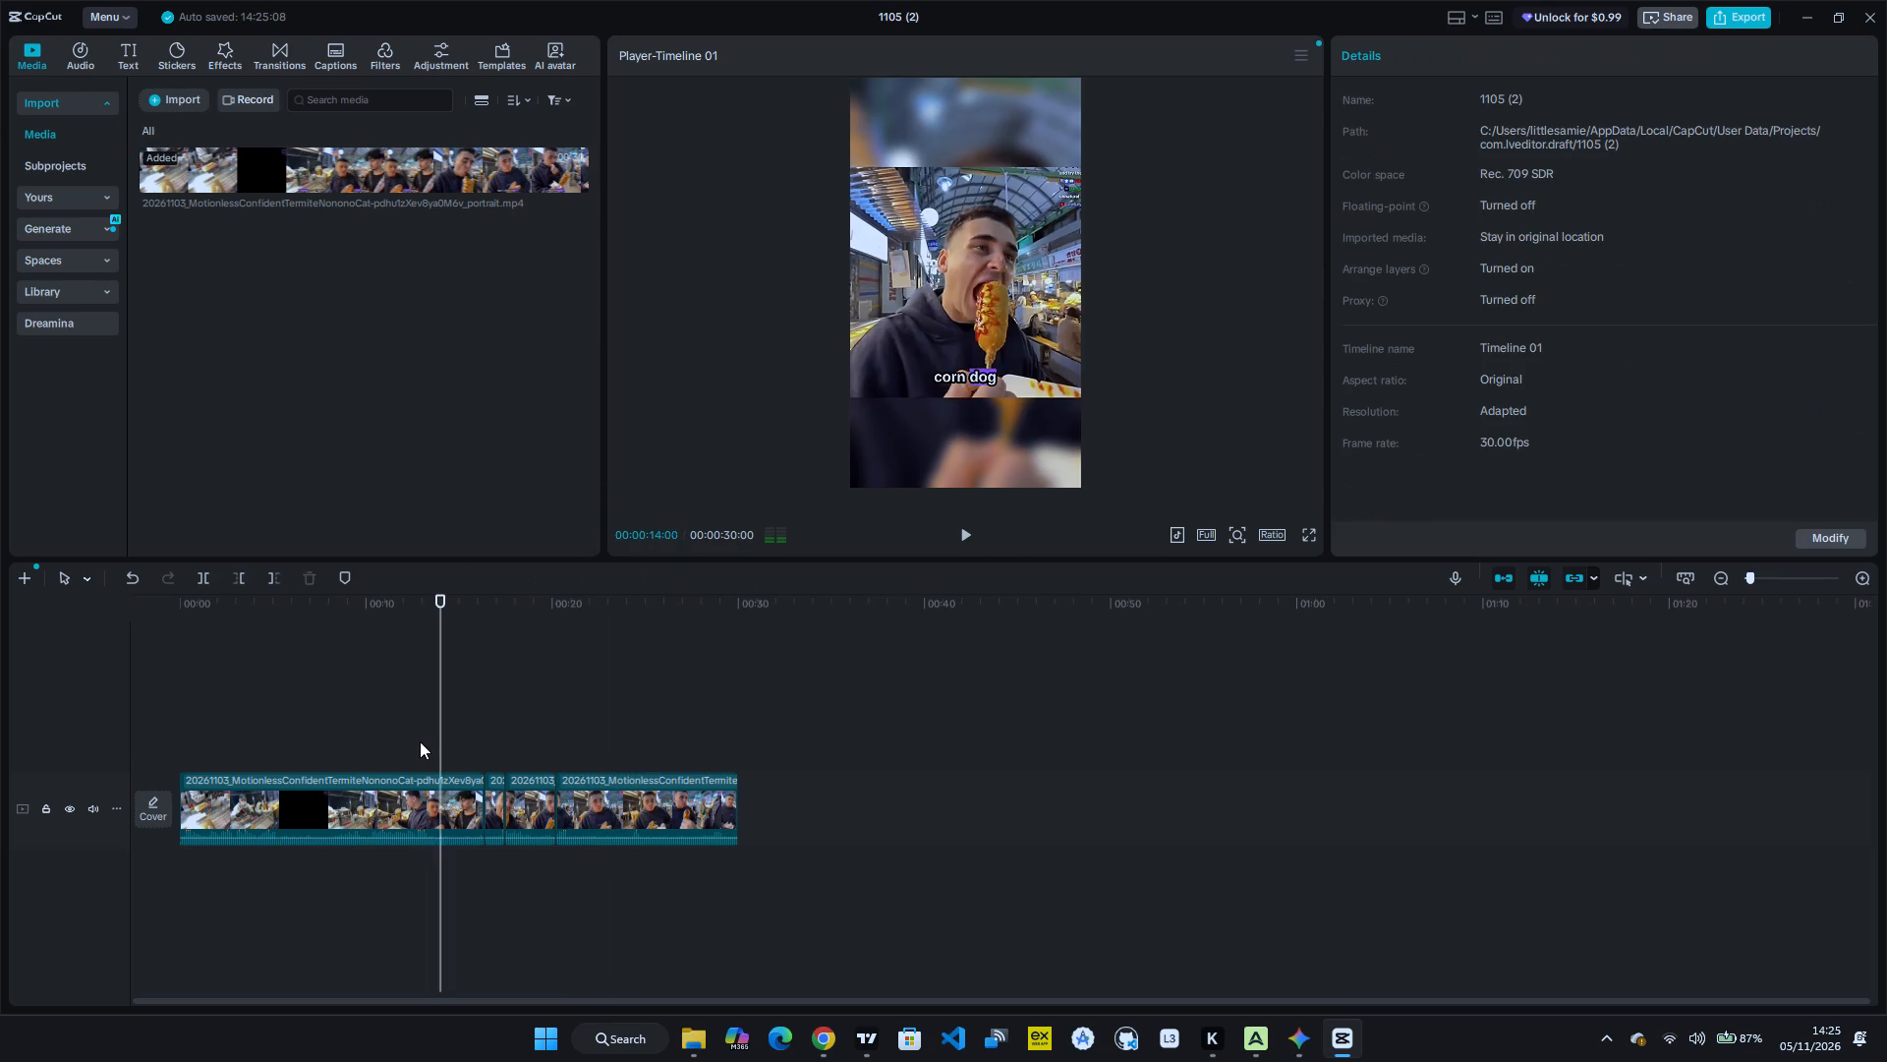
pyautogui.press('space')
pyautogui.click(406, 745)
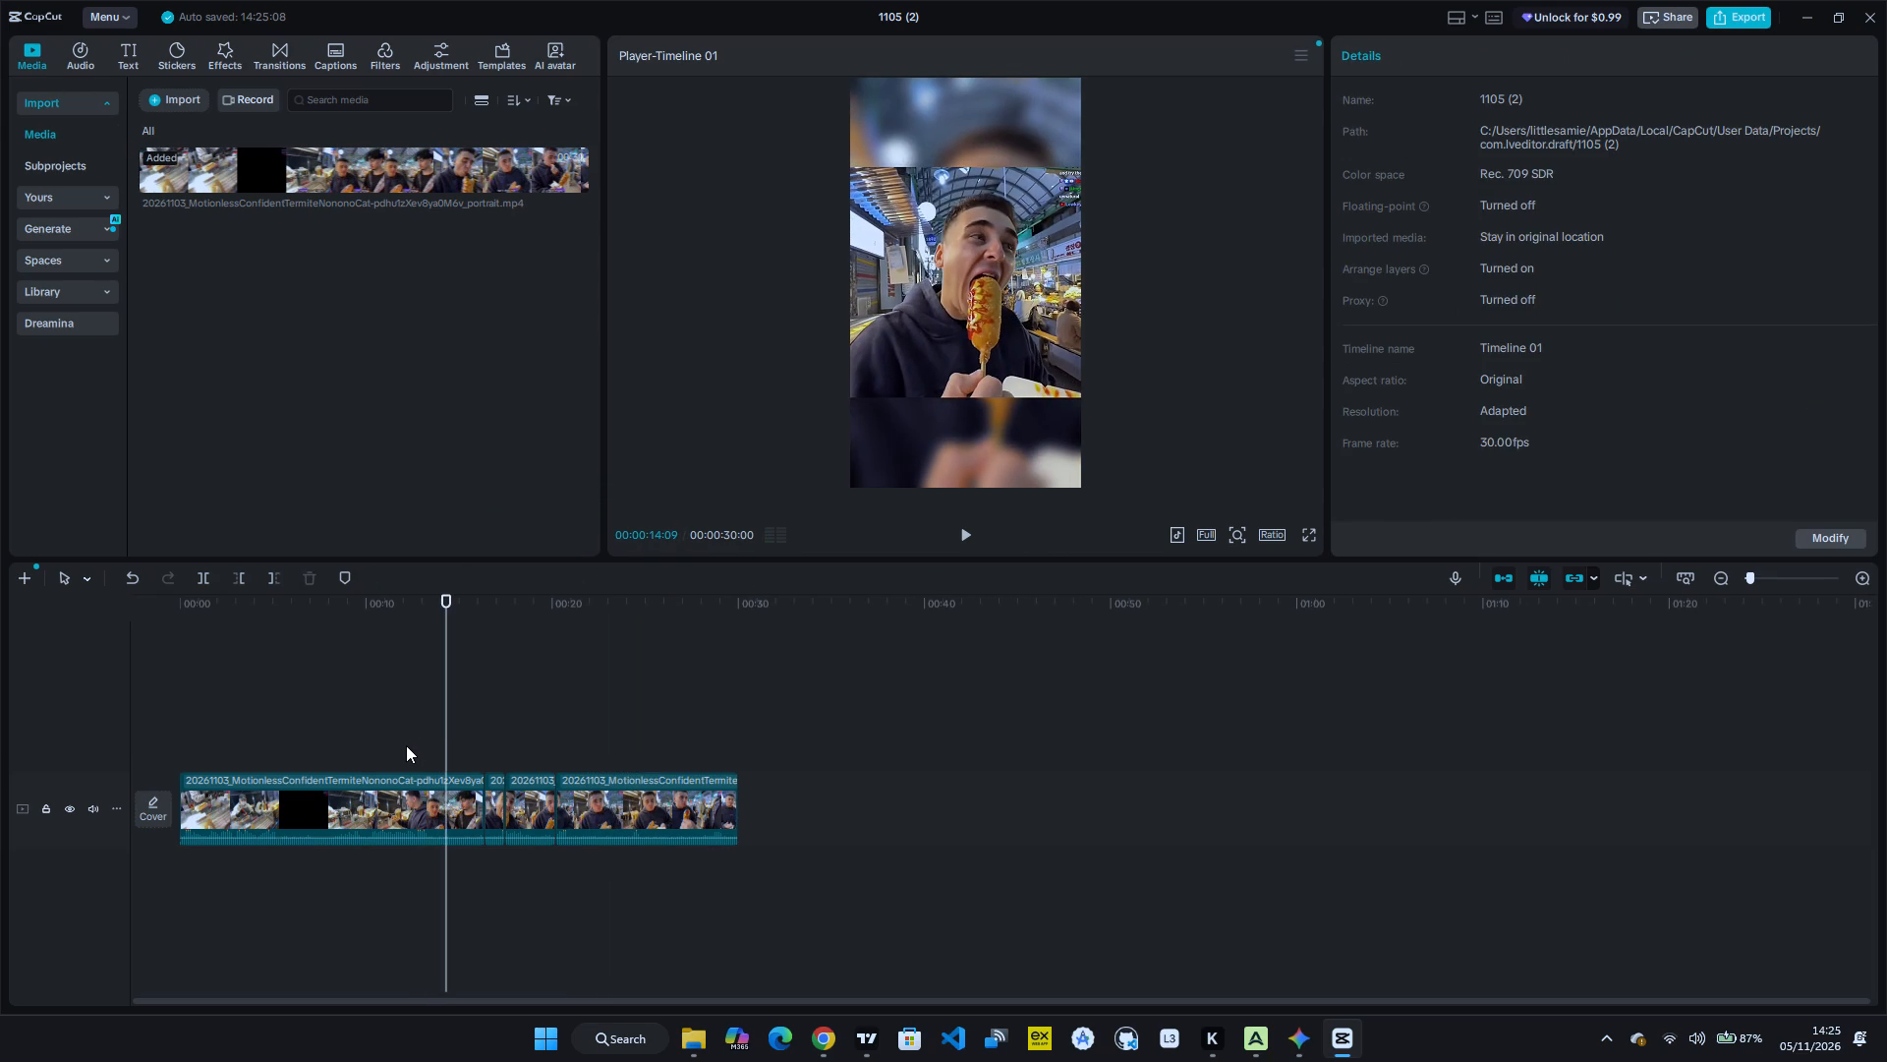
pyautogui.press('space')
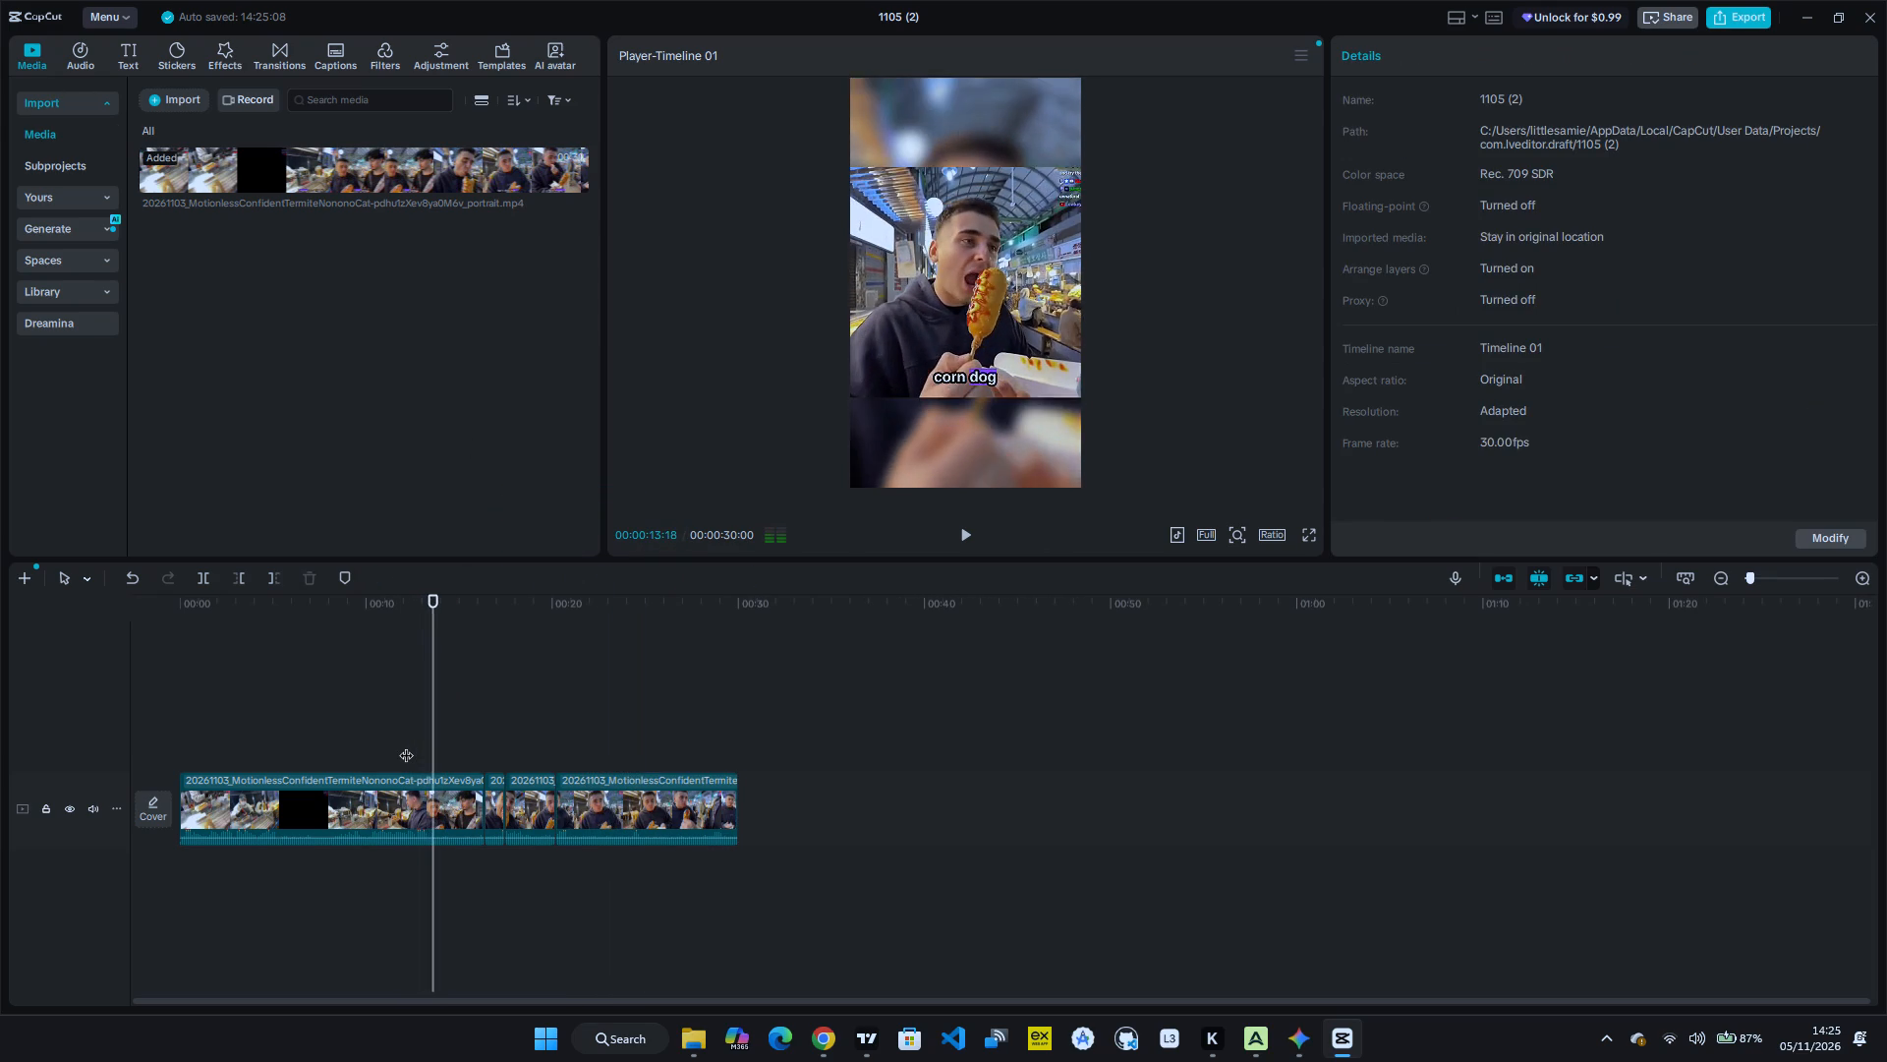
pyautogui.press('space')
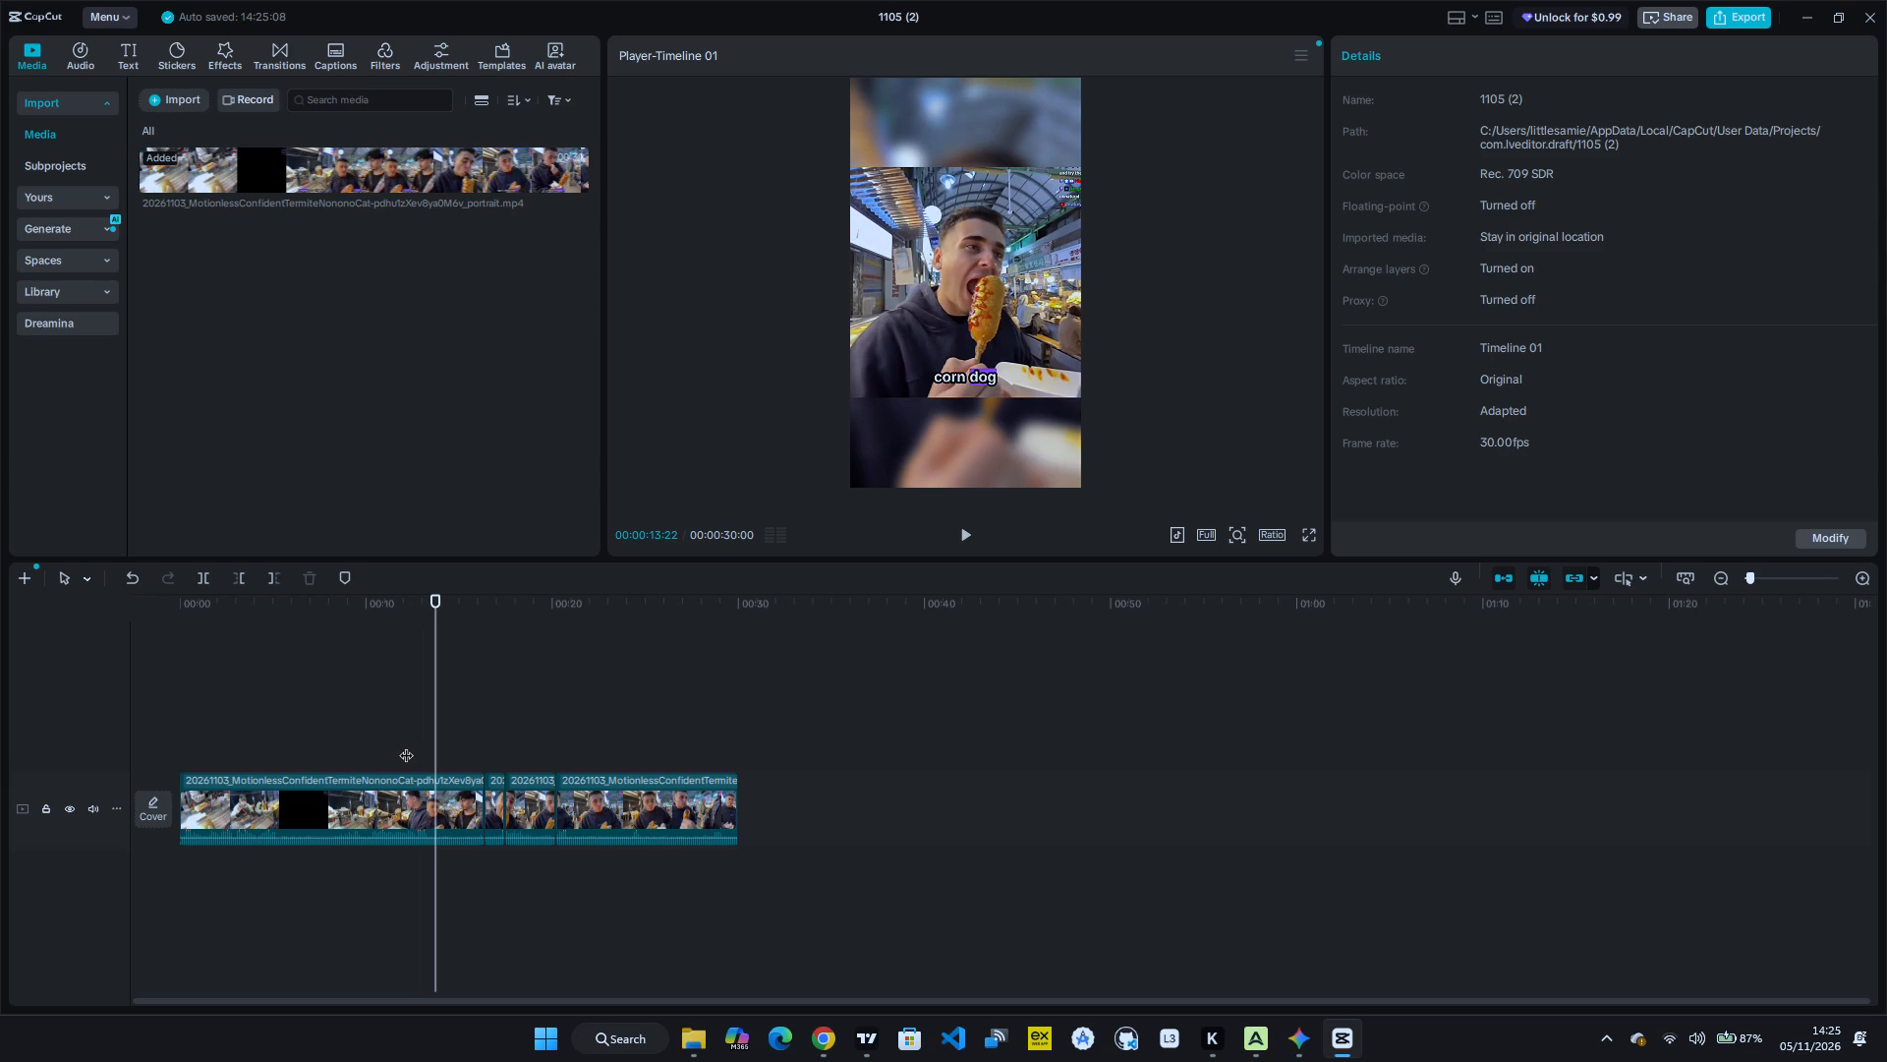
pyautogui.click(406, 745)
pyautogui.press('space')
pyautogui.press('space')
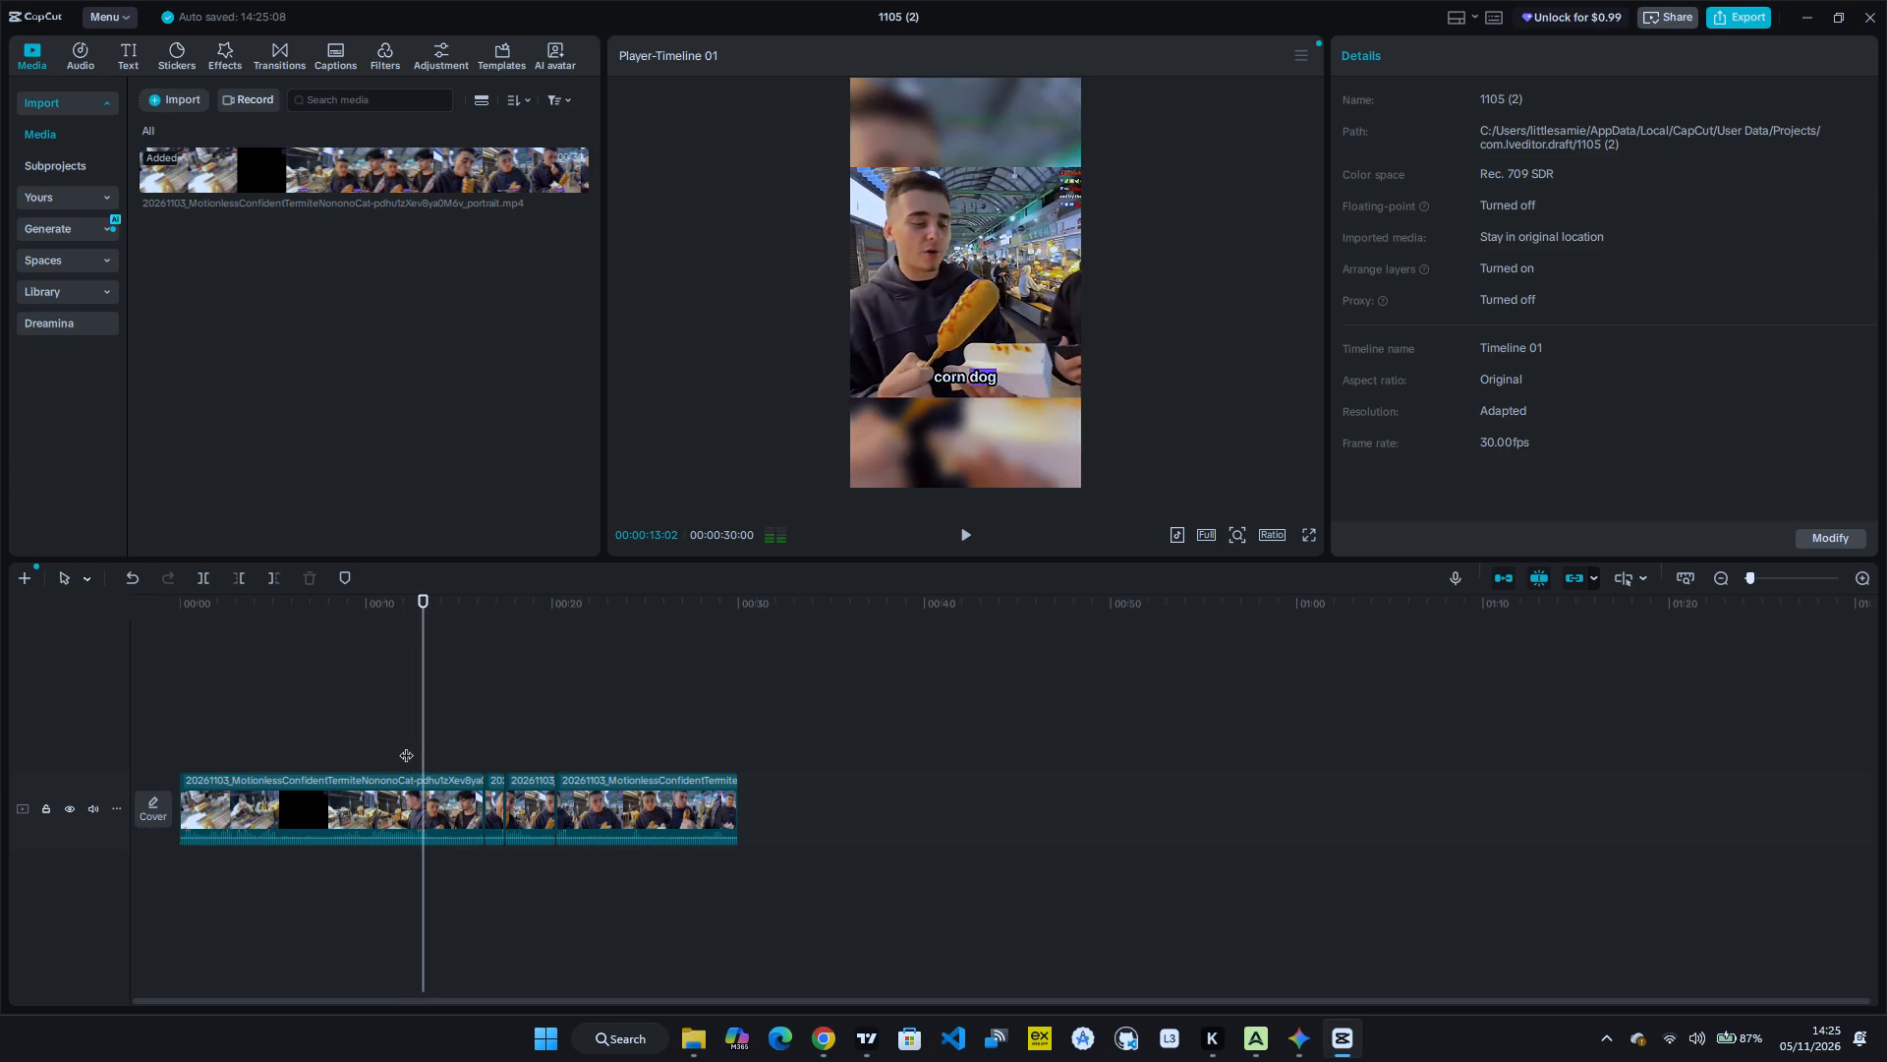
pyautogui.press('space')
pyautogui.press('space')
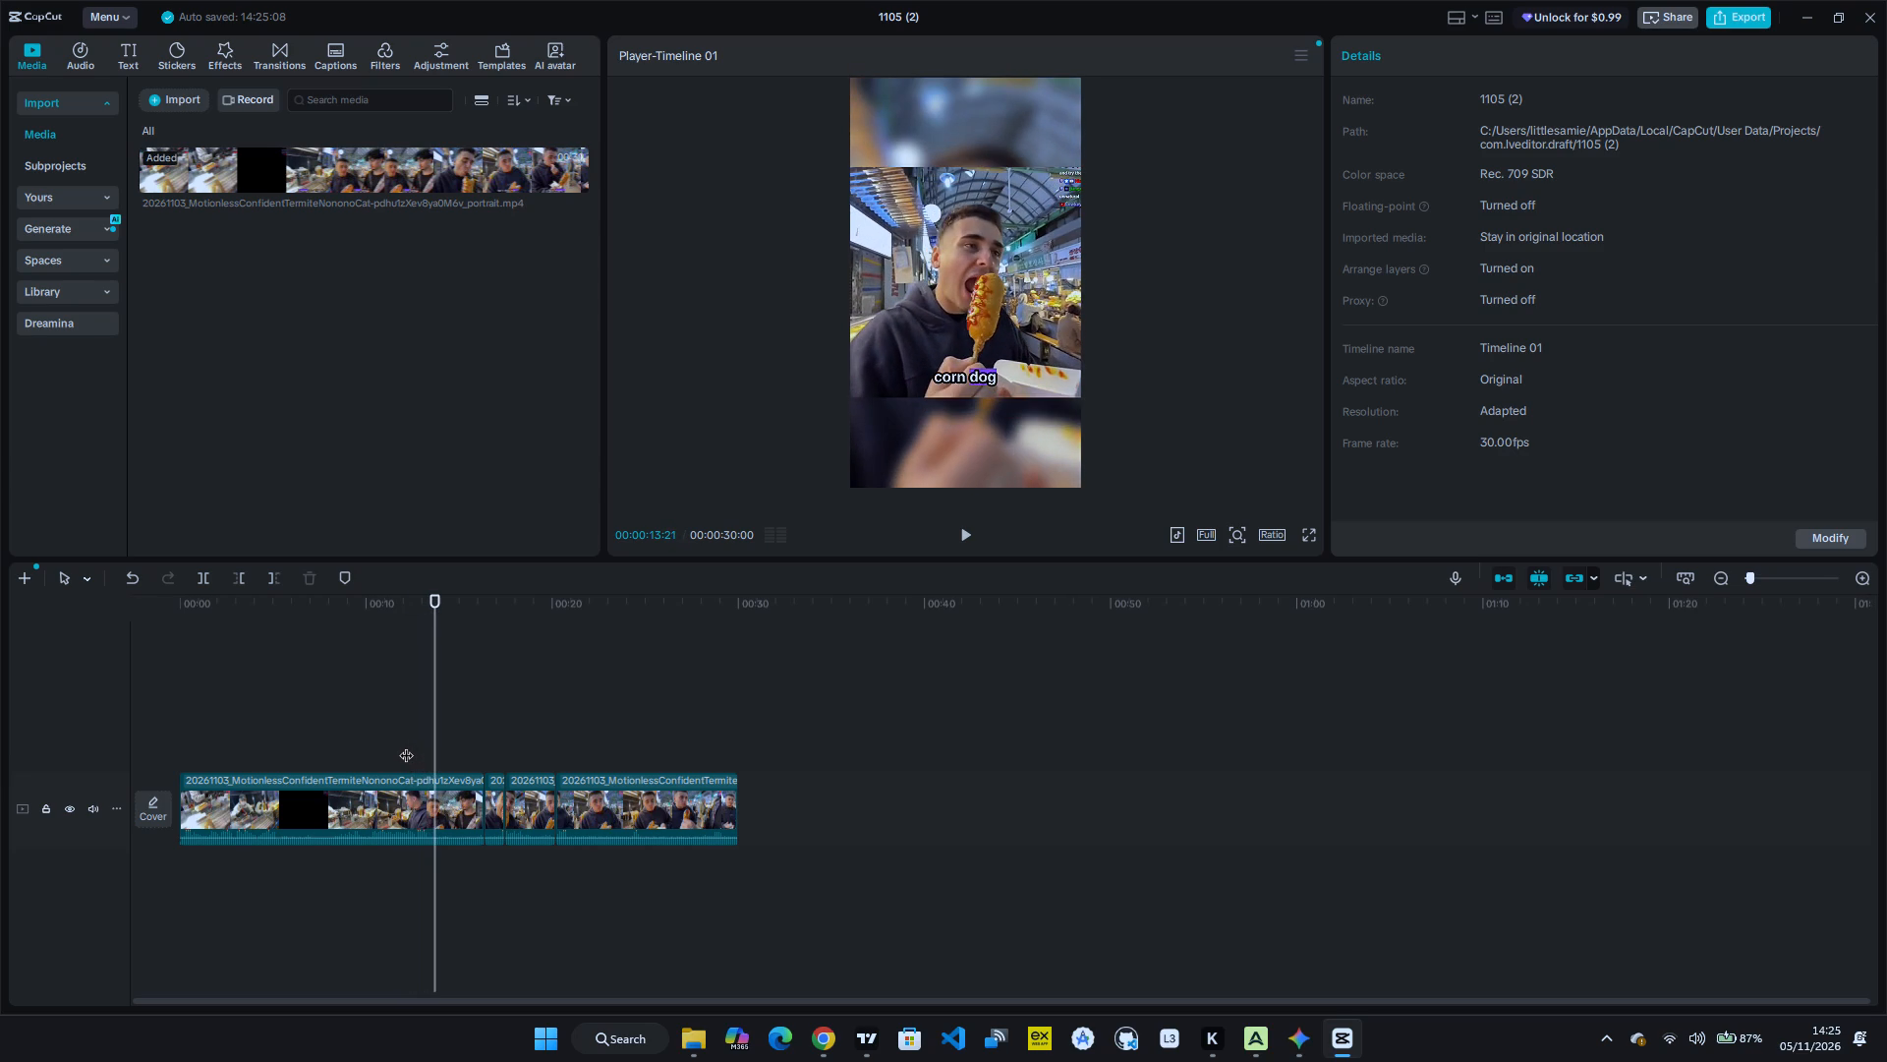
pyautogui.hotkey('ctrl', 'b')
# Review the lead-in to the bite and split the first segment at 00:00:12:12, on the "coming on Korean" caption.
pyautogui.press('space')
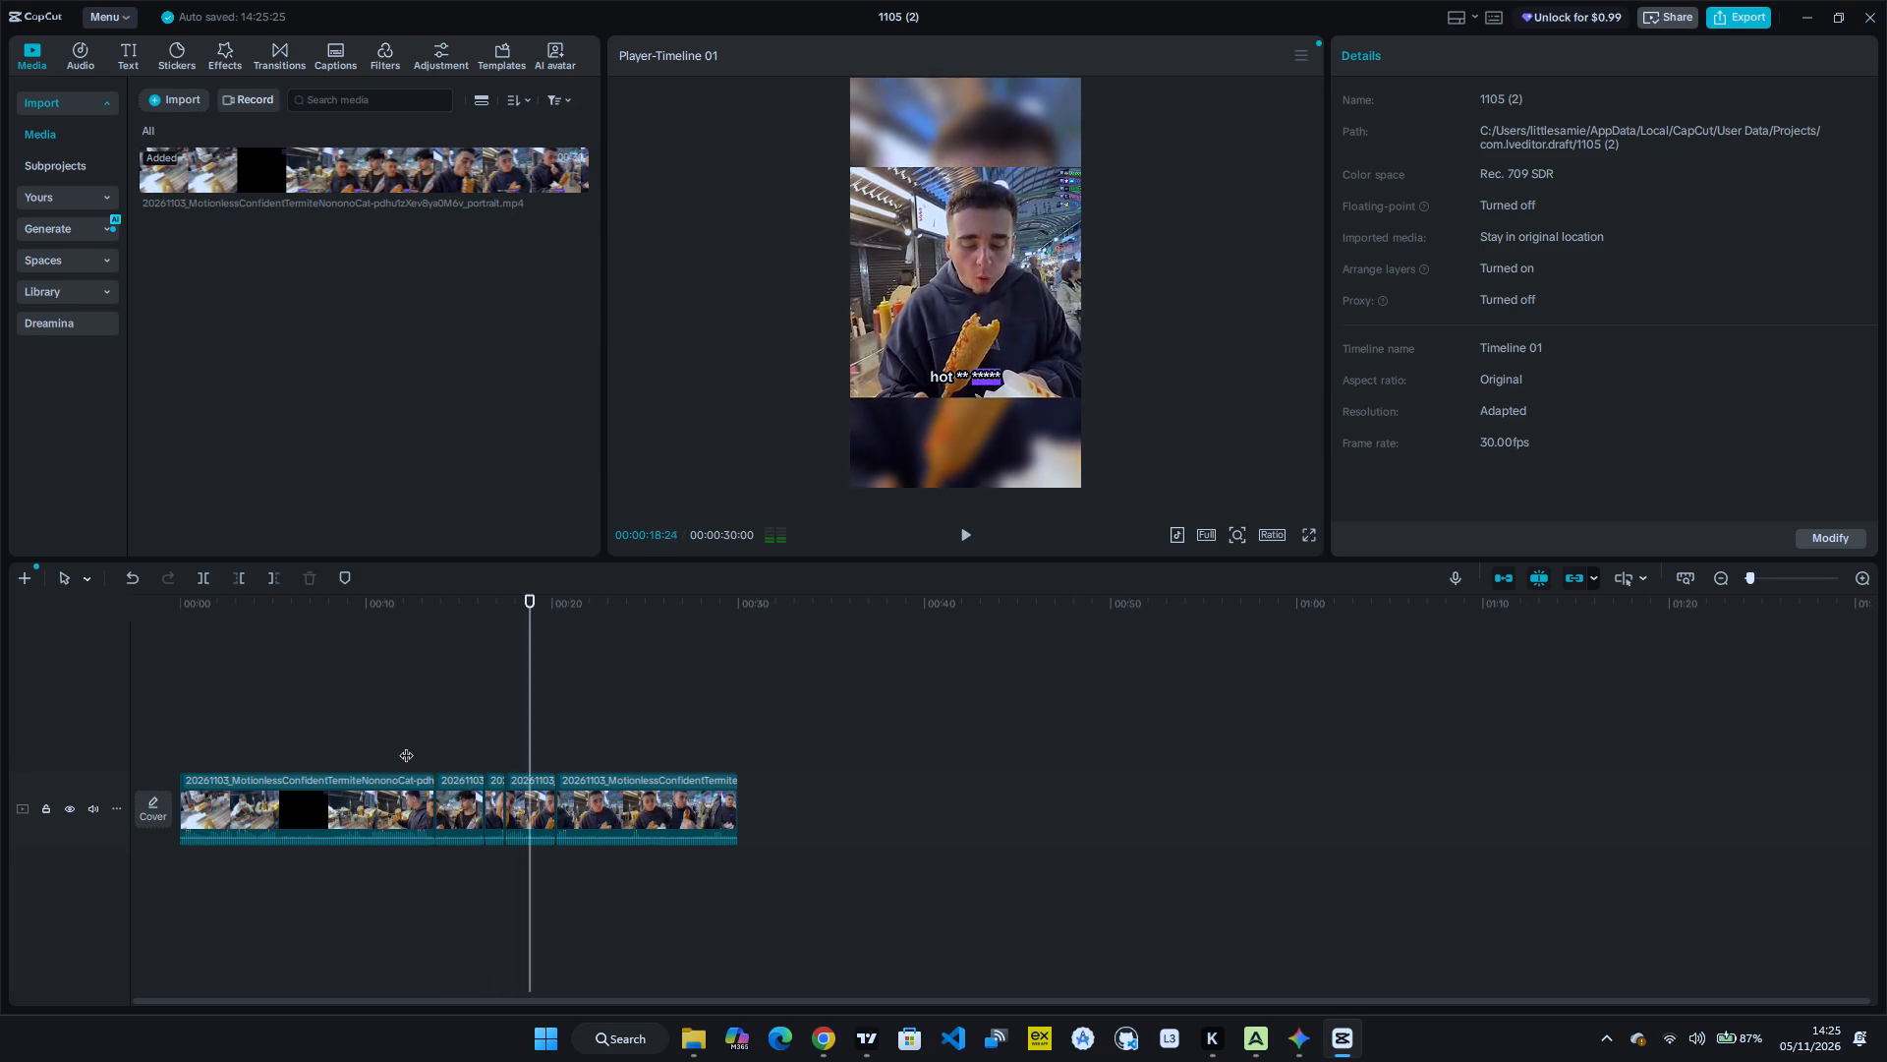
pyautogui.click(380, 768)
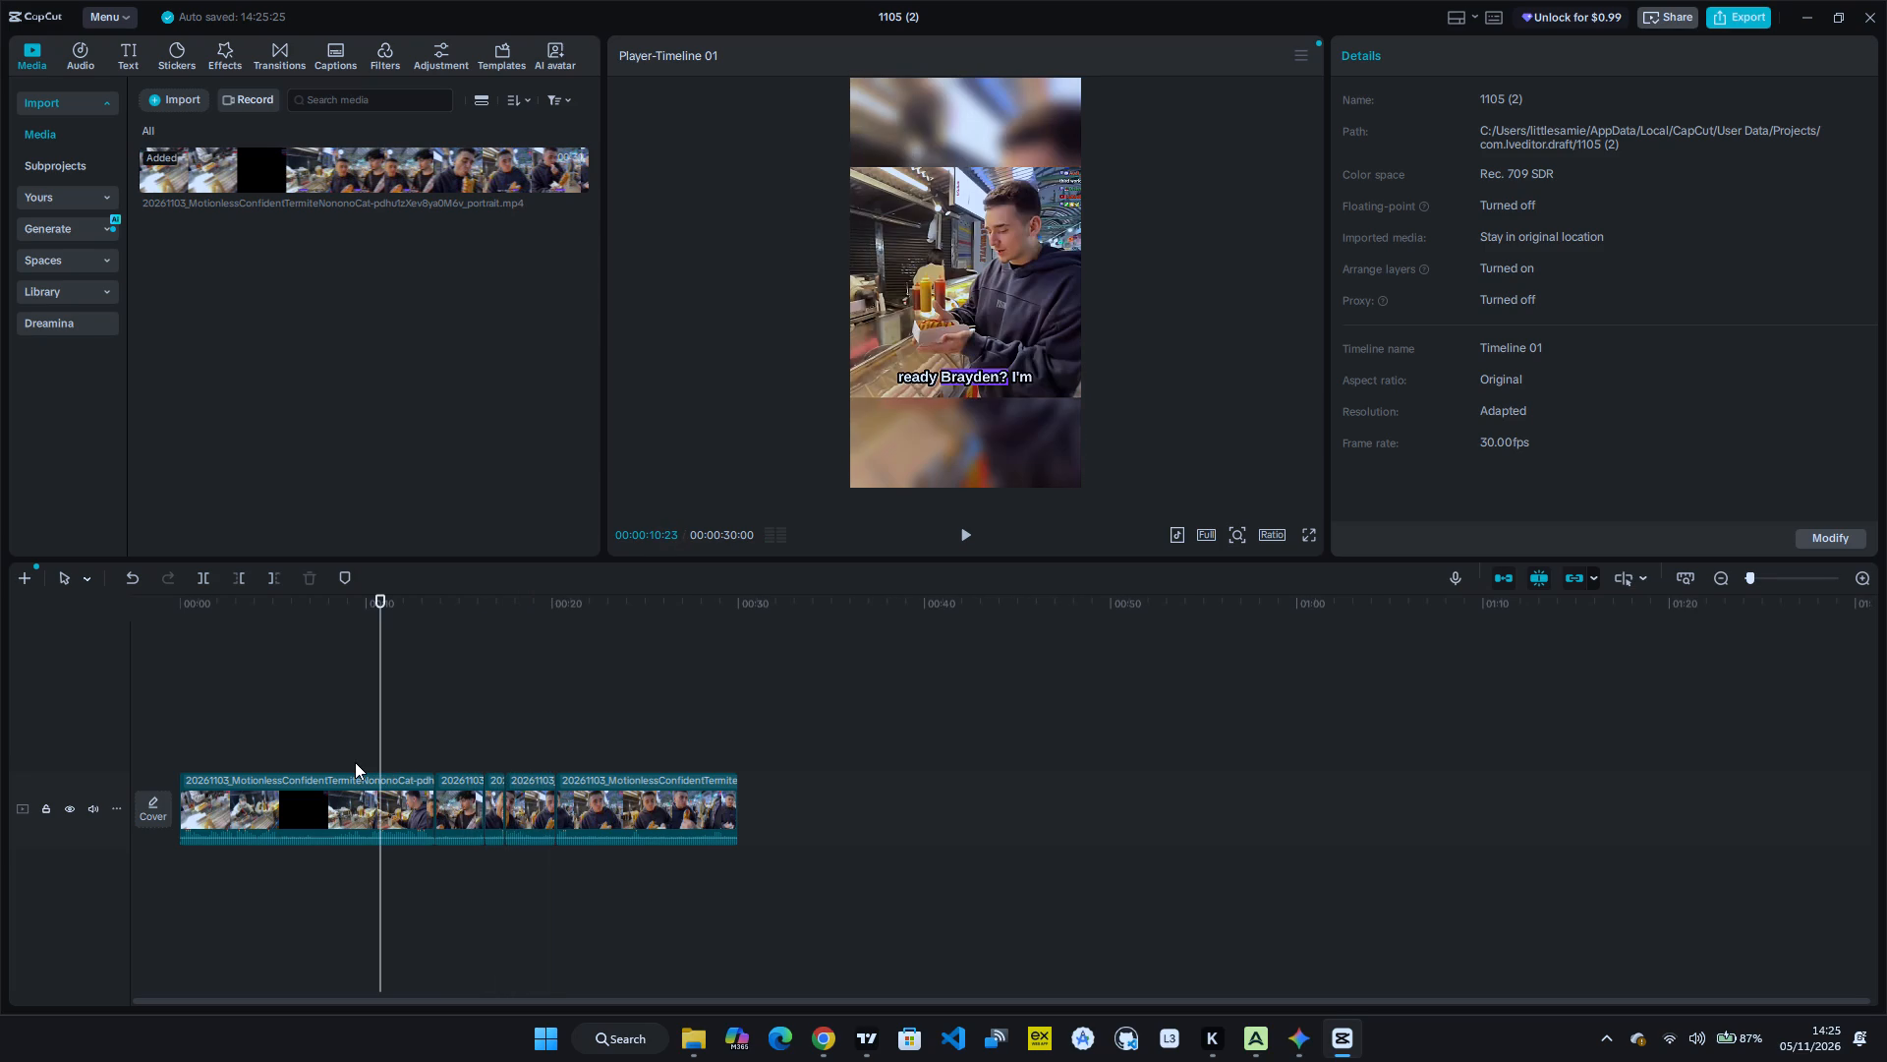
pyautogui.press('space')
pyautogui.press('space')
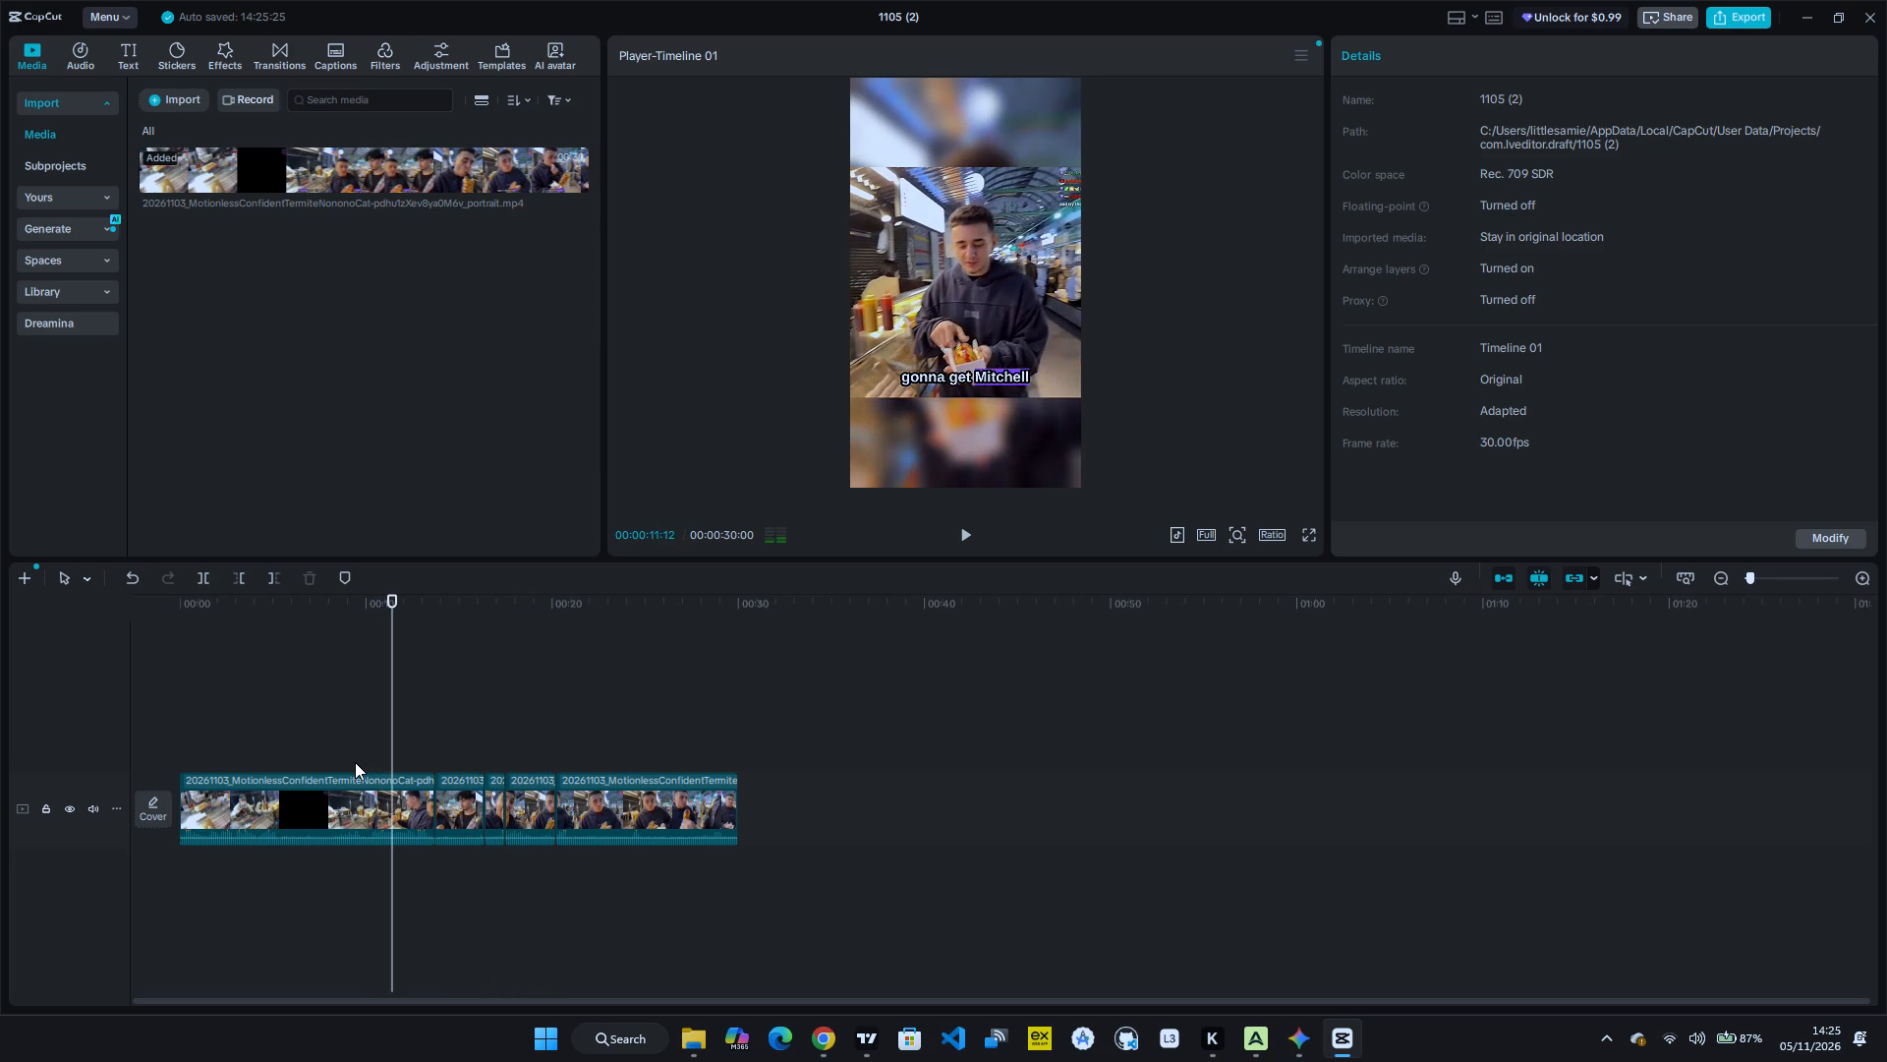
pyautogui.press('space')
pyautogui.press('space')
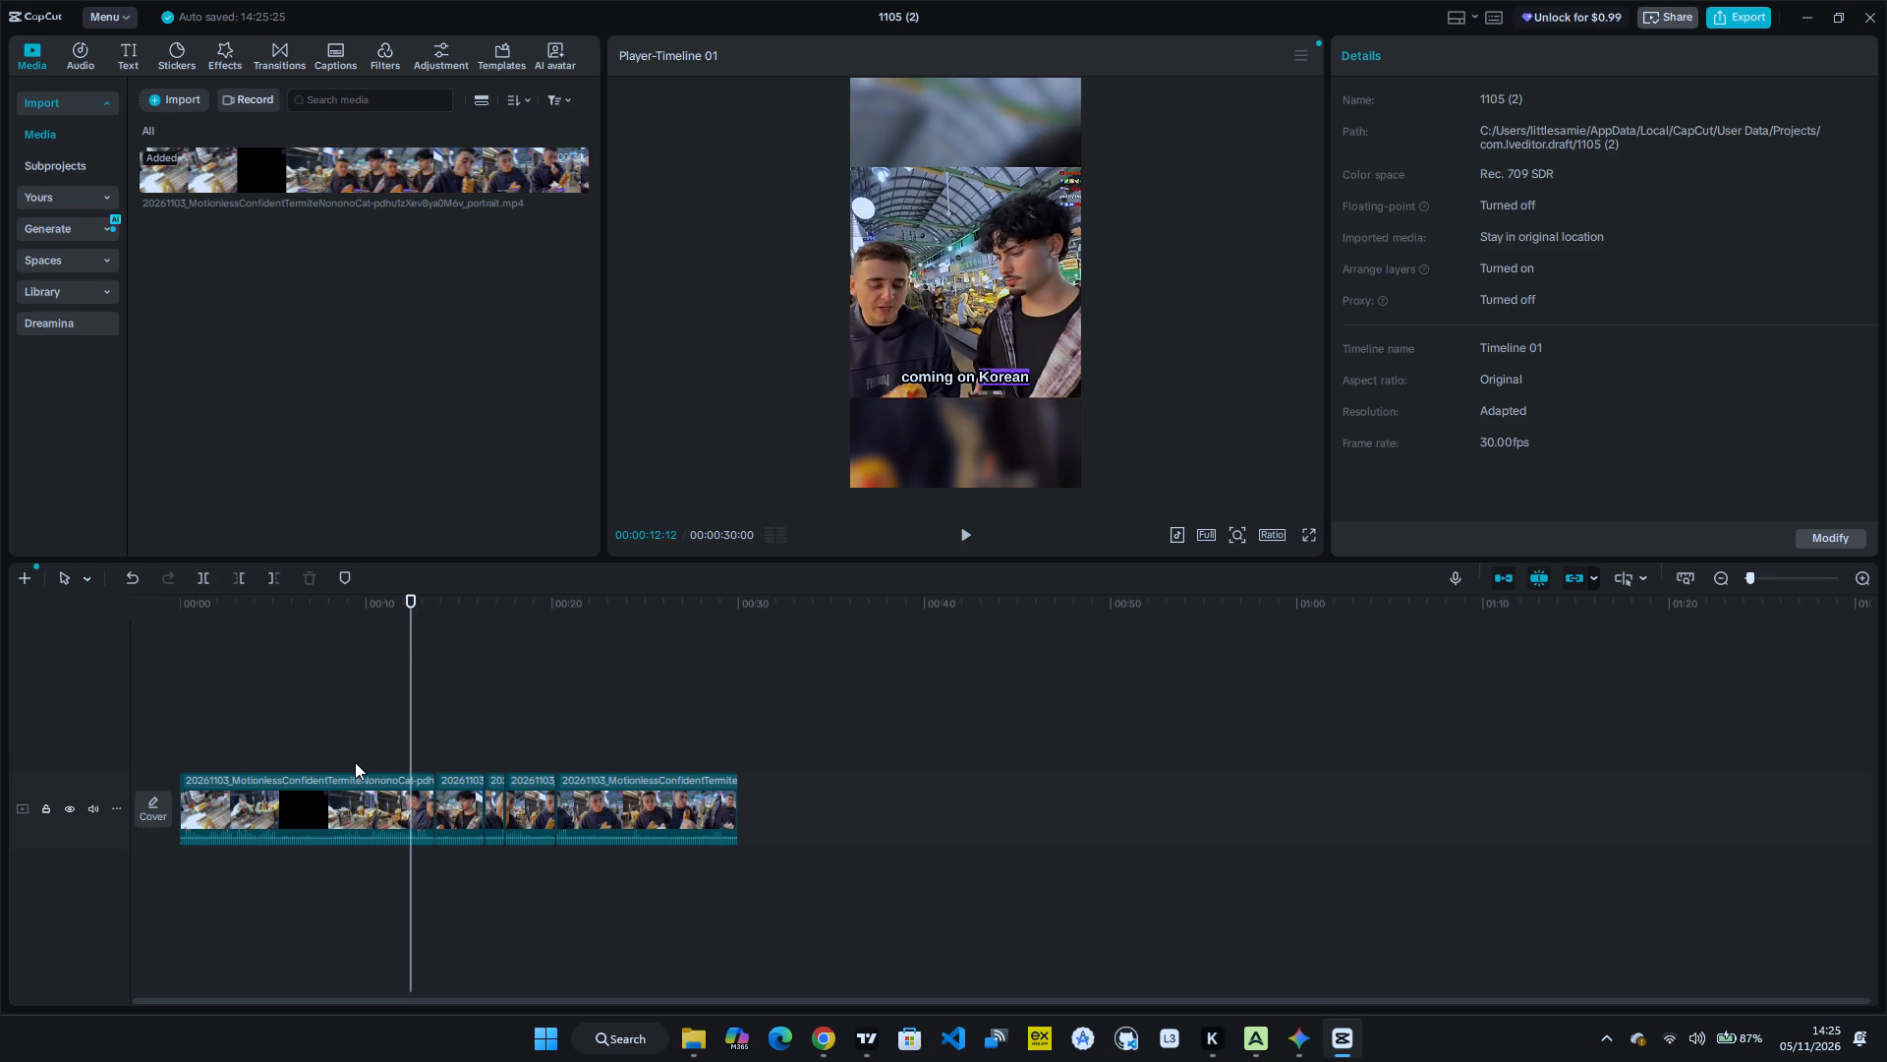
pyautogui.hotkey('ctrl', 'b')
# Review the opening footage up to the black screen and split the first segment at 00:00:03:02, on the "bit" caption.
pyautogui.click(335, 762)
pyautogui.press('space')
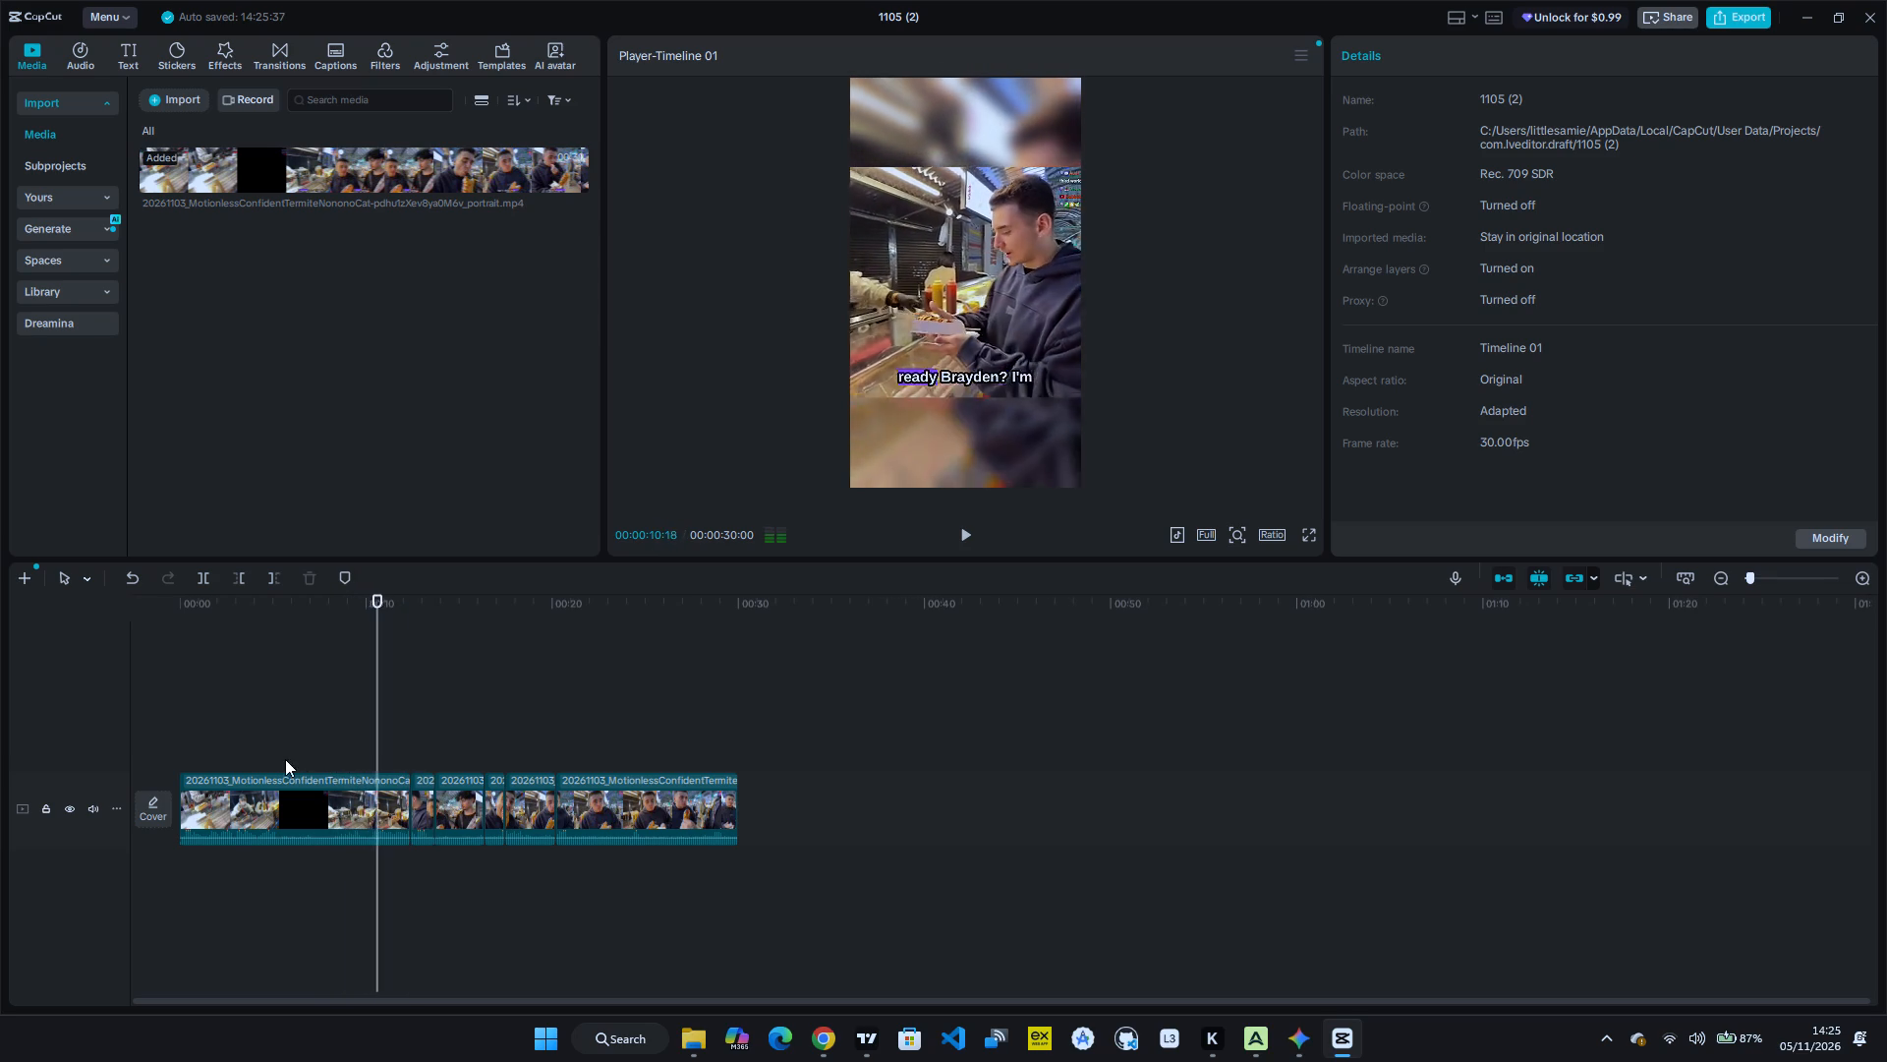
pyautogui.click(198, 740)
pyautogui.moveTo(198, 741); pyautogui.dragTo(162, 740)
pyautogui.press('space')
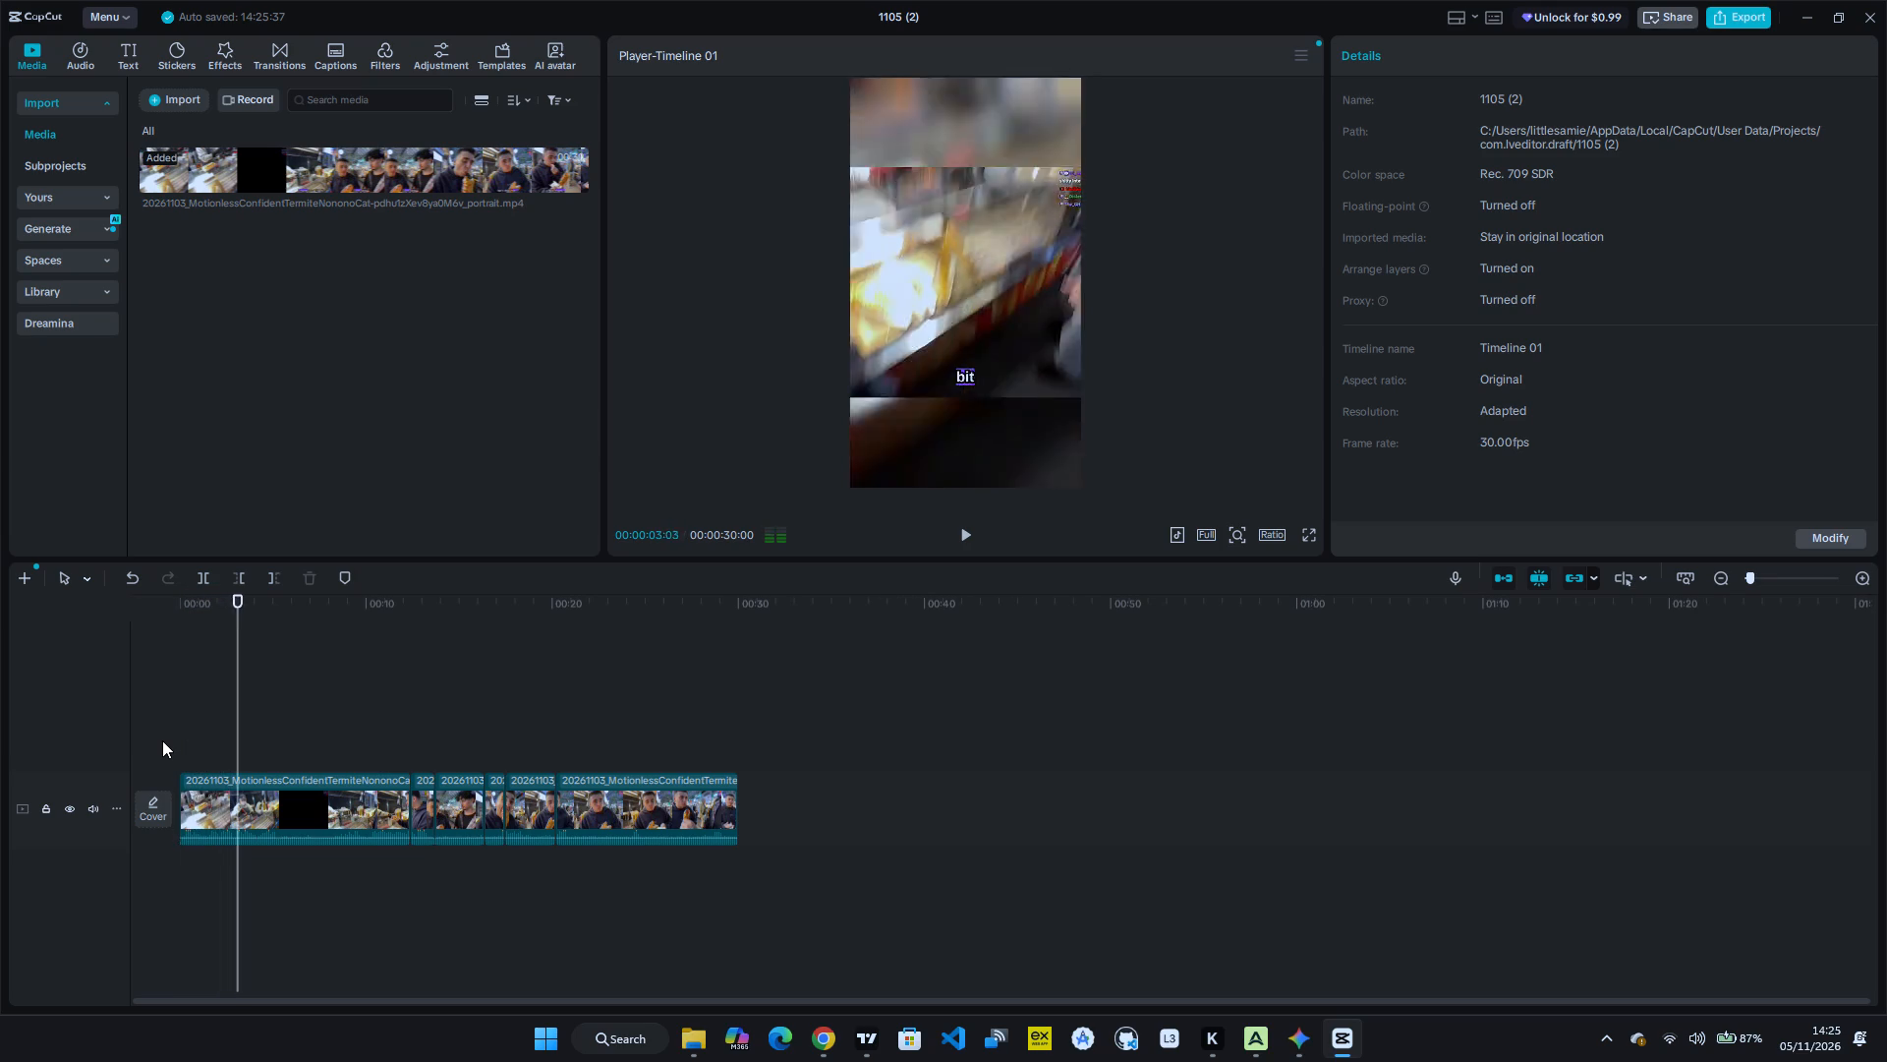
pyautogui.press('space')
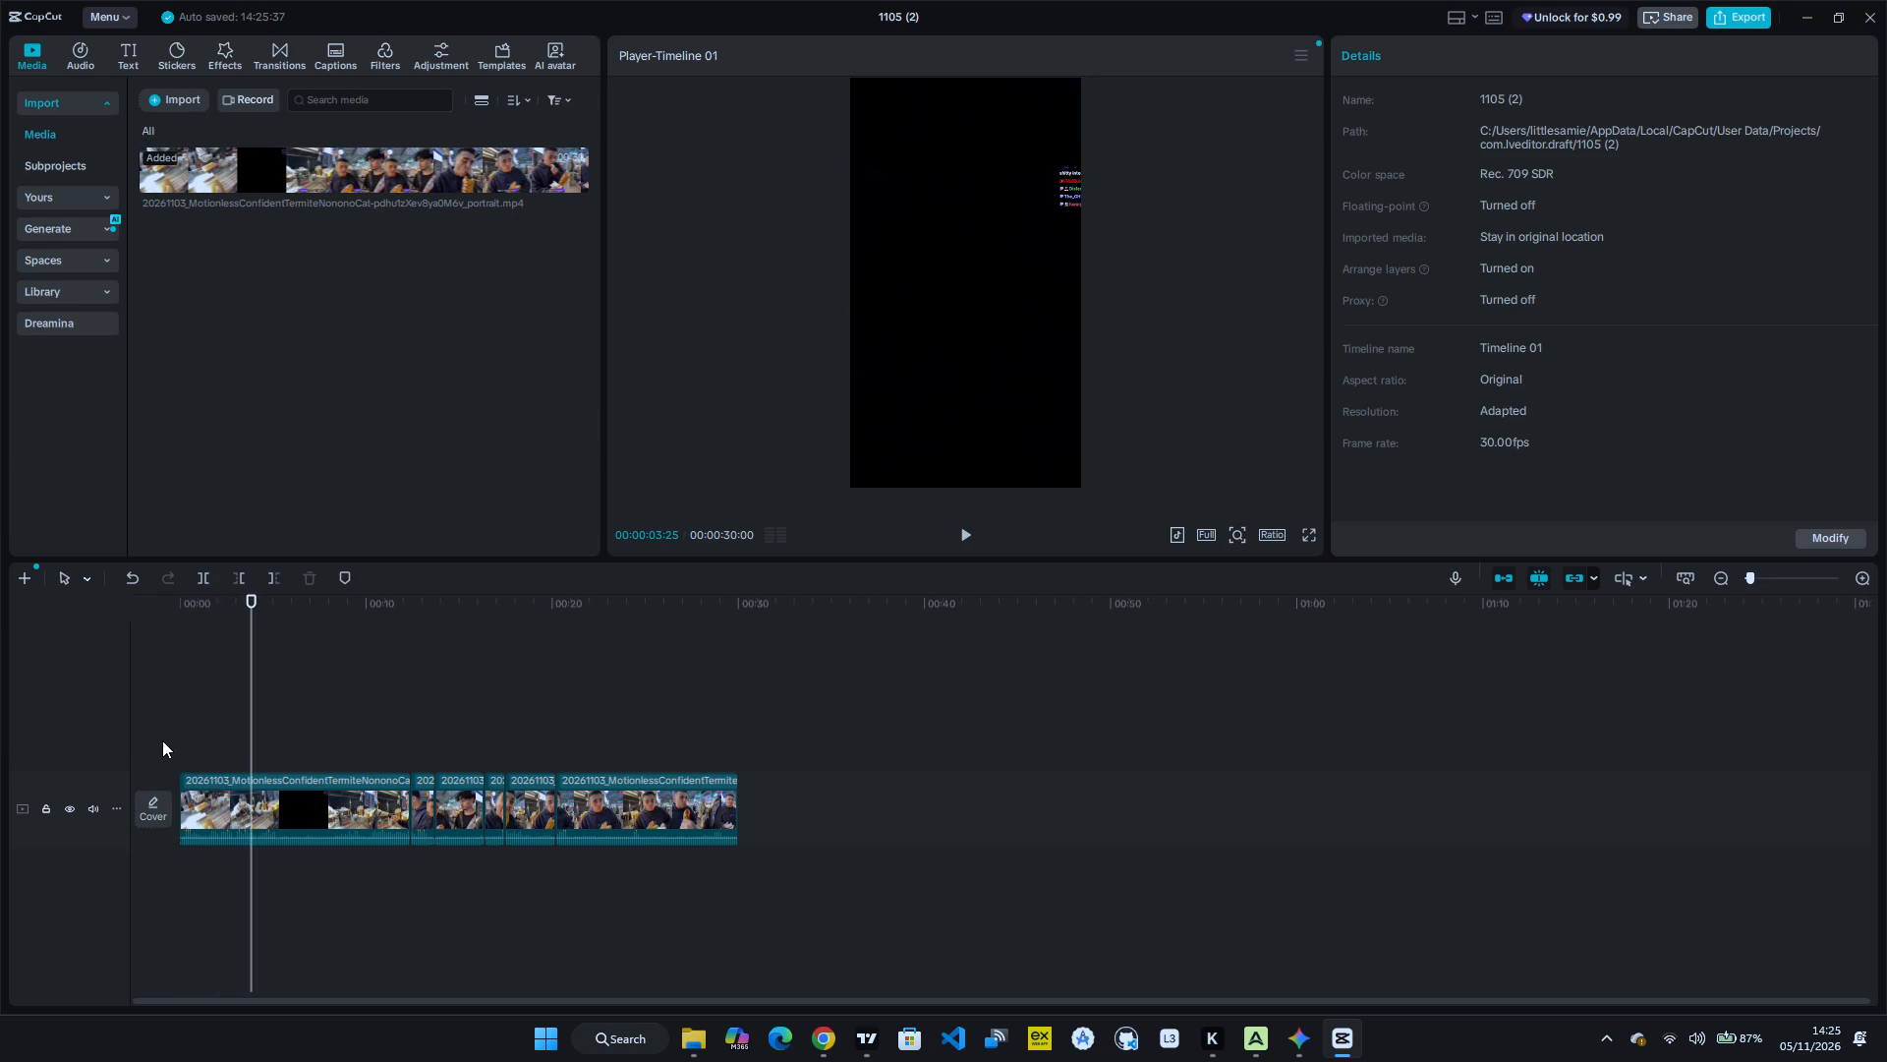
pyautogui.click(239, 737)
pyautogui.press('space')
pyautogui.press('space')
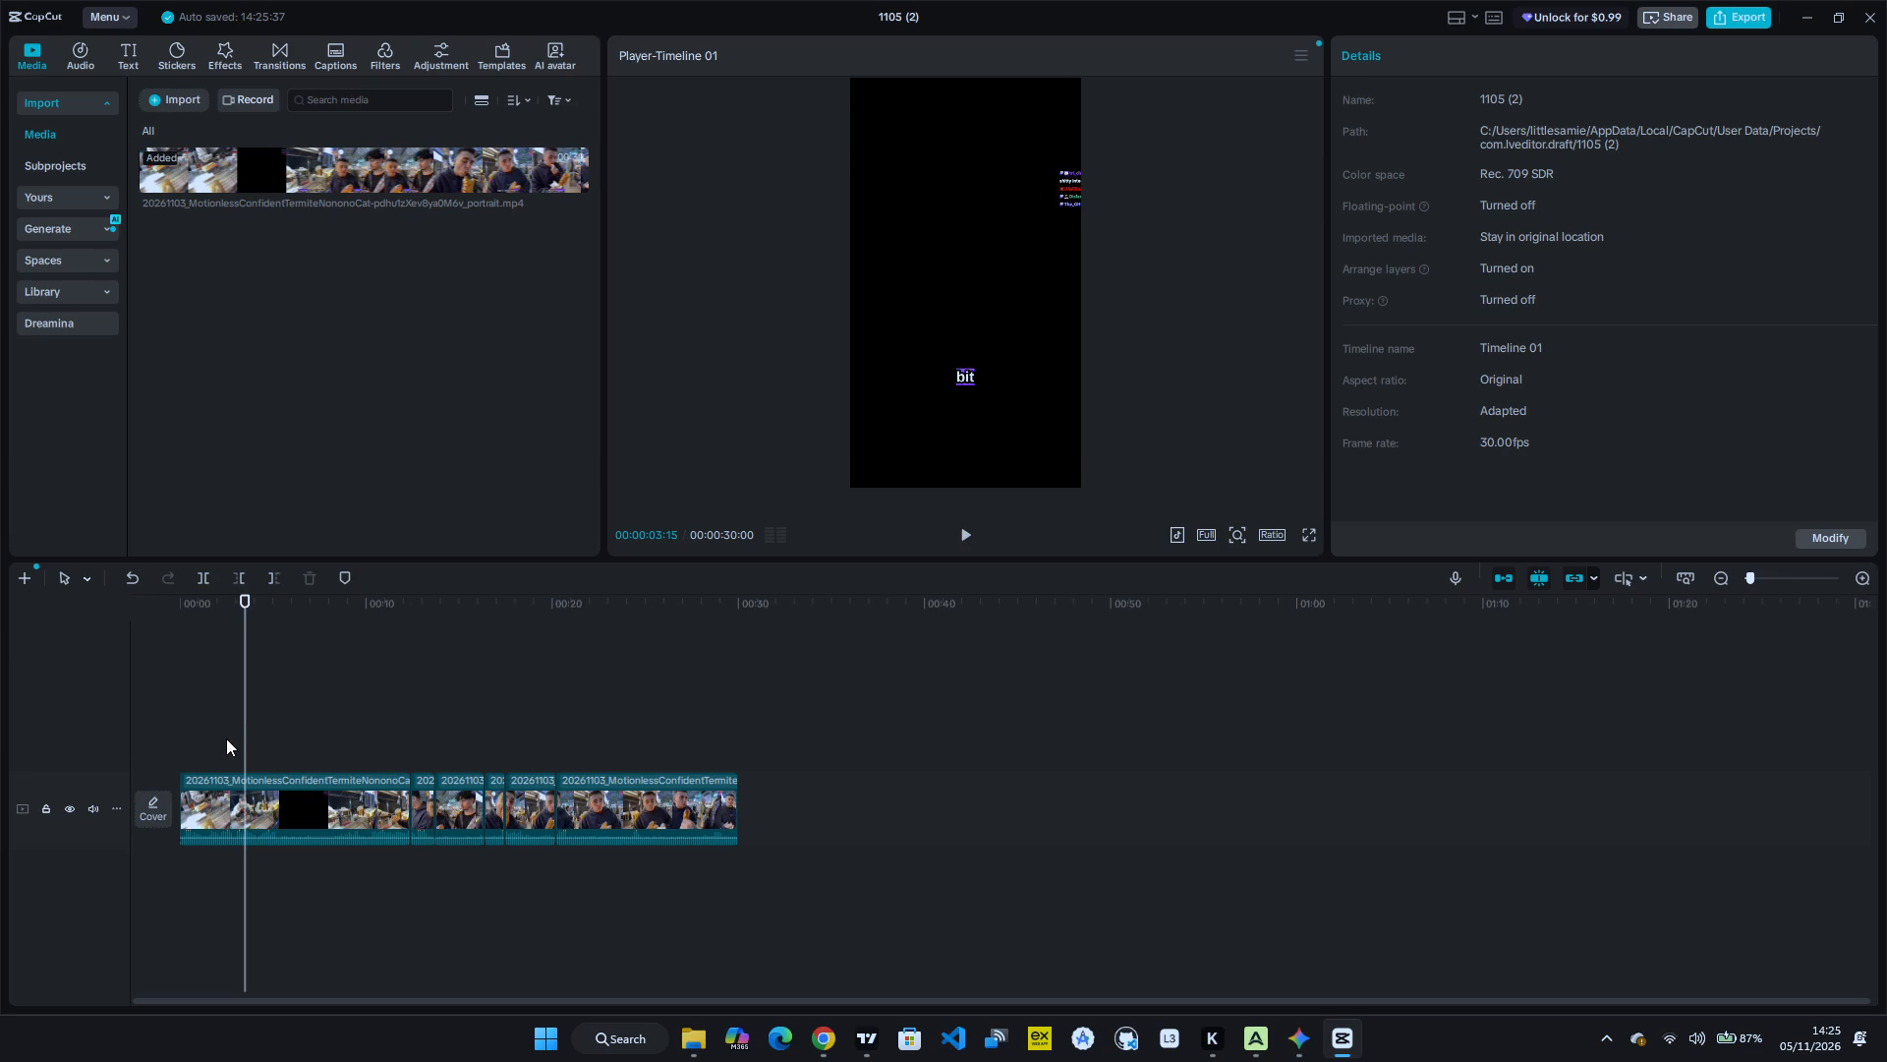
pyautogui.click(226, 738)
pyautogui.press('space')
pyautogui.press('space')
pyautogui.press('space')
pyautogui.press('space')
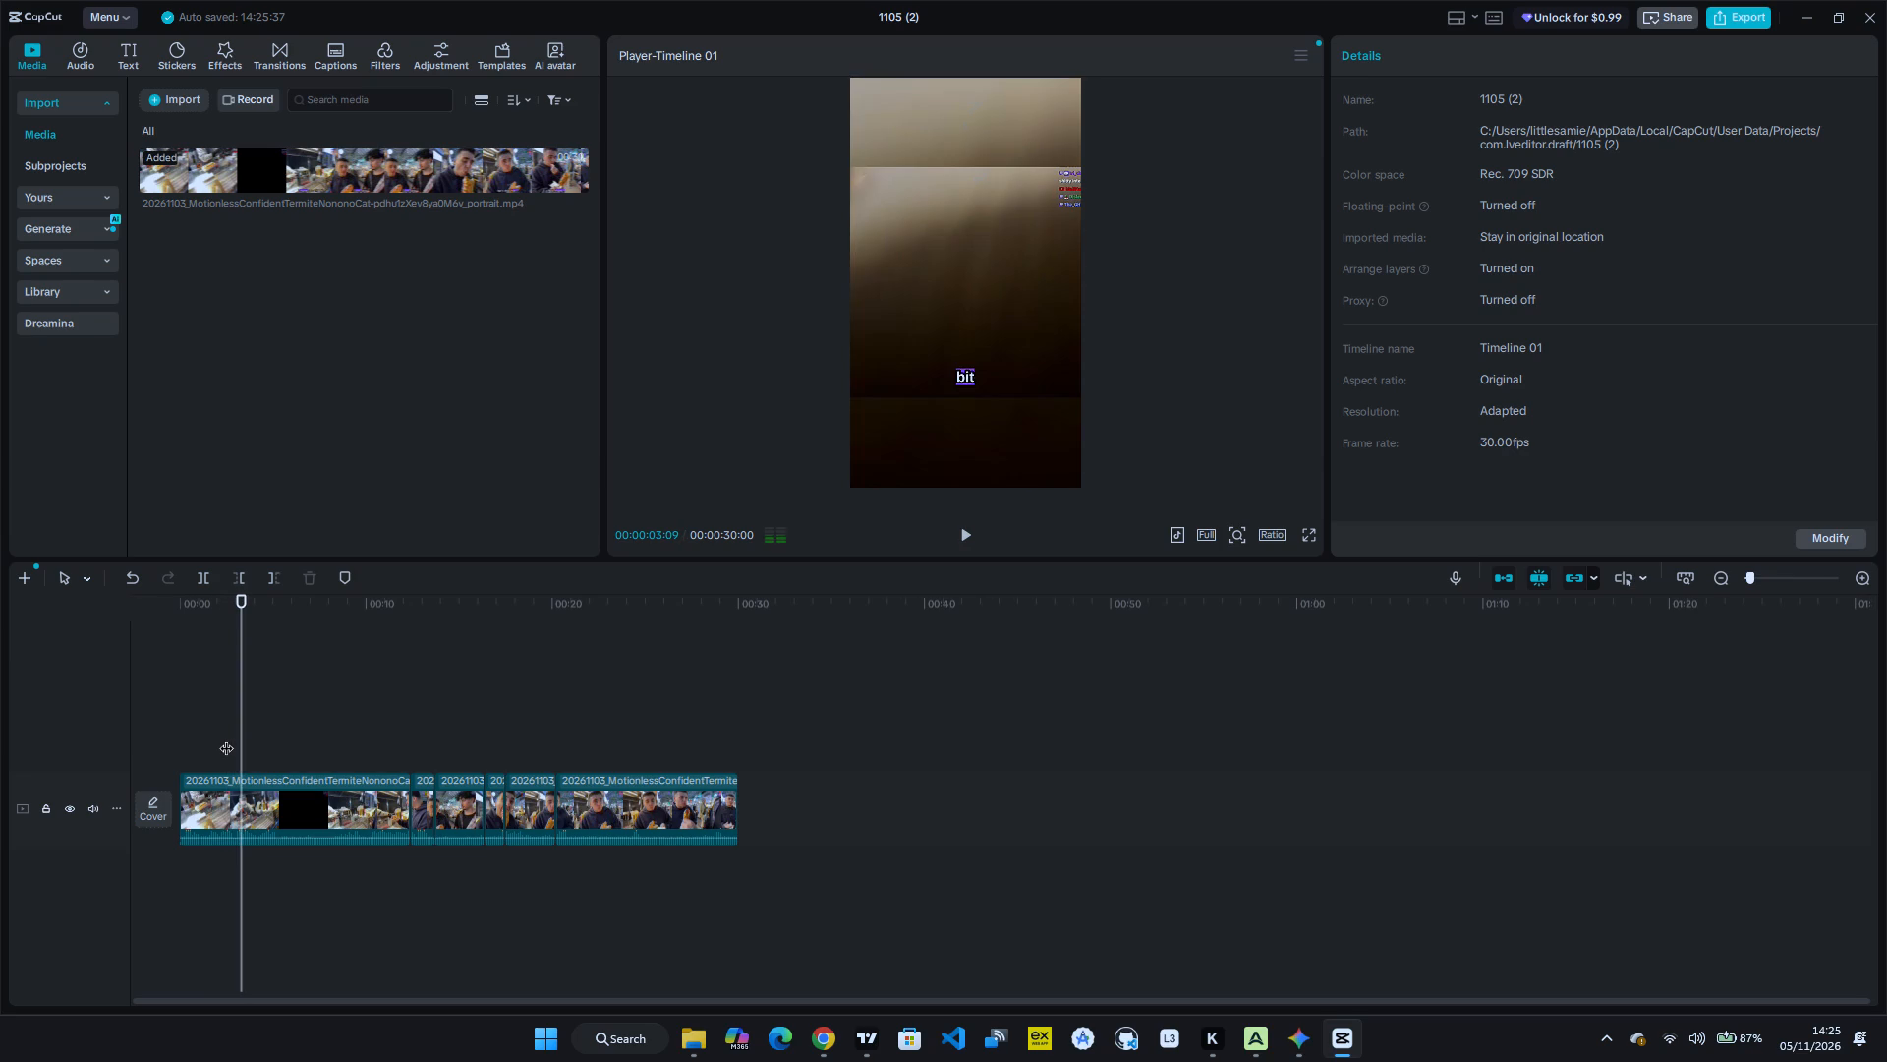
pyautogui.click(226, 738)
pyautogui.press('space')
pyautogui.press('space')
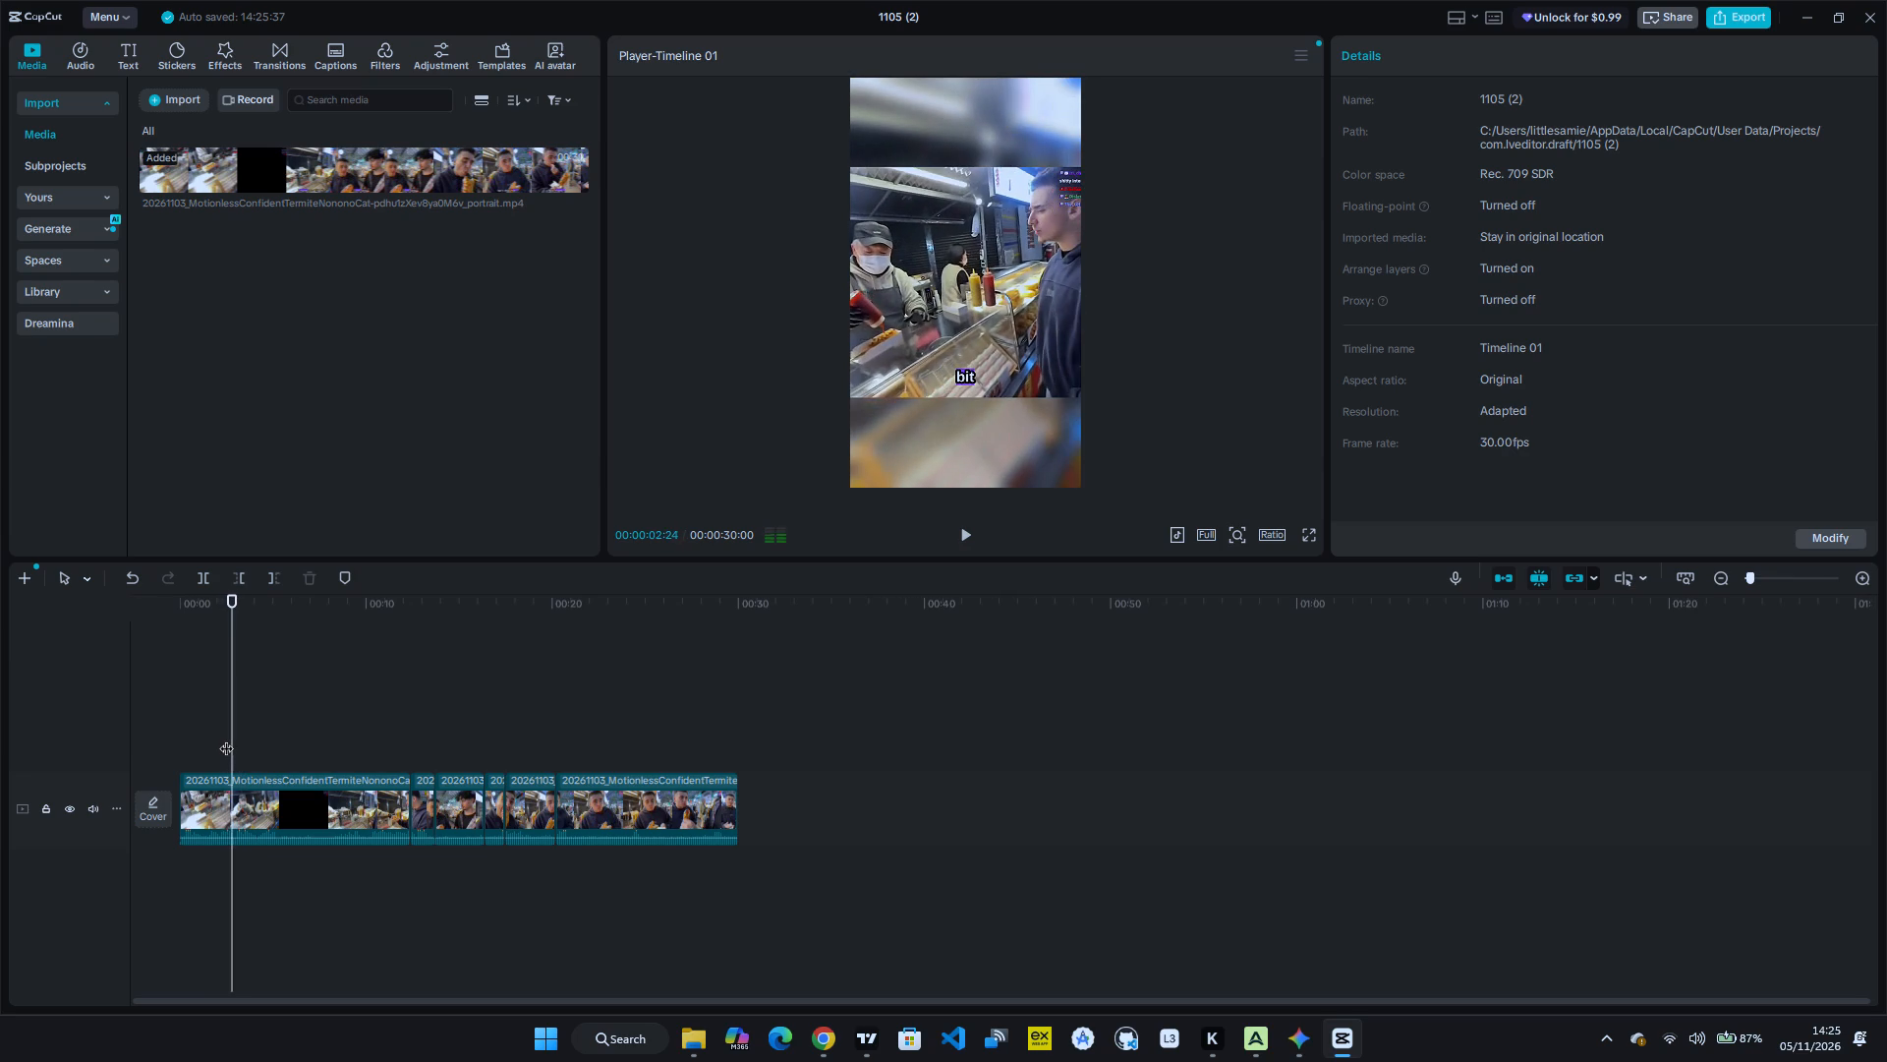
pyautogui.press('space')
pyautogui.press('space')
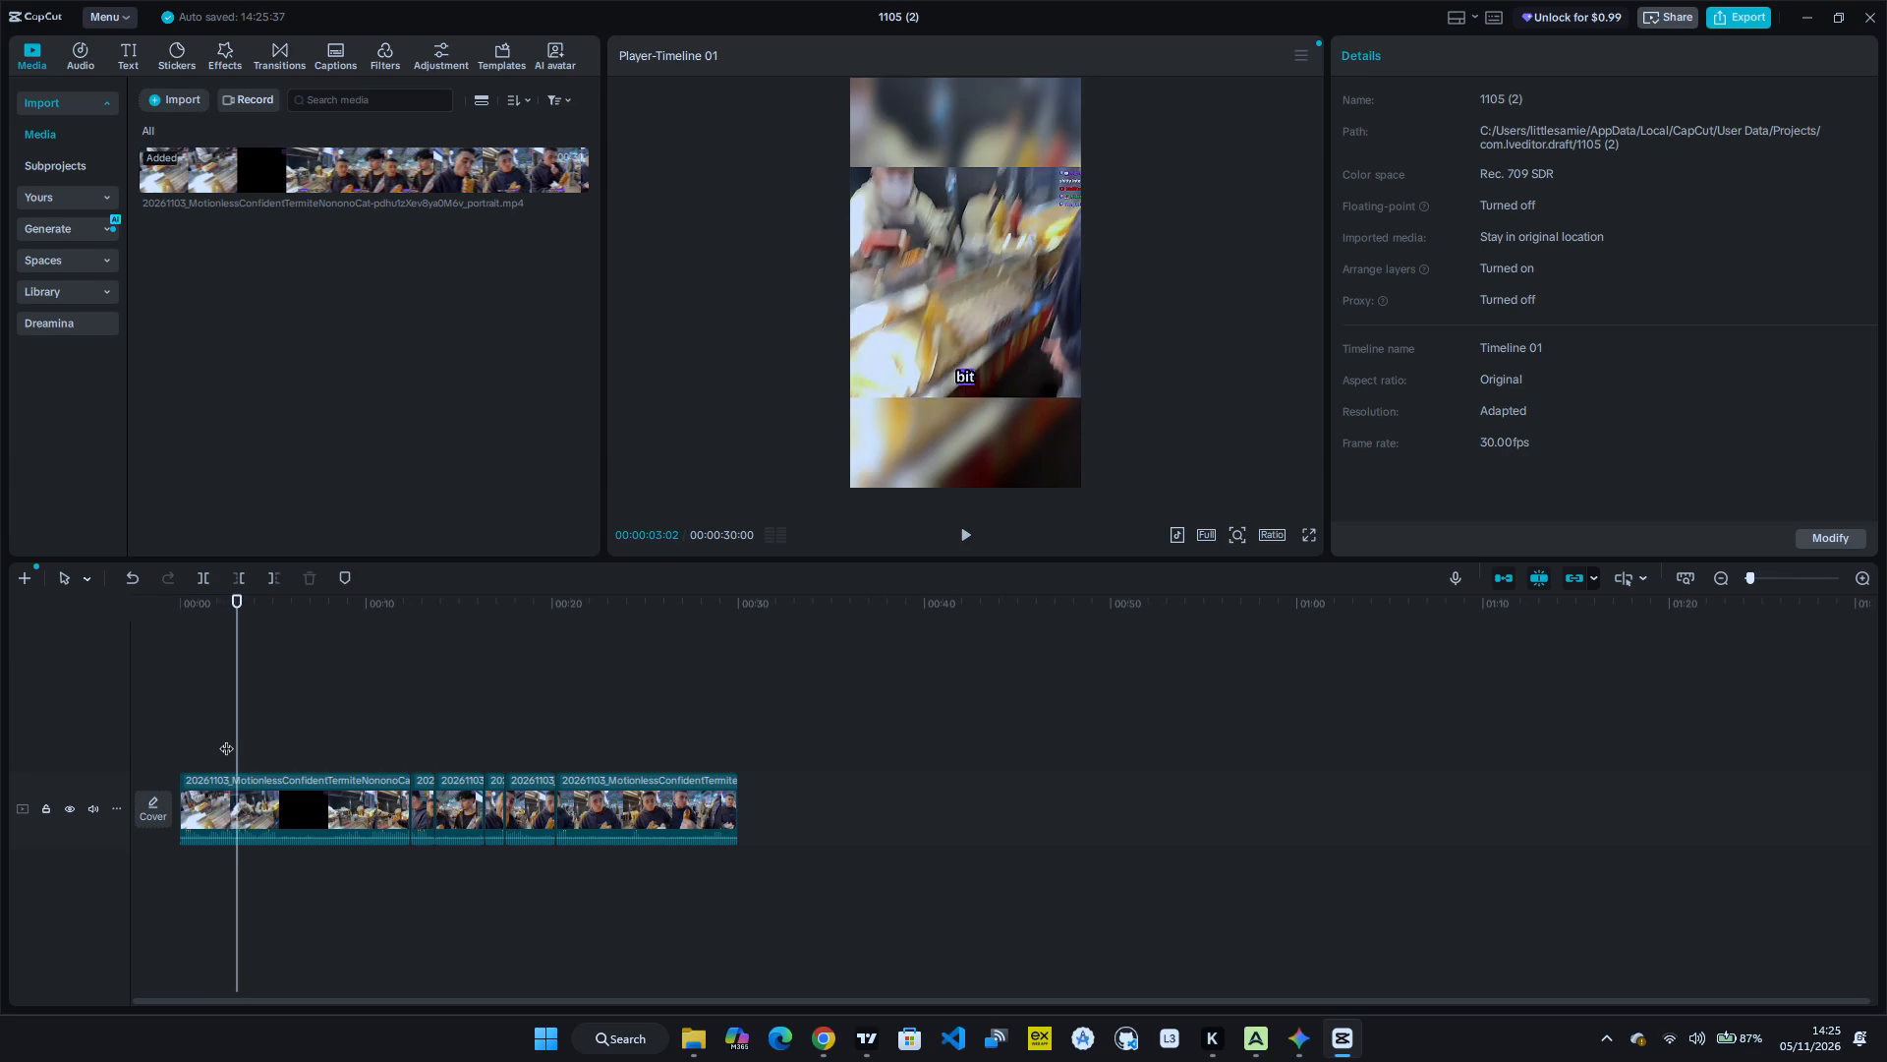
pyautogui.hotkey('ctrl', 'b')
# Delete the segment containing the black screen, between the splits at 00:00:03:02 and 00:00:12:12.
pyautogui.press('space')
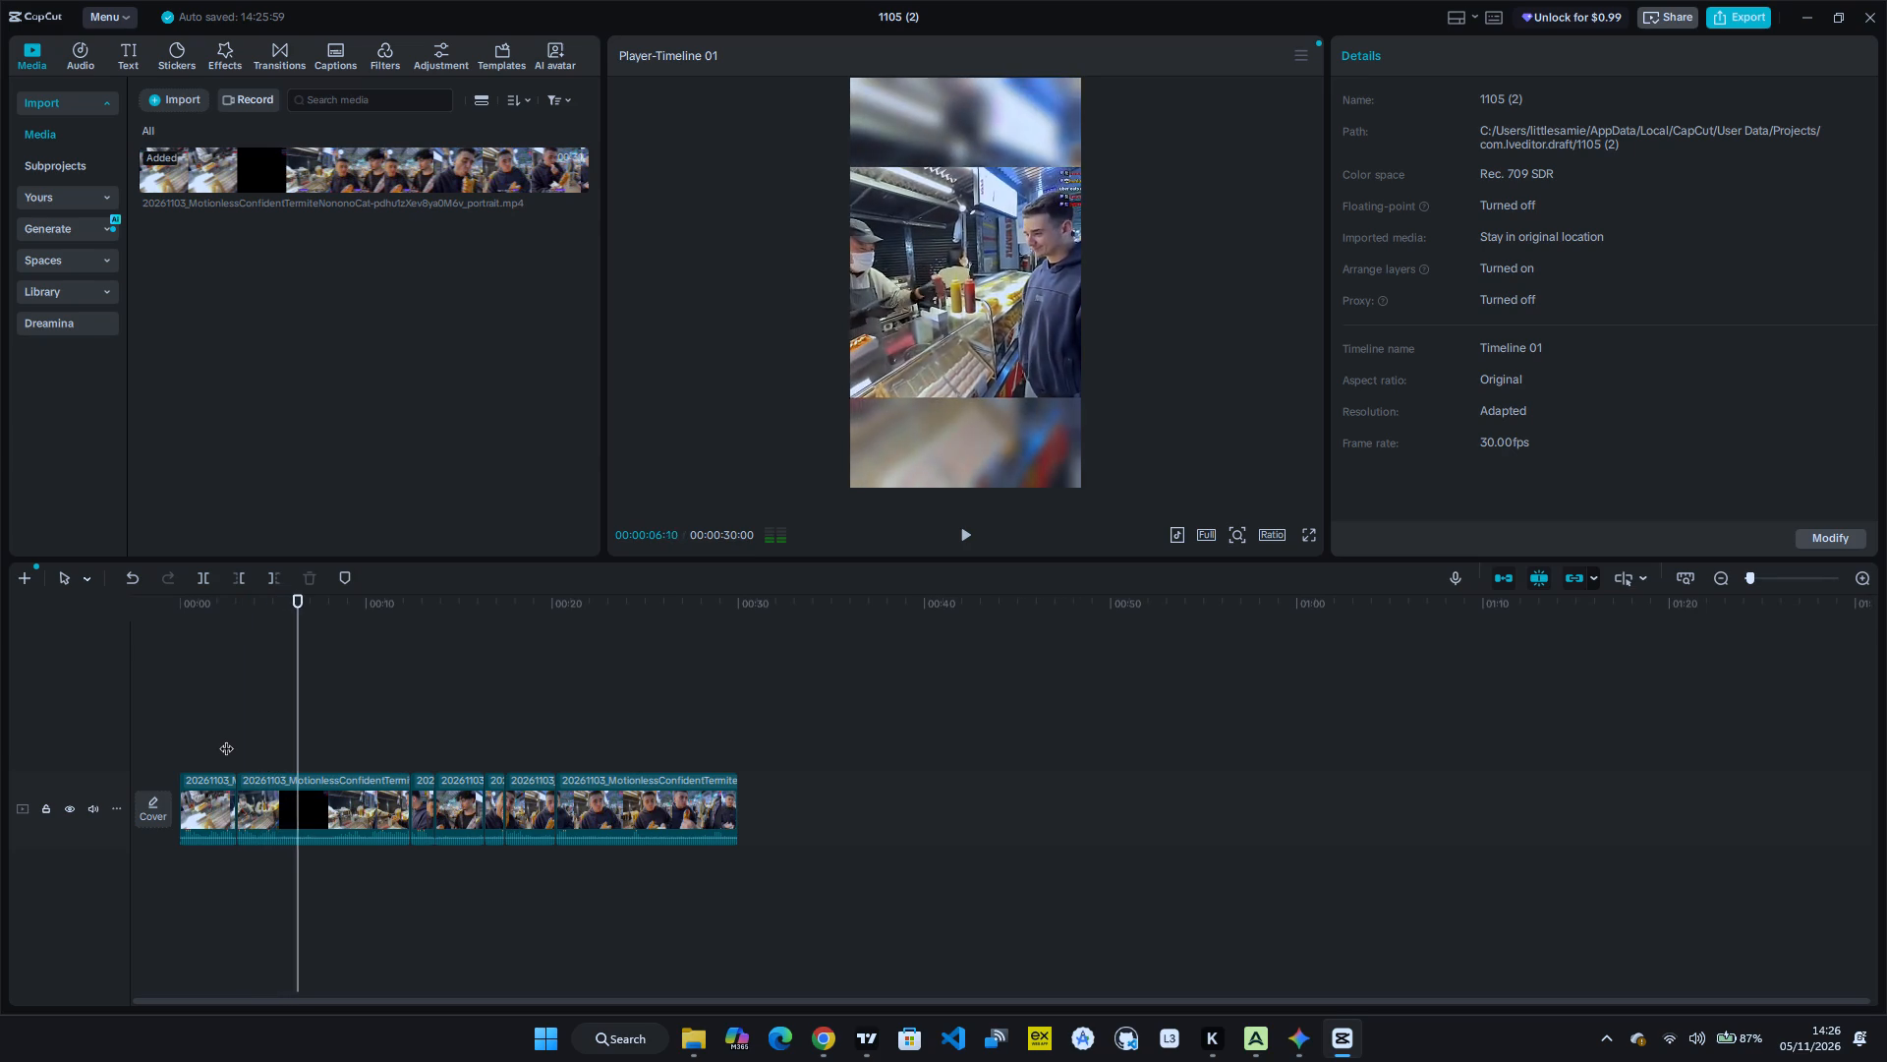
pyautogui.click(295, 810)
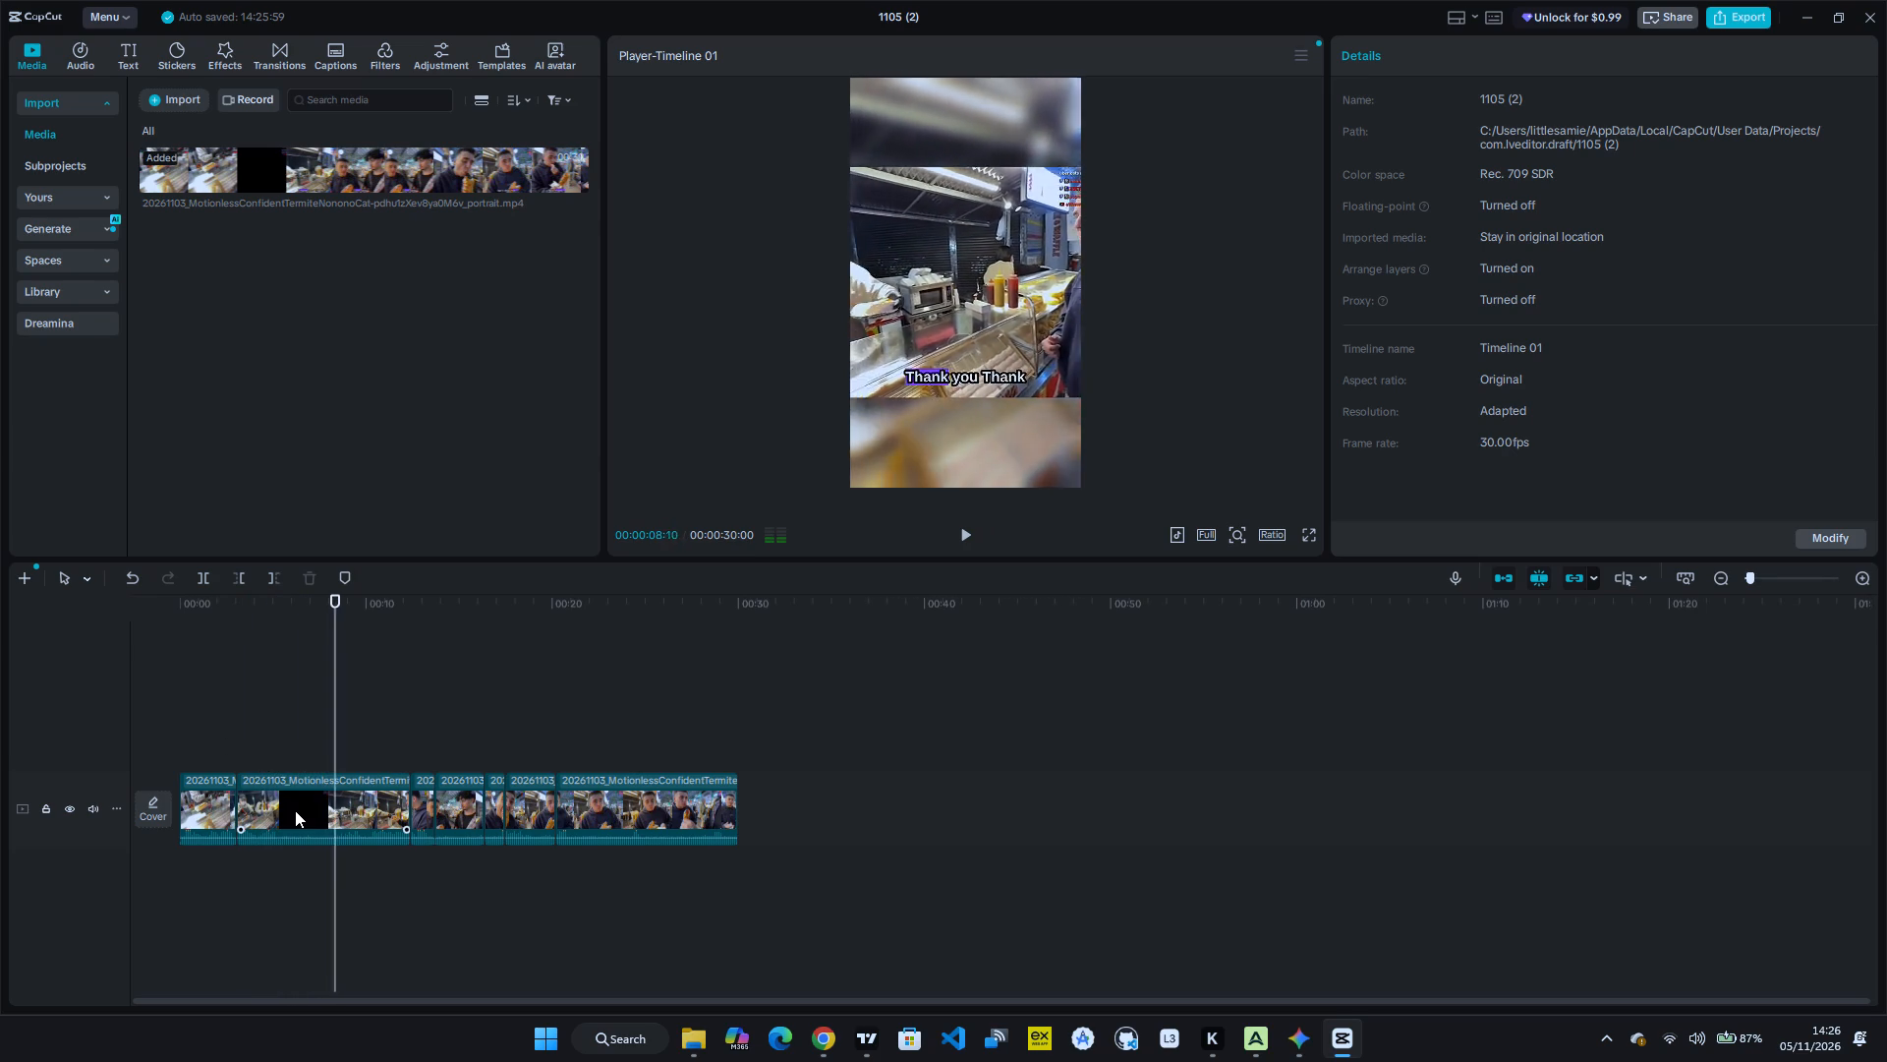
pyautogui.press('BackSpace')
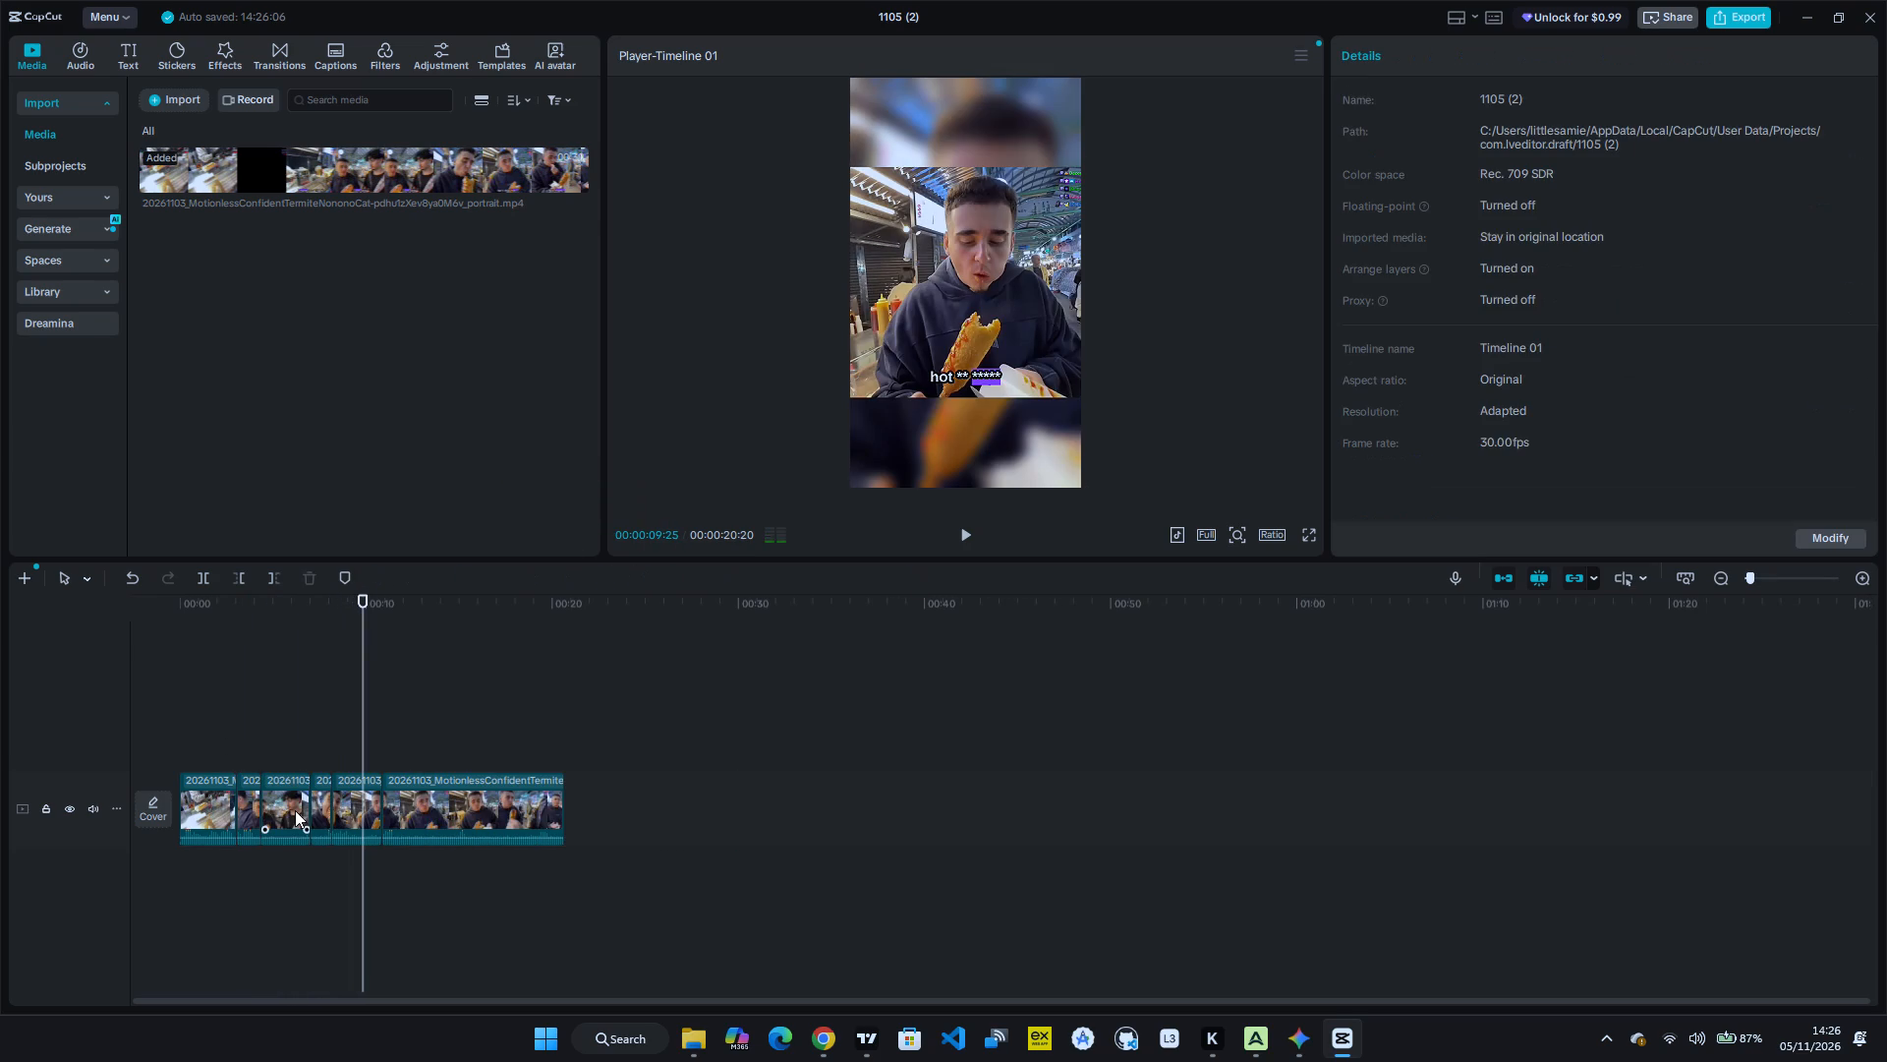
pyautogui.press('space')
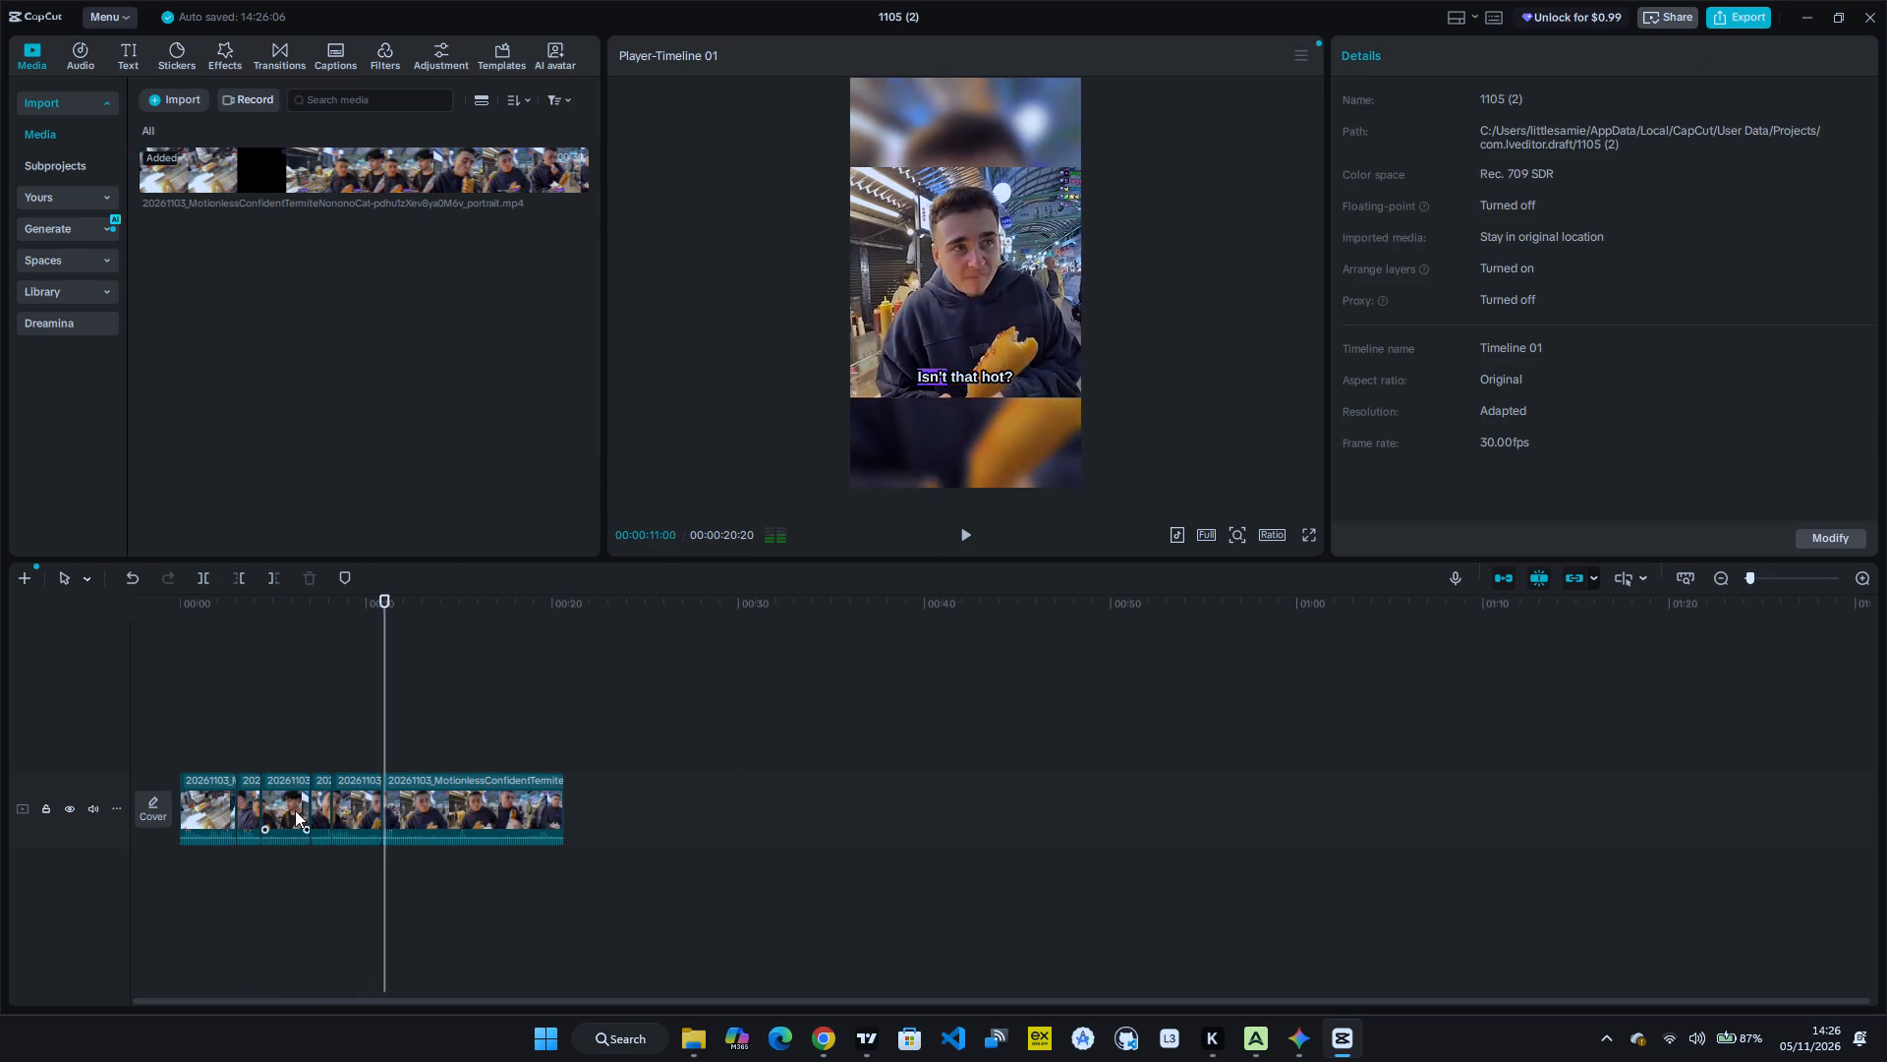
# Import the why-u-glazing audio file from the Downloads folder into the project media.
pyautogui.click(690, 1047)
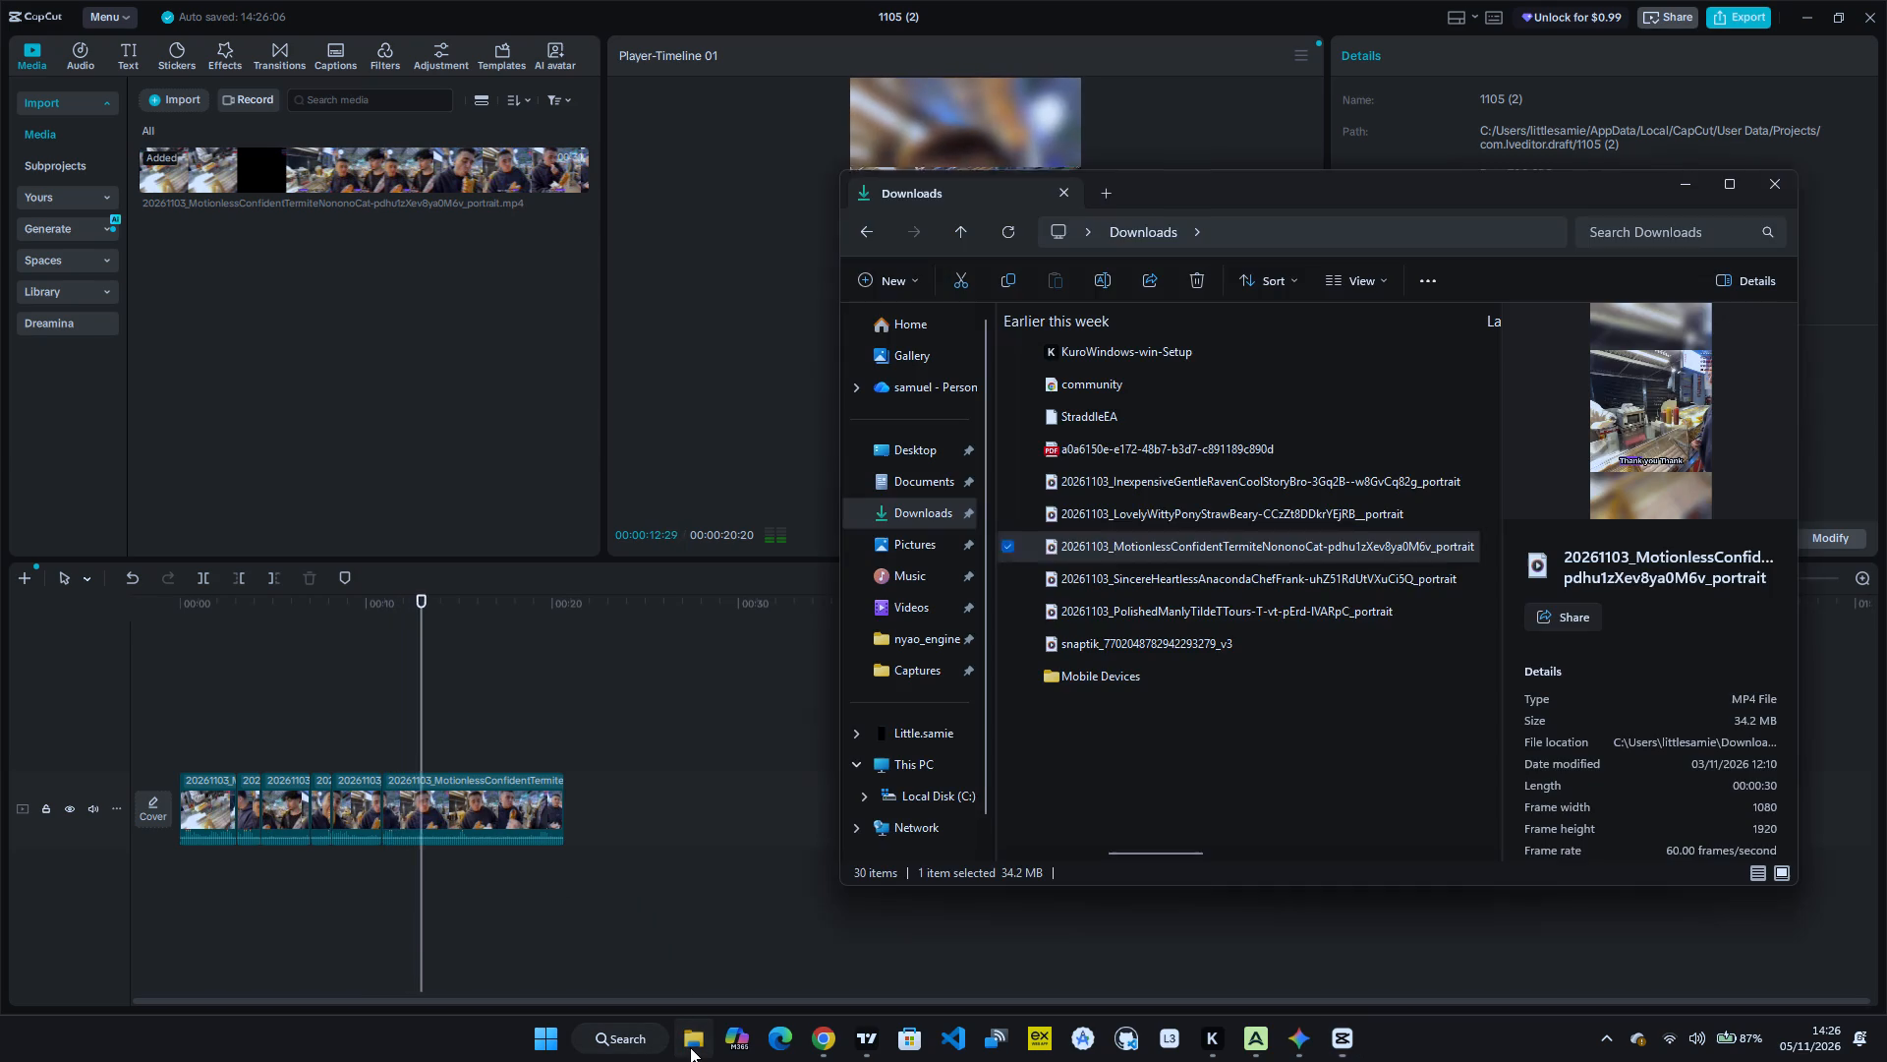
pyautogui.hscroll(5, 1212, 591)
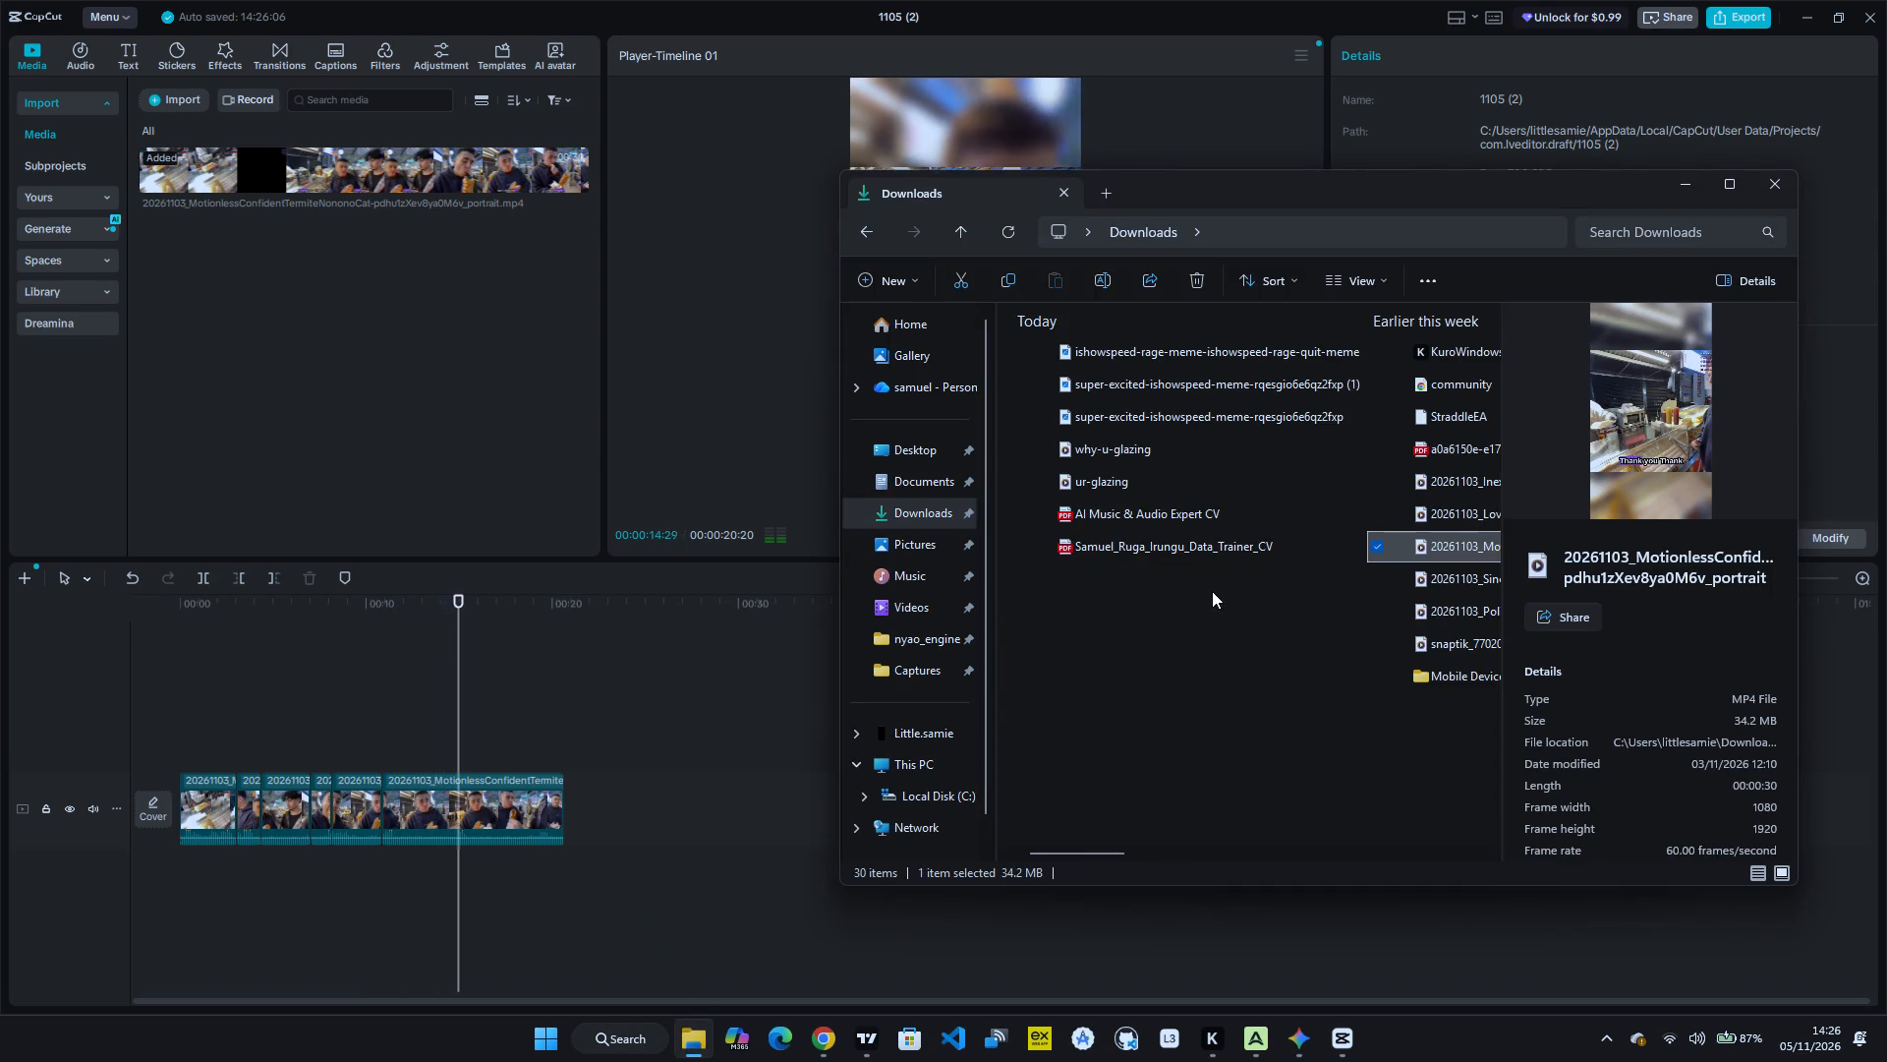
pyautogui.moveTo(1201, 457); pyautogui.dragTo(1197, 457)
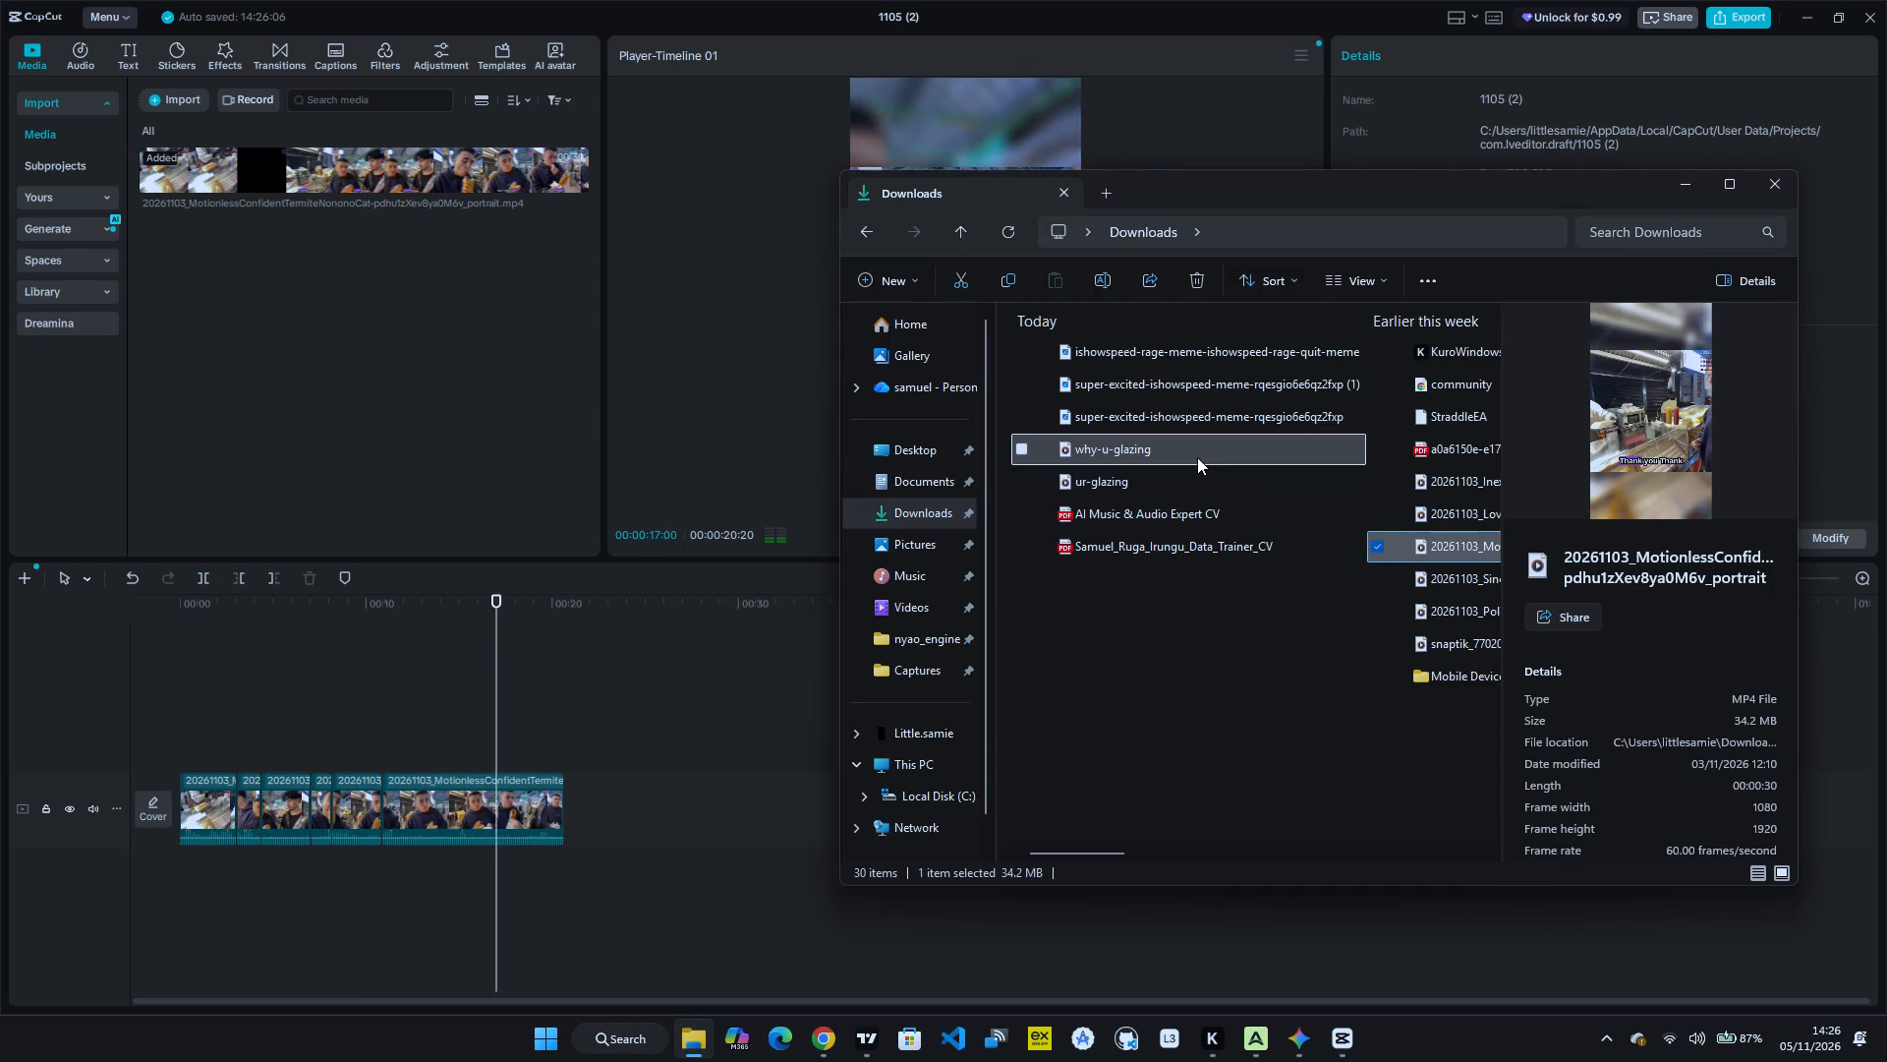
pyautogui.moveTo(1197, 457); pyautogui.dragTo(1085, 437)
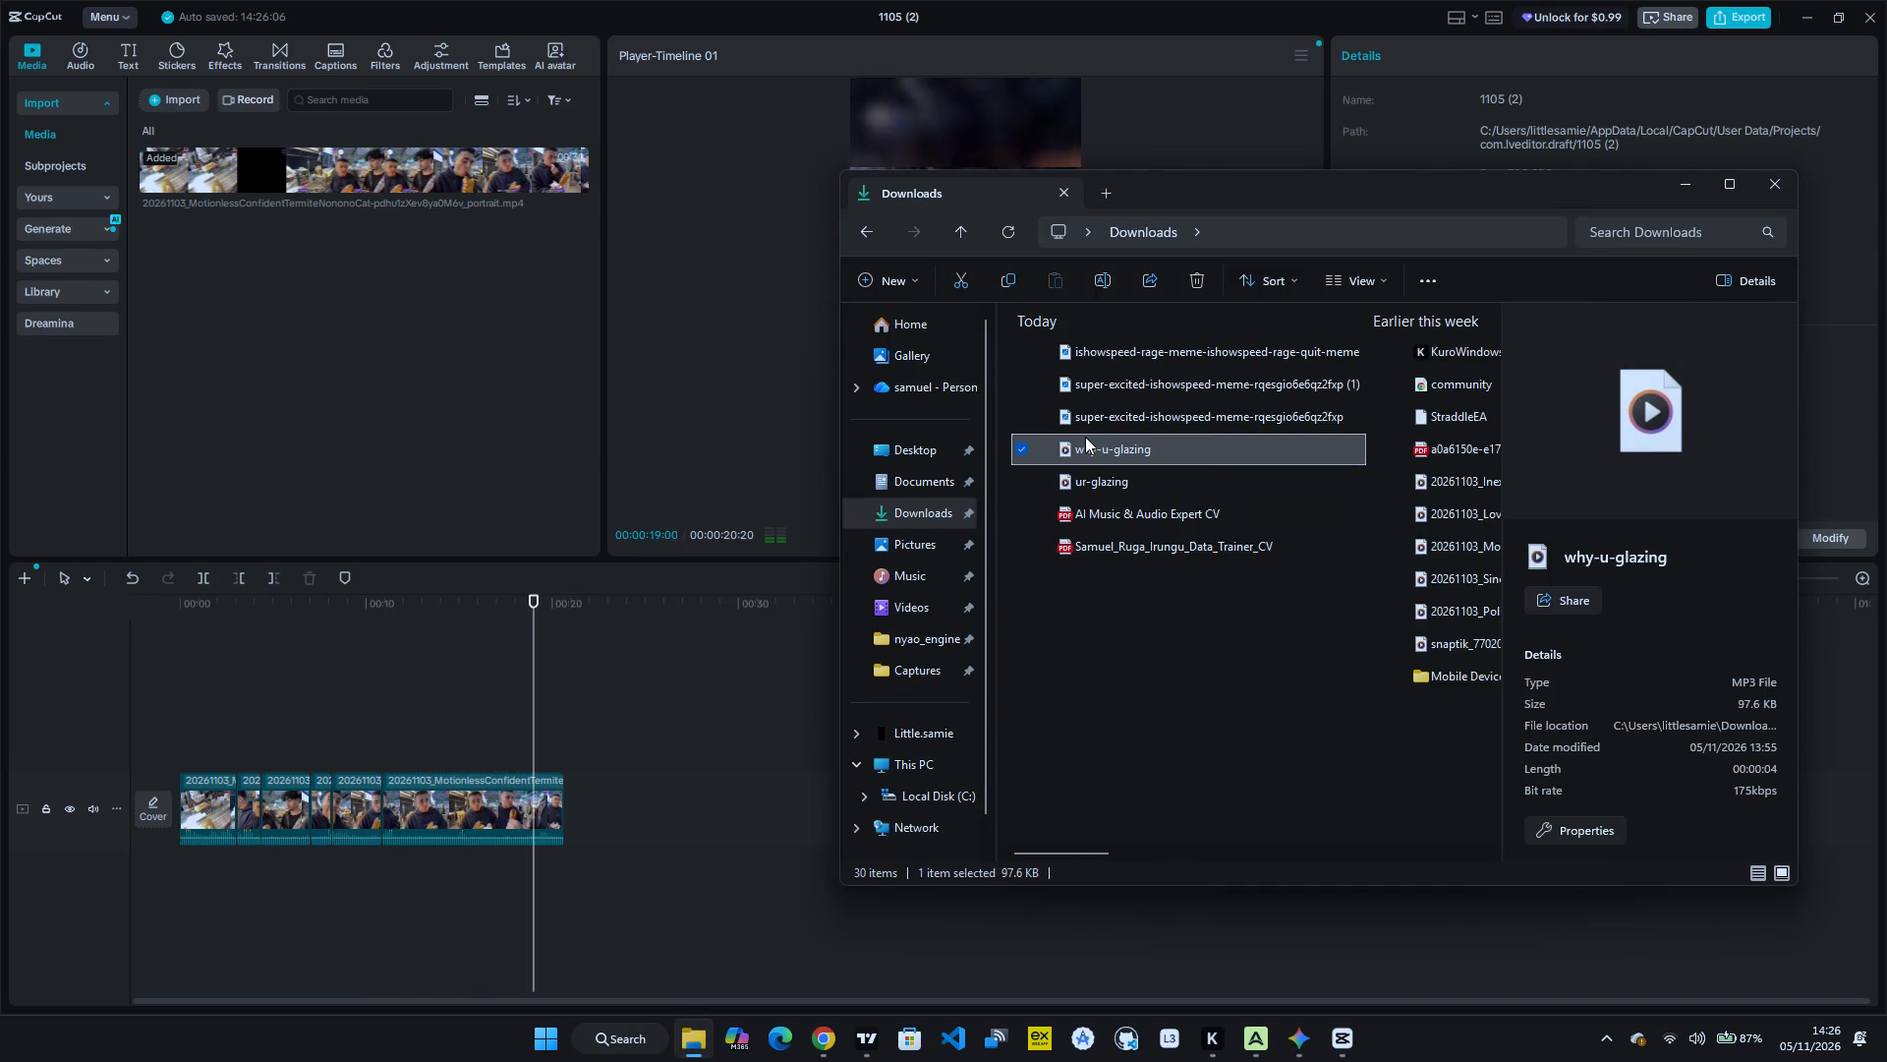
pyautogui.moveTo(1085, 437); pyautogui.dragTo(467, 425)
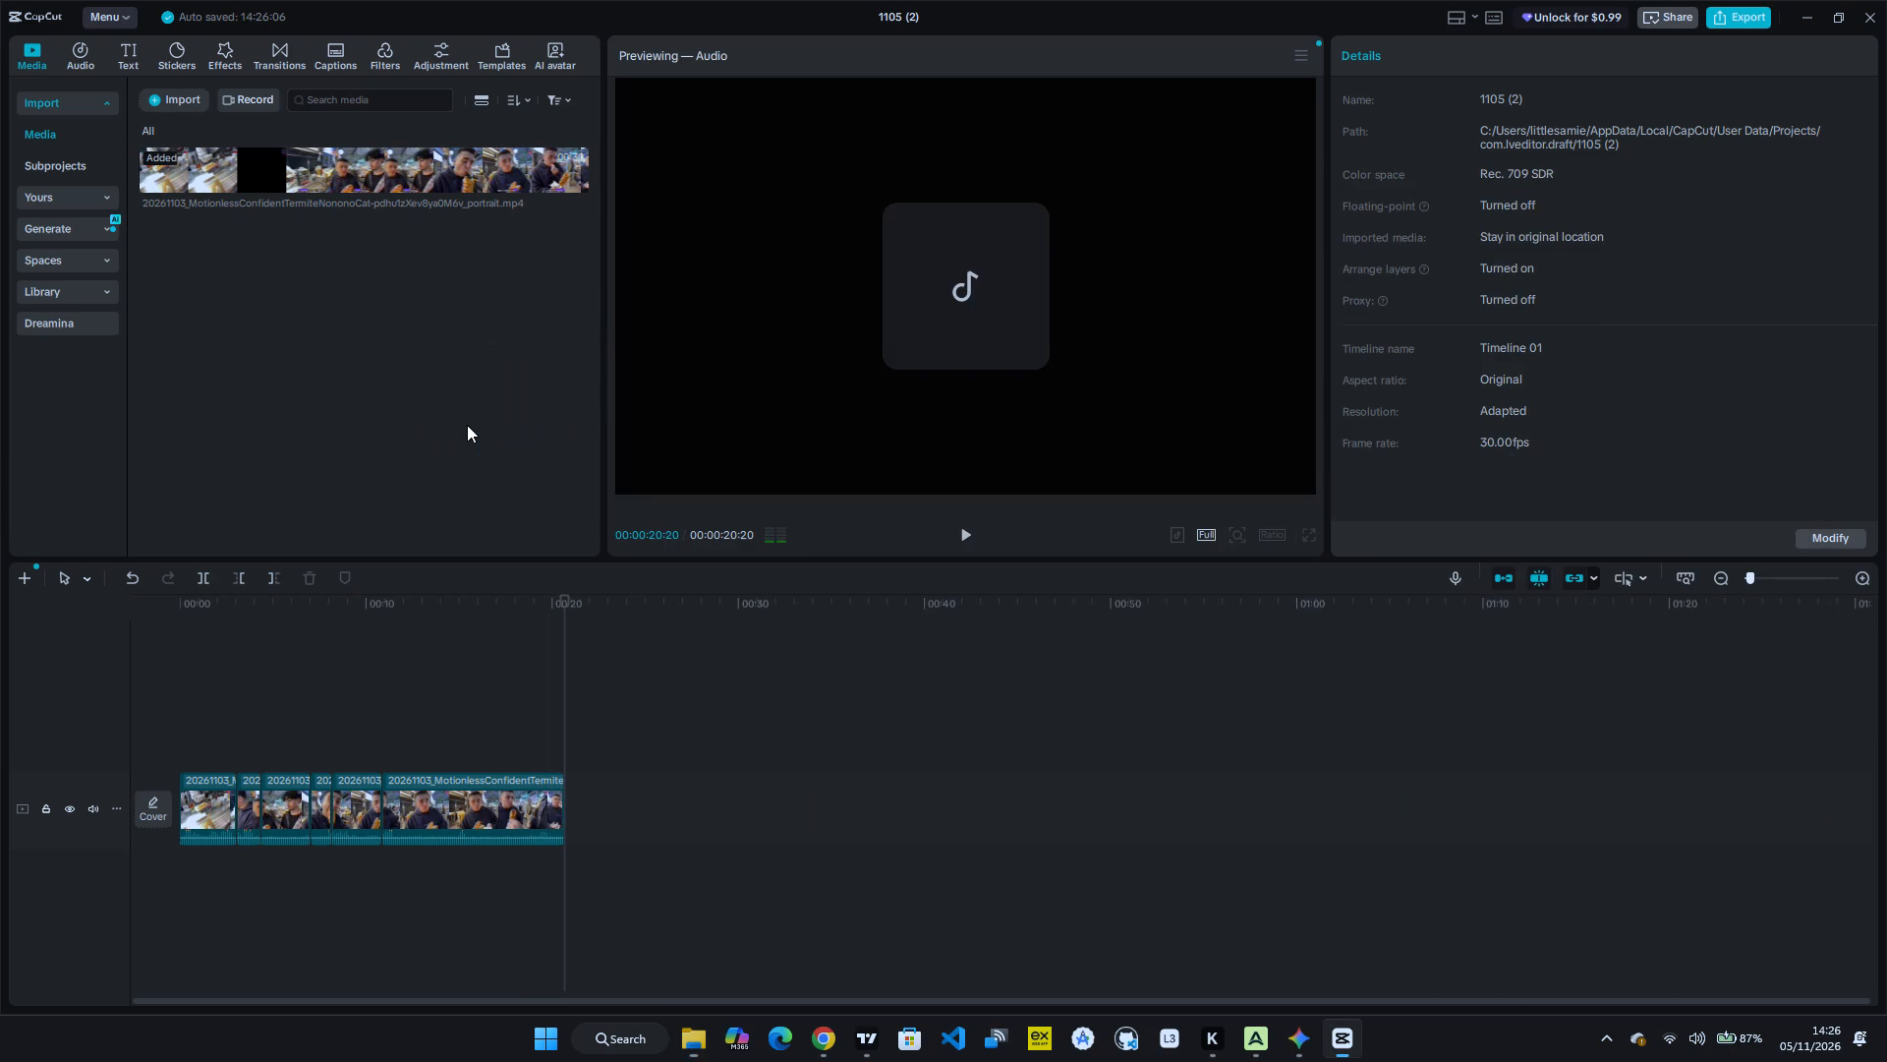
# Review the second man's corn dog bite near the end and split the last segment at 00:00:18:07, just before he bites.
pyautogui.click(488, 686)
pyautogui.press('space')
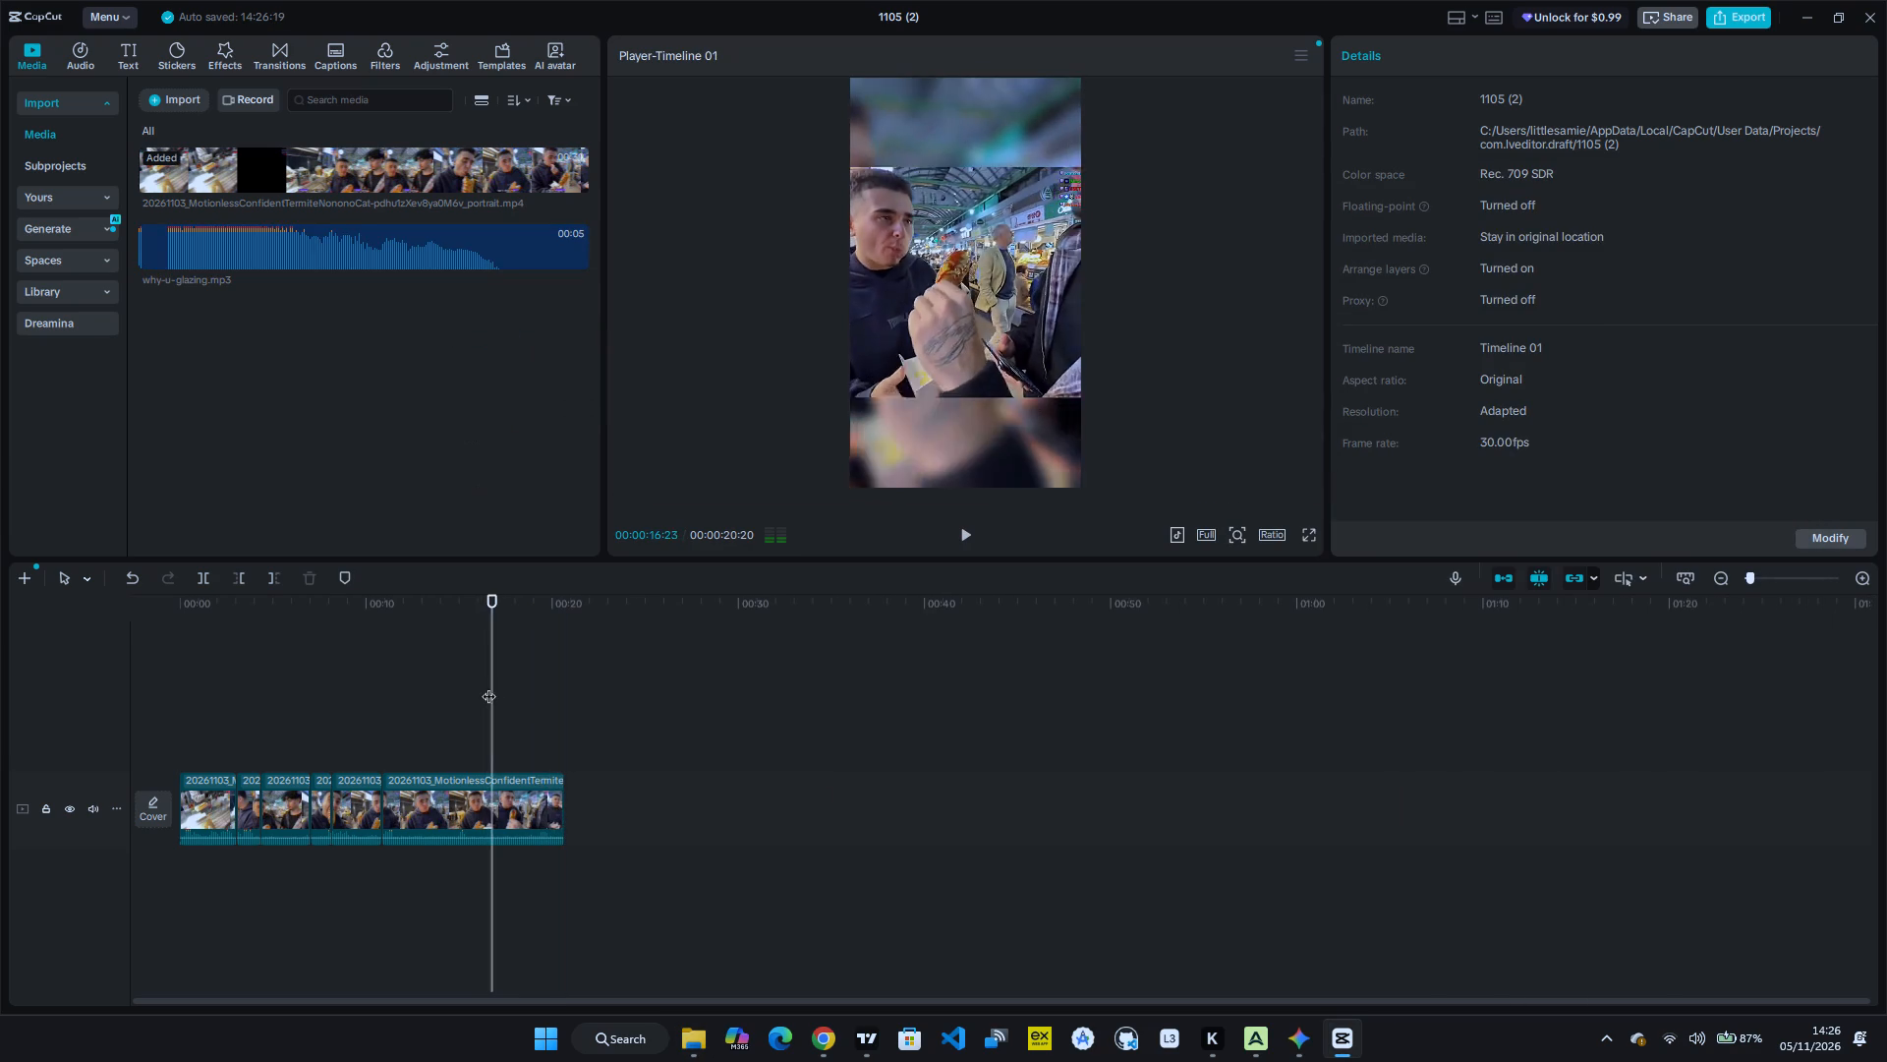
pyautogui.press('space')
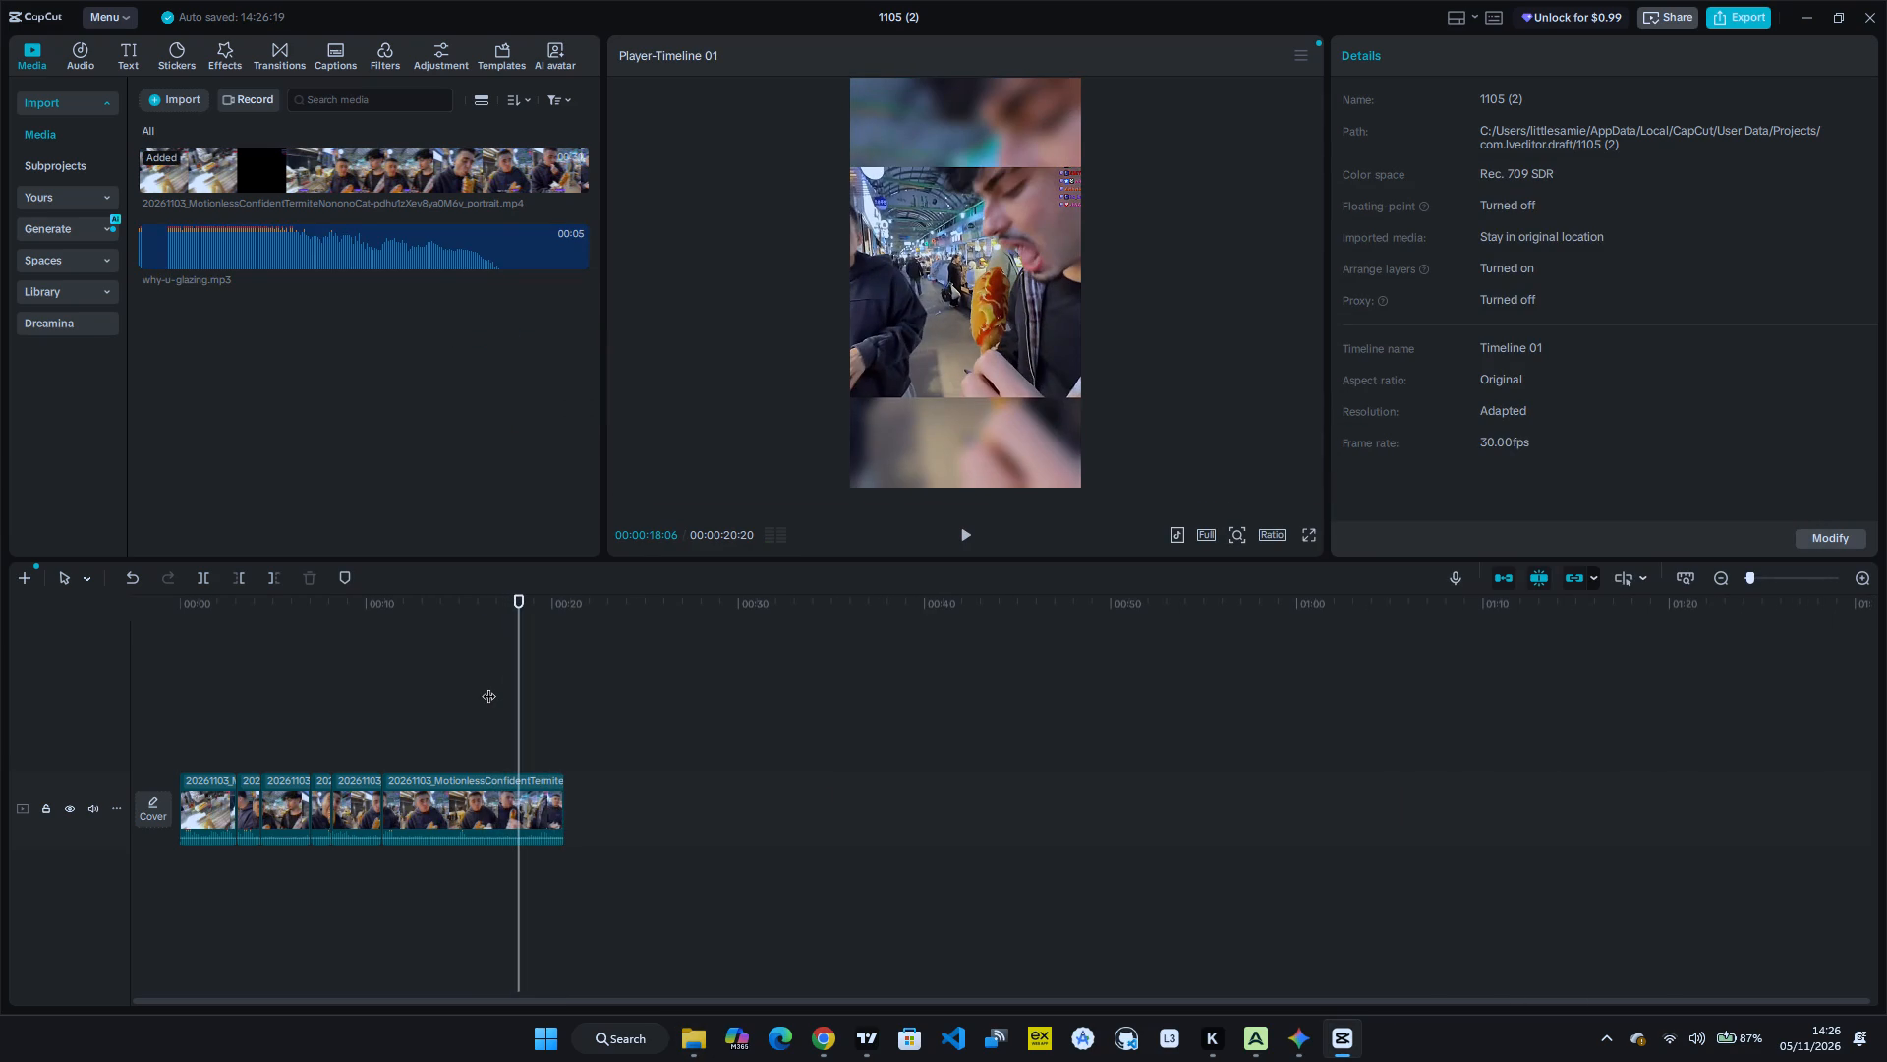
pyautogui.click(488, 686)
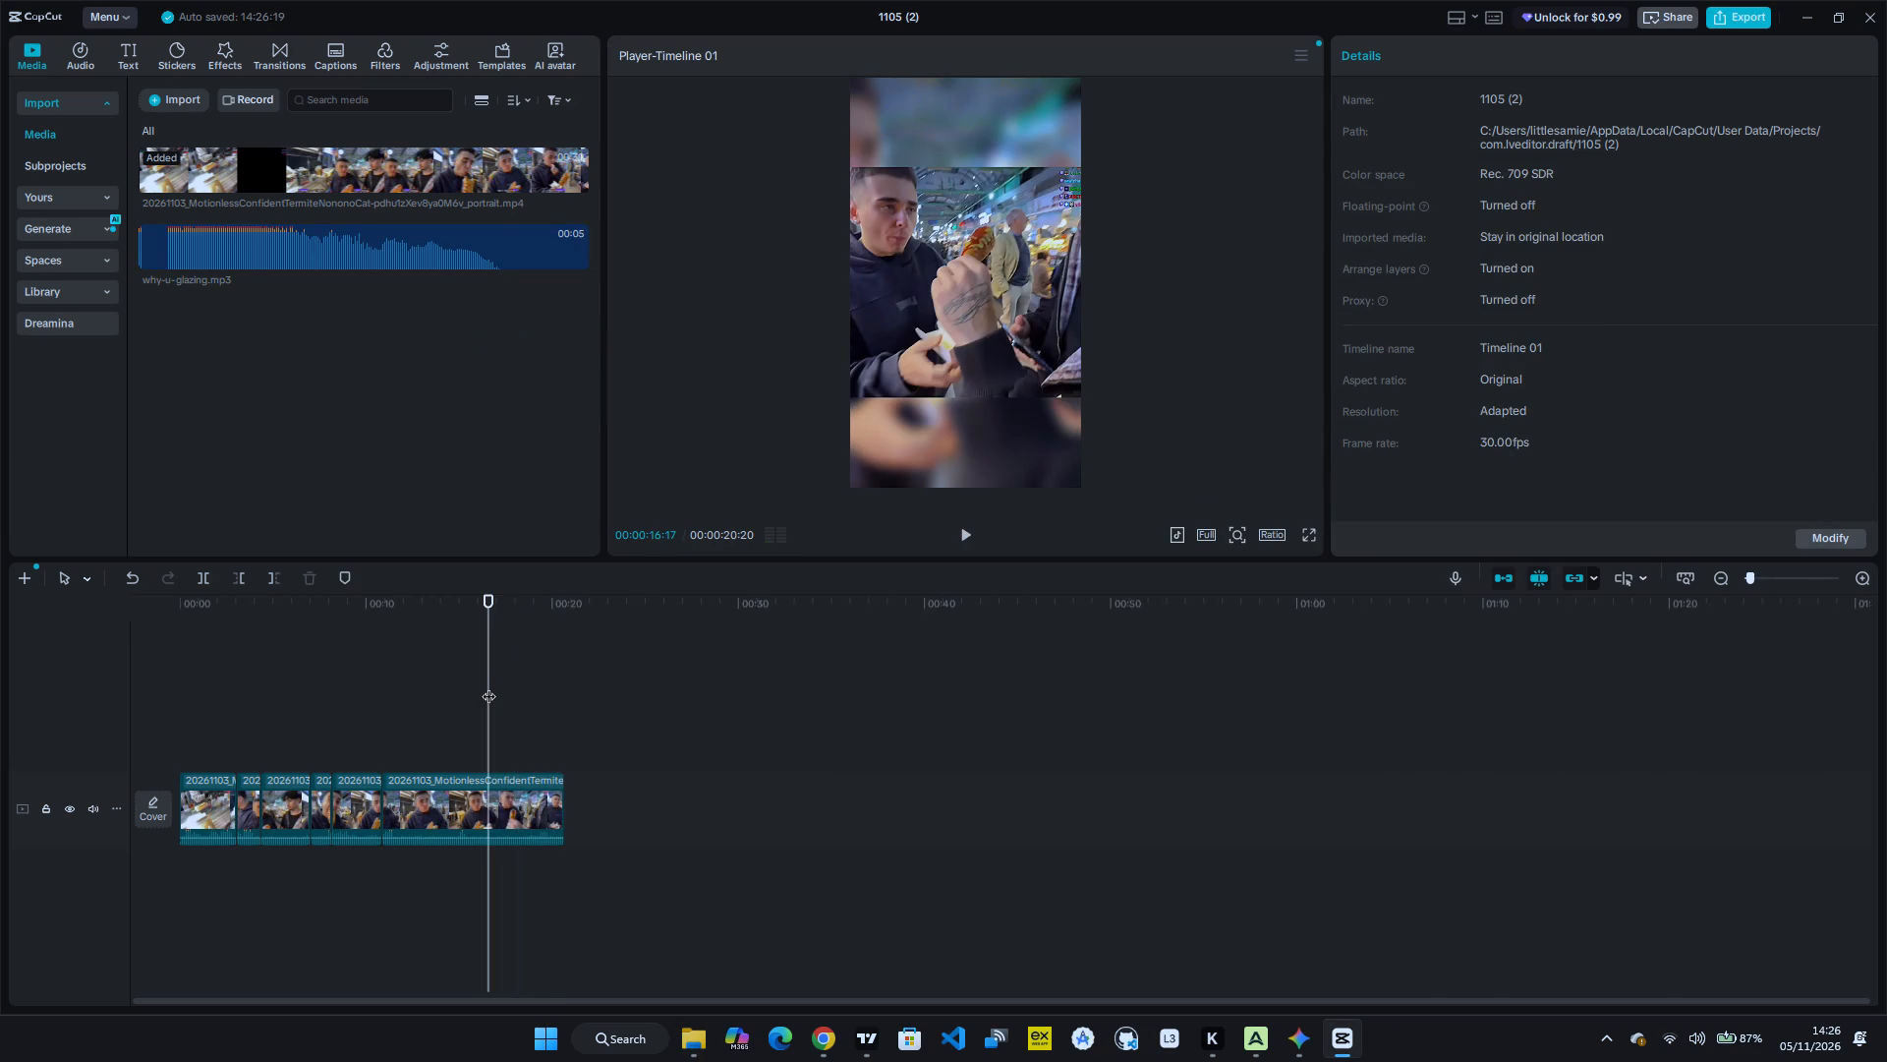
pyautogui.press('space')
pyautogui.press('space')
pyautogui.press('space')
pyautogui.press('space')
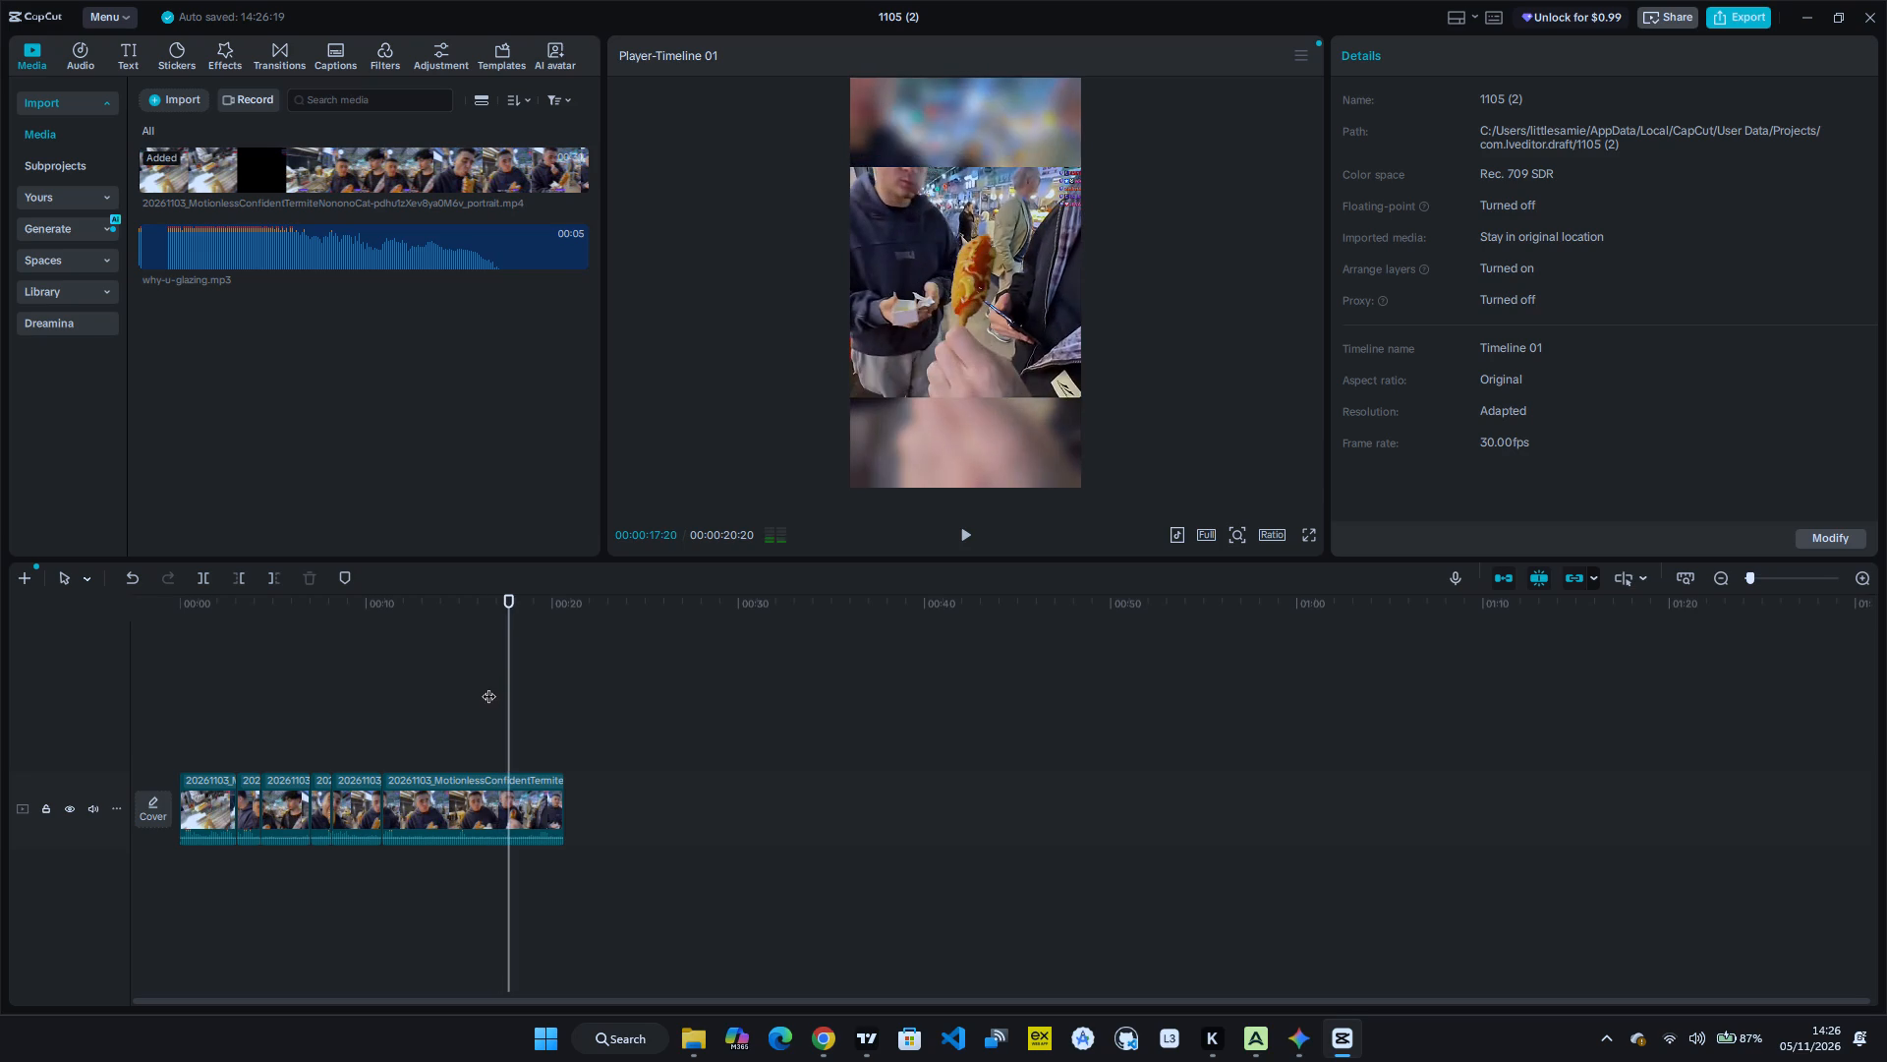
pyautogui.press('space')
pyautogui.press('space')
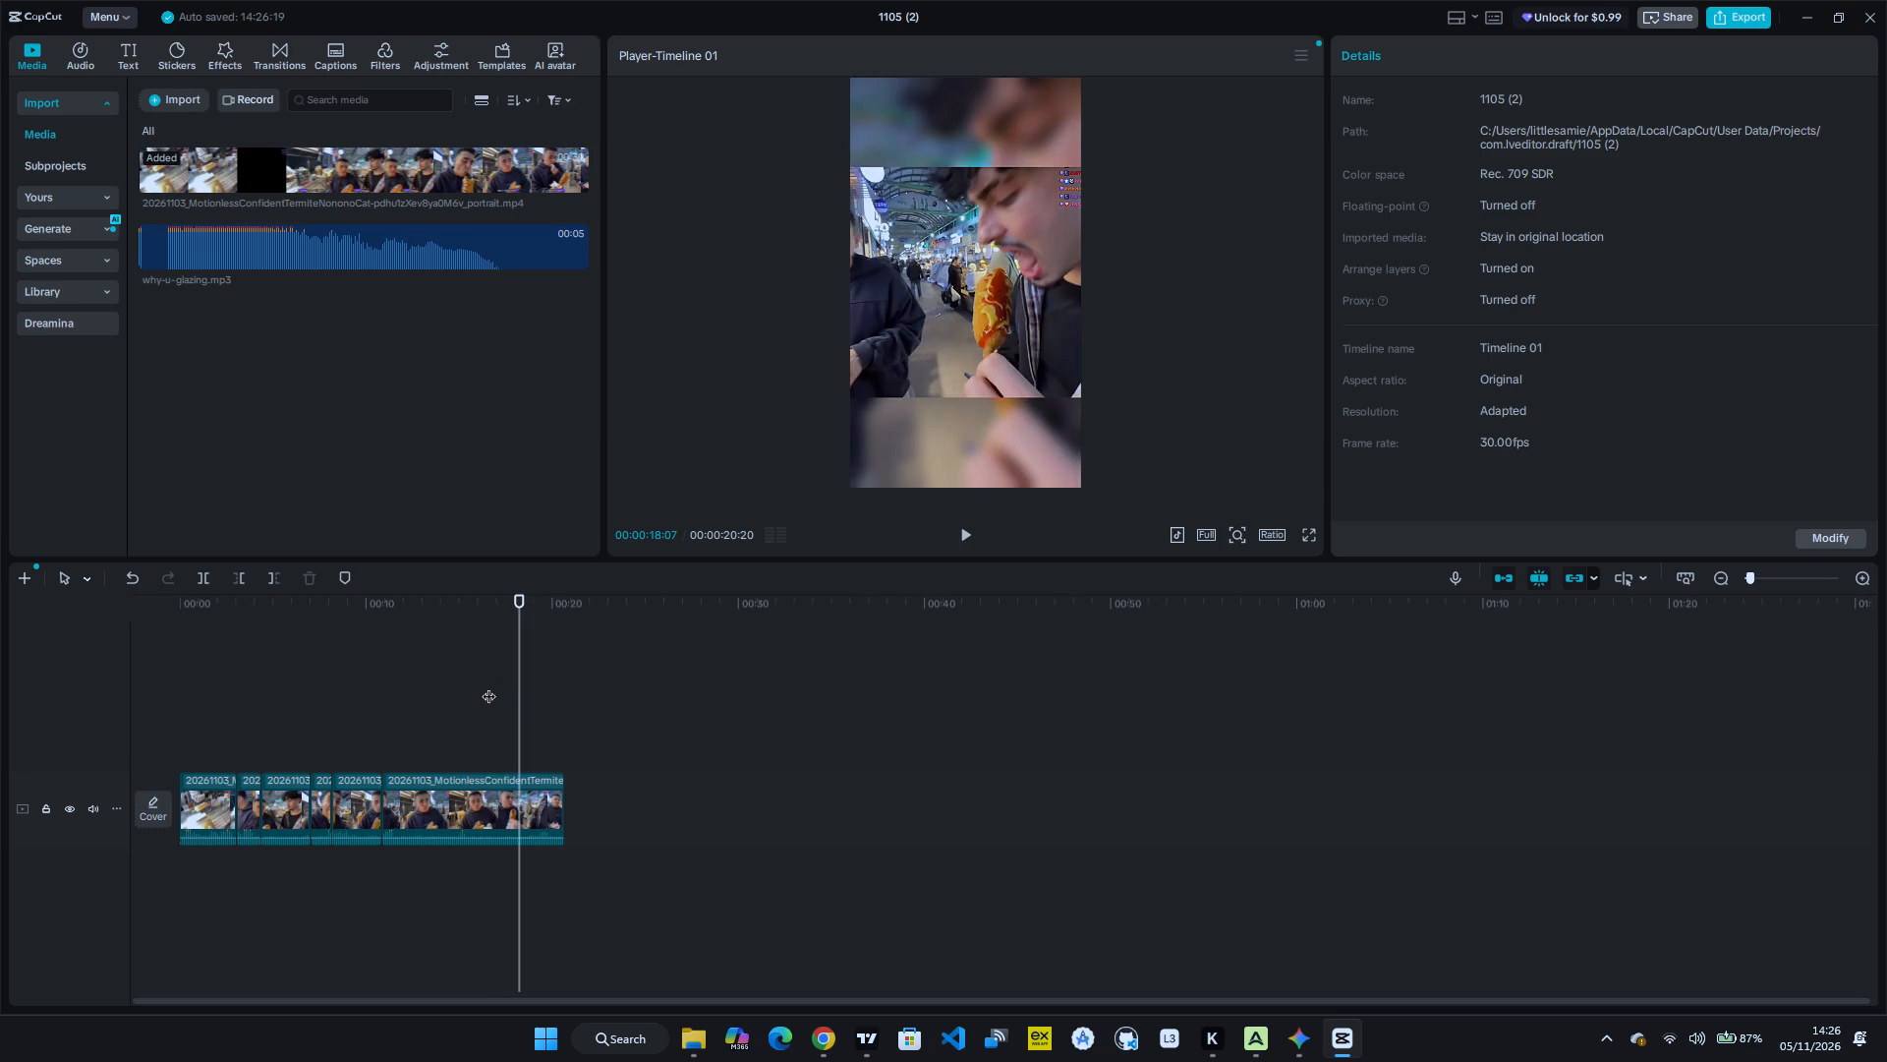
pyautogui.hotkey('ctrl', 'b')
# Split the last segment at 00:00:19:06, on the "Not bad" caption, and delete the footage after it.
pyautogui.press('space')
pyautogui.hotkey('ctrl', 'space')
pyautogui.press('space')
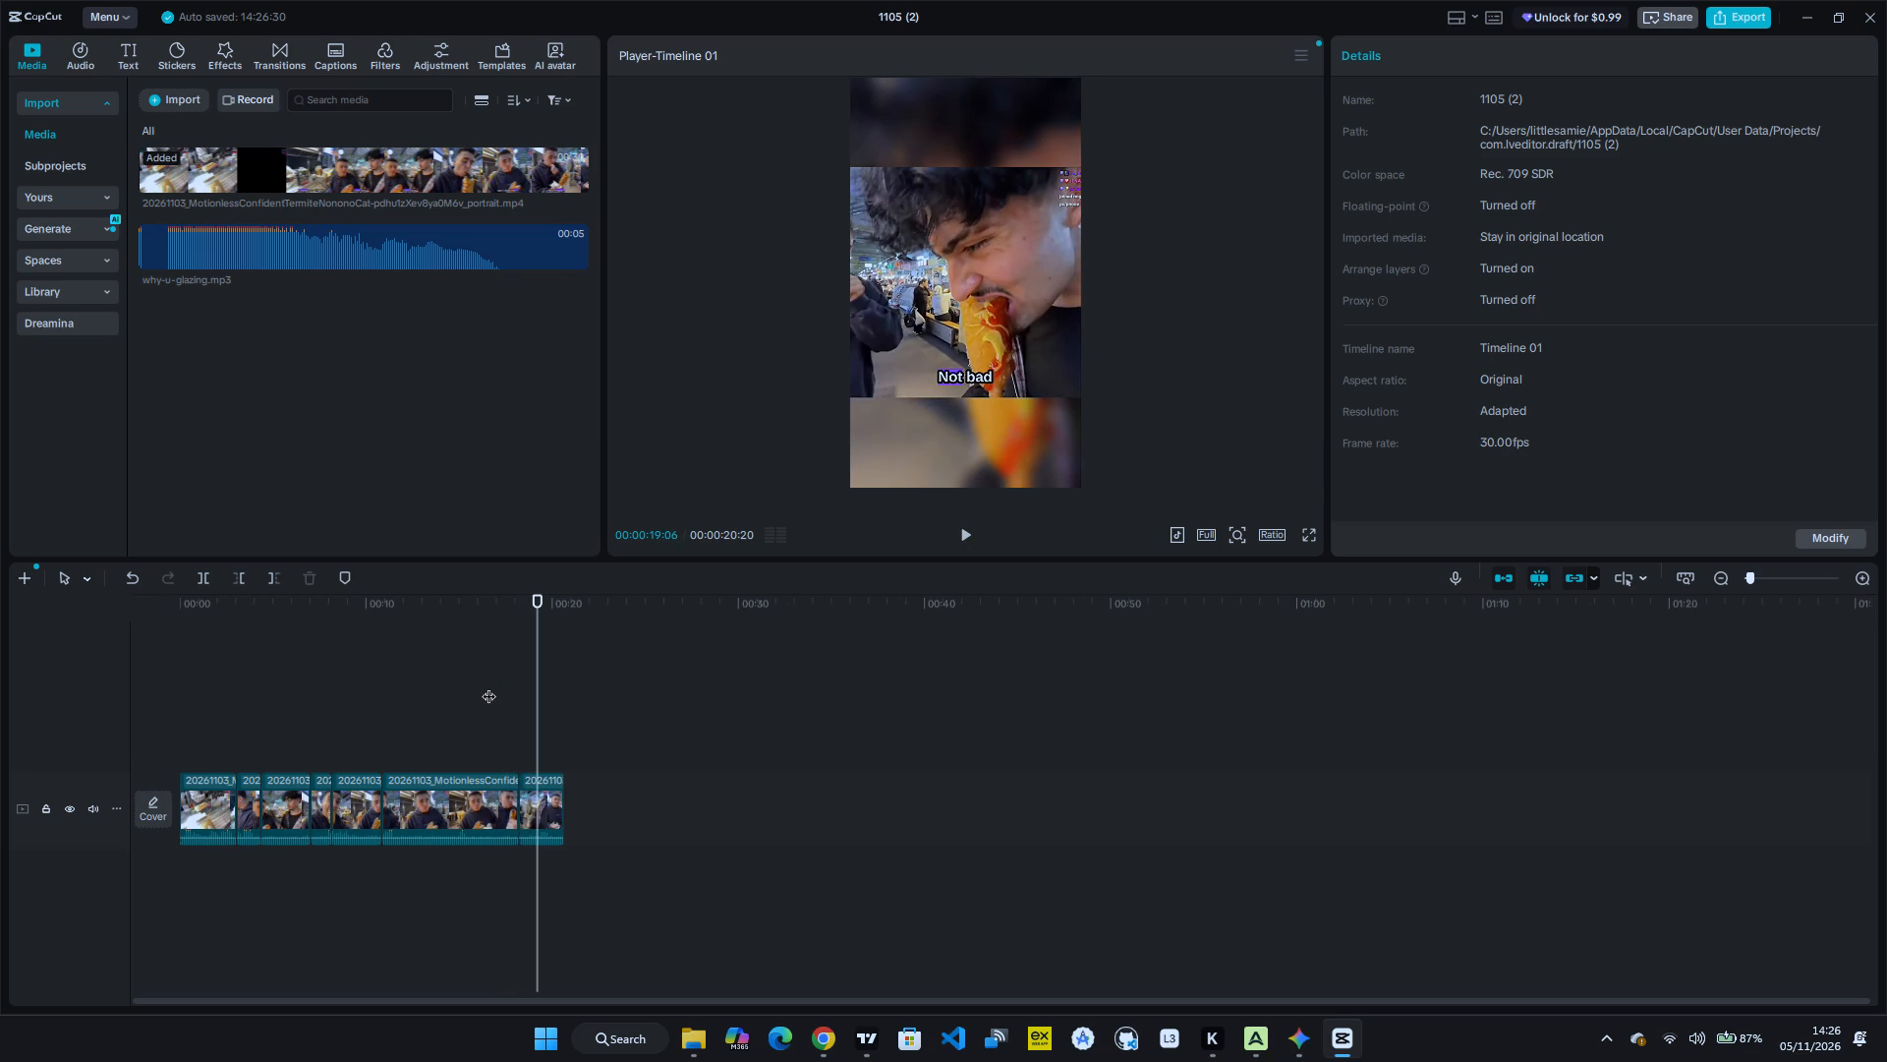
pyautogui.hotkey('ctrl', 'b')
pyautogui.press('space')
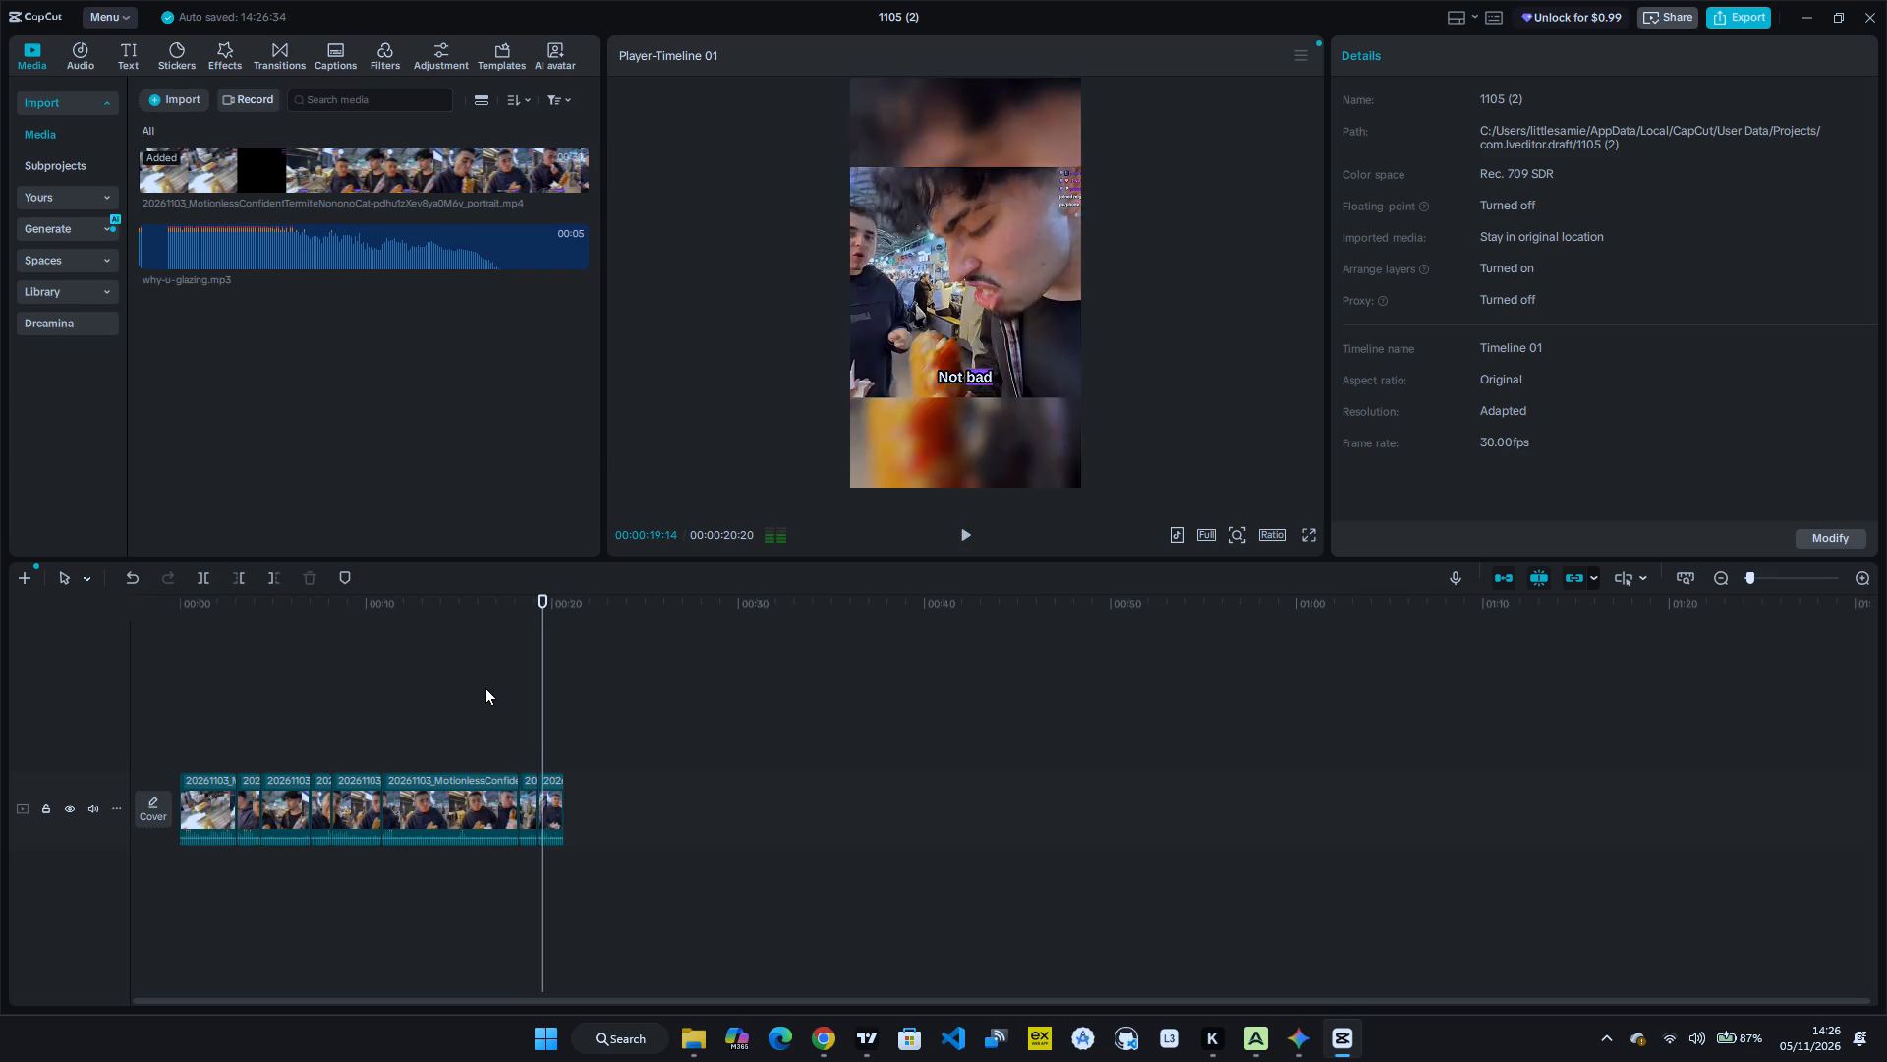
pyautogui.press('space')
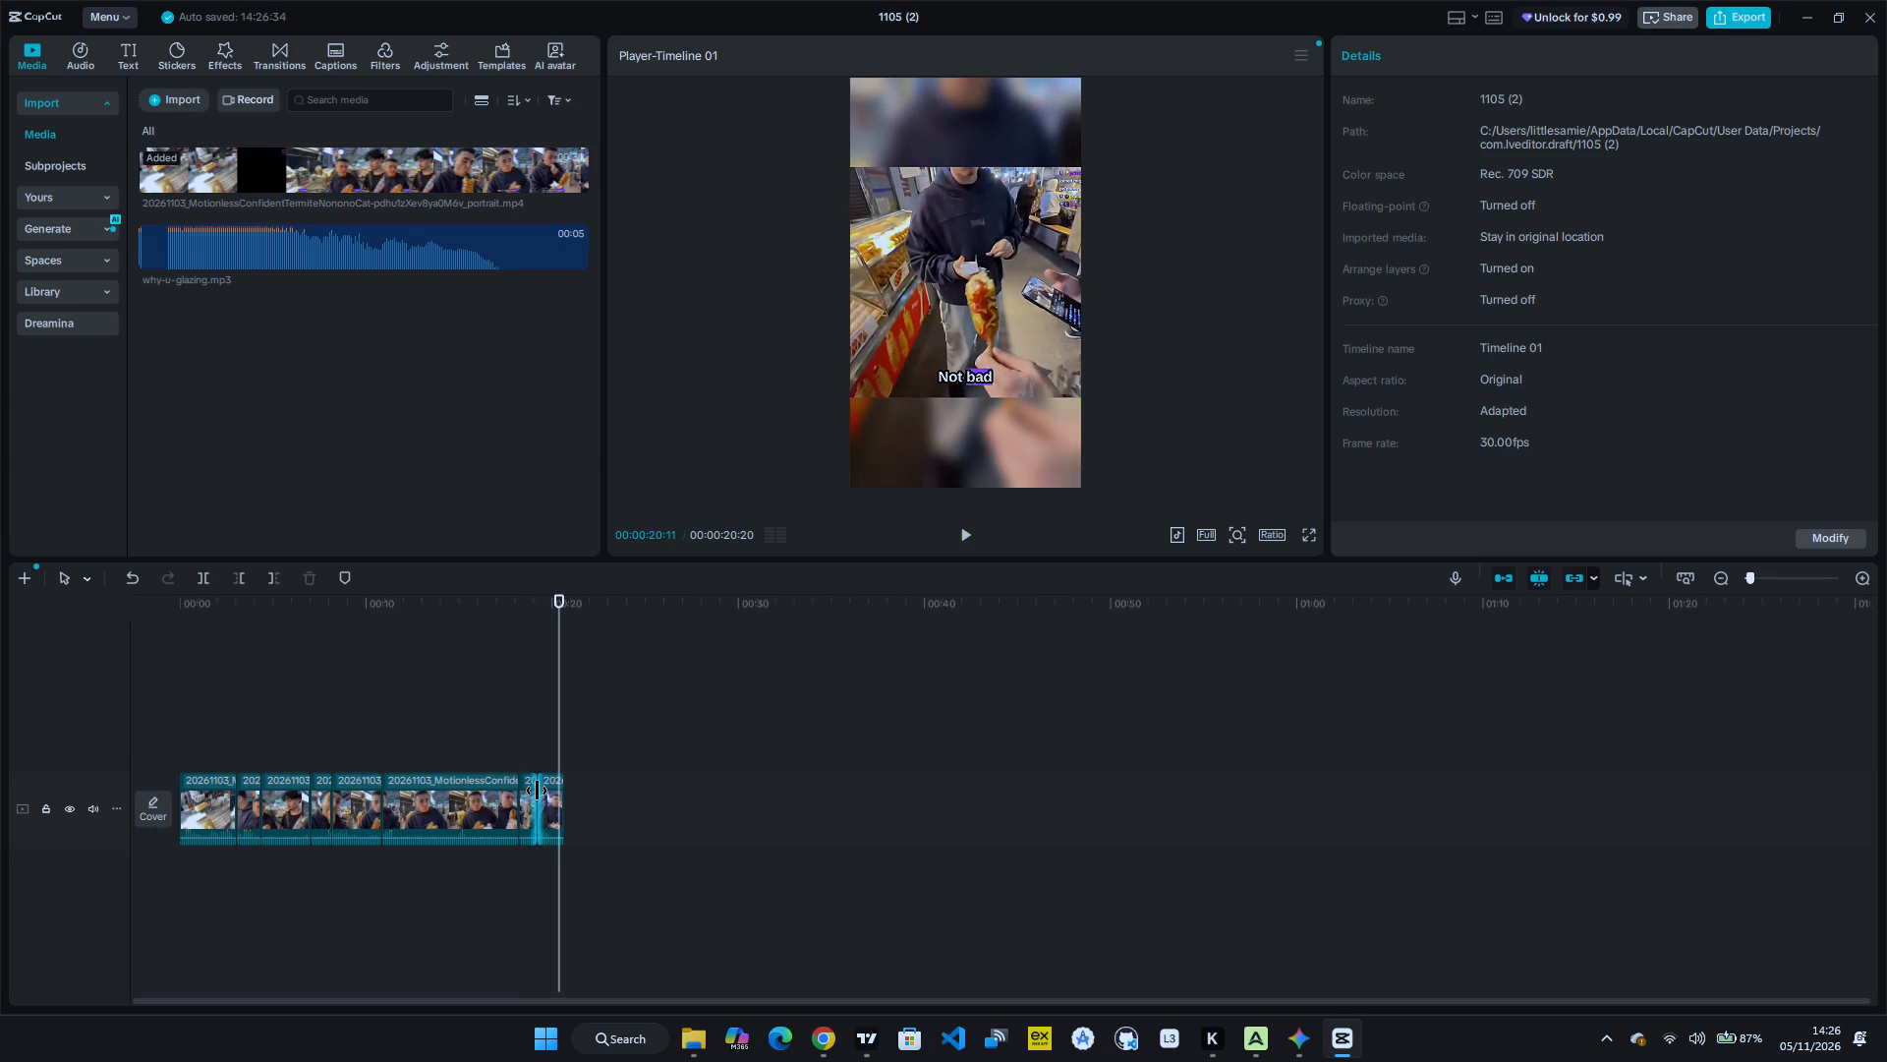
pyautogui.click(547, 810)
pyautogui.press('BackSpace')
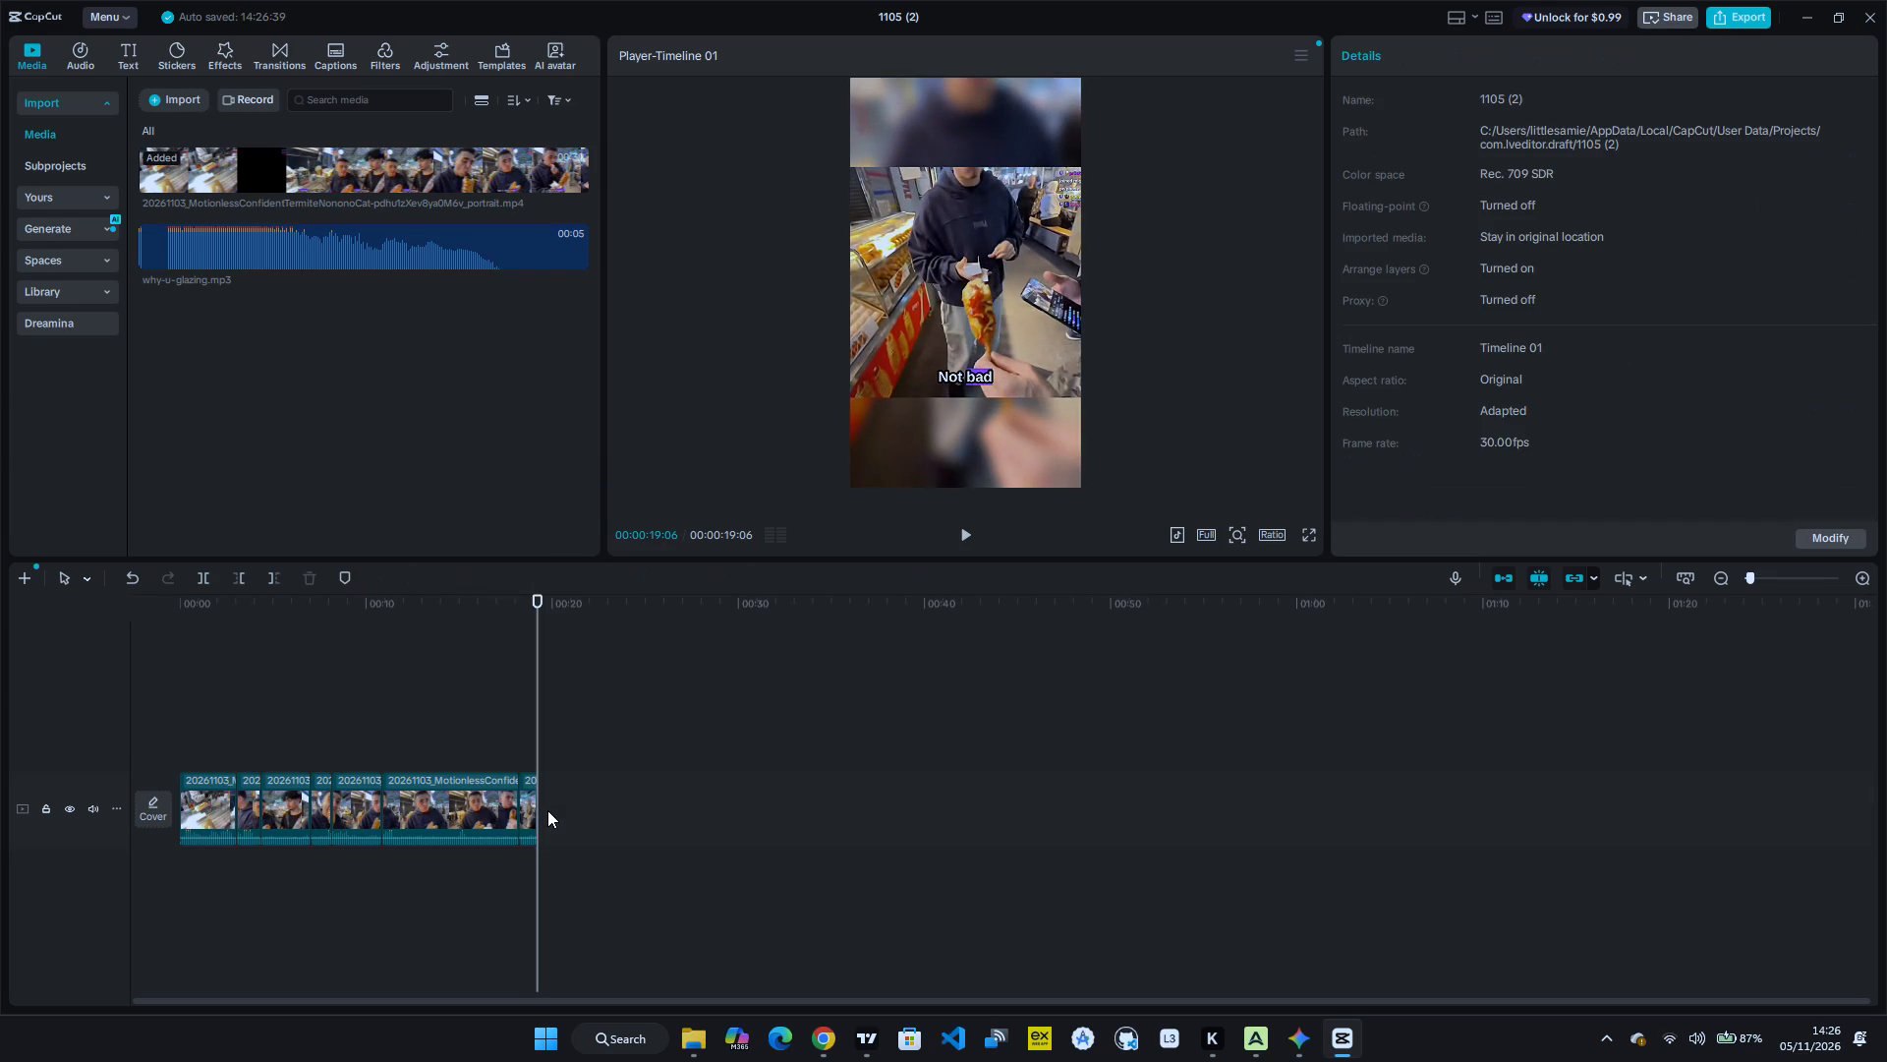
# Play the edit from the start and split the corn dog bite segment at 00:00:06:04.
pyautogui.press('space')
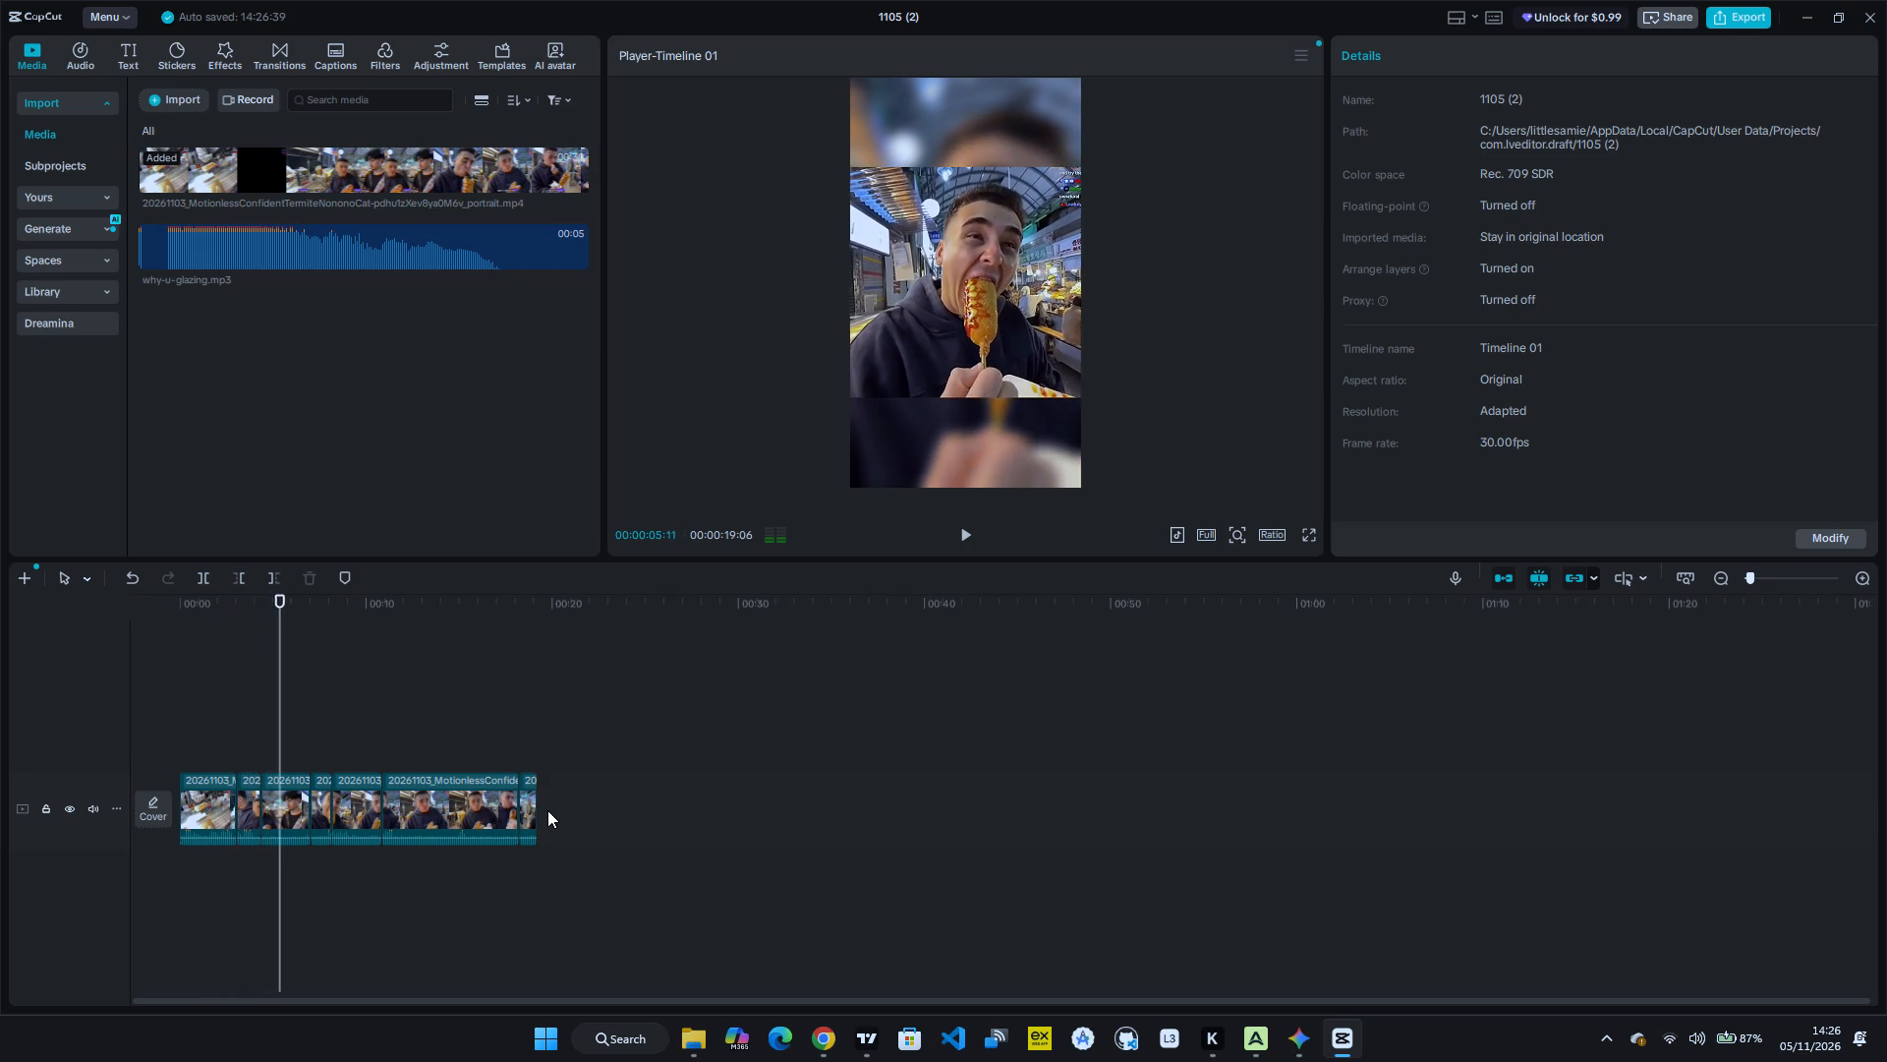
pyautogui.press('space')
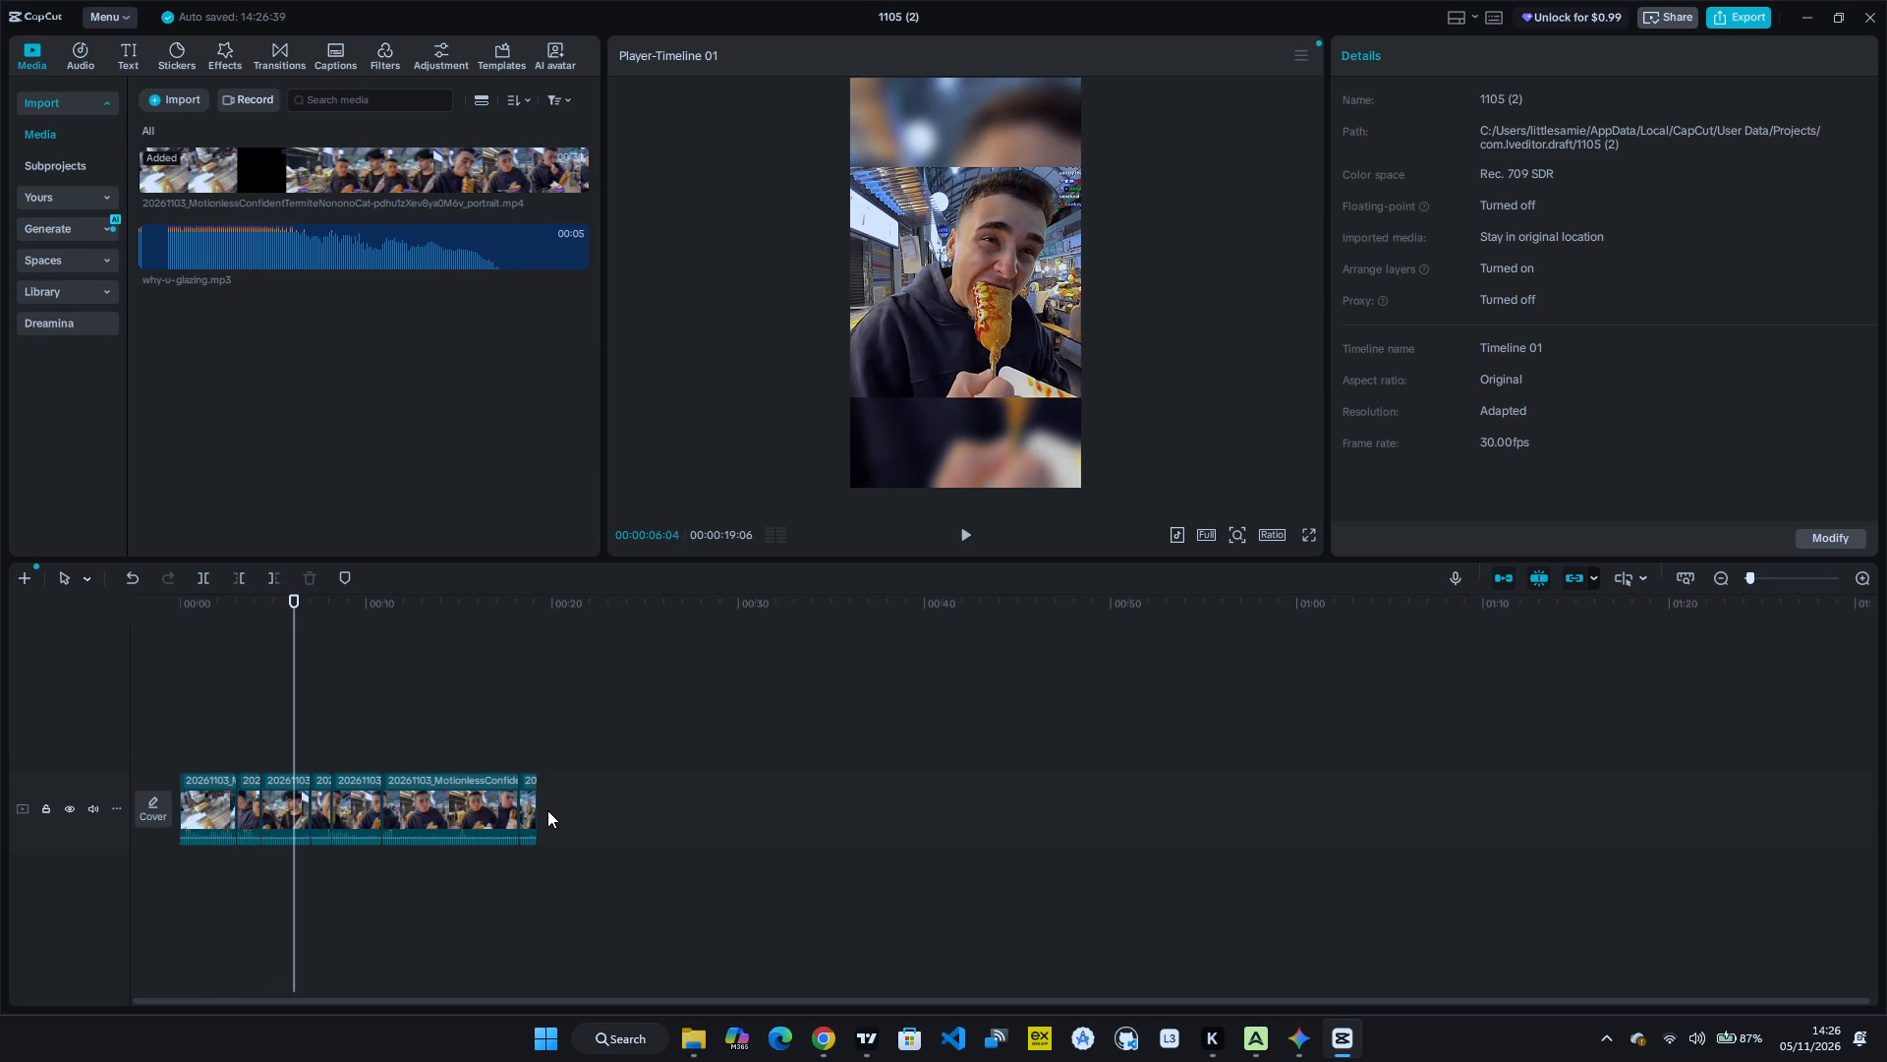
pyautogui.hotkey('ctrl', 'b')
pyautogui.press('space')
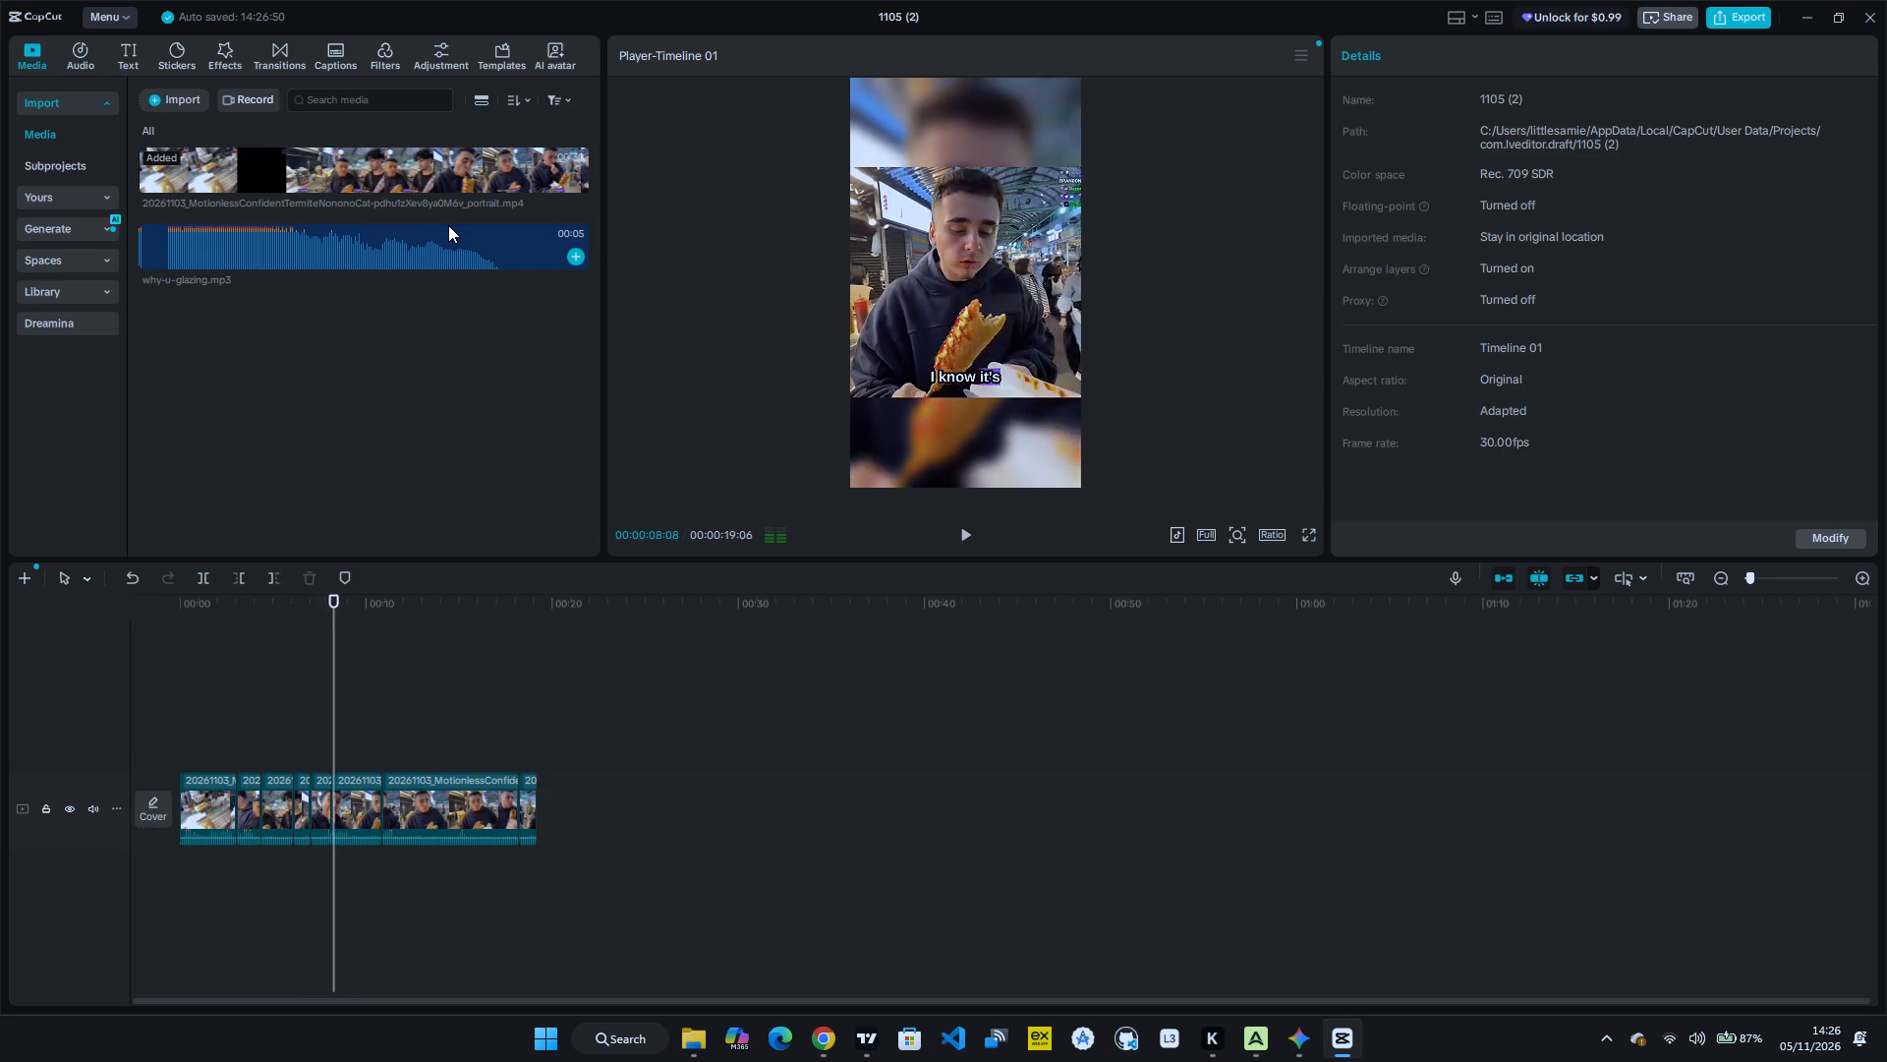
# Add why-u-glazing.mp3 below the video, starting just before the first cut, and trim its end to about 00:00:05.
pyautogui.moveTo(448, 225); pyautogui.dragTo(239, 950)
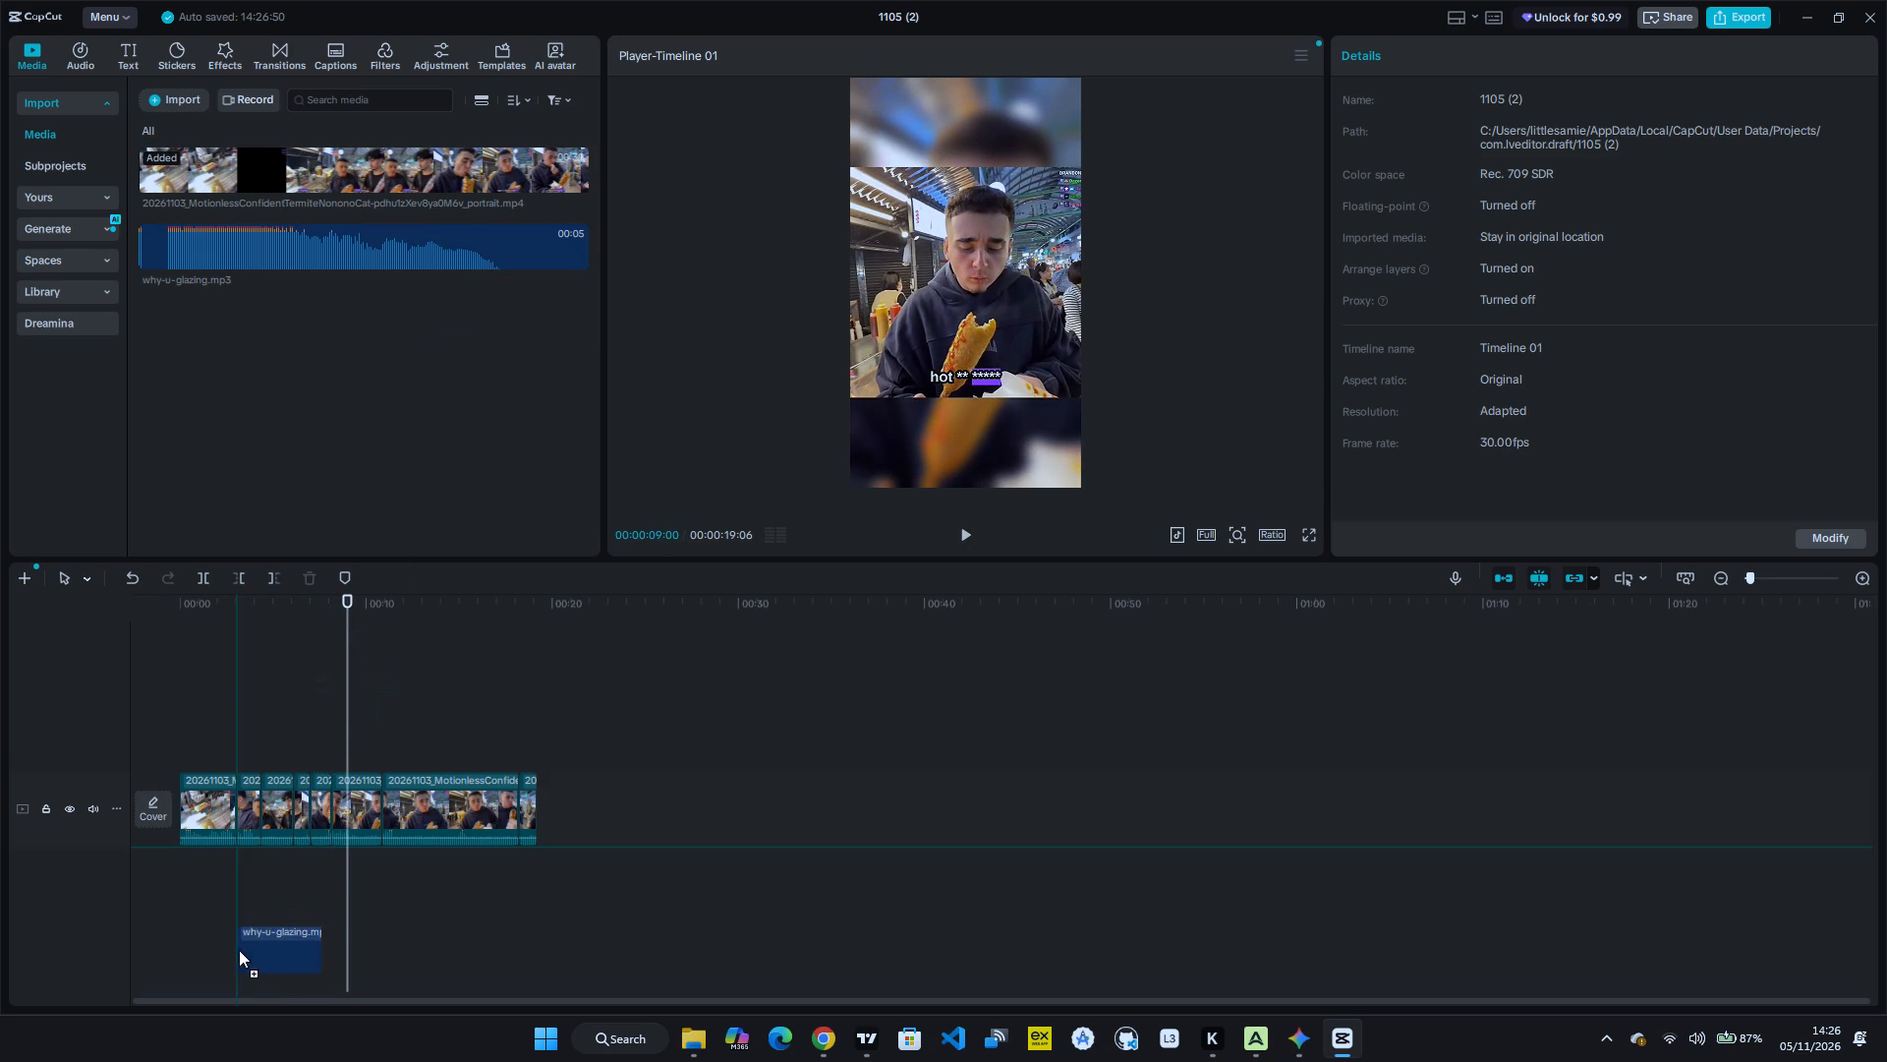
pyautogui.moveTo(239, 950); pyautogui.dragTo(231, 872)
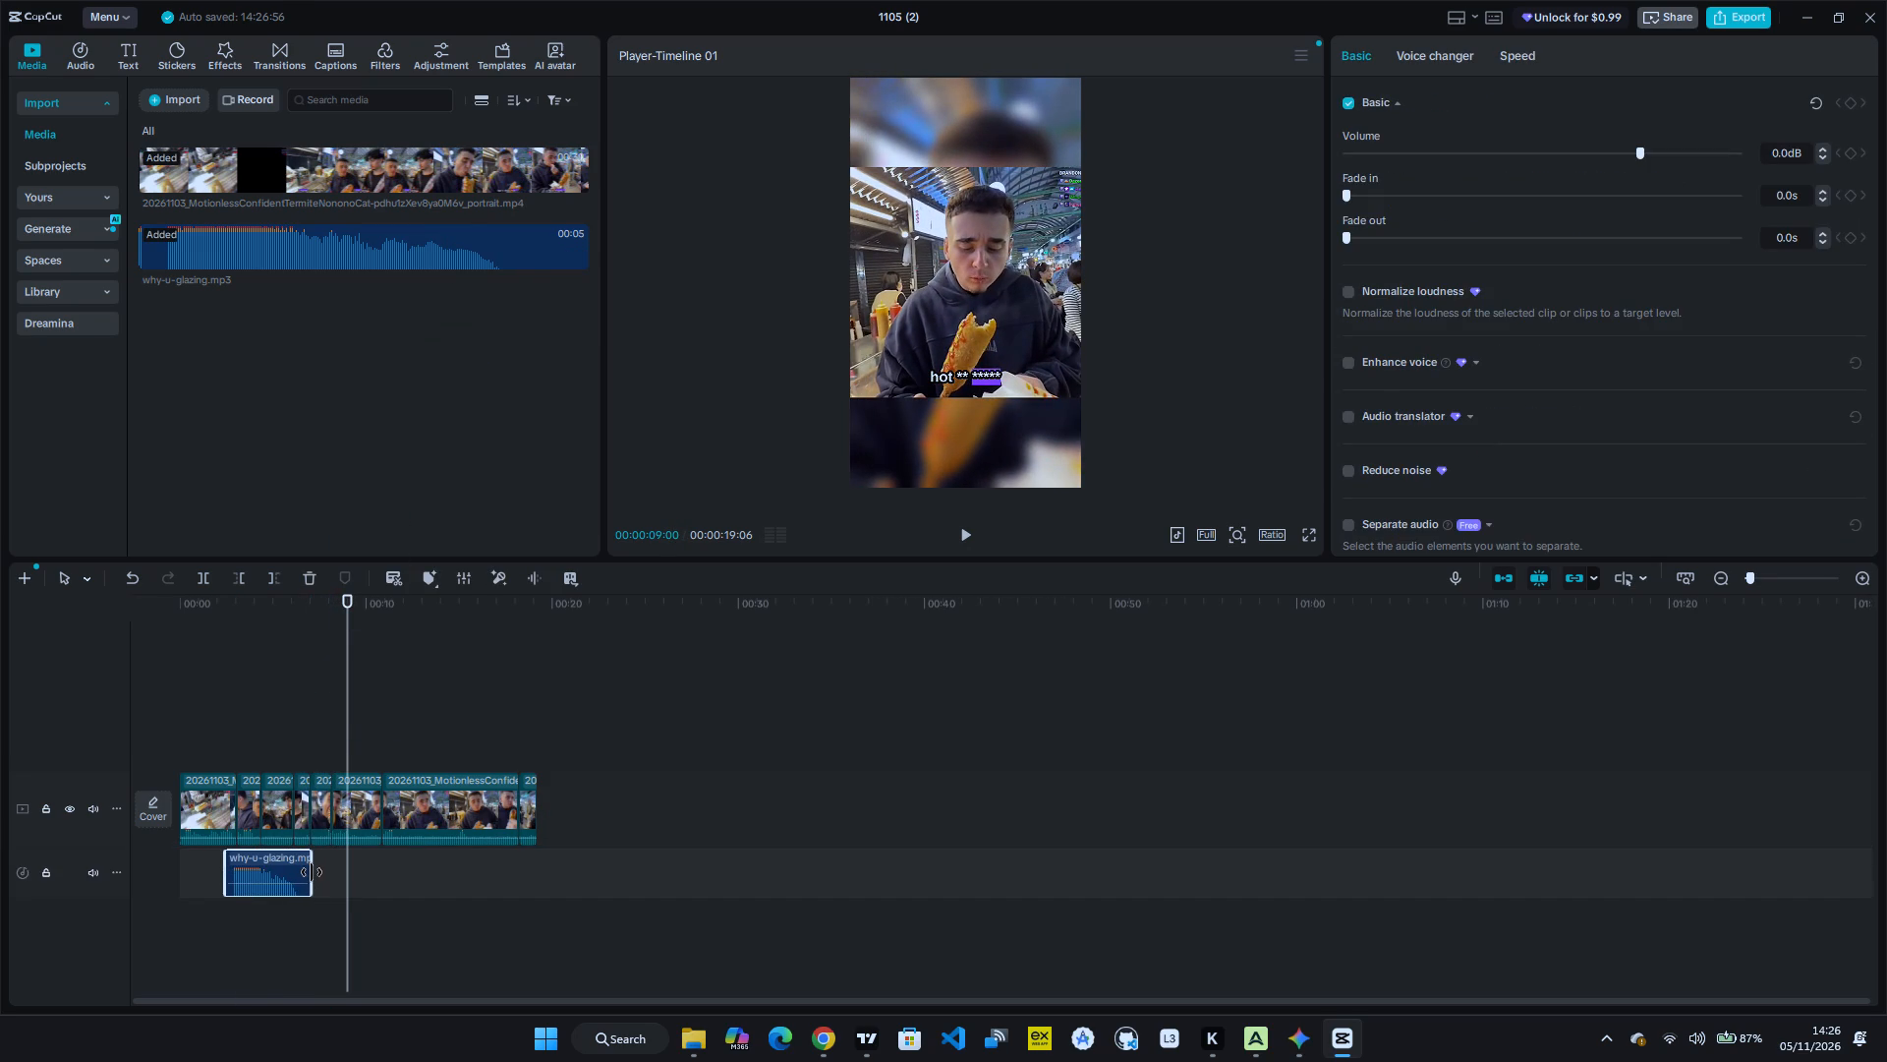
pyautogui.moveTo(312, 872); pyautogui.dragTo(269, 874)
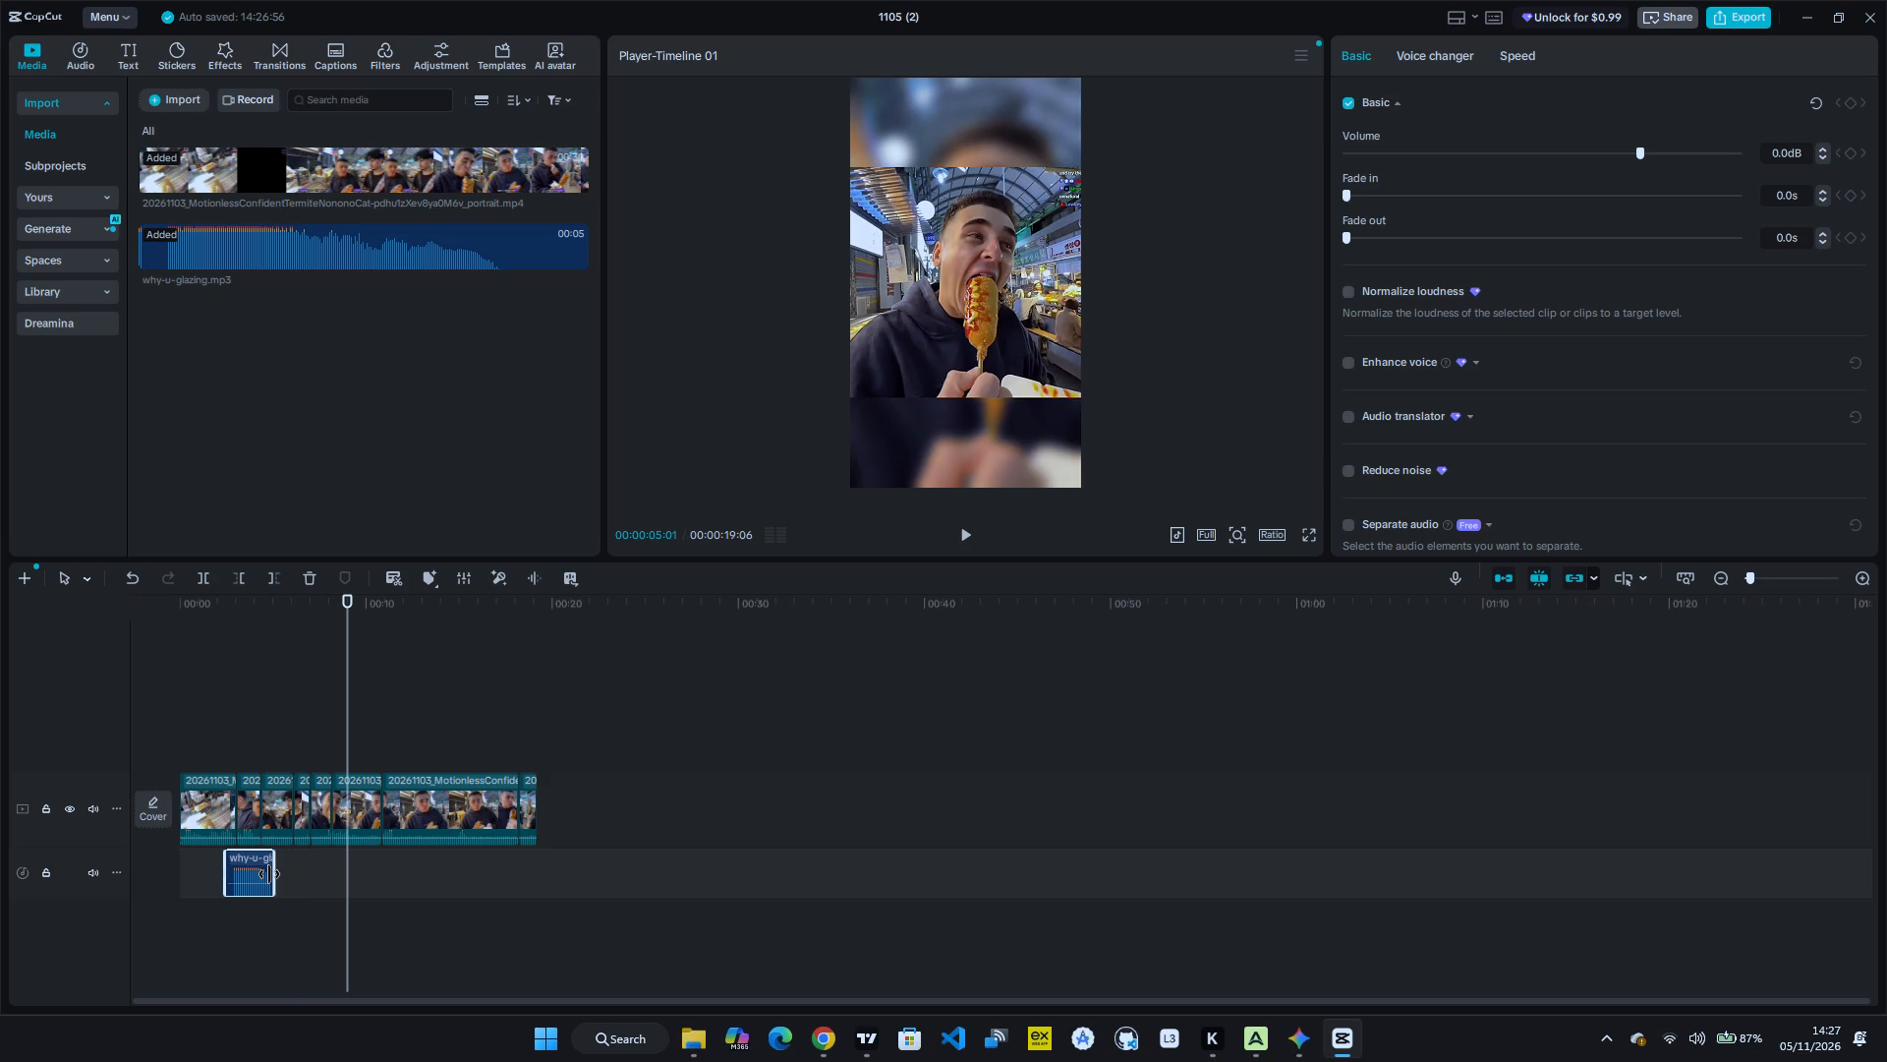
pyautogui.moveTo(269, 874); pyautogui.dragTo(266, 874)
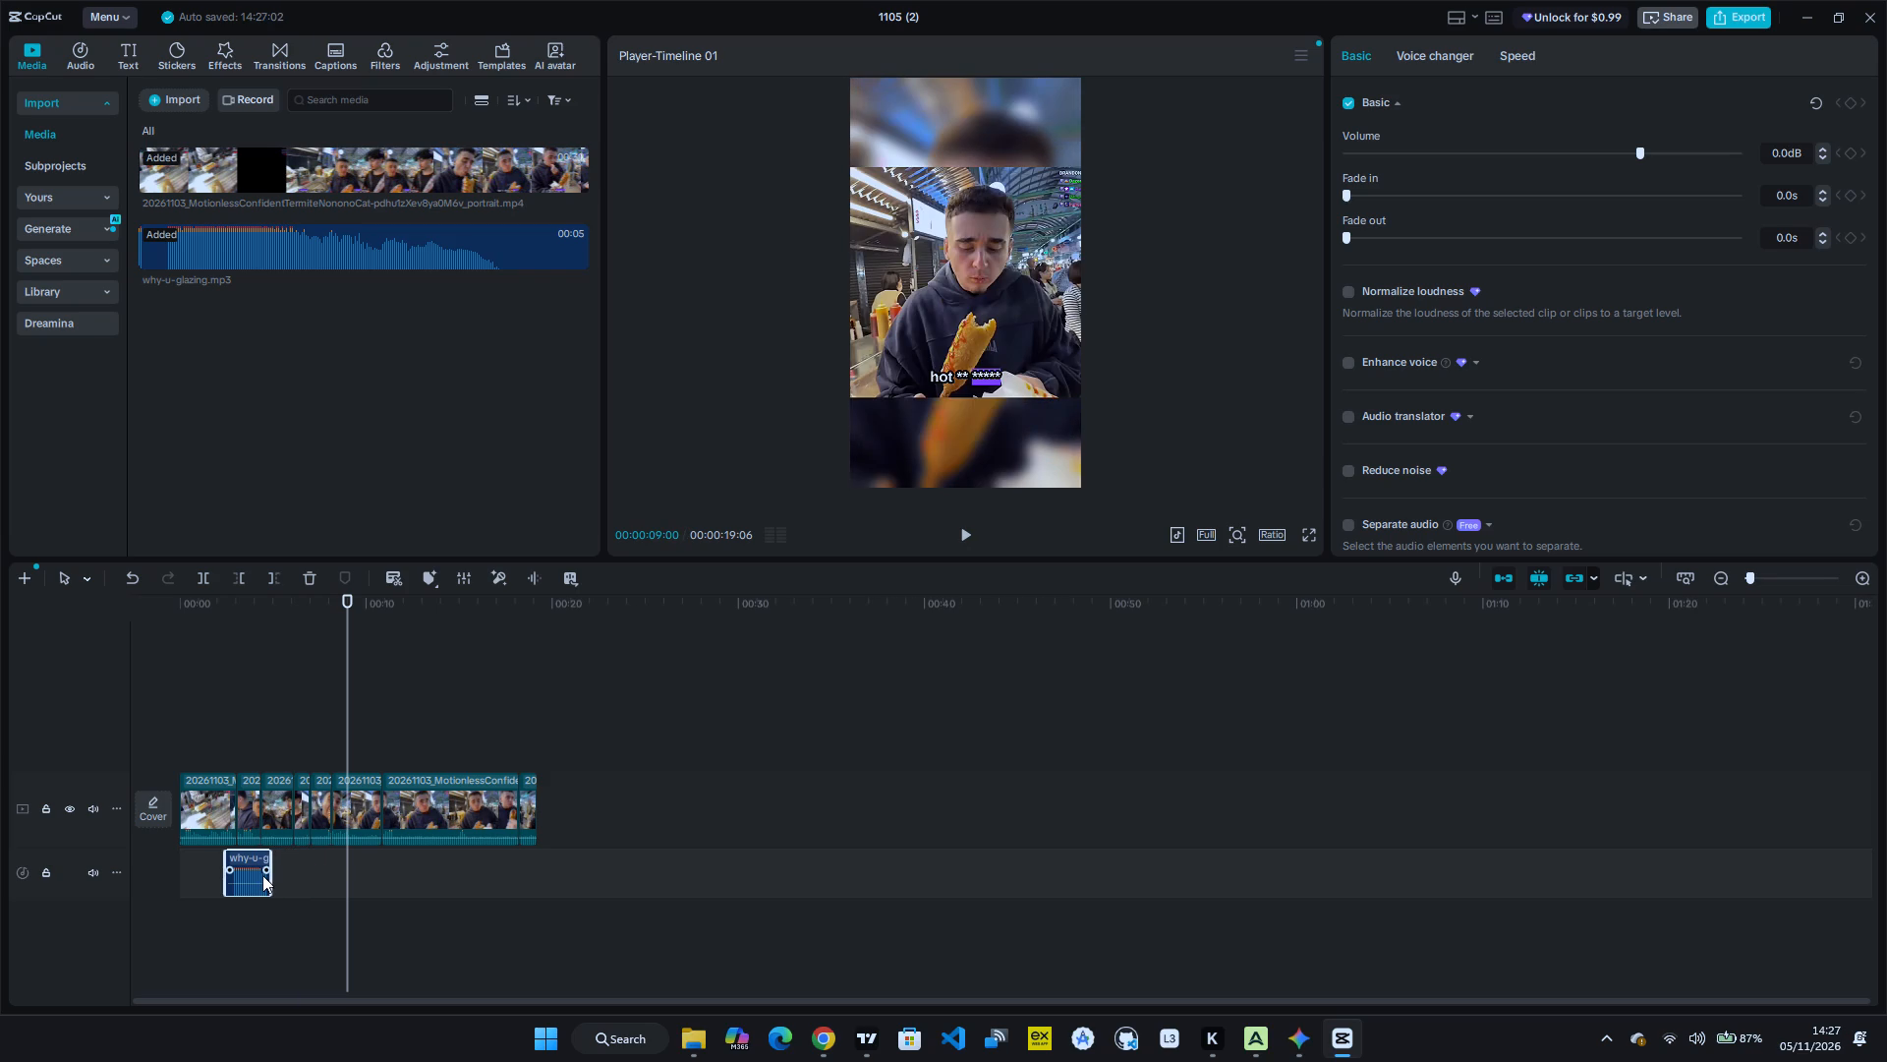
# Copy the trimmed why-u-glazing audio clip and paste the duplicate on the audio track at 00:00:07:01.
pyautogui.click(257, 877)
pyautogui.hotkey('ctrl', 'c')
pyautogui.keyDown('ctrl'); pyautogui.click(308, 881); pyautogui.keyUp('ctrl')
pyautogui.hotkey('ctrl', 'v')
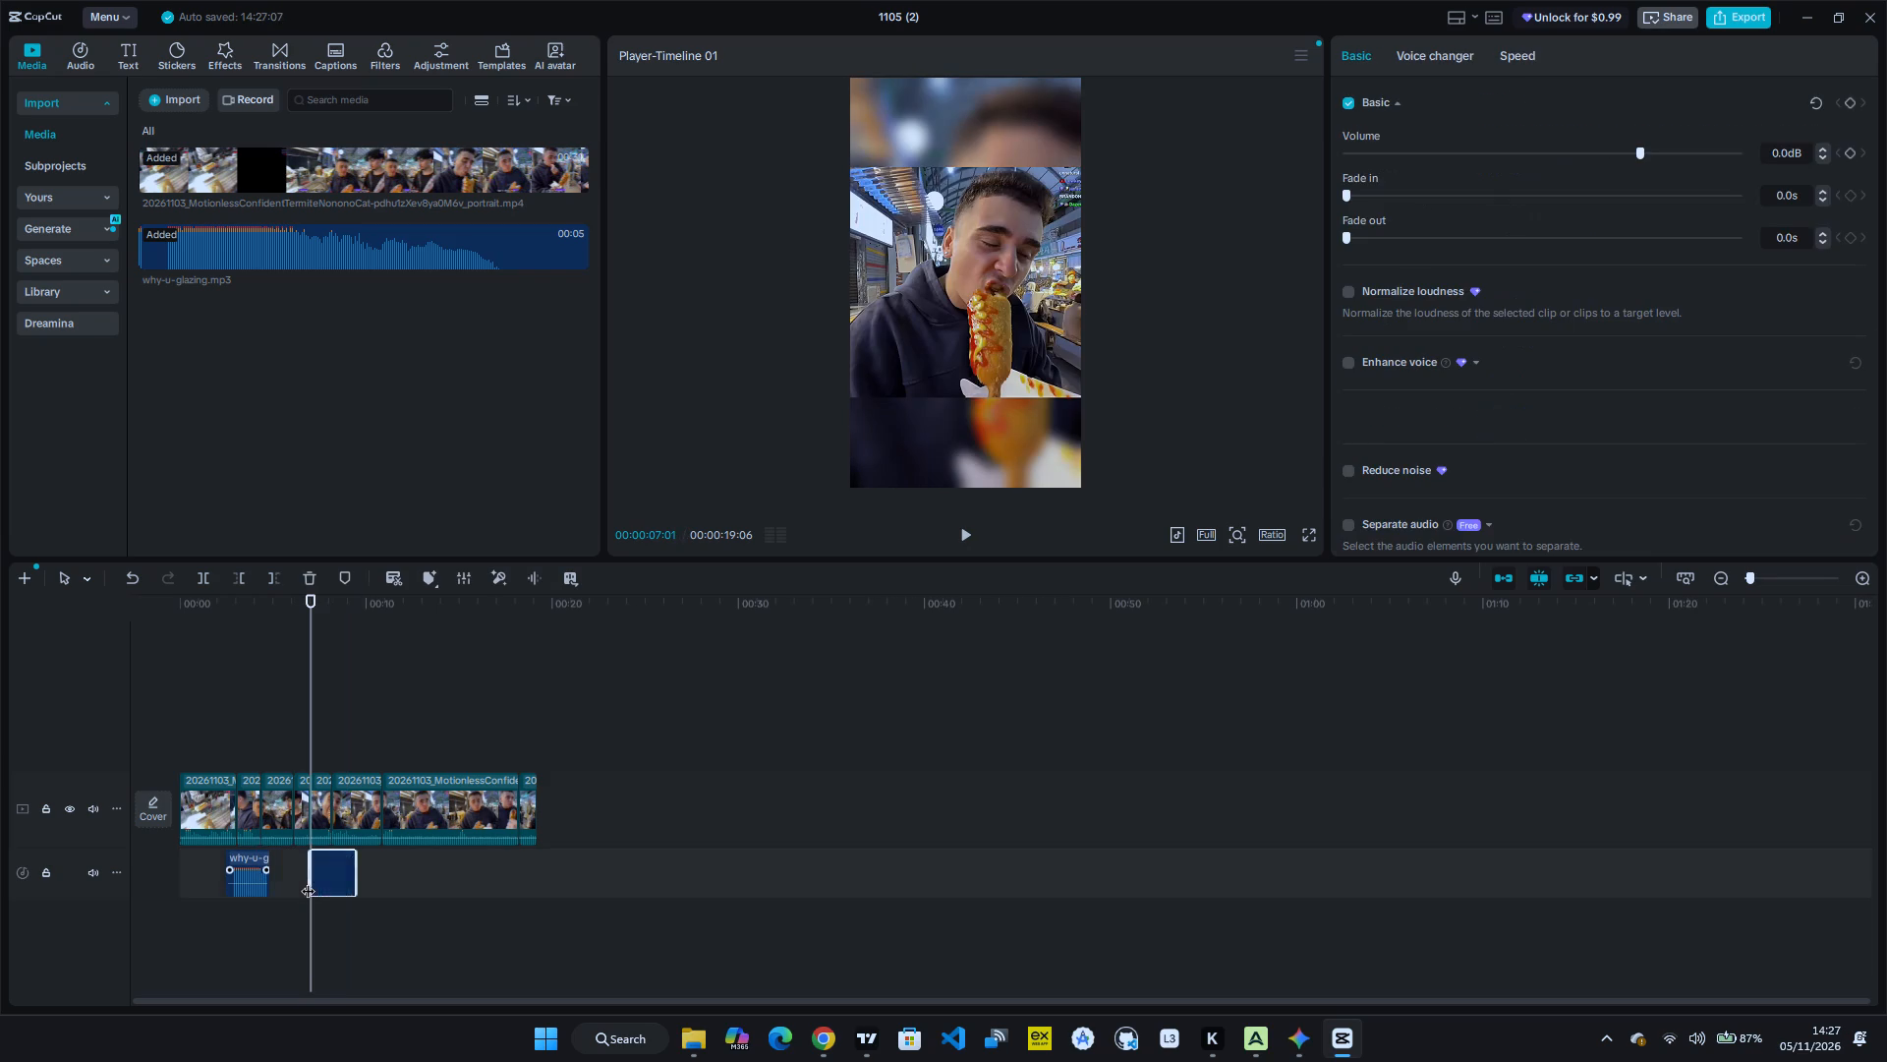
# Paste two more why-u-glazing copies on the audio track, one at 00:00:14:20 and one aligned with the long segment's start near 00:00:11.
pyautogui.keyDown('ctrl'); pyautogui.click(453, 879); pyautogui.keyUp('ctrl')
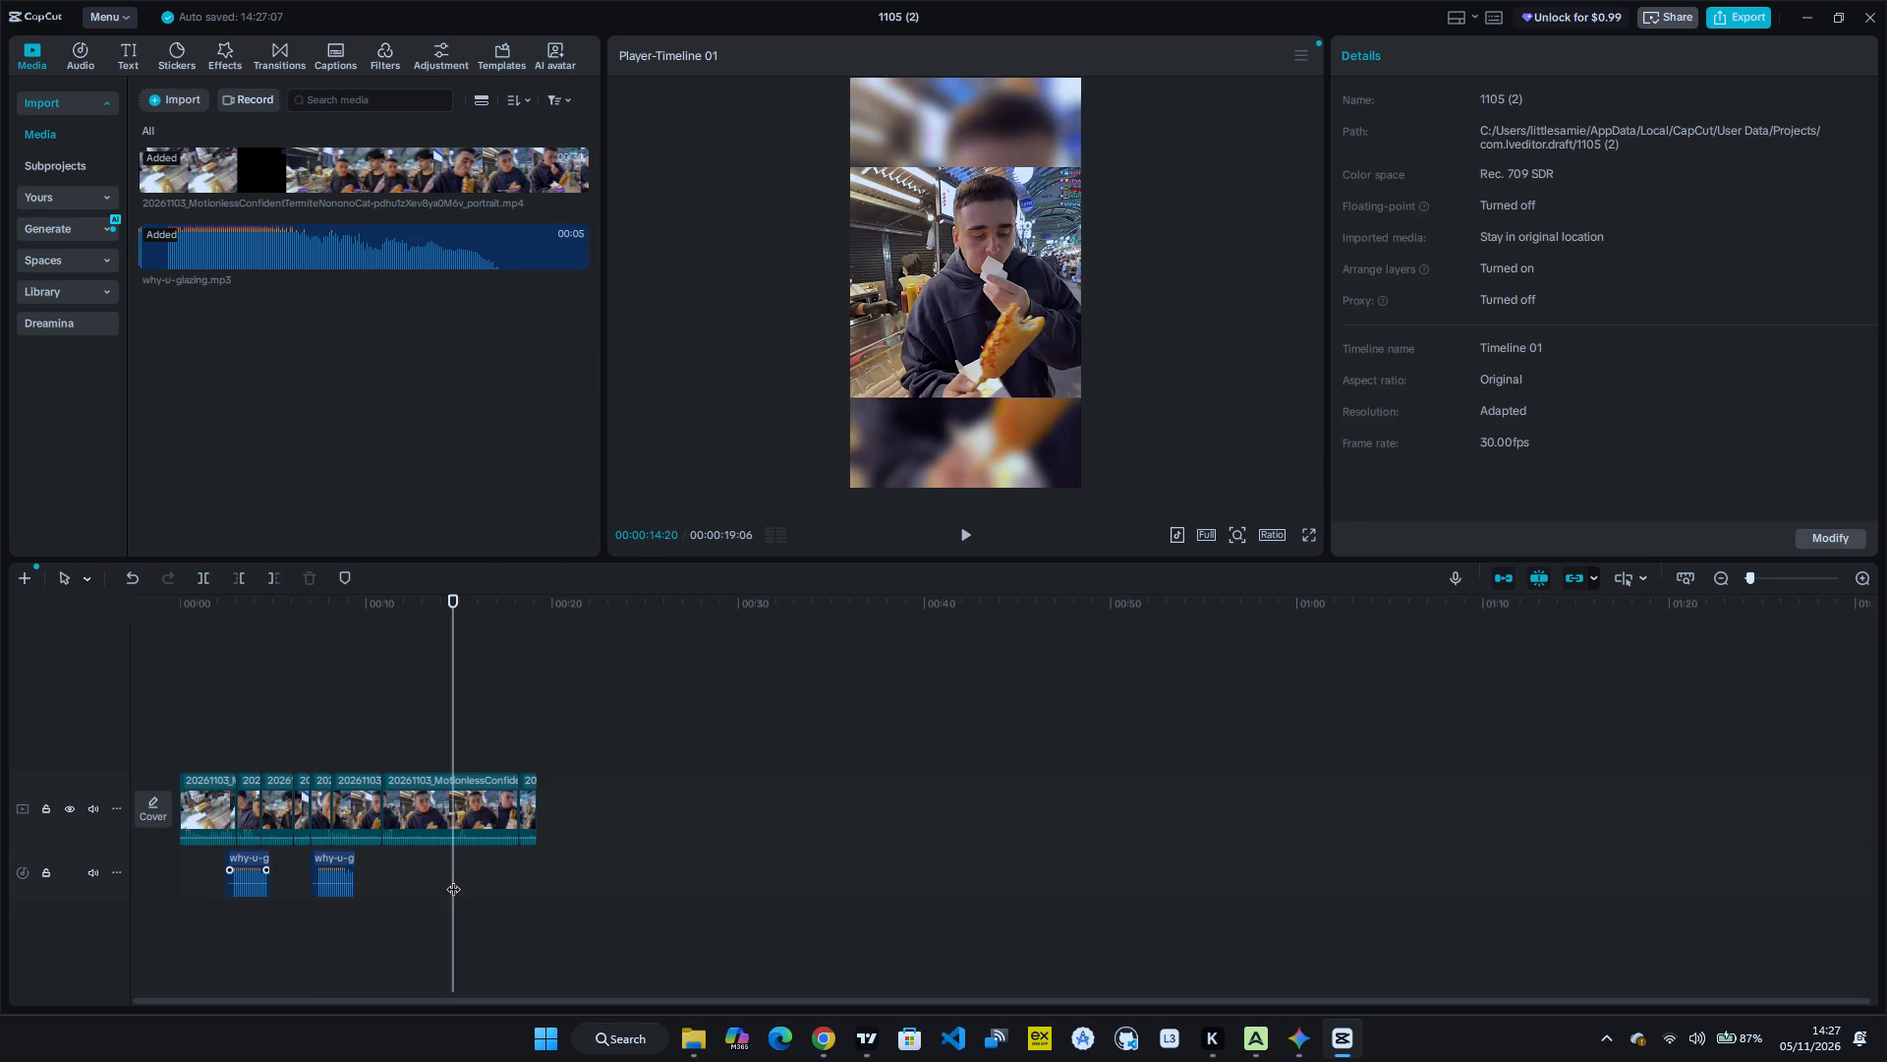
pyautogui.hotkey('ctrl', 'v')
pyautogui.keyDown('ctrl'); pyautogui.click(409, 878); pyautogui.keyUp('ctrl')
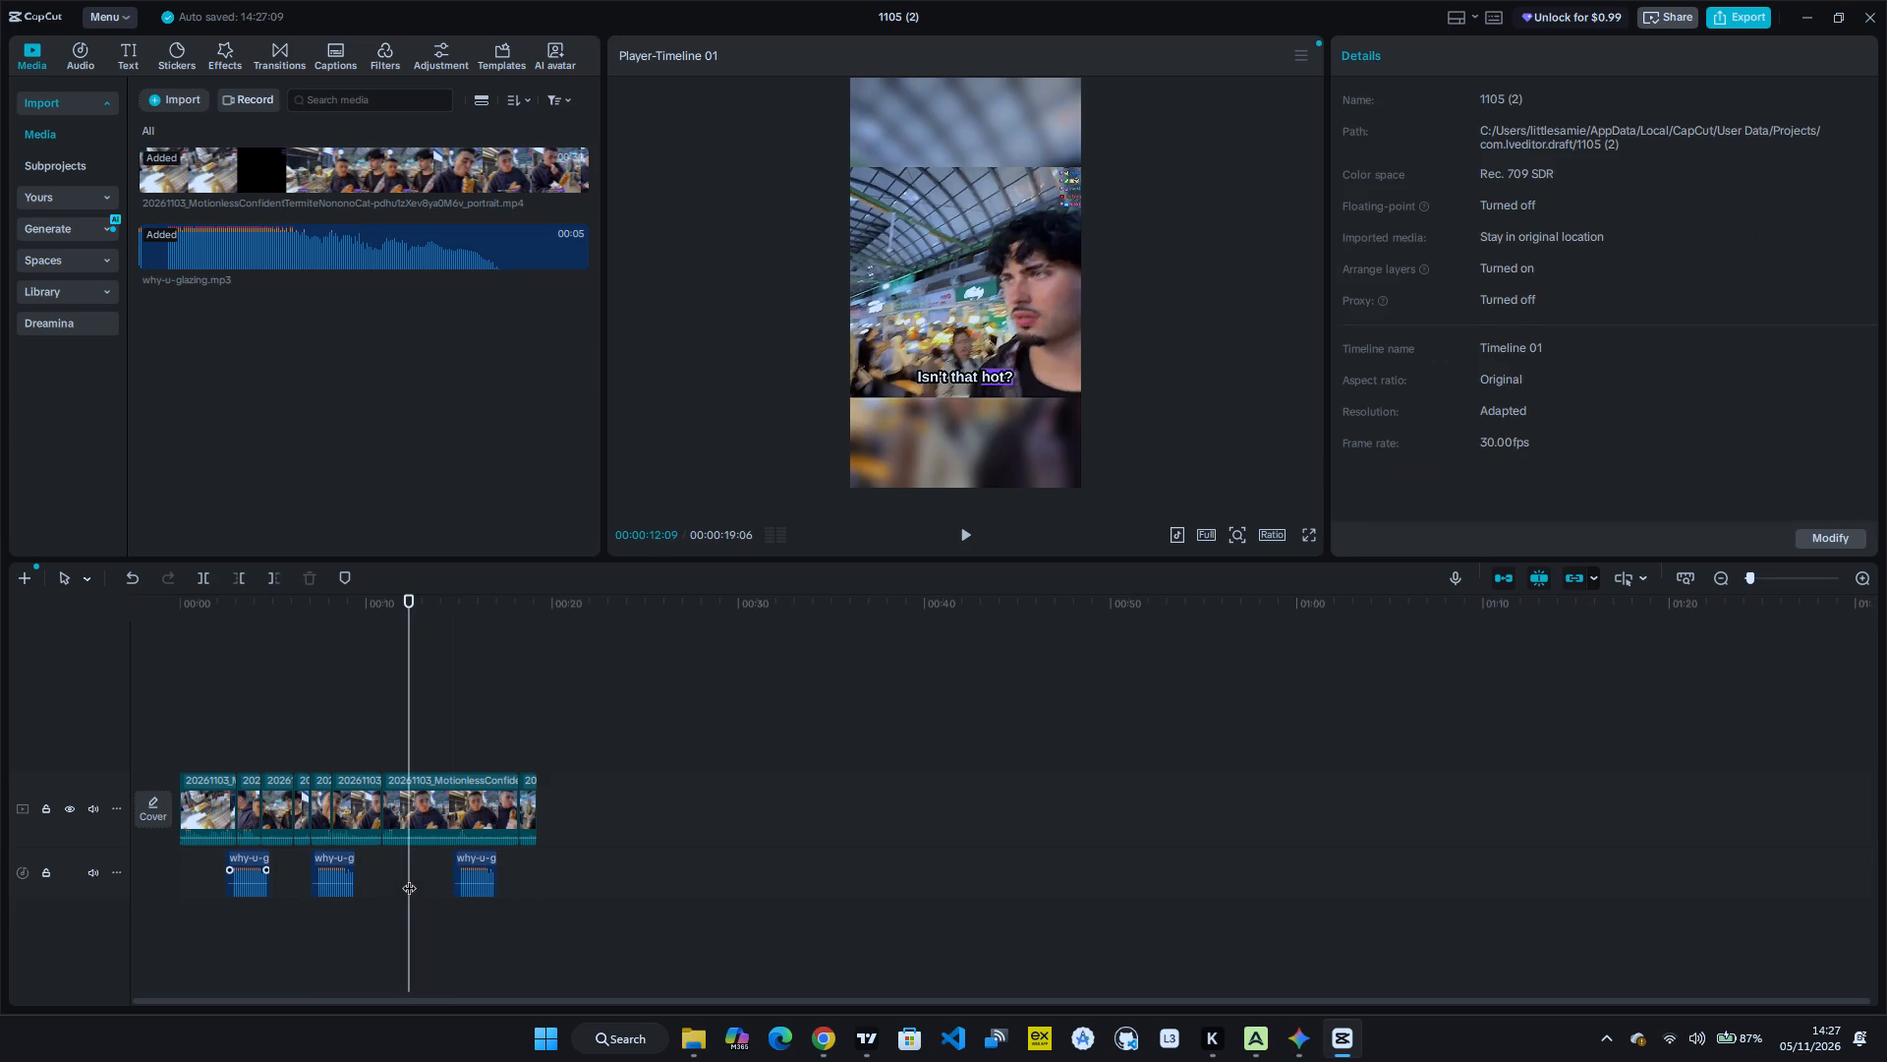
pyautogui.hotkey('ctrl', 'v')
pyautogui.moveTo(422, 923); pyautogui.dragTo(395, 874)
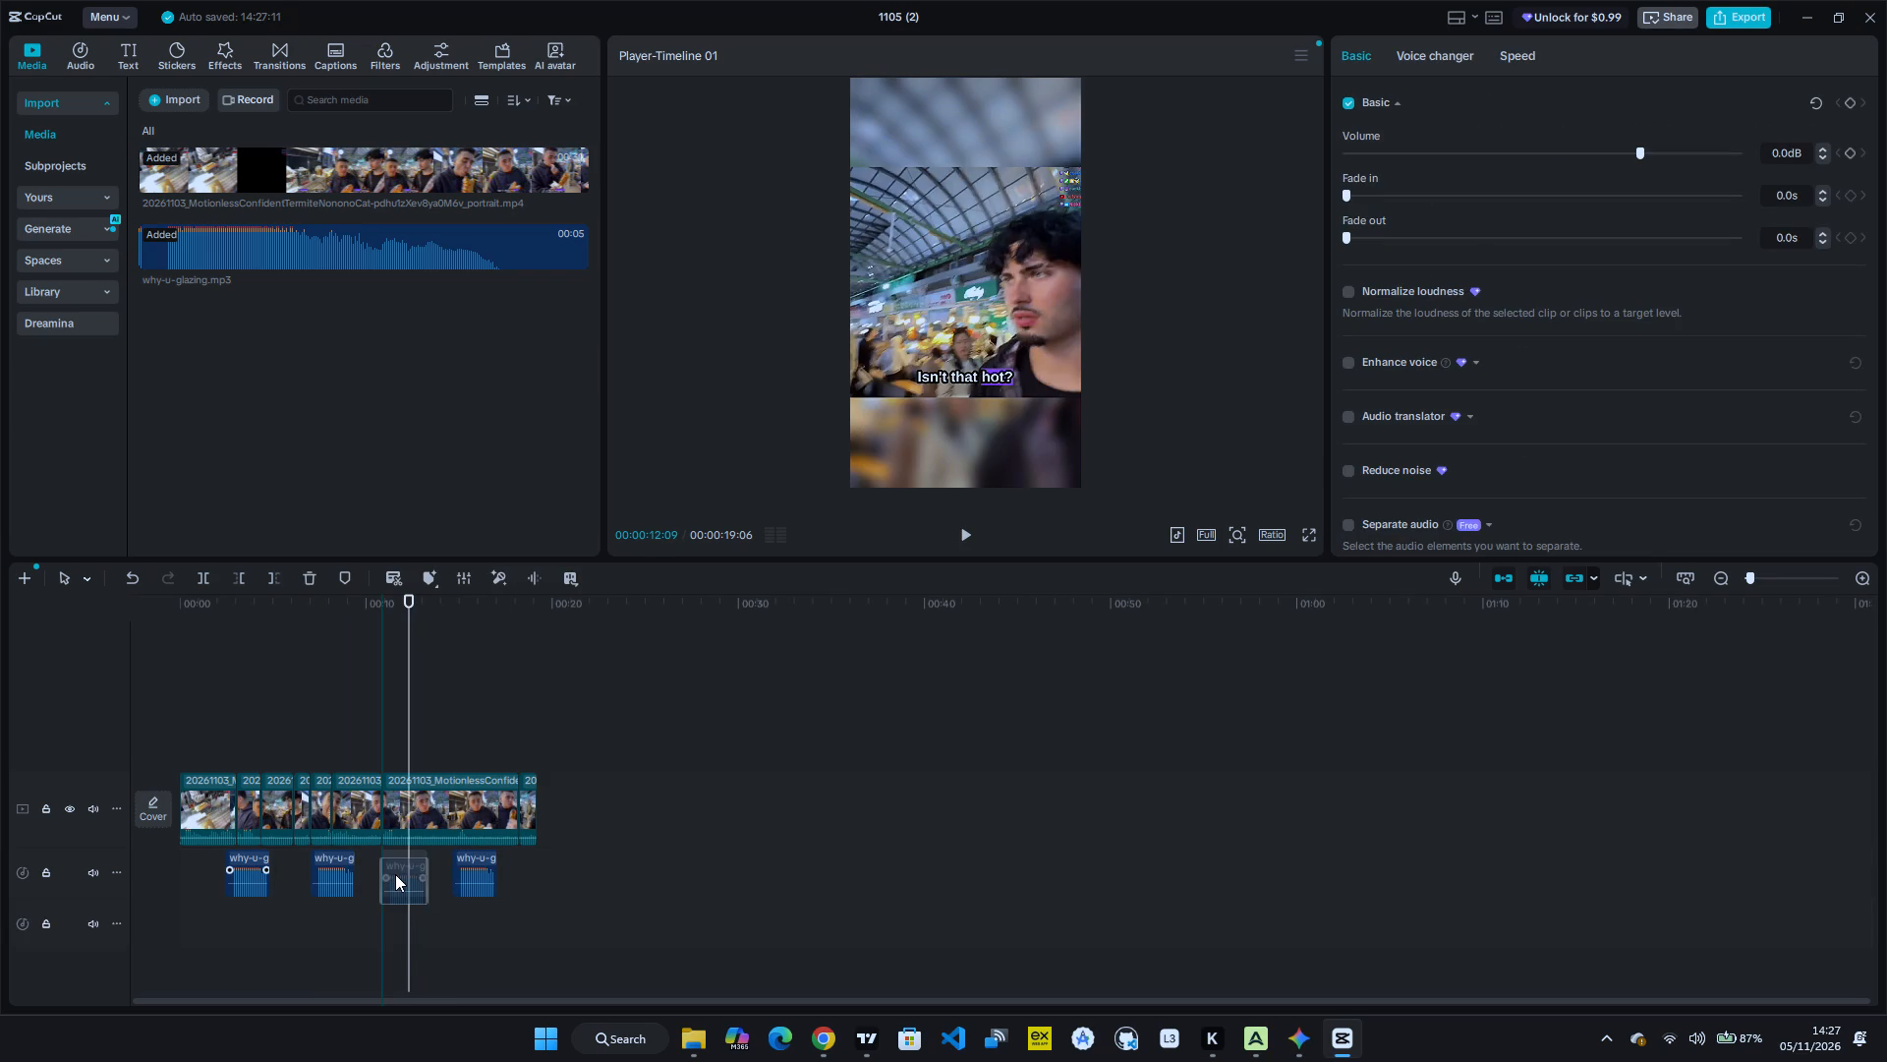
pyautogui.moveTo(395, 874); pyautogui.dragTo(393, 872)
# Play on to the end of the video and move the last why-u-glazing copy to about 00:00:17, near the final cut.
pyautogui.press('space')
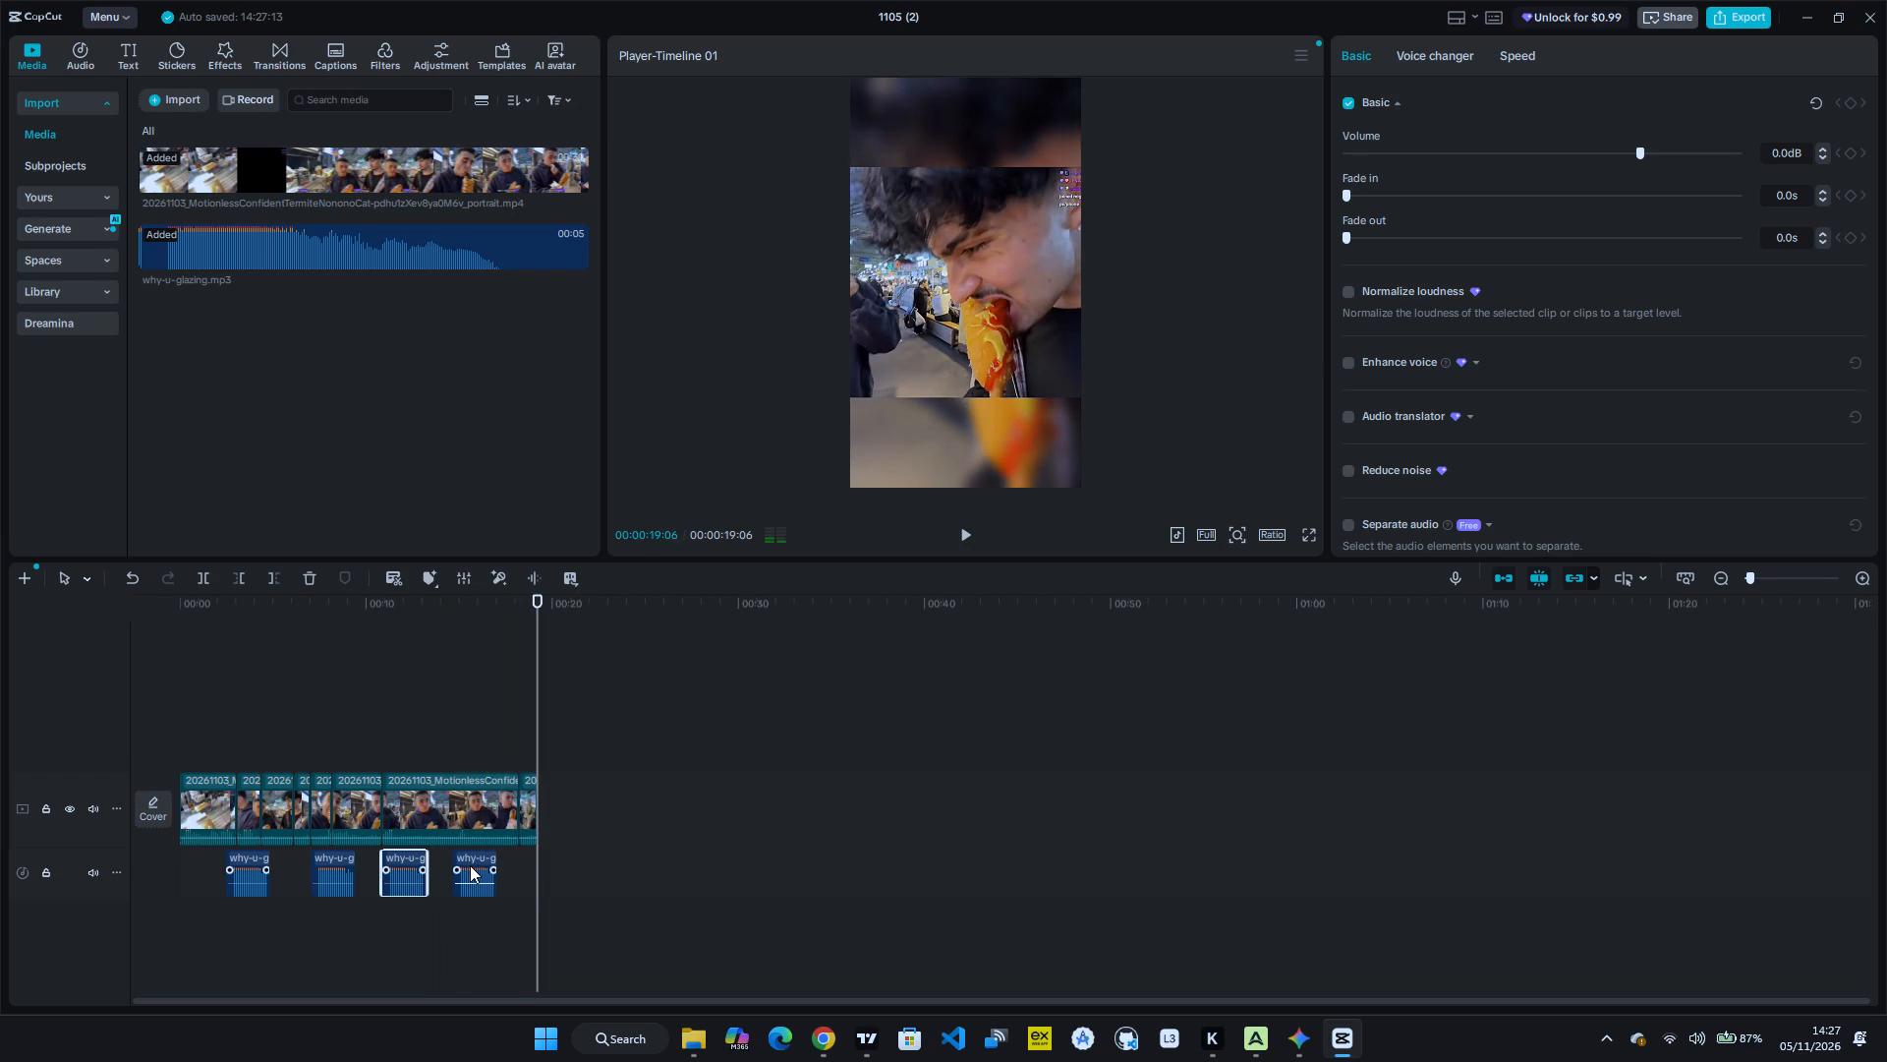
pyautogui.moveTo(470, 871); pyautogui.dragTo(514, 871)
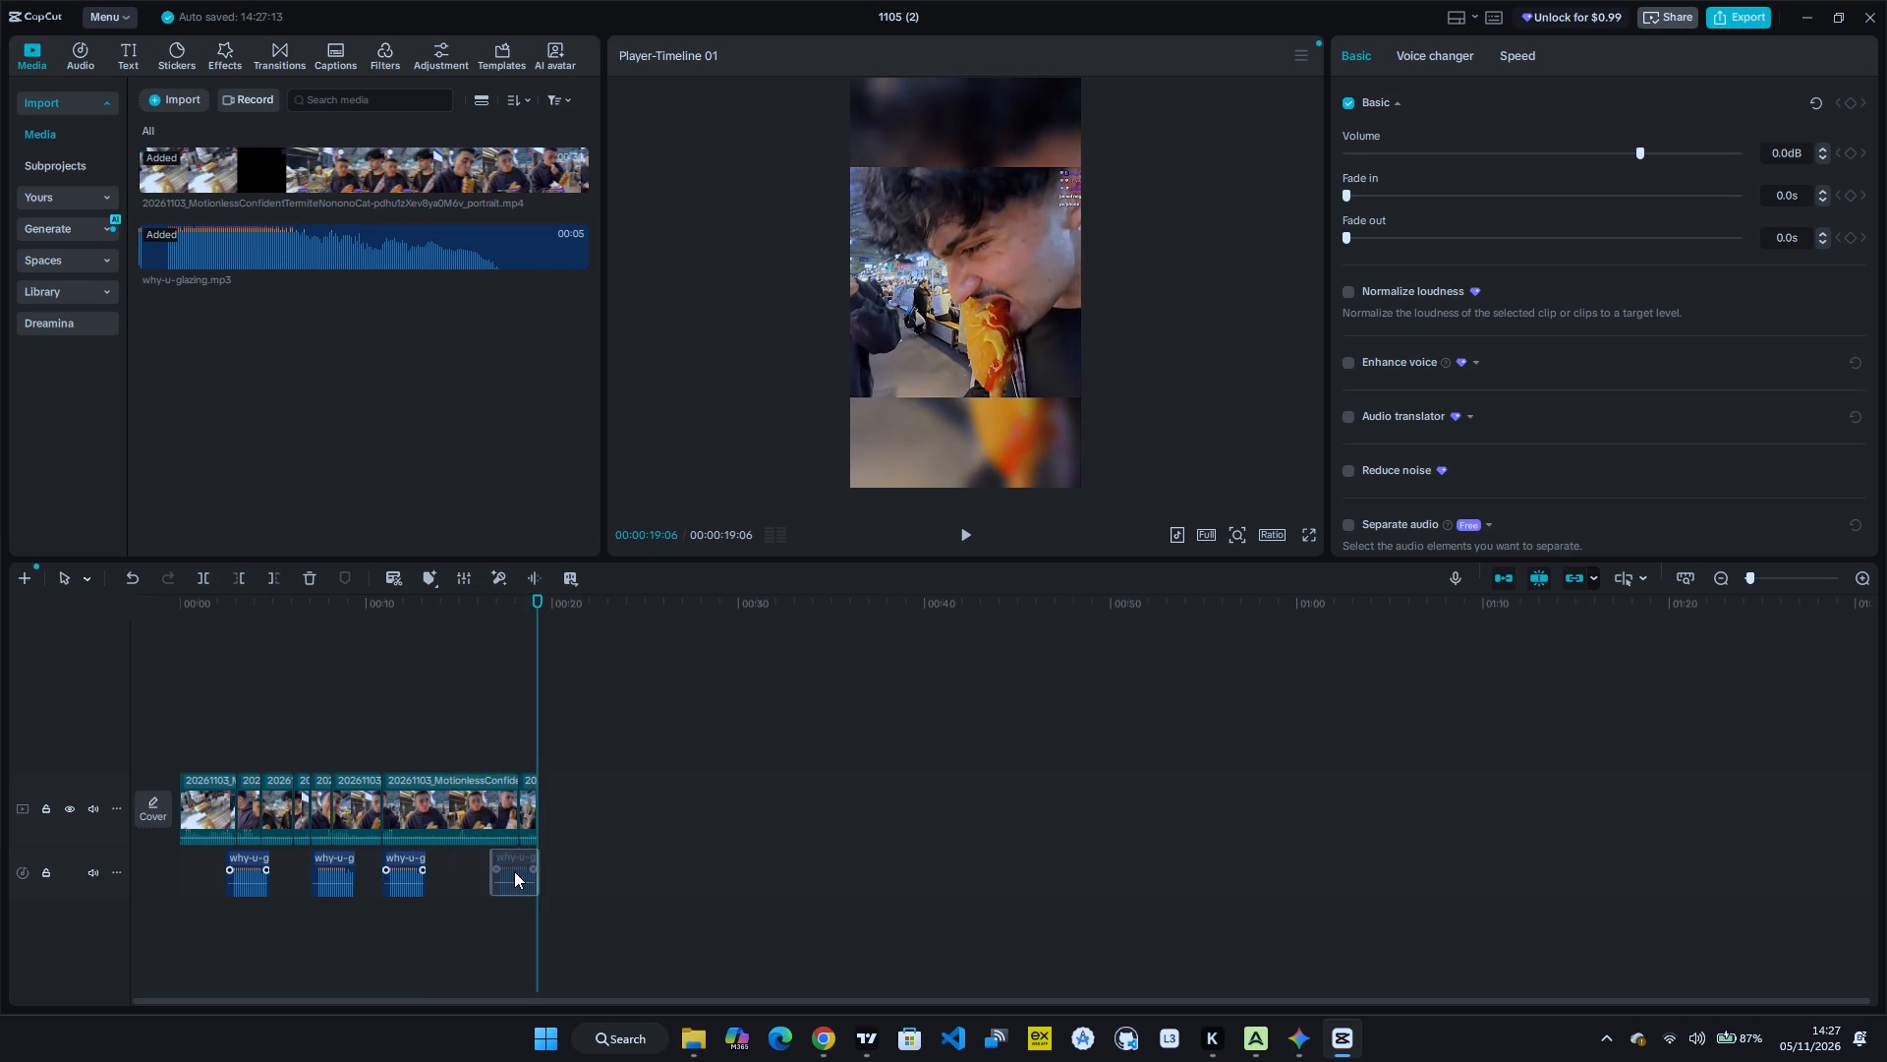
pyautogui.moveTo(514, 871); pyautogui.dragTo(519, 871)
# Play the opening and delete the first two video segments so the edit starts on the corn dog bite.
pyautogui.press('space')
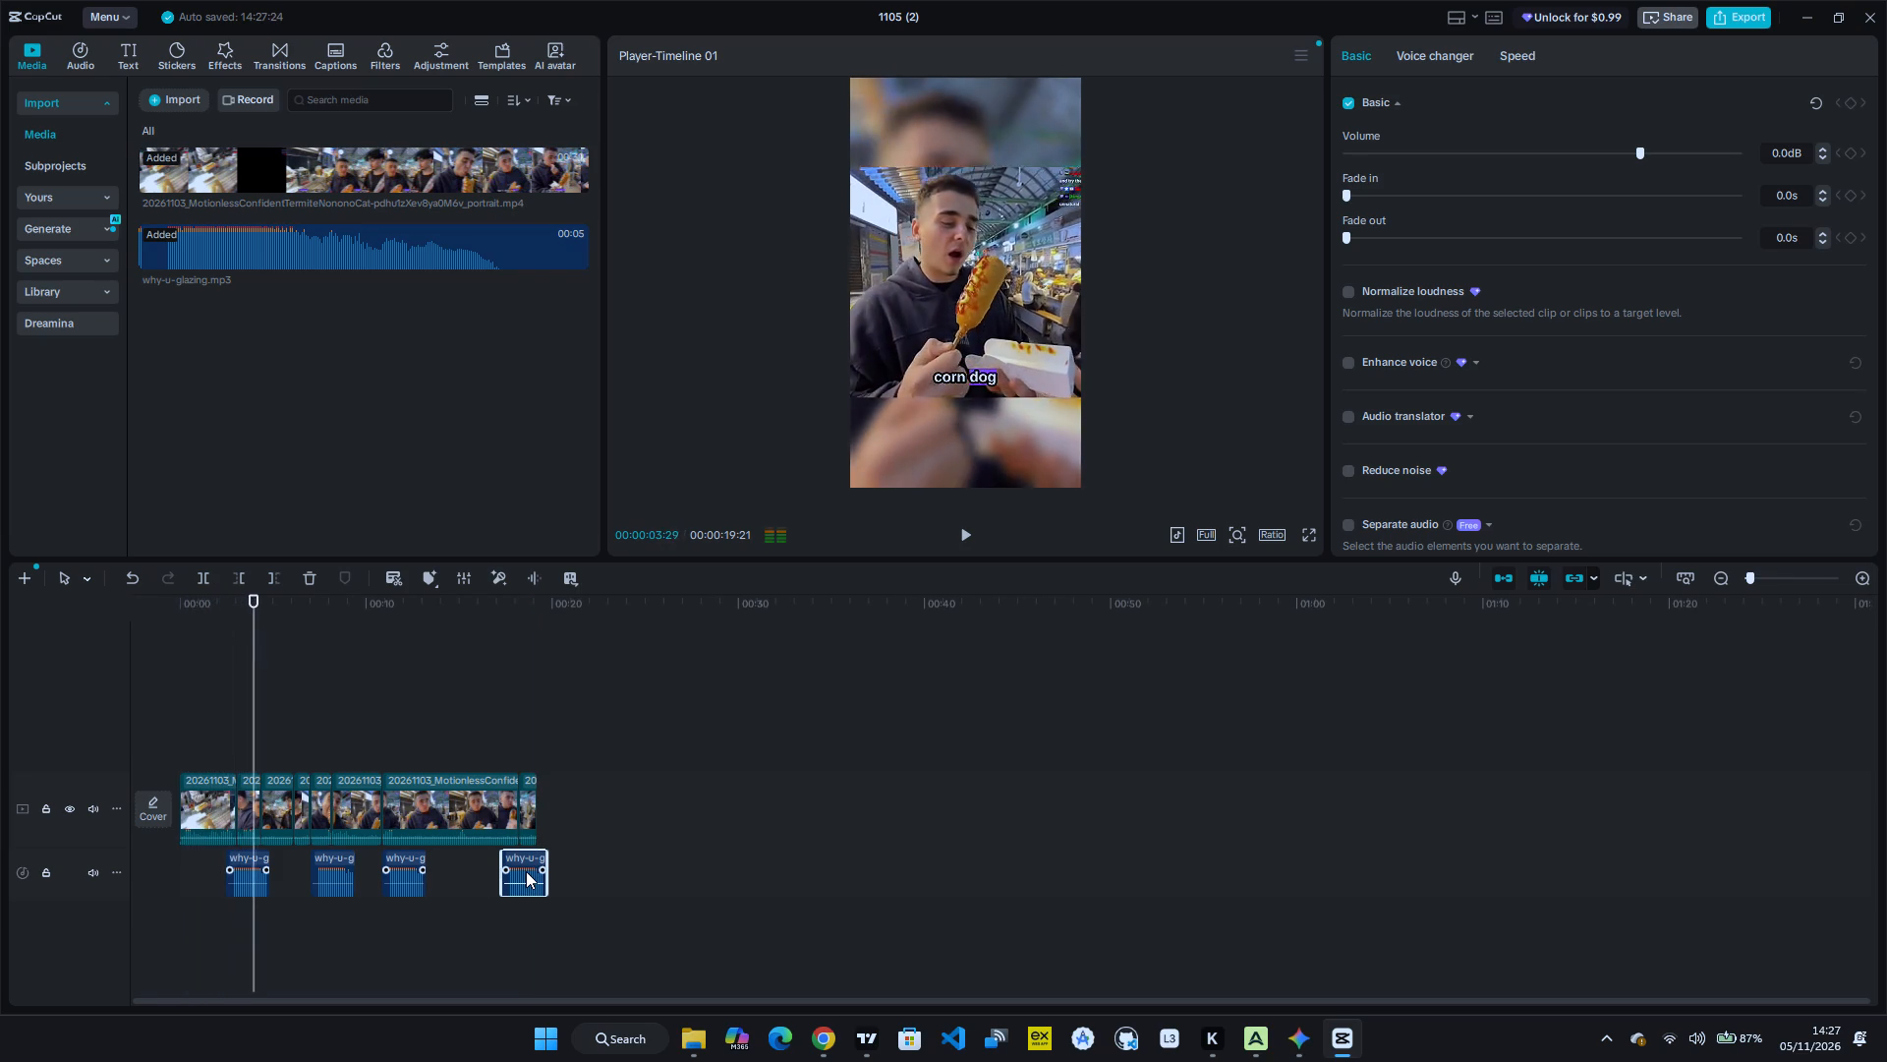
pyautogui.press('space')
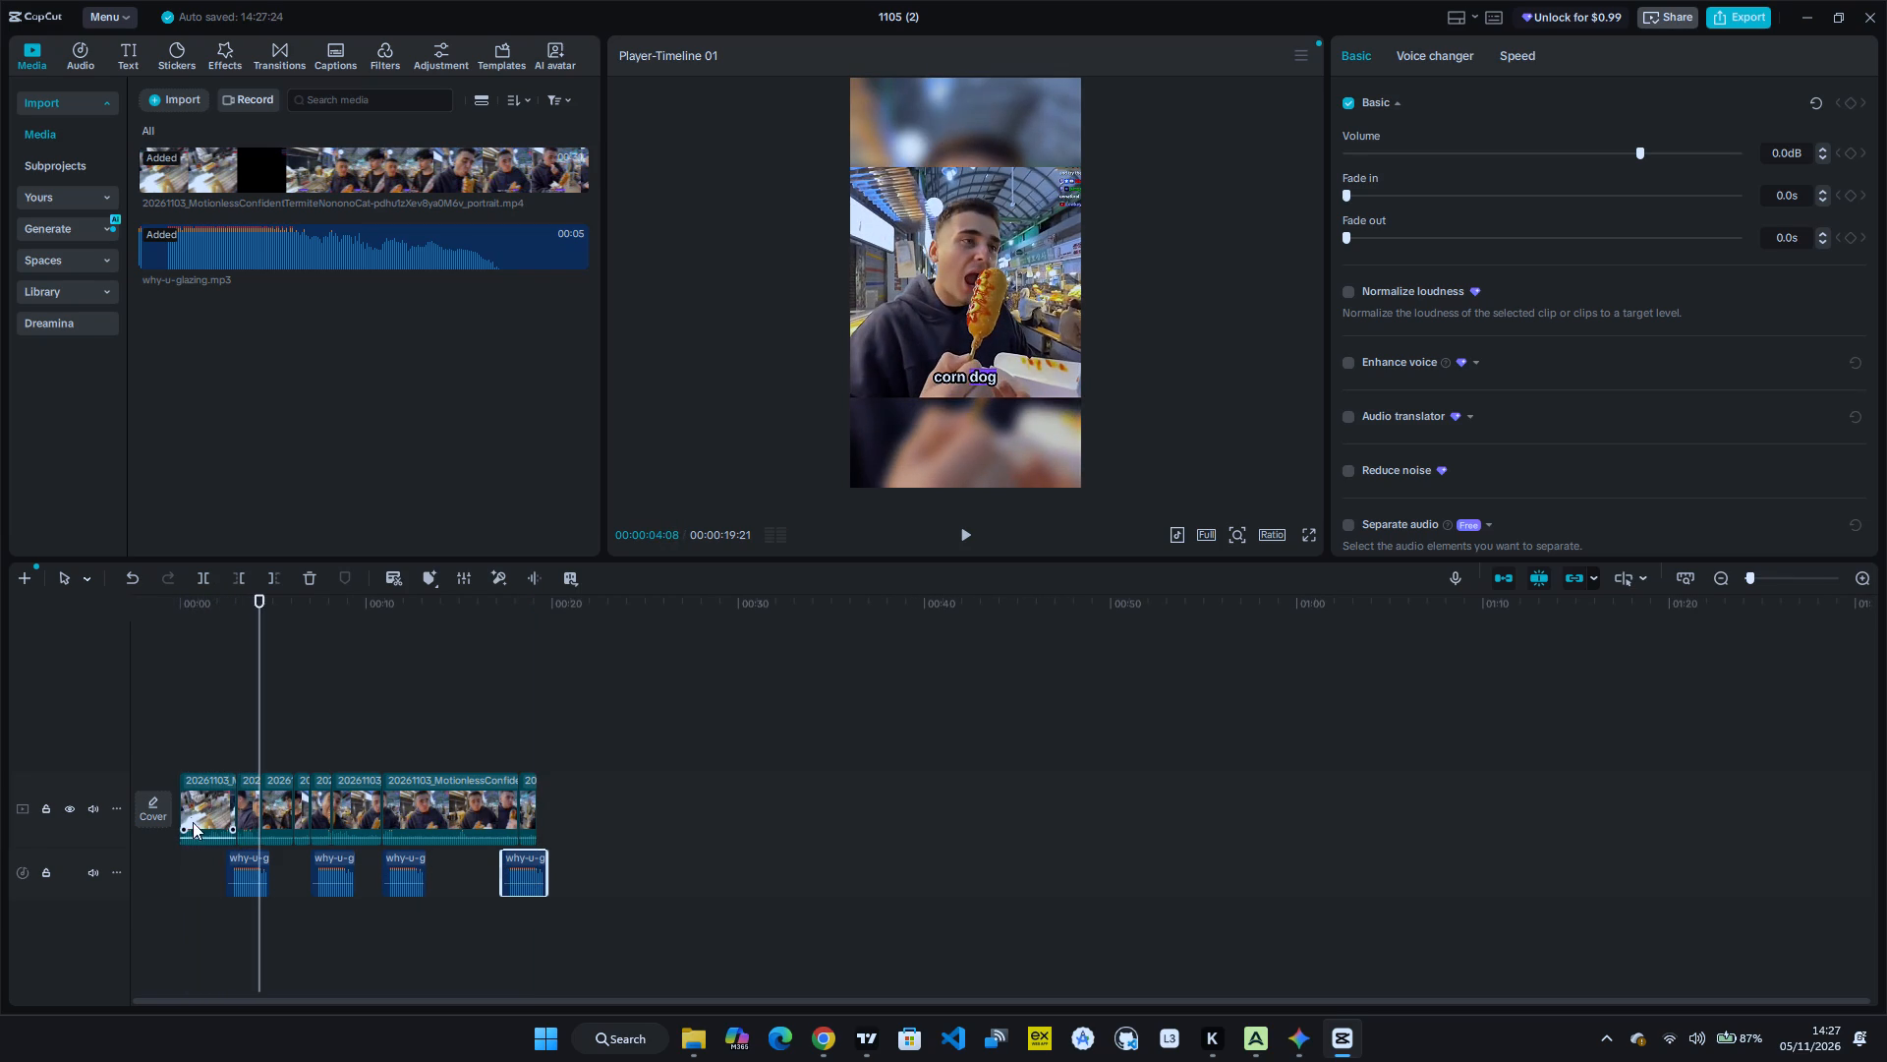
pyautogui.click(191, 817)
pyautogui.press('BackSpace')
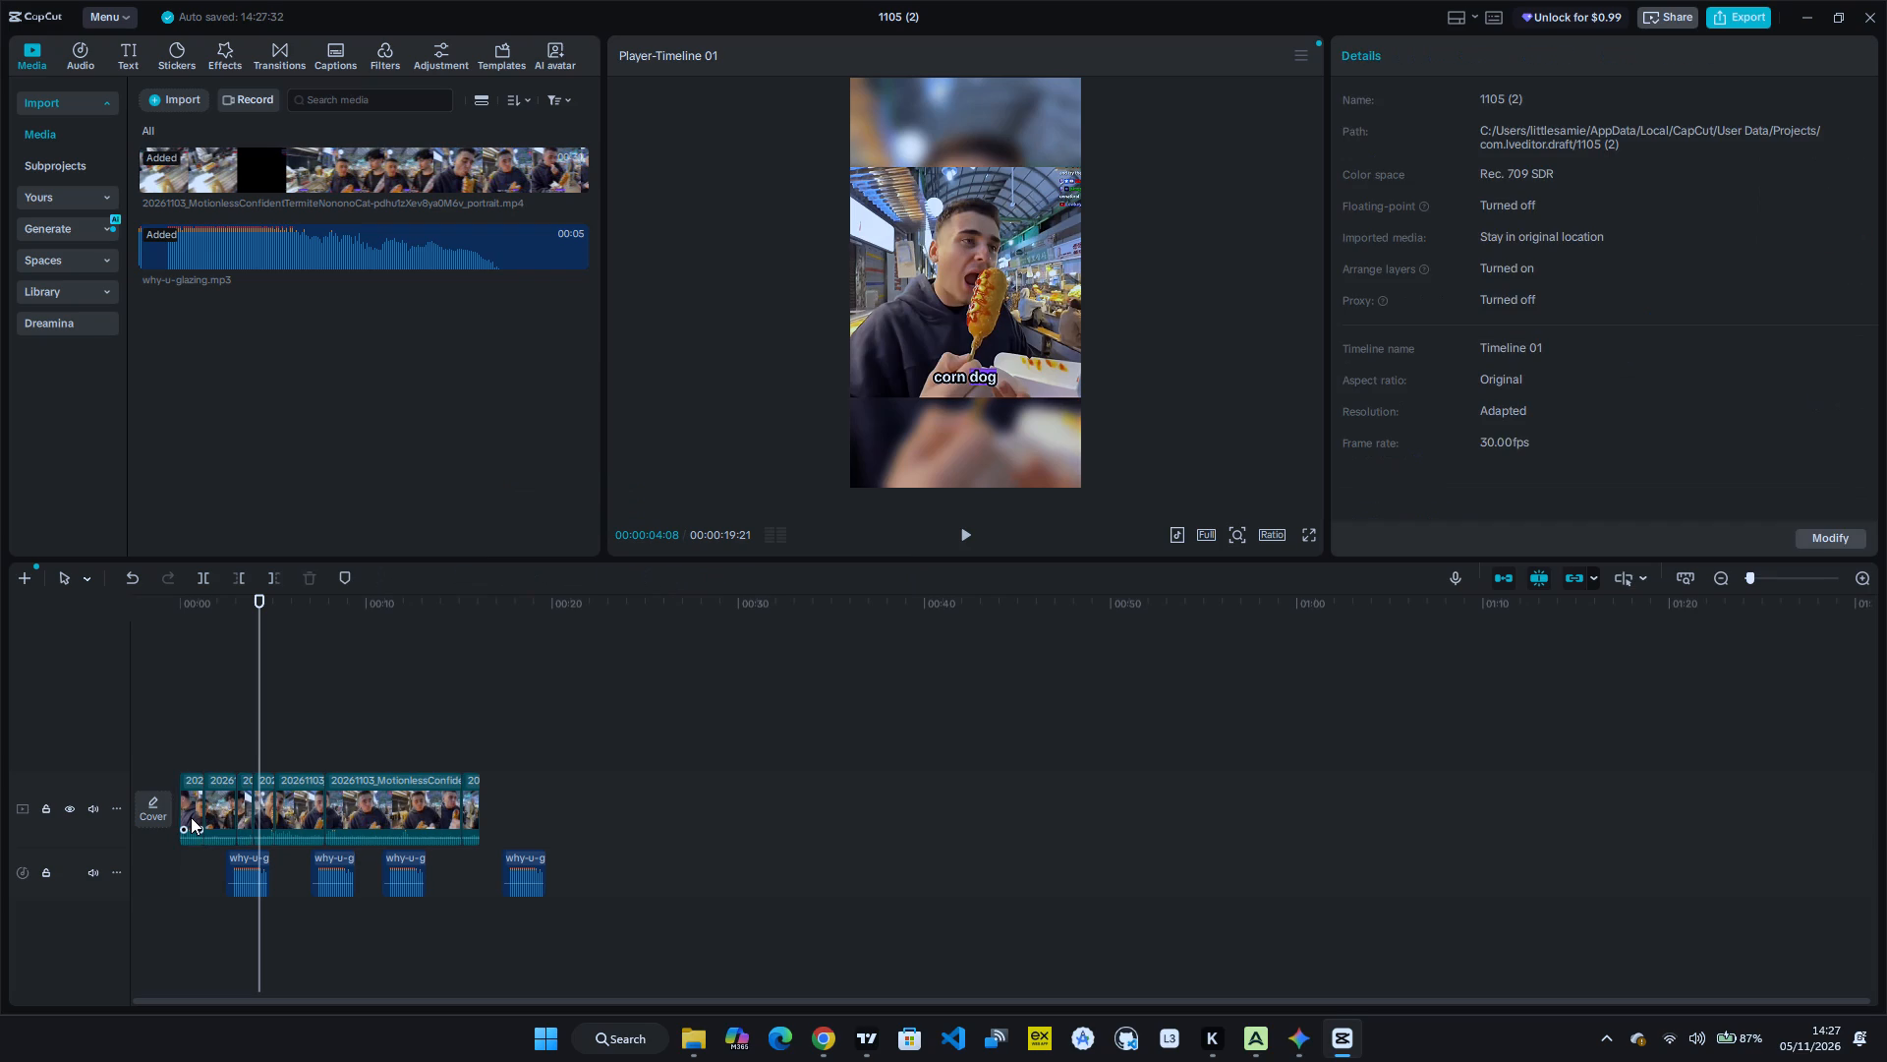
pyautogui.click(191, 803)
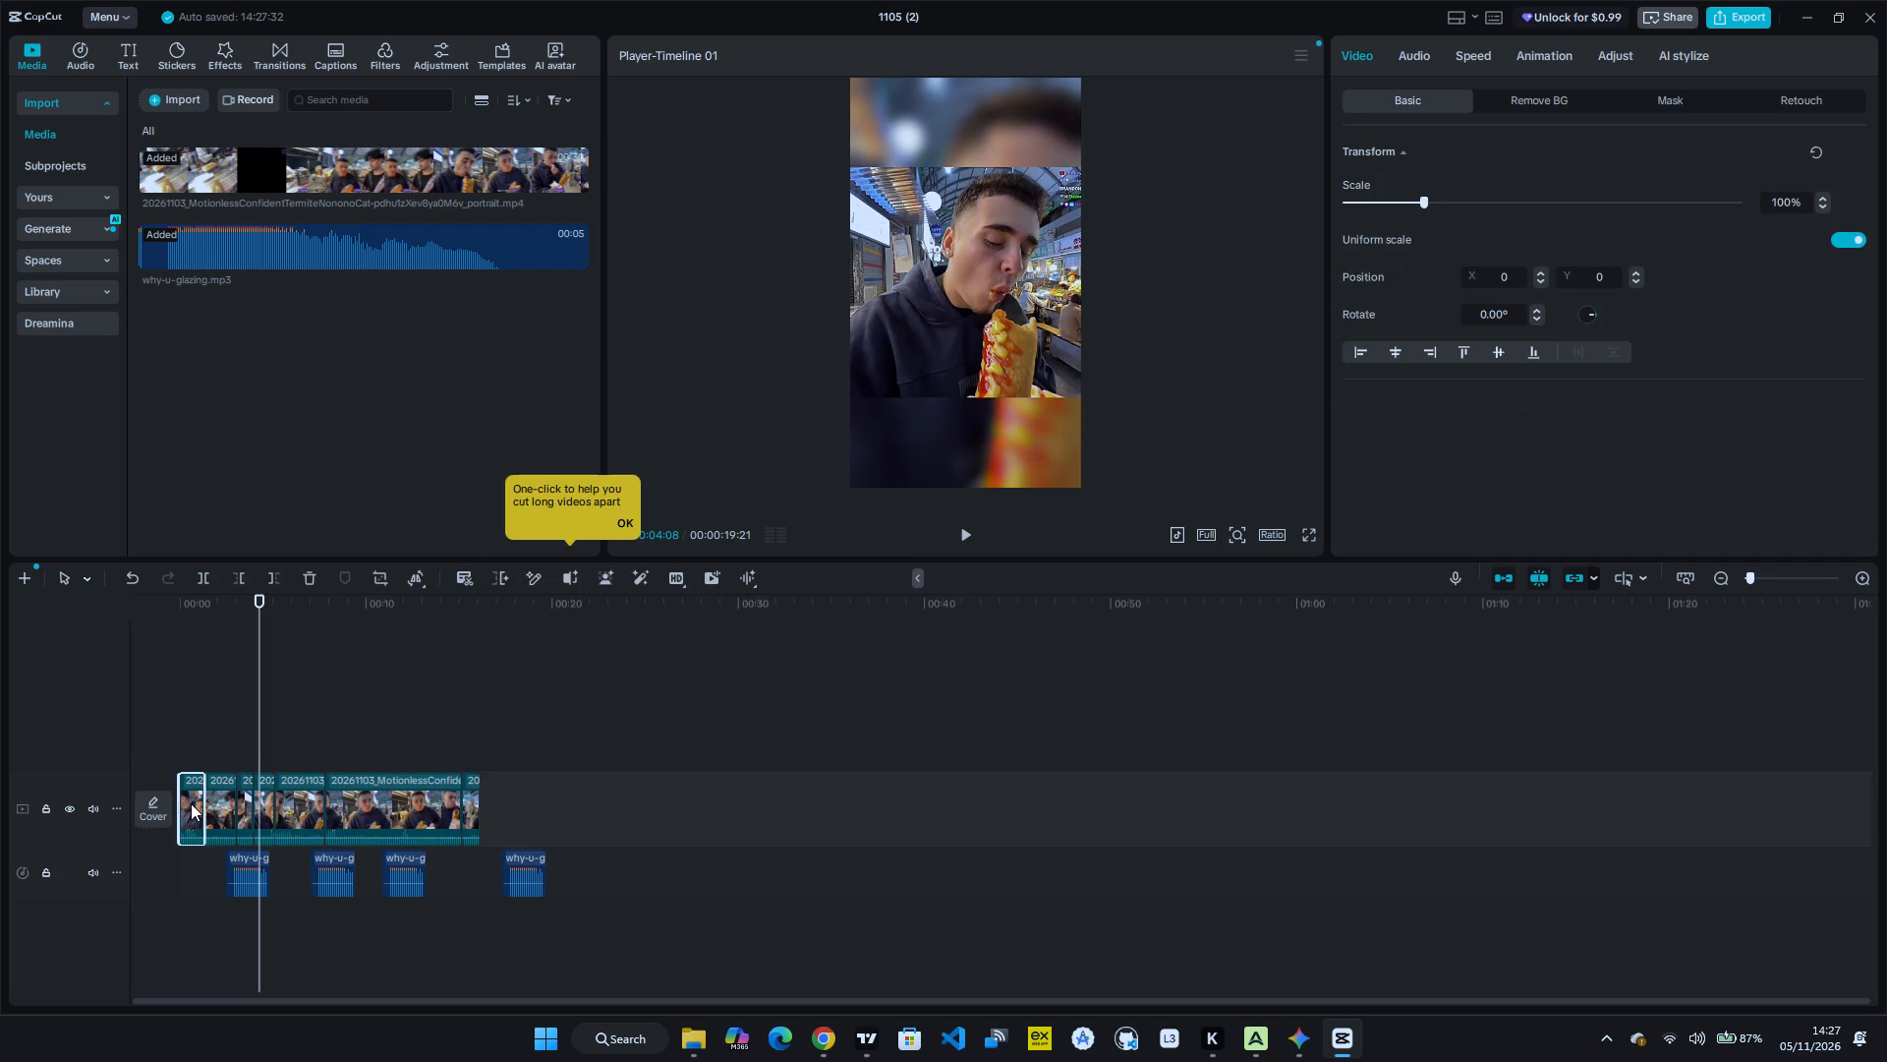
pyautogui.press('BackSpace')
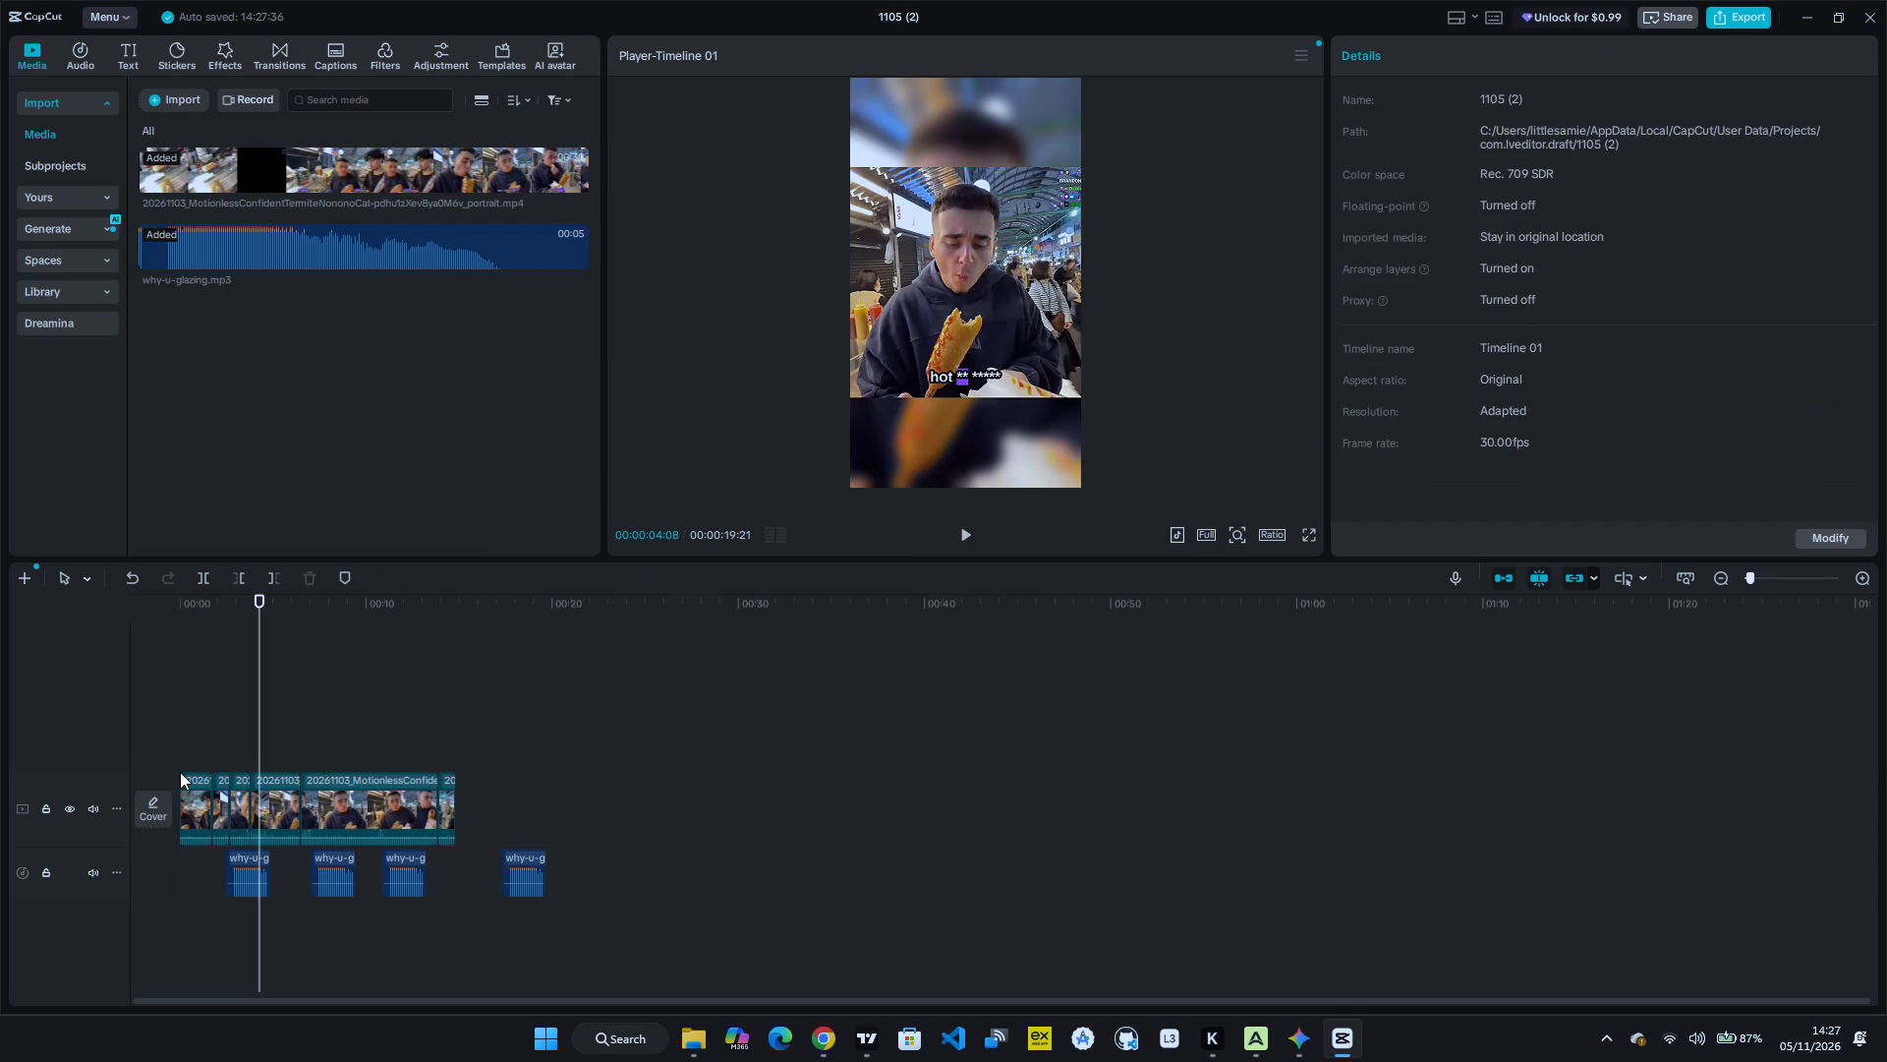
# Play the new opening, move the first why-u-glazing clip to near the timeline's start and set its volume to 5.8 dB.
pyautogui.click(185, 755)
pyautogui.press('space')
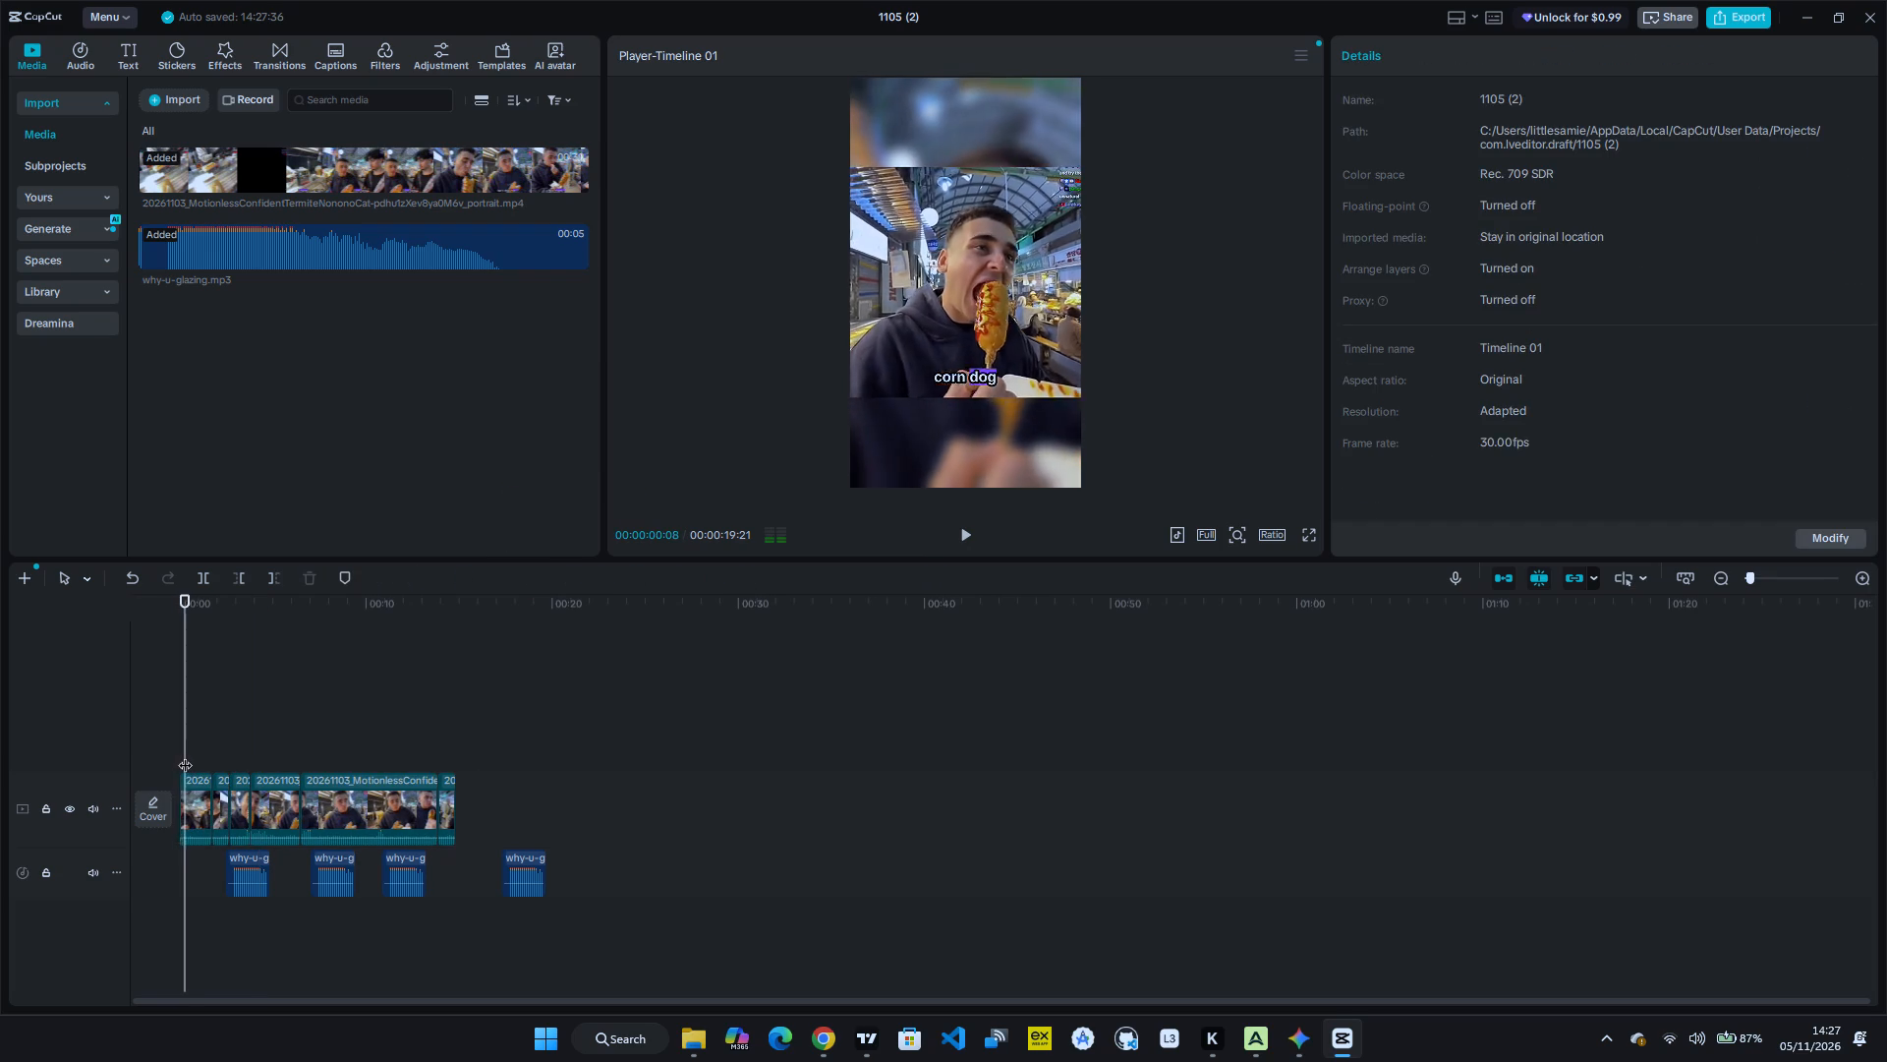
pyautogui.press('space')
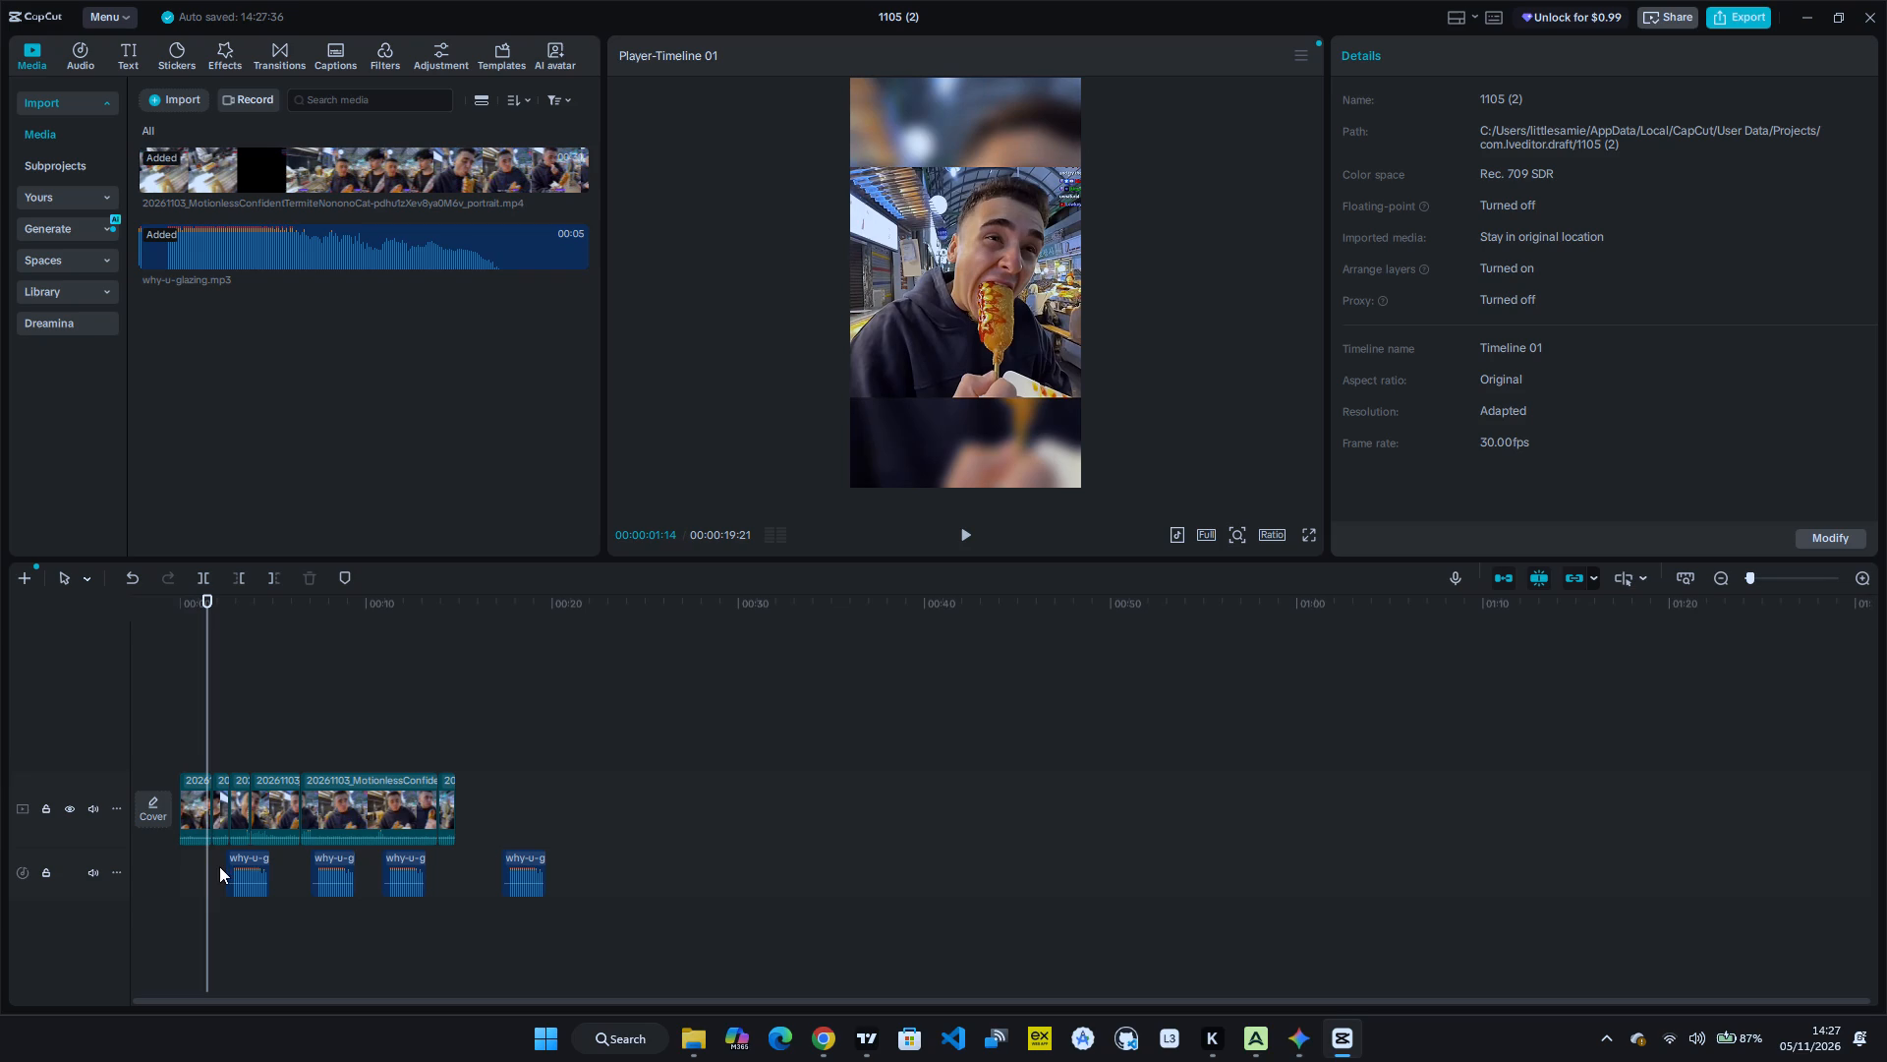
pyautogui.moveTo(247, 888); pyautogui.dragTo(209, 883)
pyautogui.moveTo(209, 883); pyautogui.dragTo(219, 880)
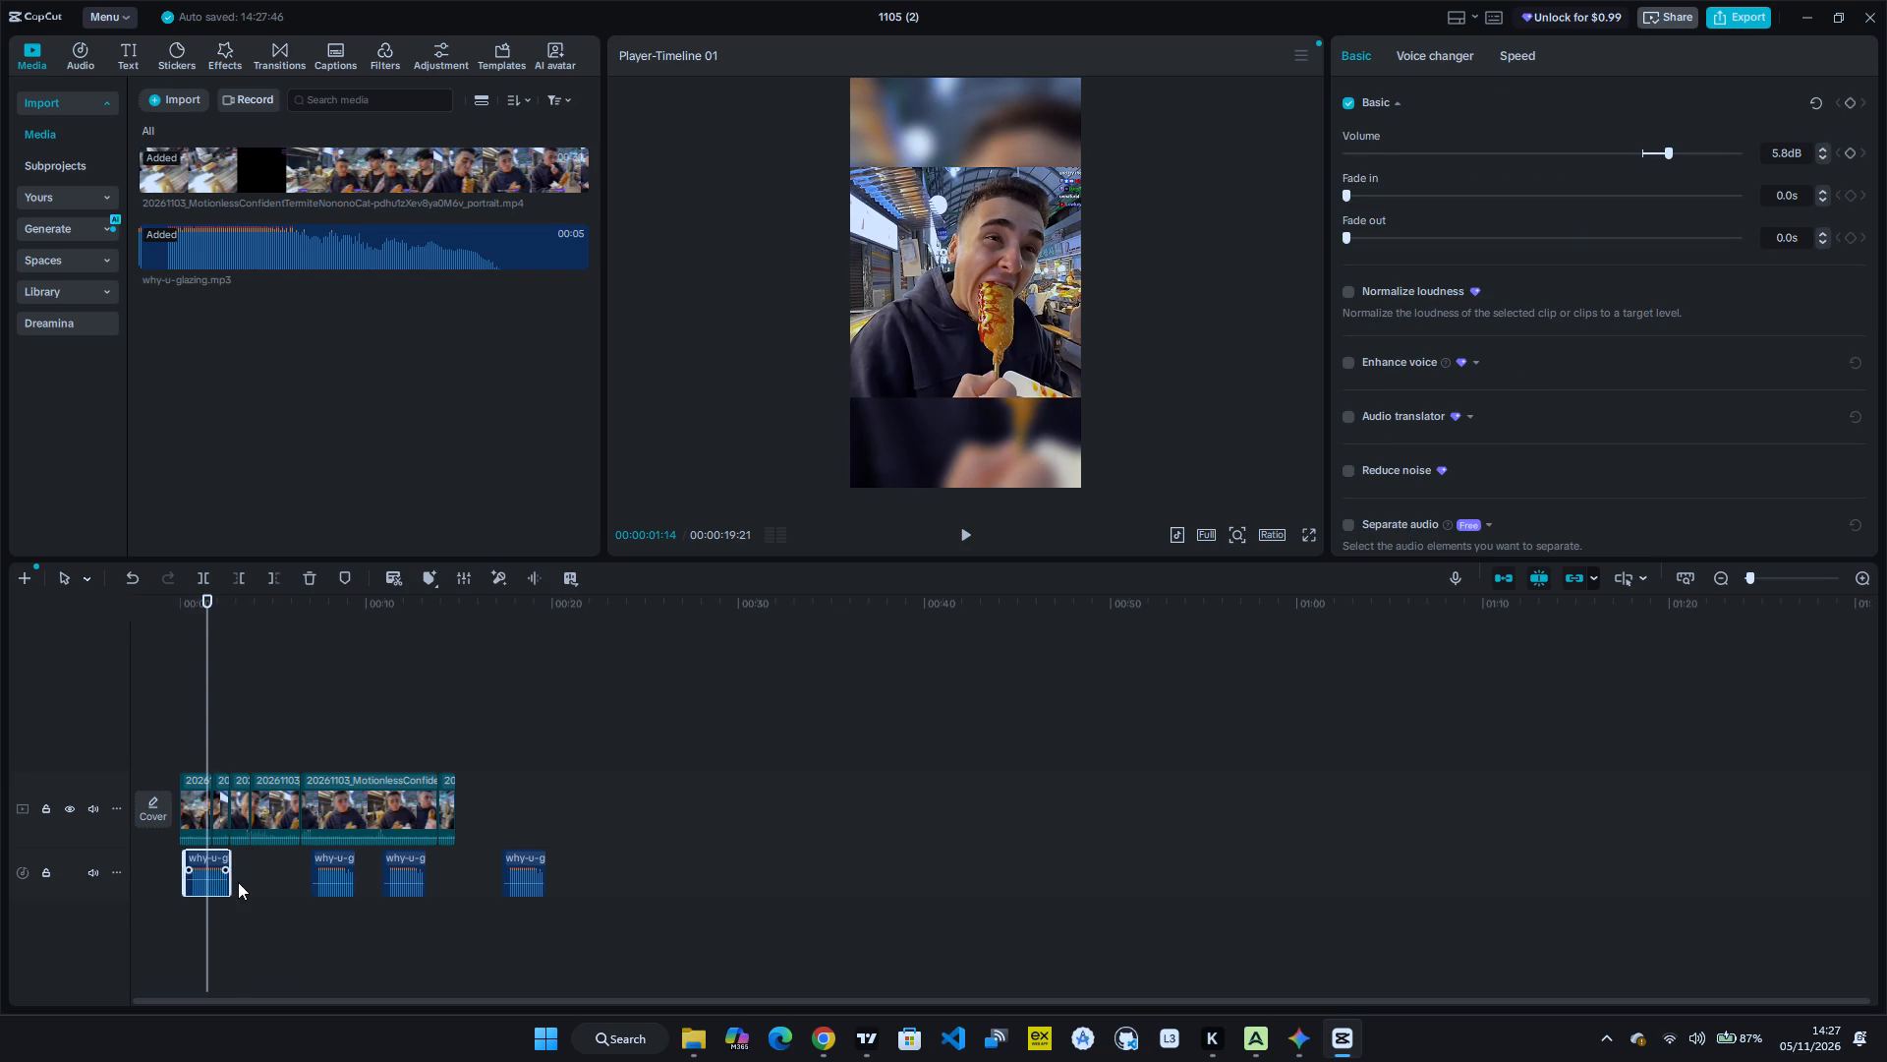
# Give the first why-u-glazing clip a 0.8 s fade-out and trim its end to 00:00:01:23.
pyautogui.moveTo(229, 874); pyautogui.dragTo(208, 871)
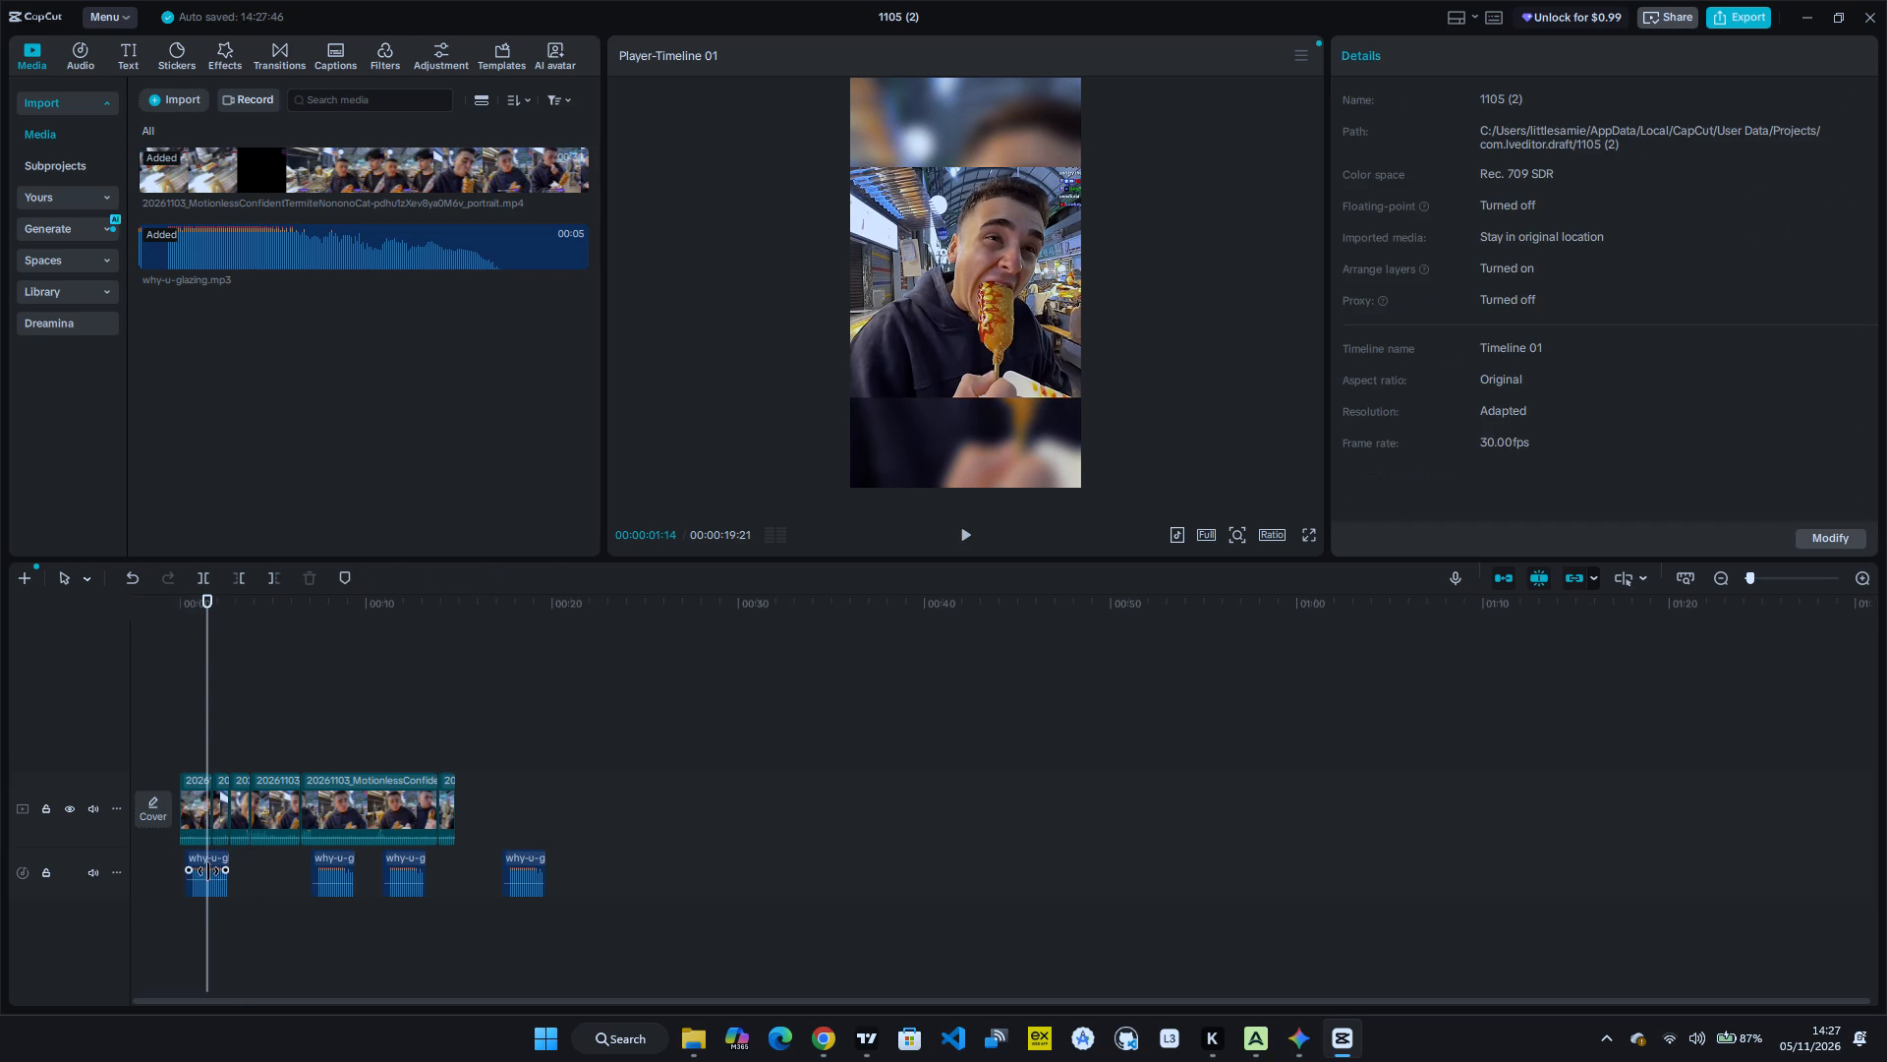
pyautogui.moveTo(208, 871); pyautogui.dragTo(208, 873)
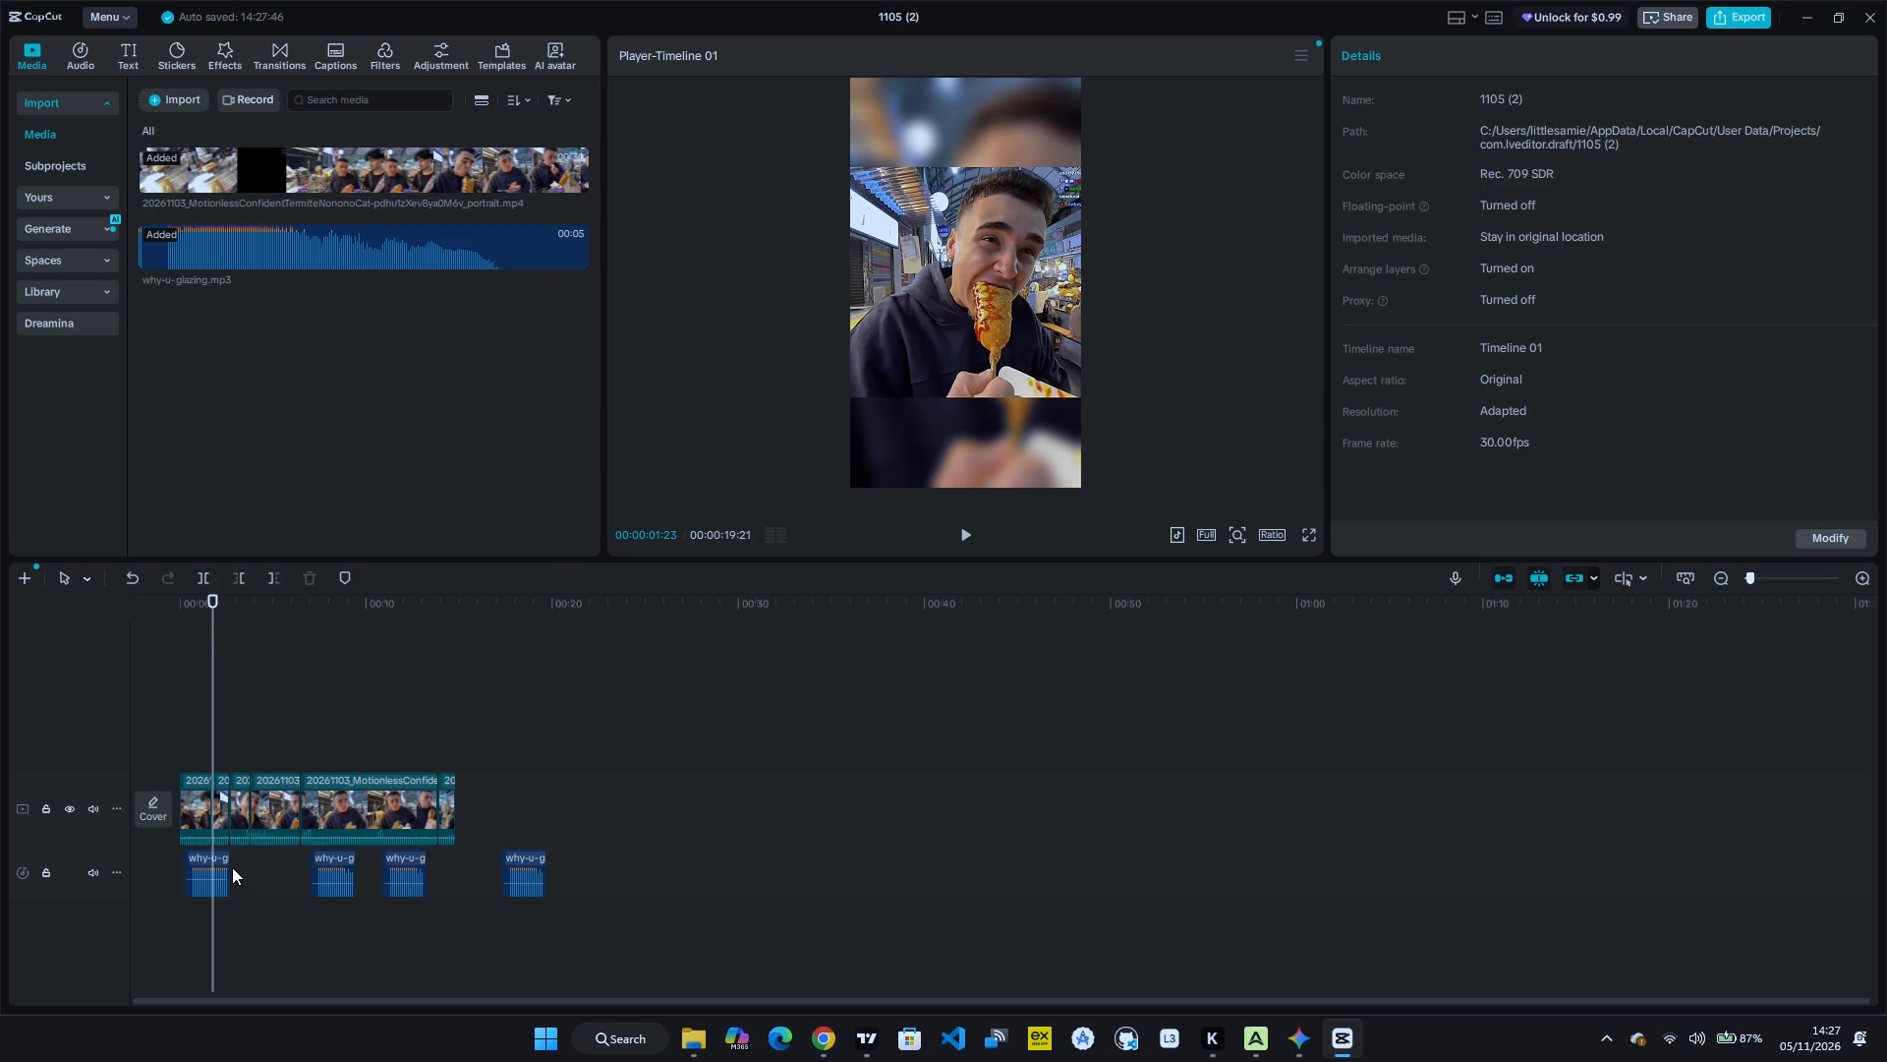
pyautogui.click(222, 876)
pyautogui.click(222, 876)
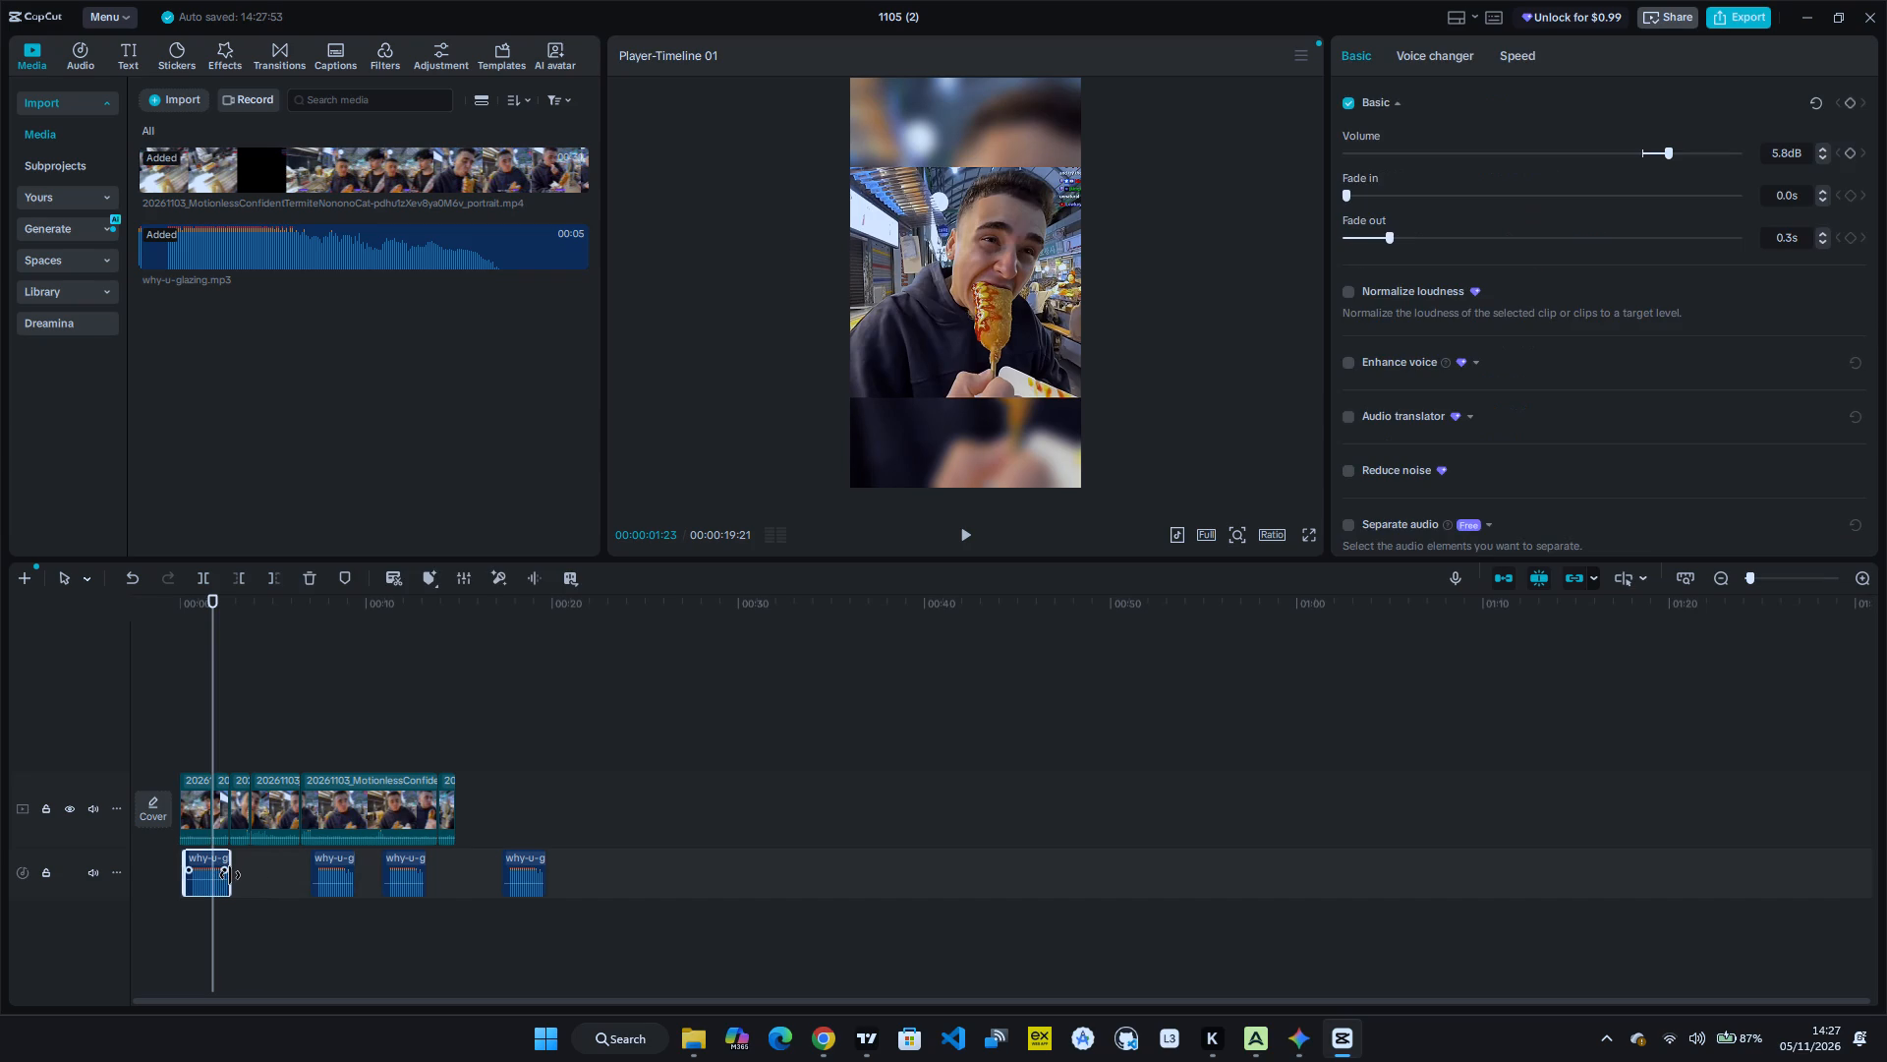
pyautogui.moveTo(231, 875); pyautogui.dragTo(214, 880)
pyautogui.moveTo(228, 873); pyautogui.dragTo(220, 872)
pyautogui.moveTo(220, 872); pyautogui.dragTo(218, 876)
pyautogui.moveTo(232, 877); pyautogui.dragTo(226, 877)
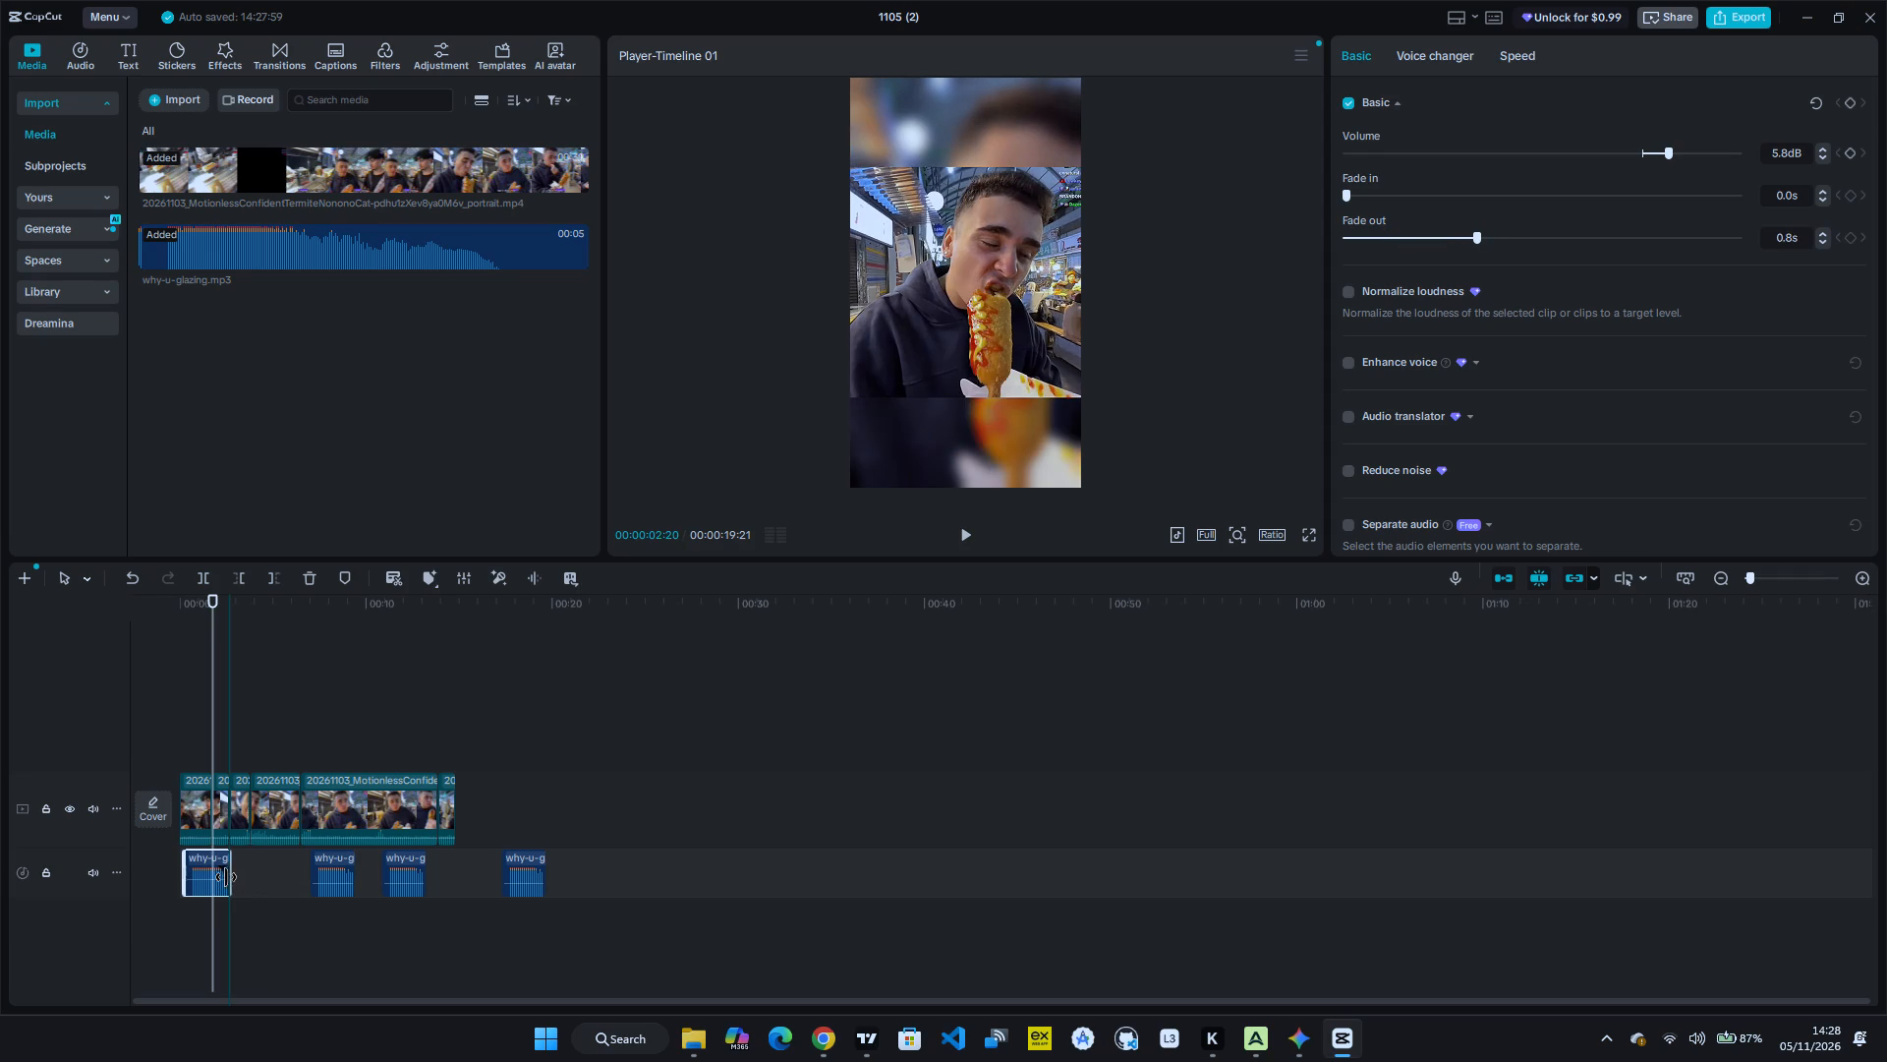
pyautogui.moveTo(226, 877); pyautogui.dragTo(215, 878)
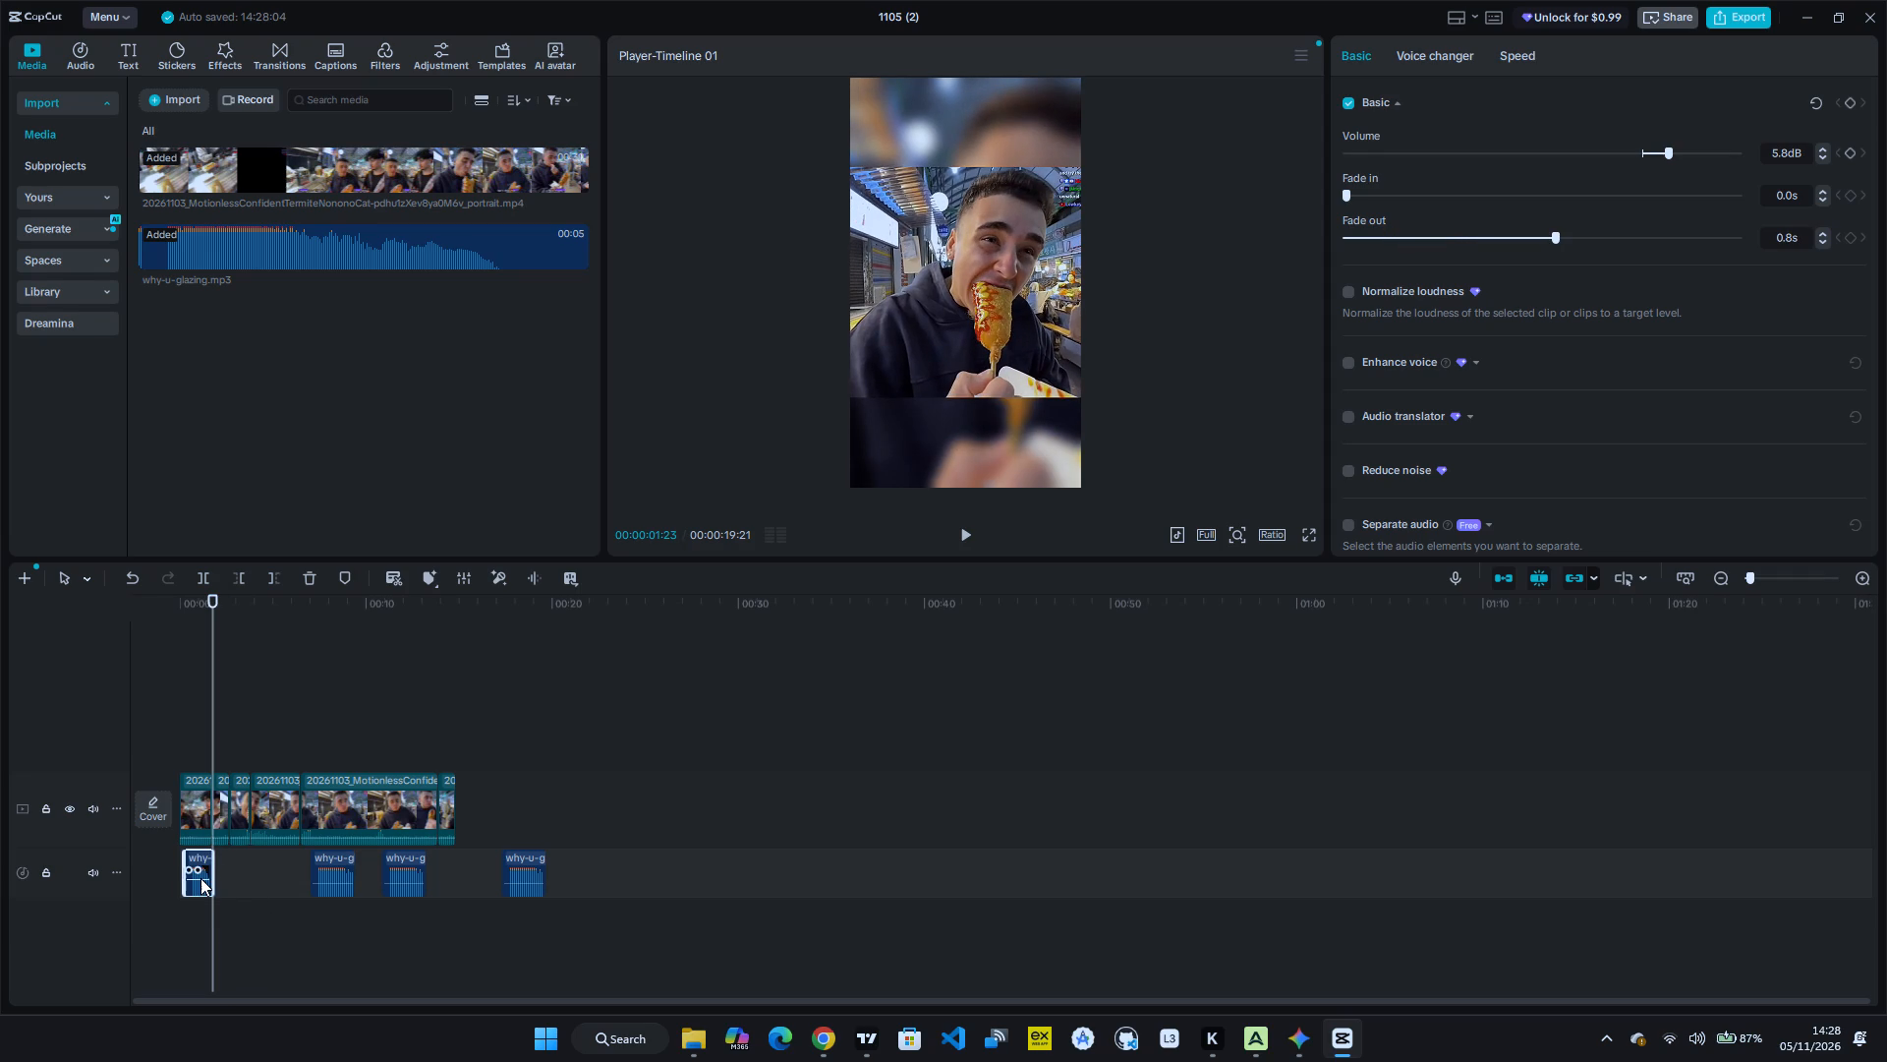
# Raise the first why-u-glazing clip's volume to 9.4 dB and shift it to start about half a second into the video.
pyautogui.click(199, 879)
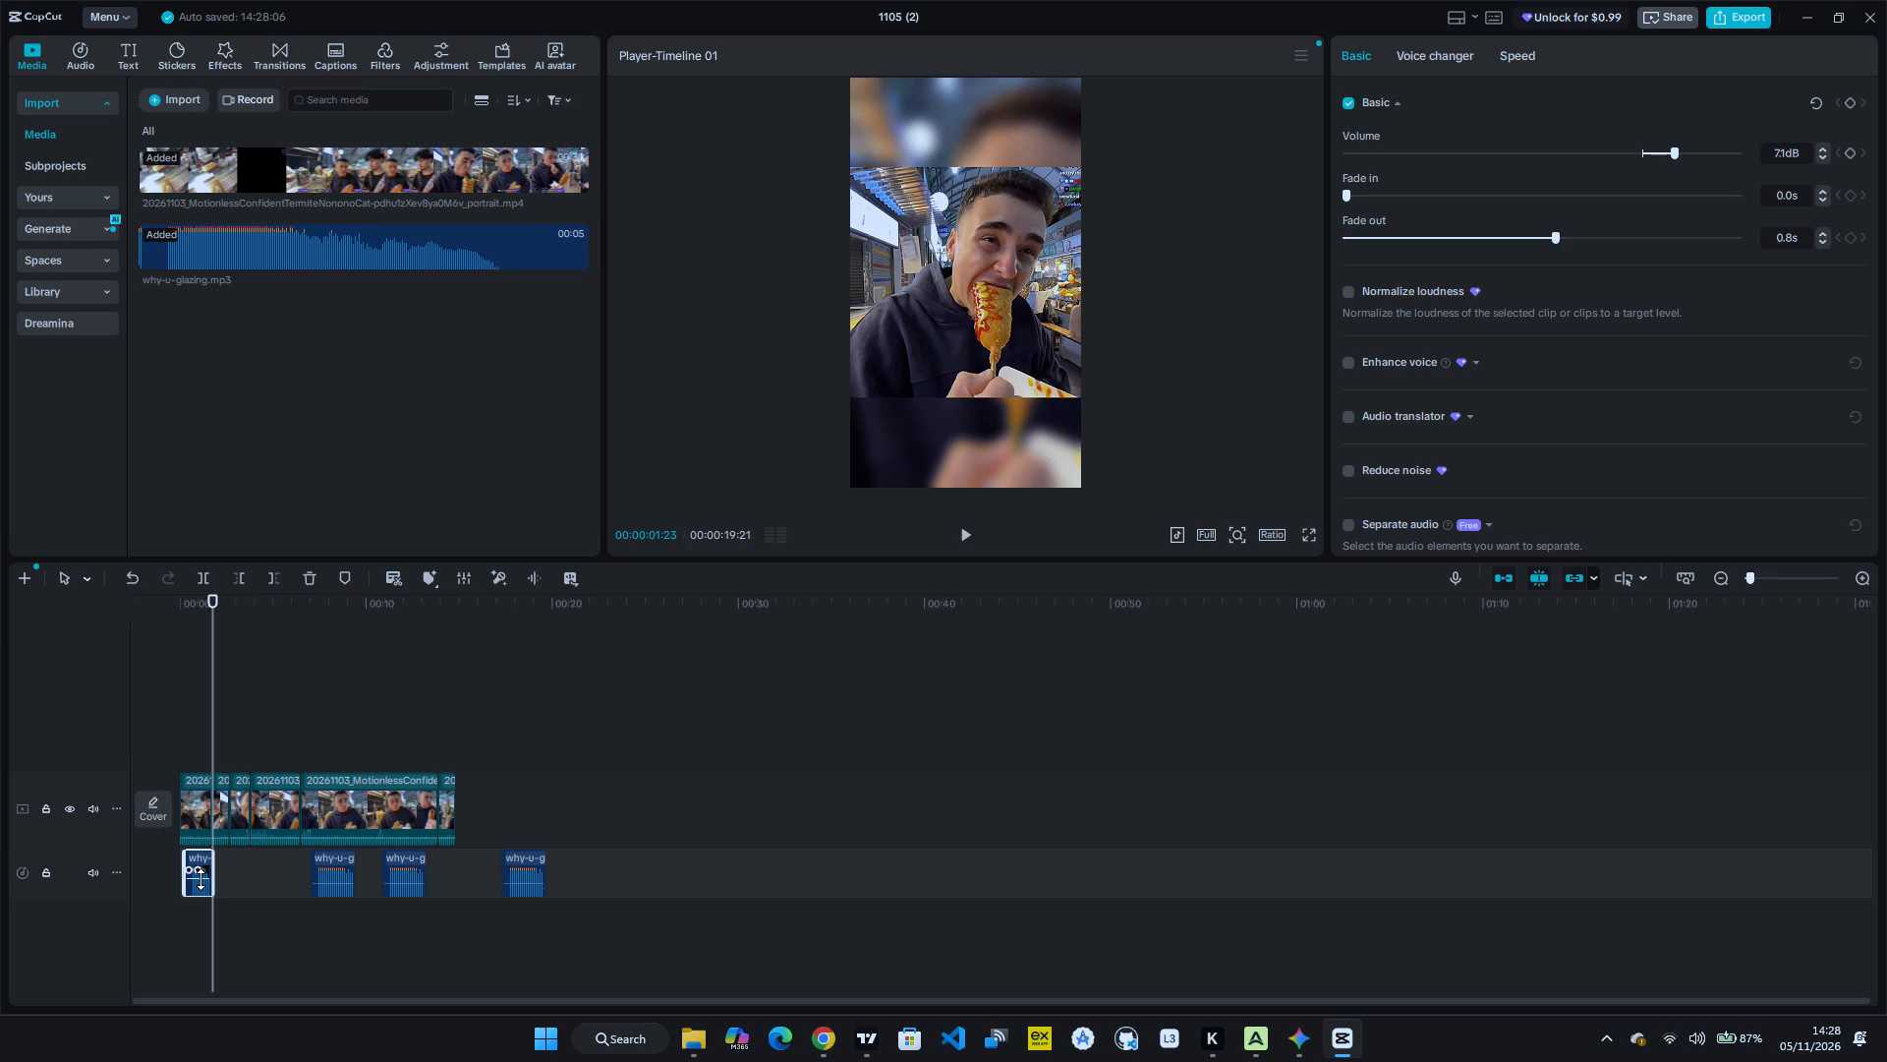
pyautogui.click(200, 879)
pyautogui.click(189, 948)
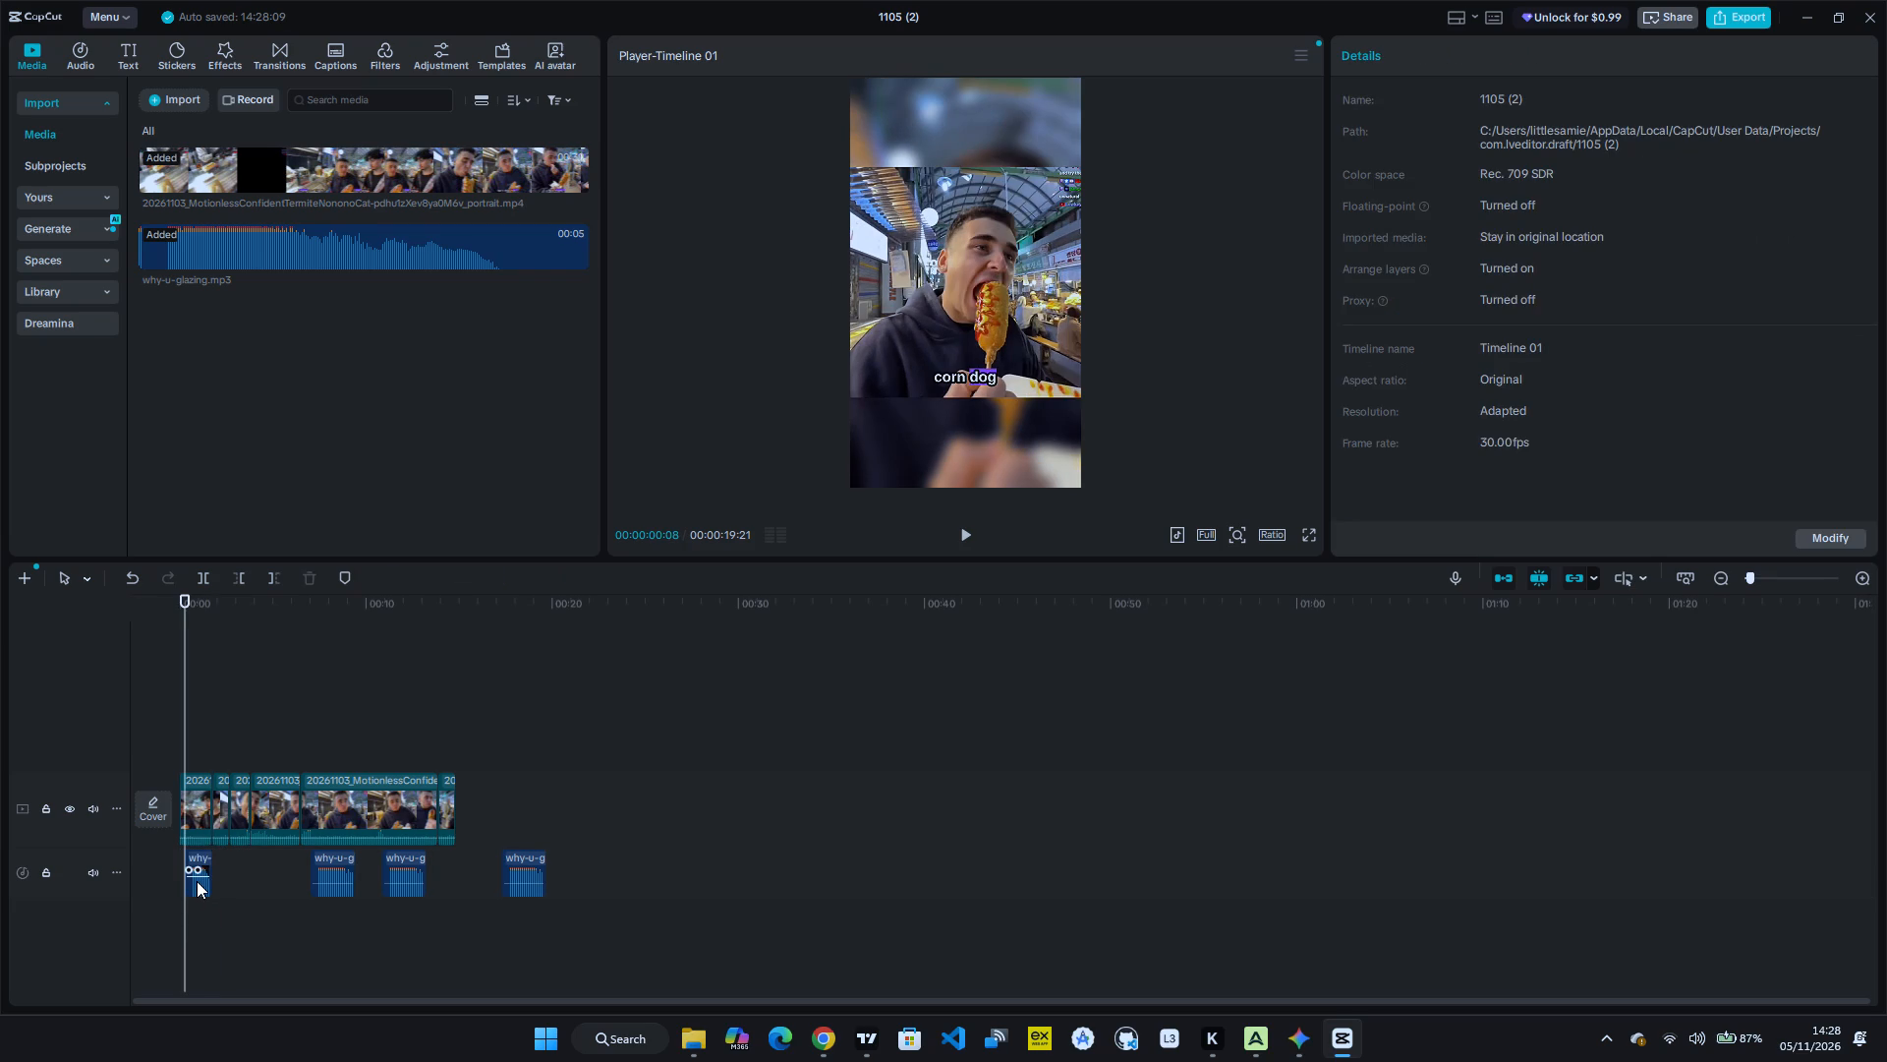
pyautogui.click(198, 881)
pyautogui.click(203, 881)
pyautogui.moveTo(203, 881); pyautogui.dragTo(209, 882)
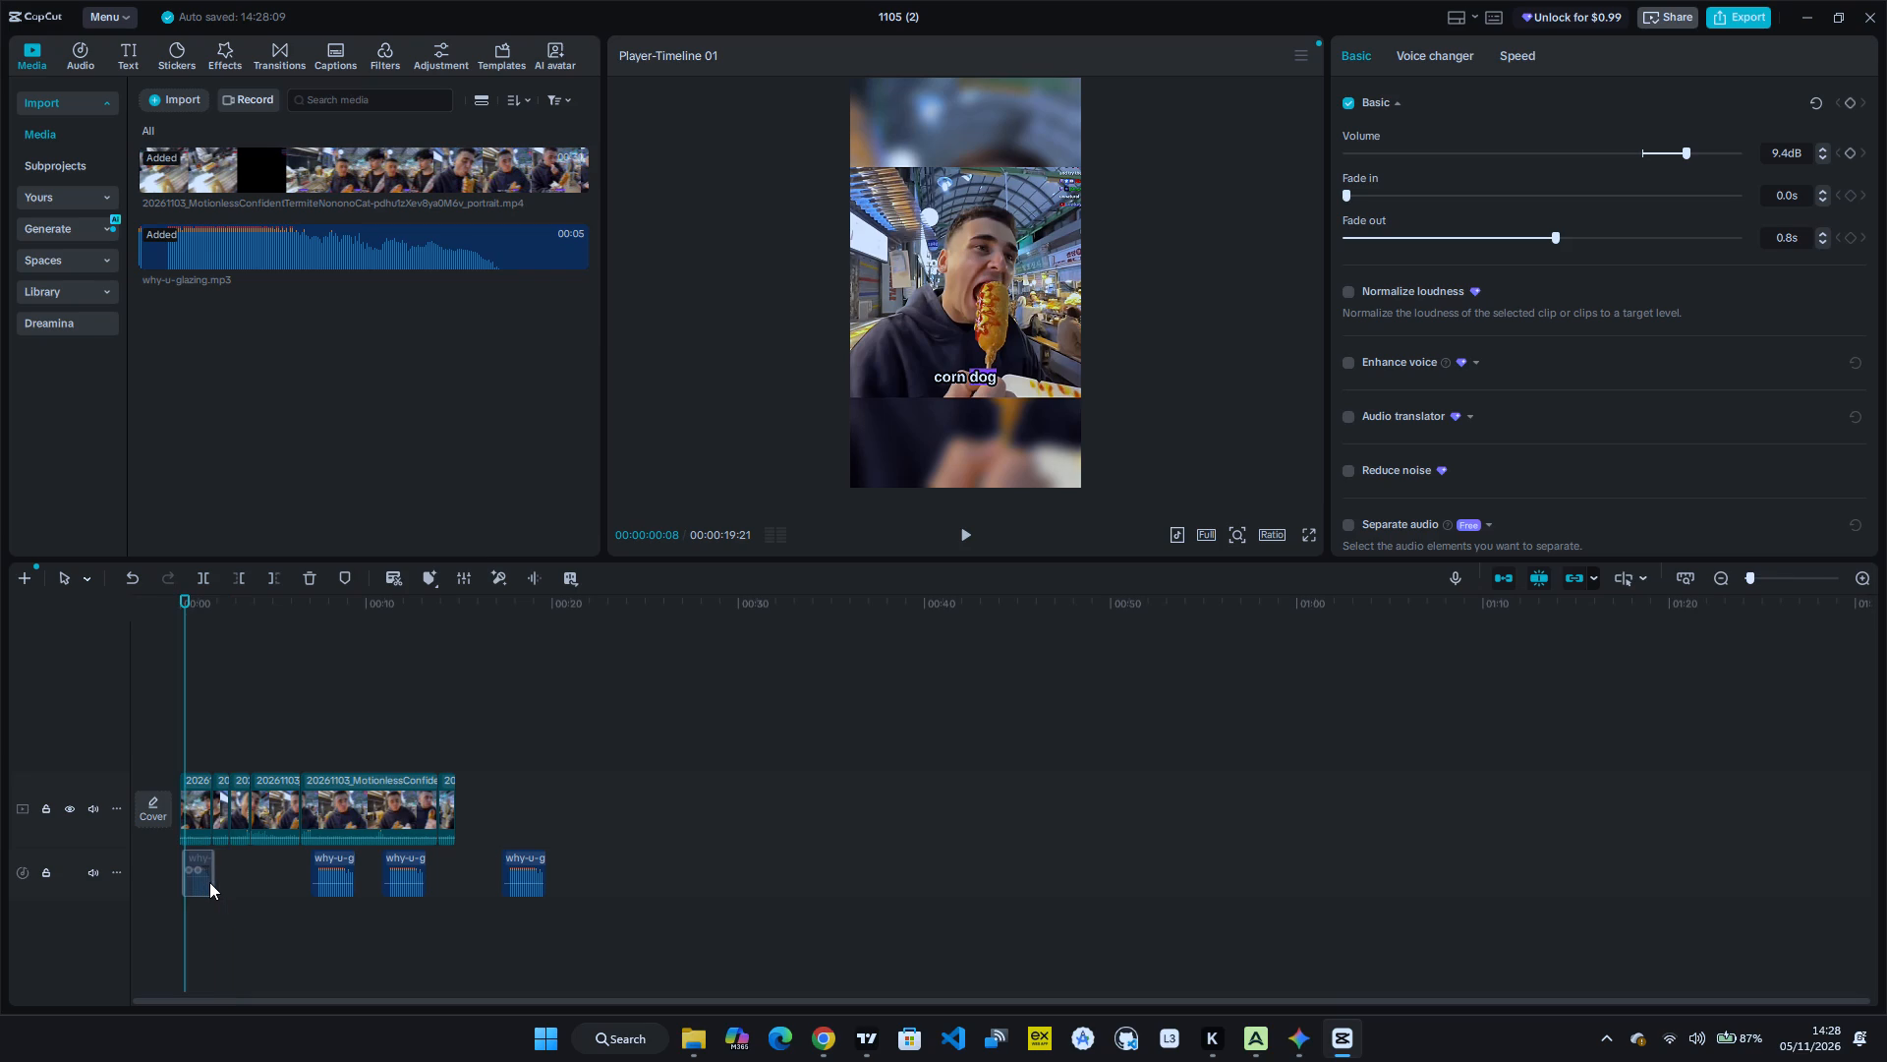
pyautogui.moveTo(209, 882); pyautogui.dragTo(212, 881)
# Play the opening seconds repeatedly to check how the first why-u-glazing sound matches the bite and the segments that follow.
pyautogui.press('space')
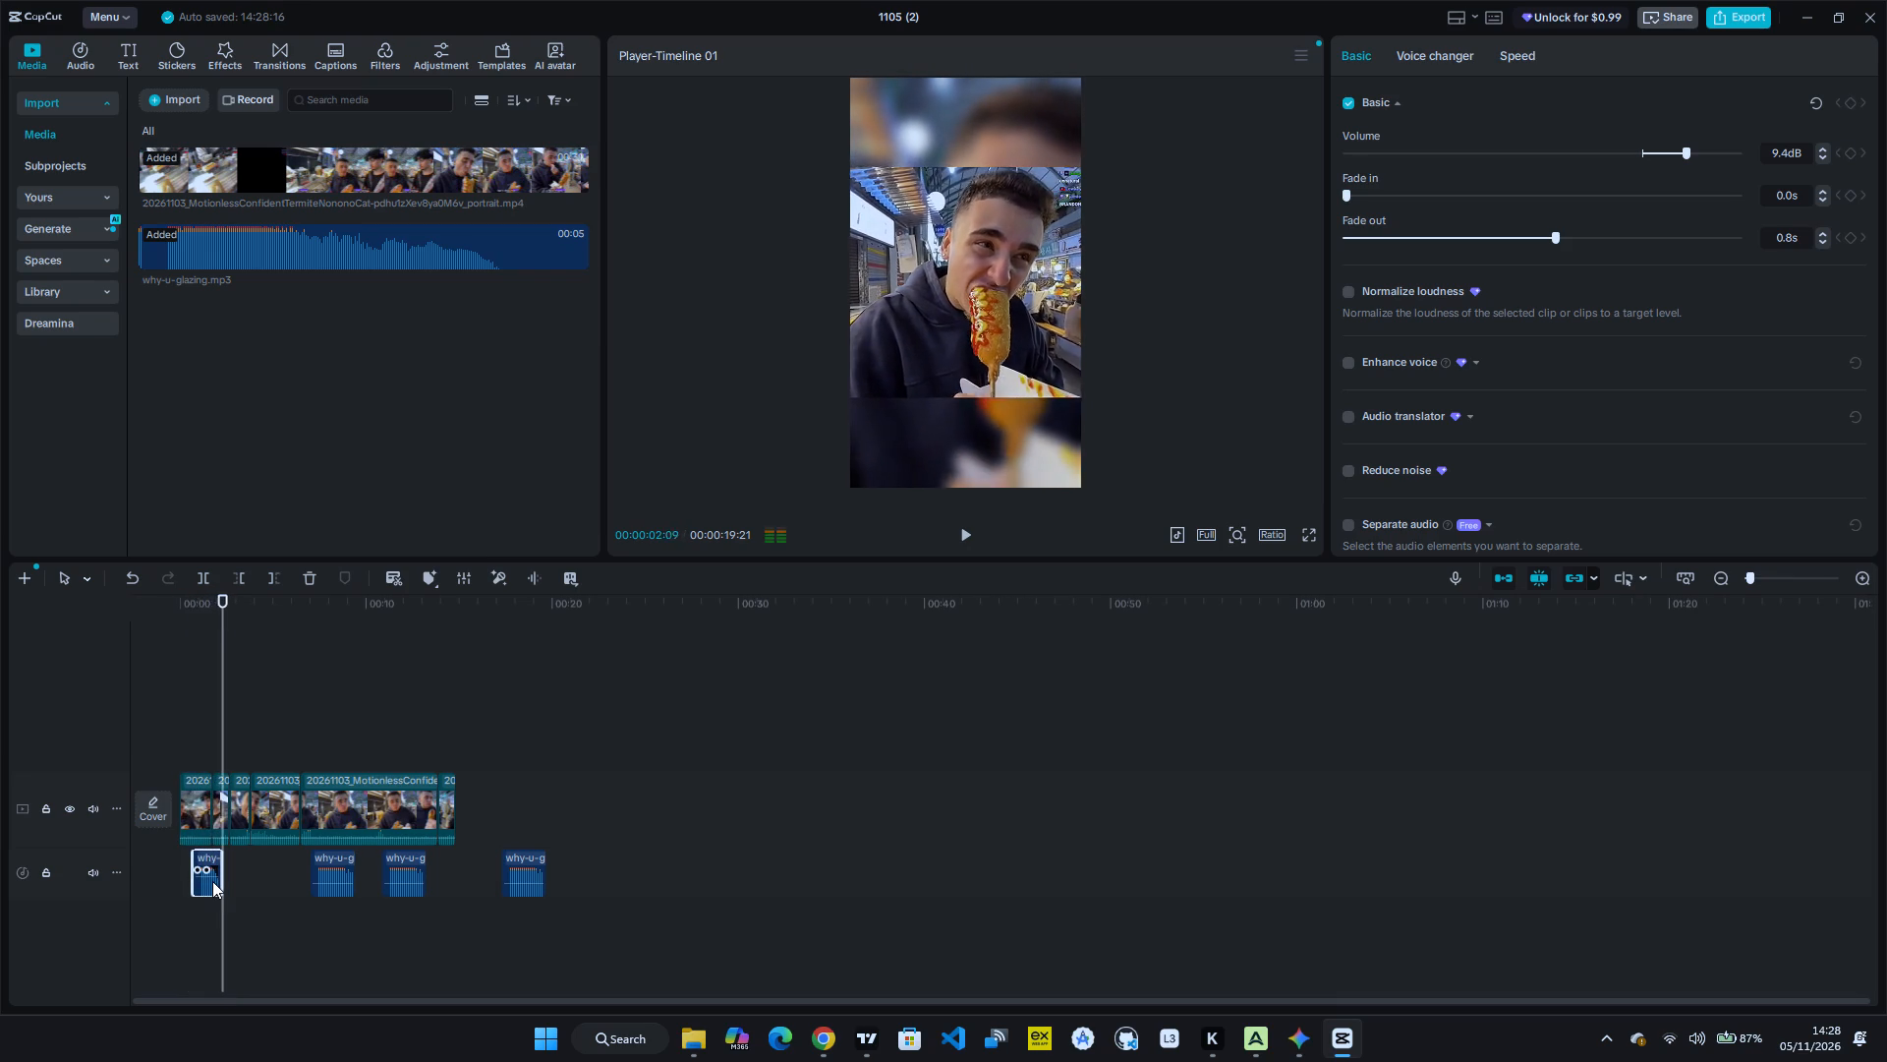
pyautogui.press('space')
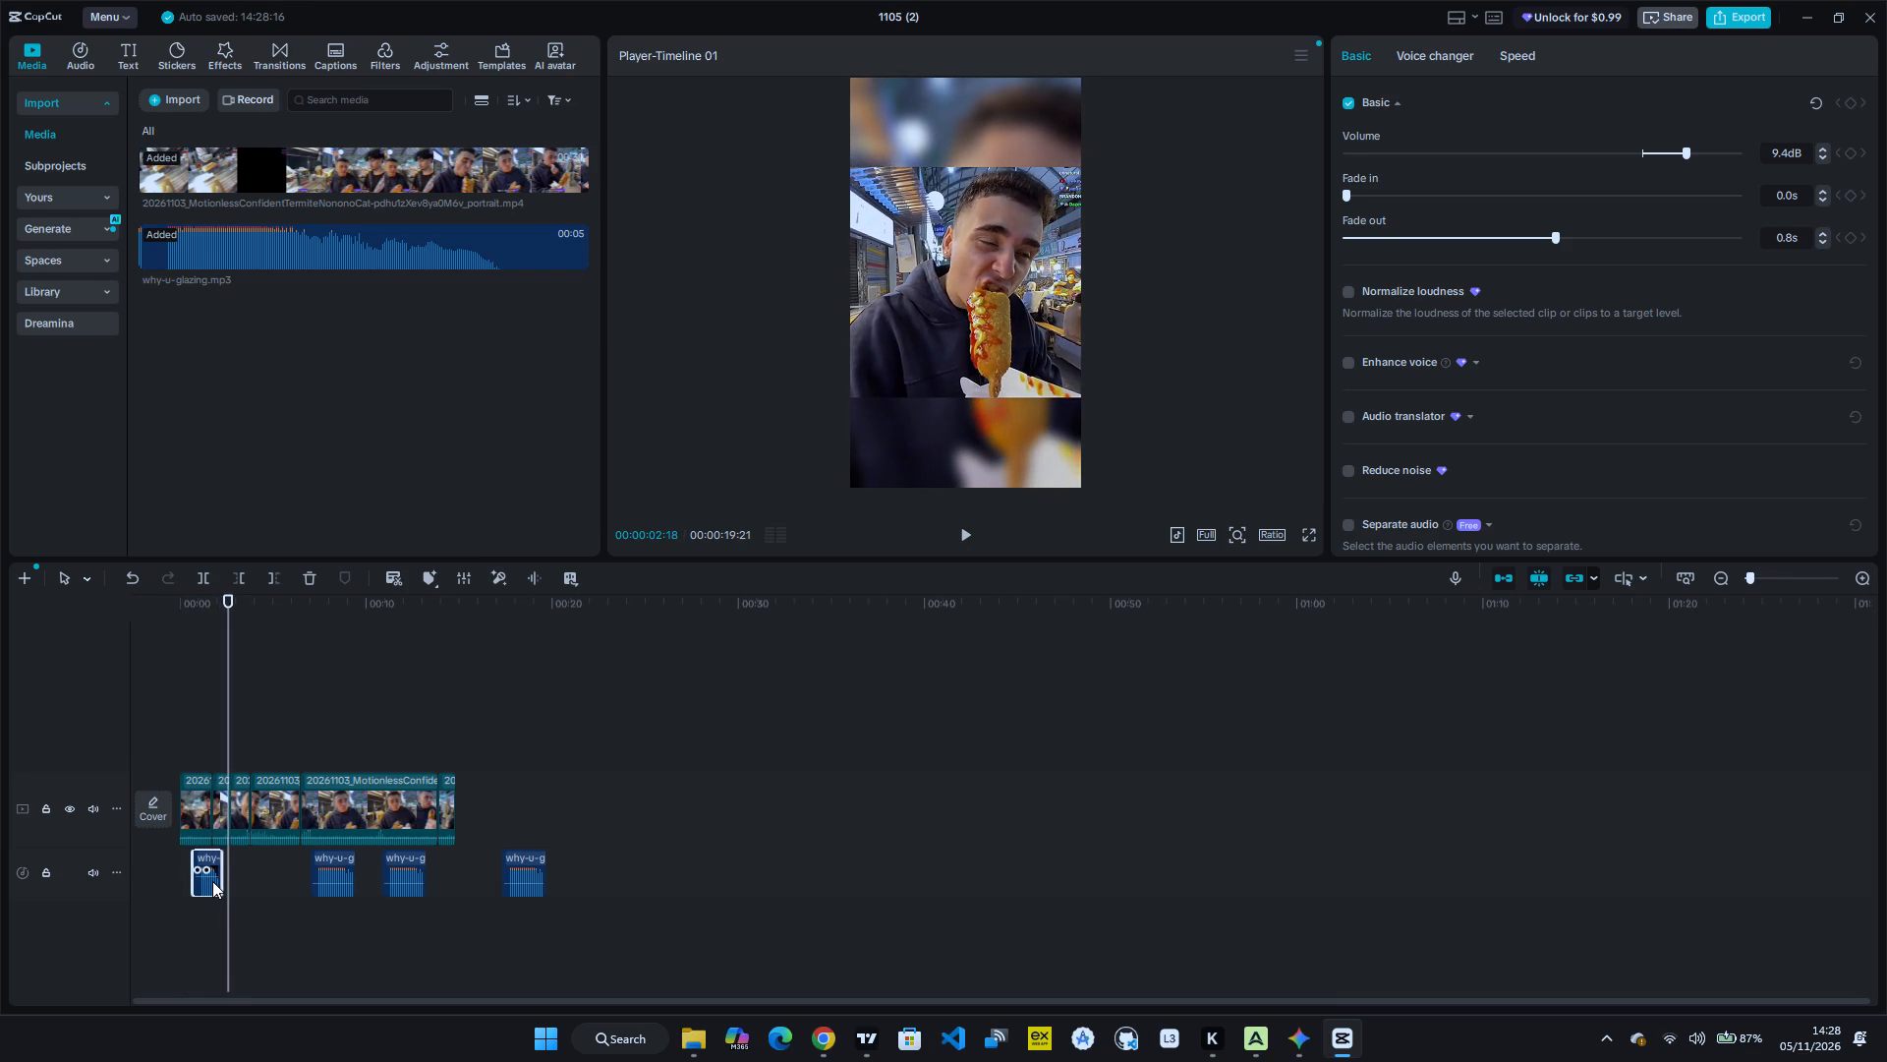
pyautogui.press('space')
pyautogui.press('space')
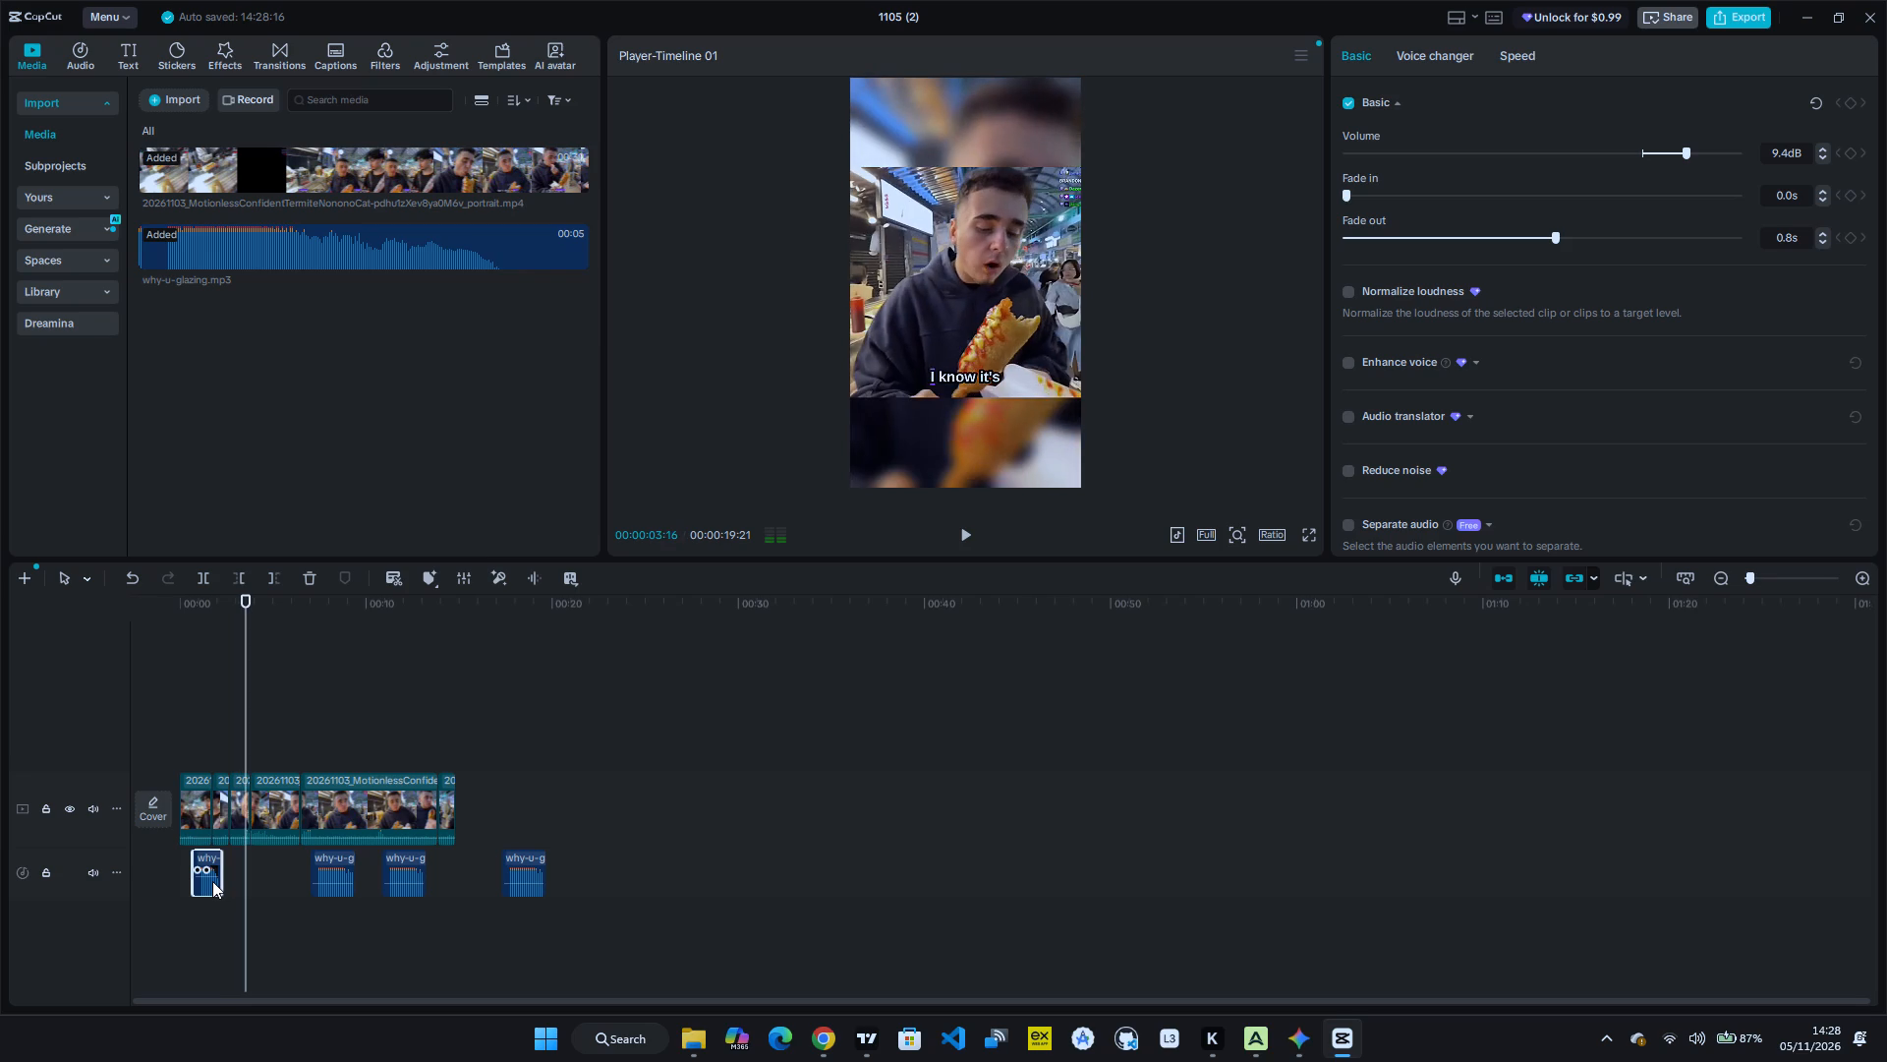
pyautogui.press('space')
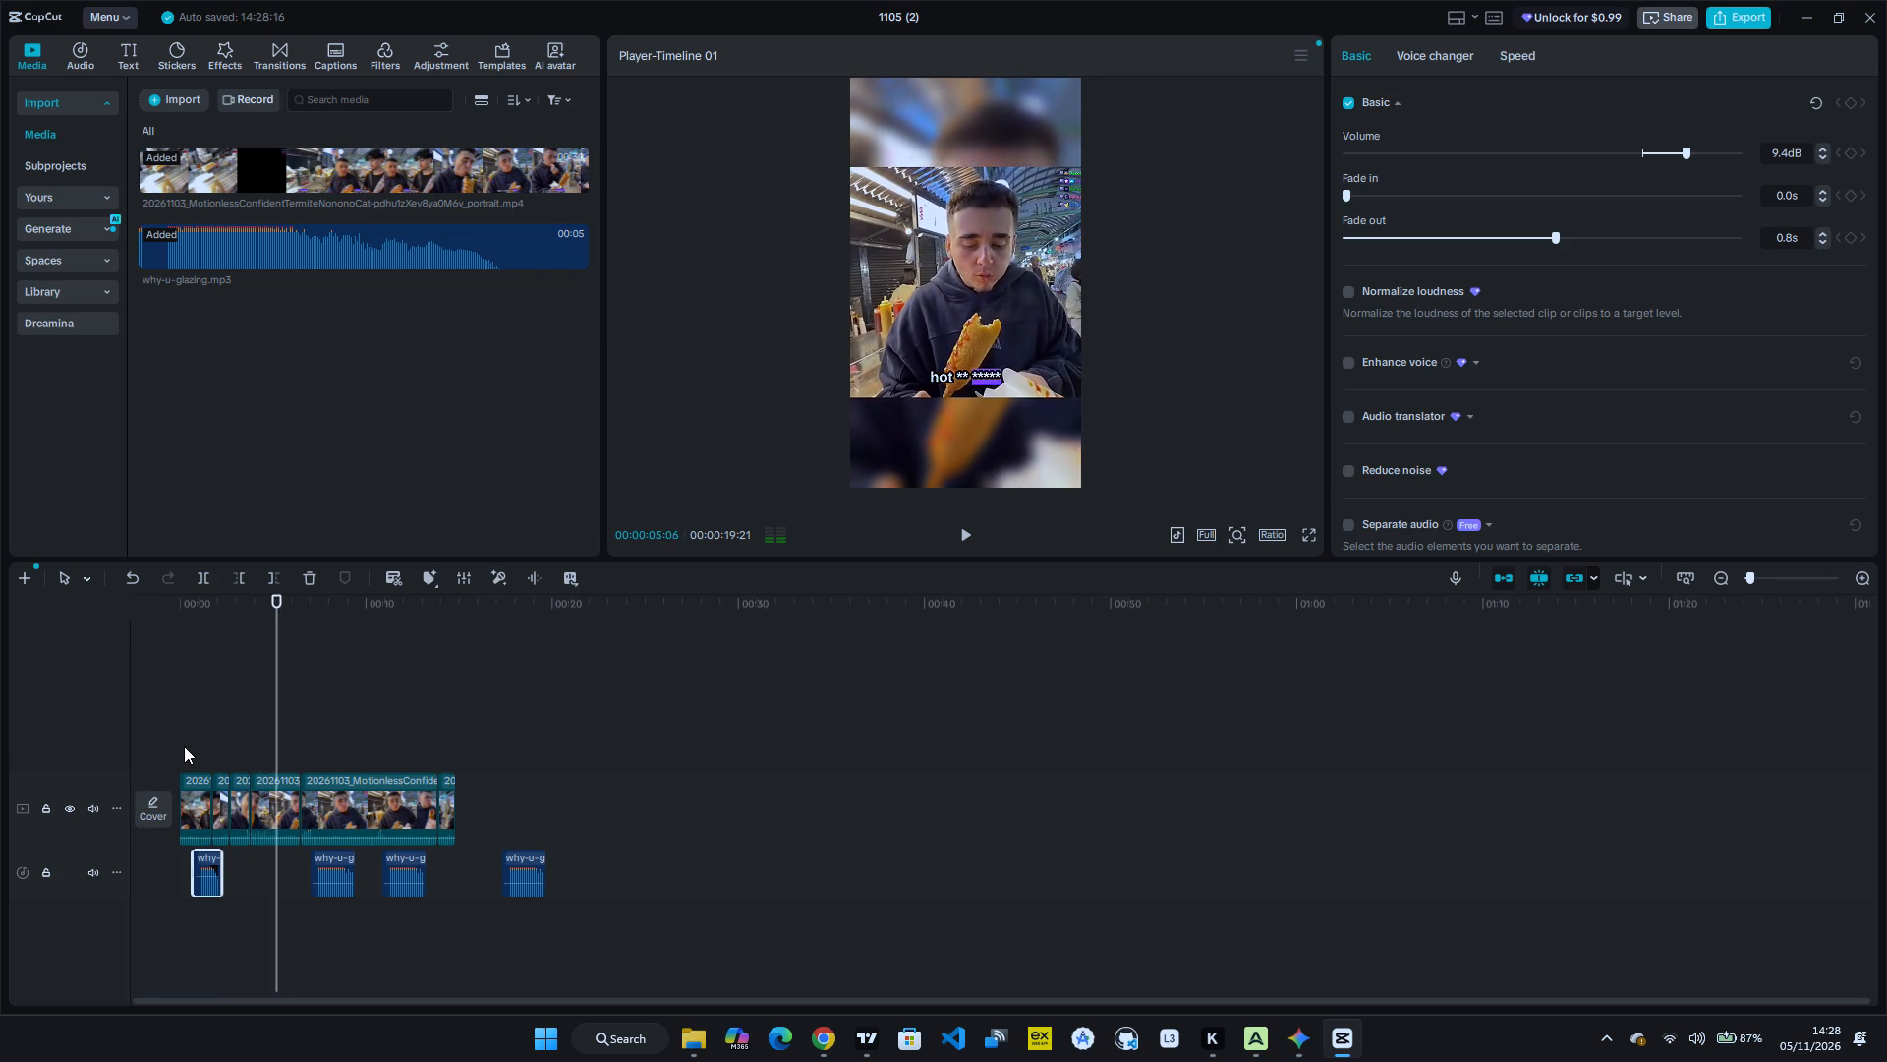
pyautogui.click(184, 746)
pyautogui.press('space')
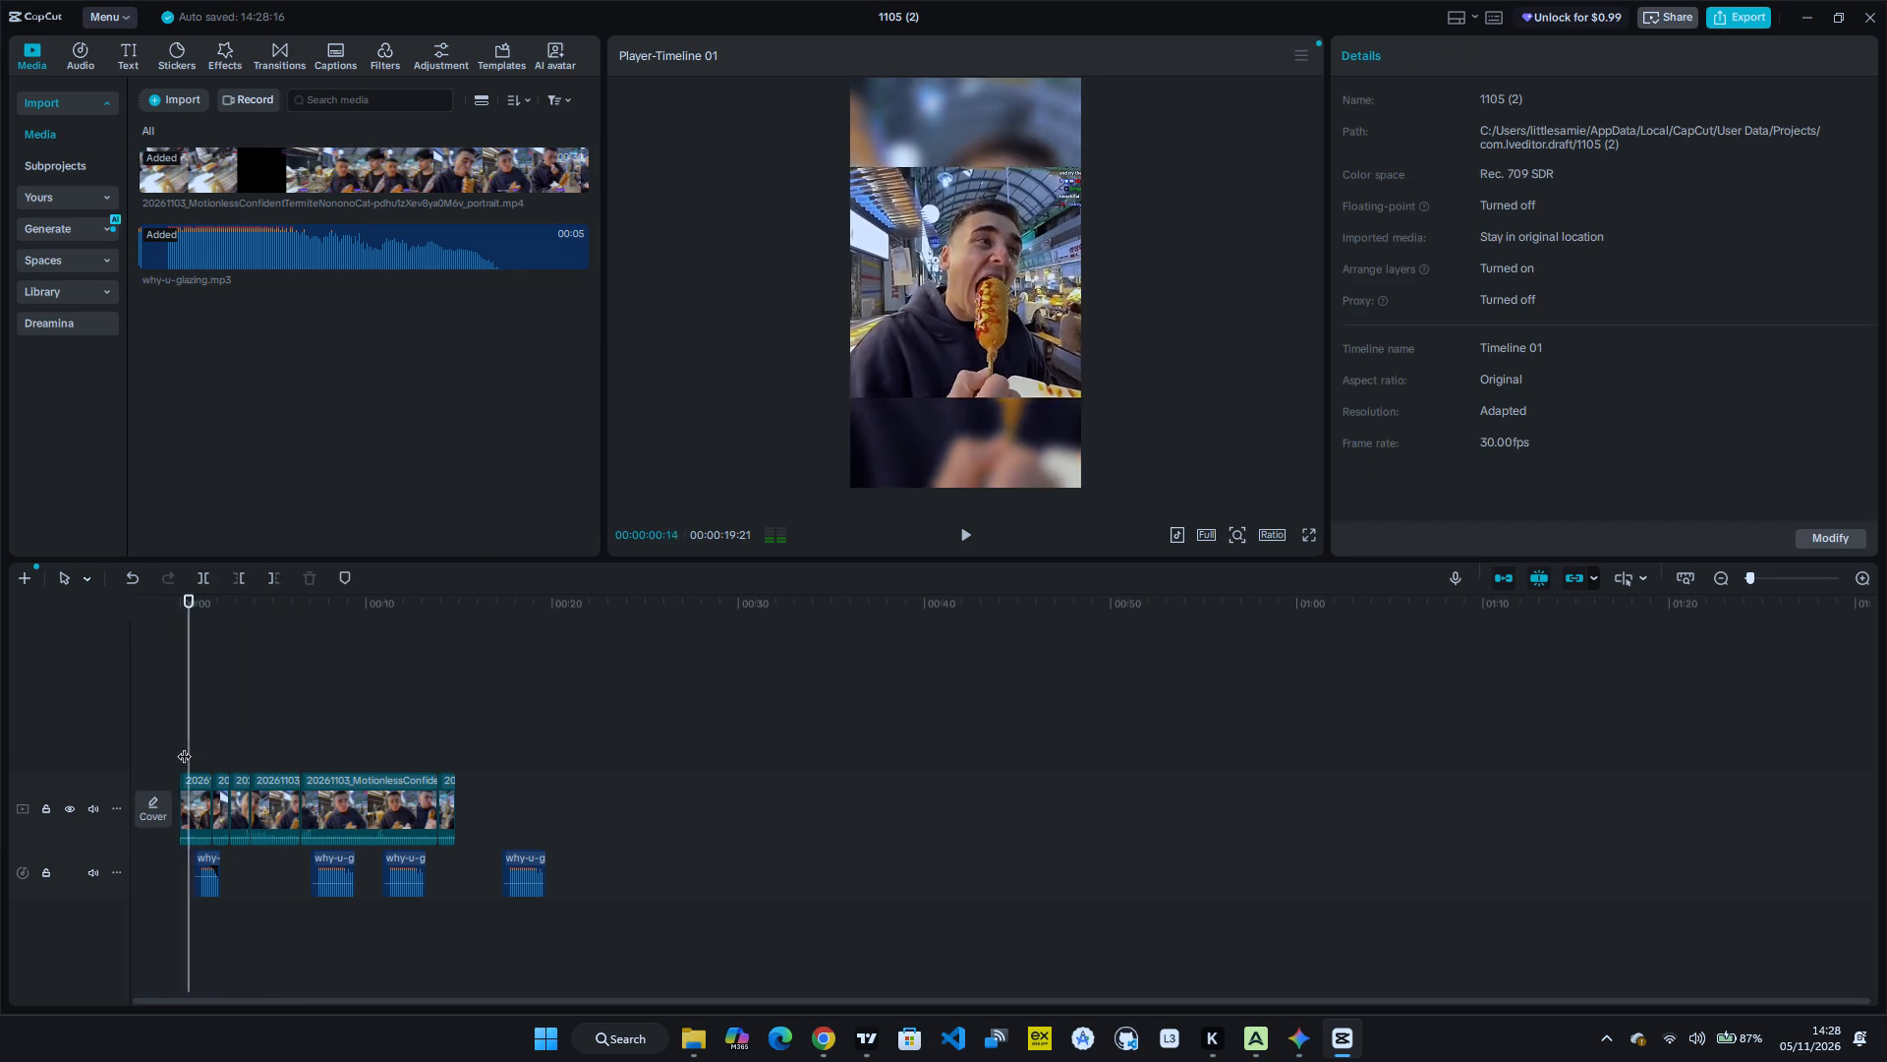
pyautogui.press('space')
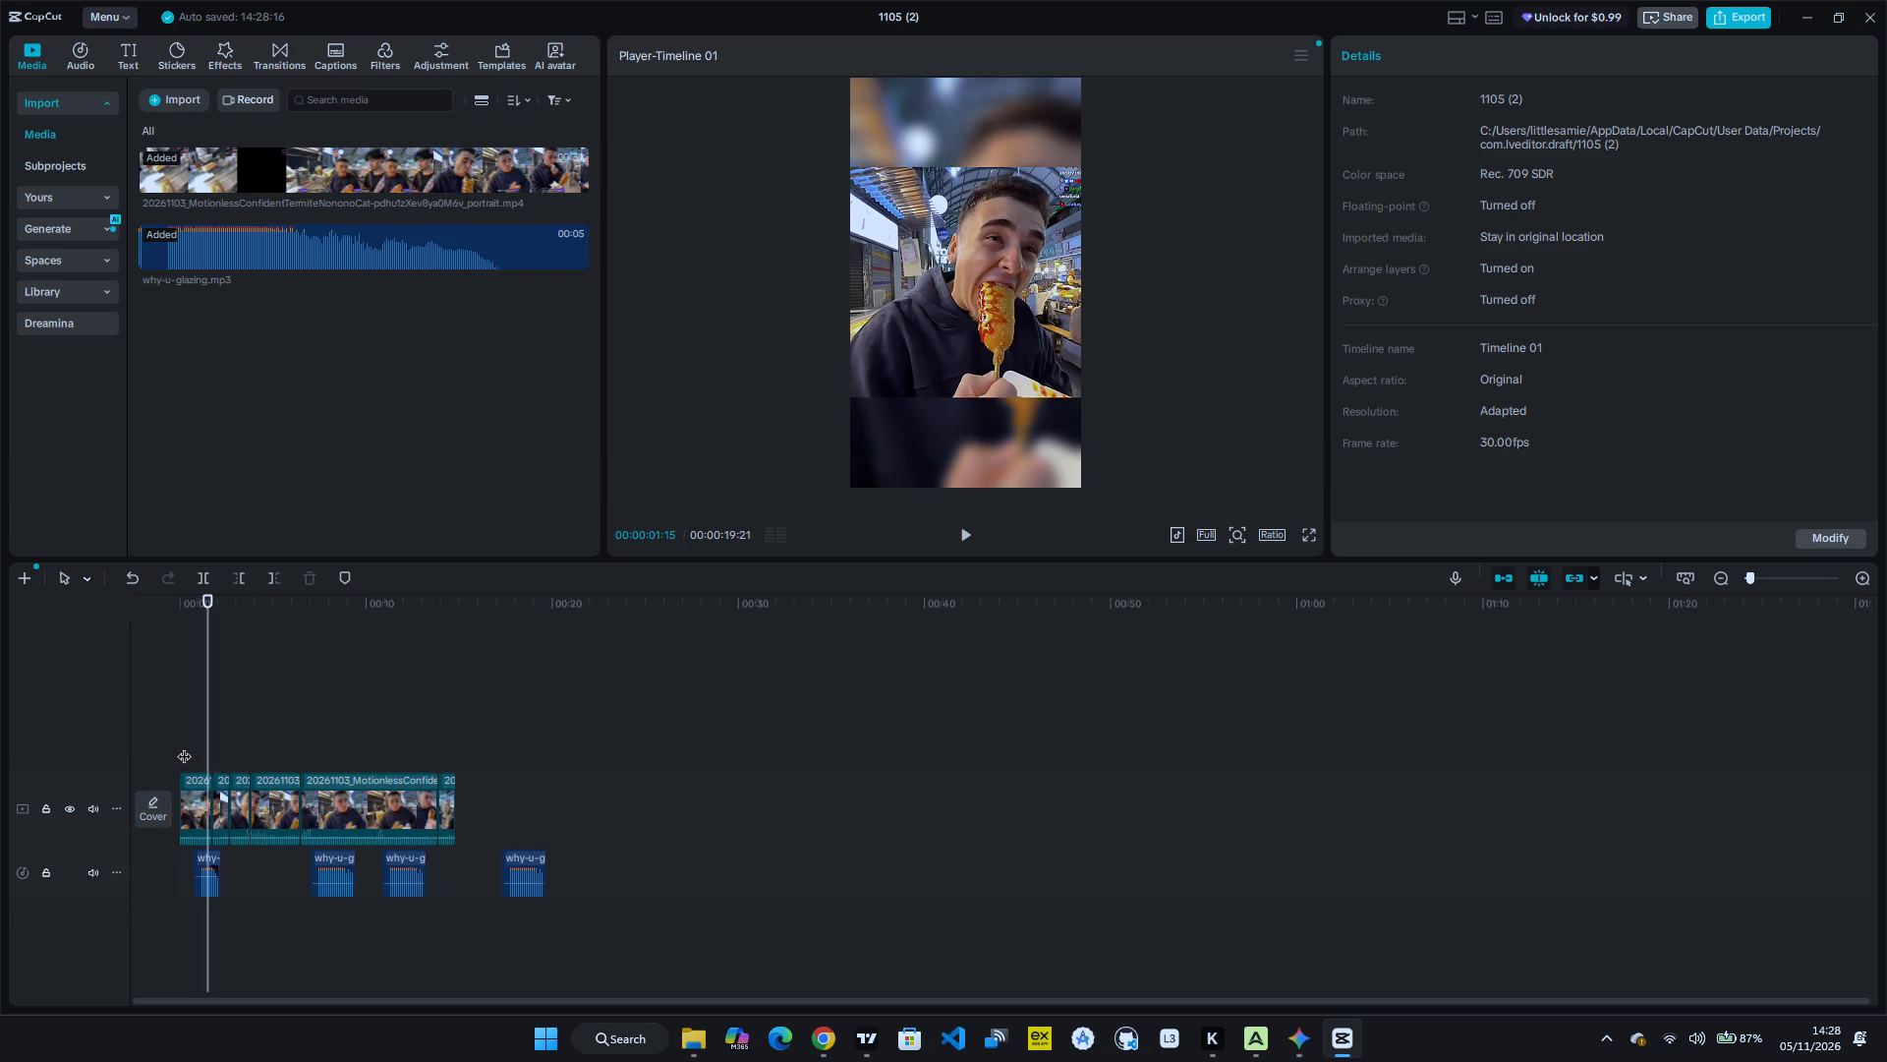
pyautogui.press('space')
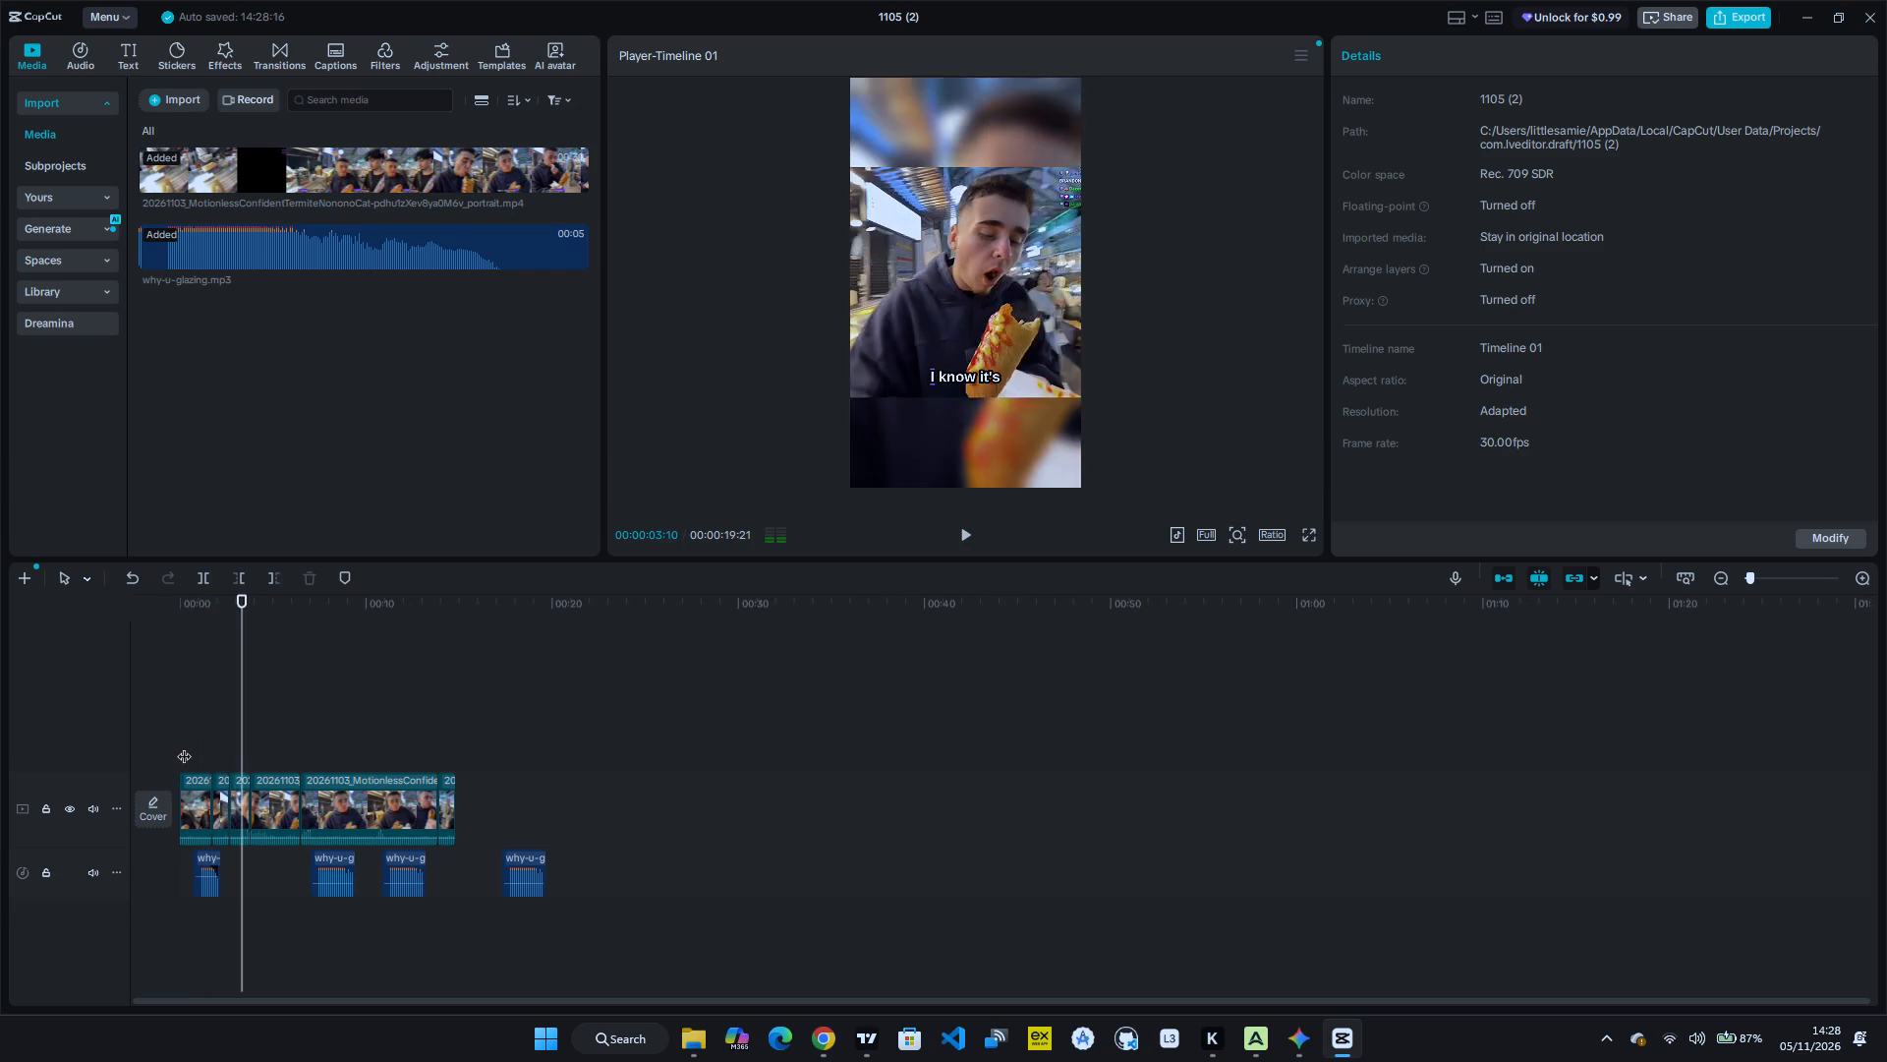
pyautogui.press('space')
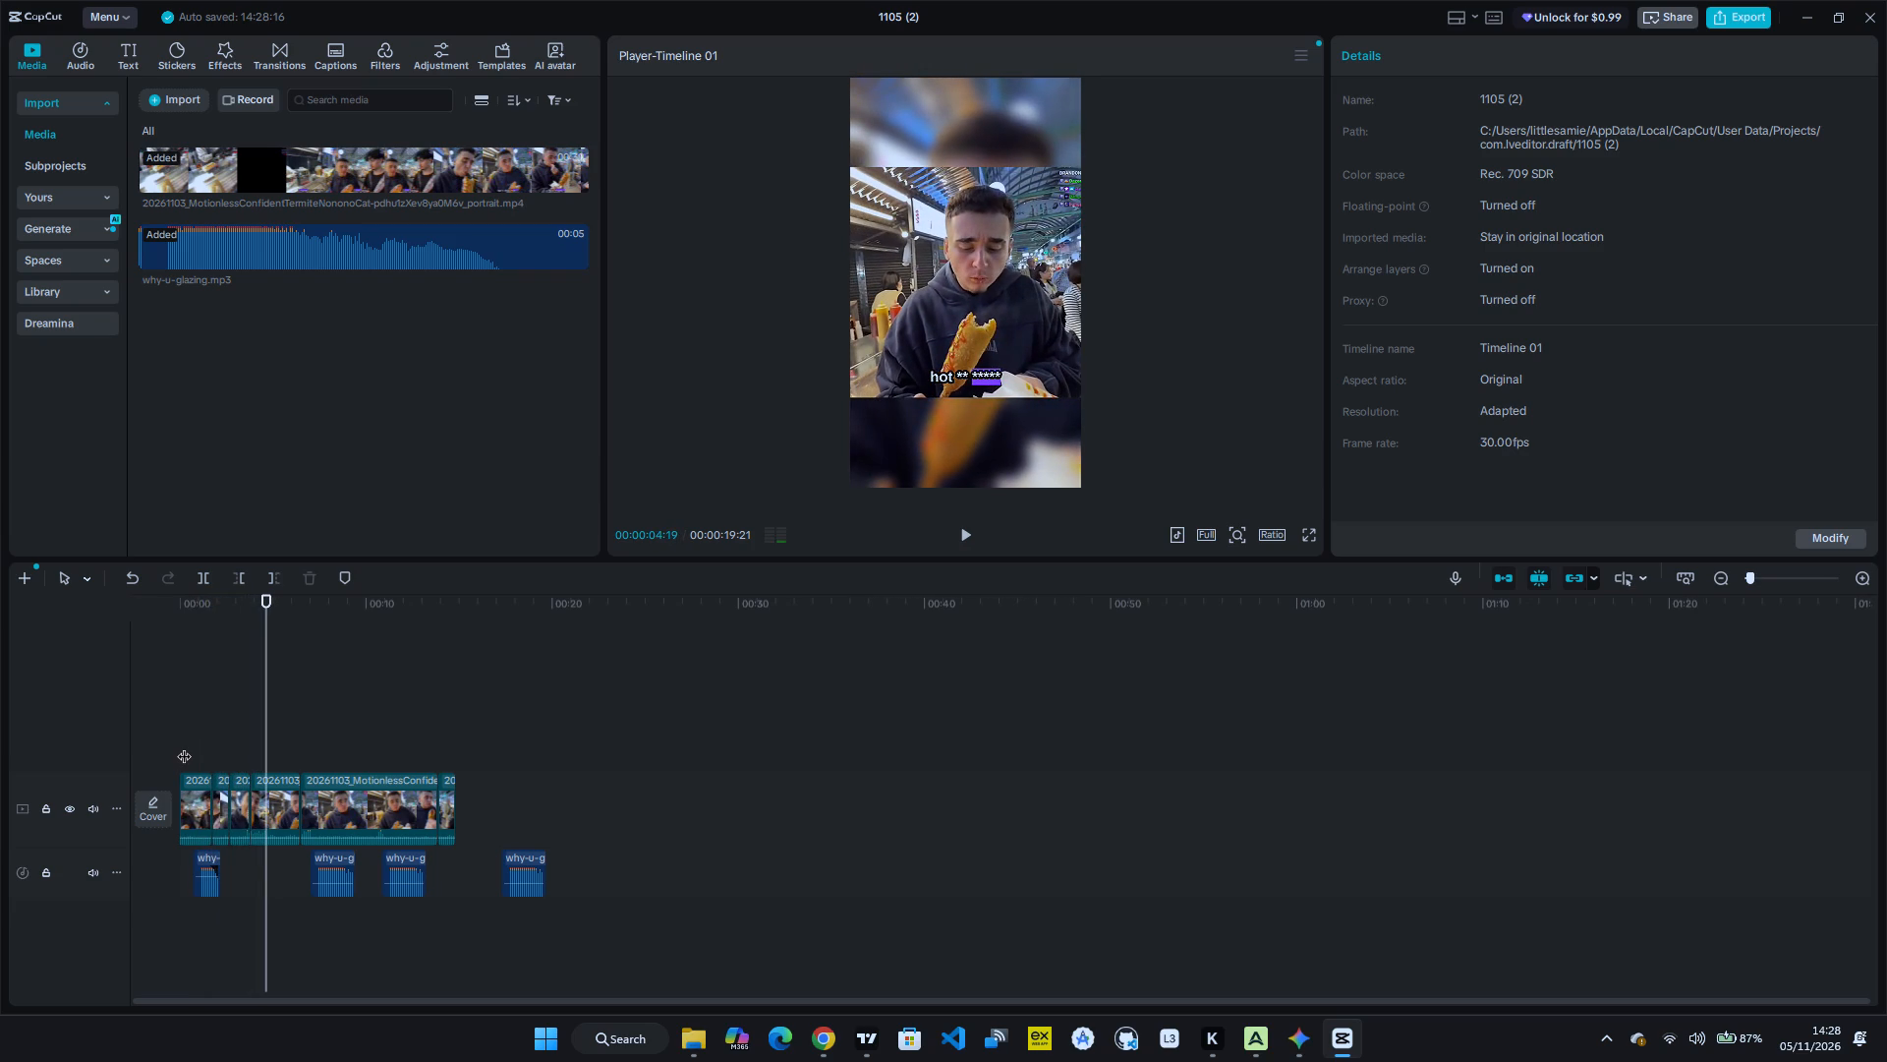
pyautogui.press('space')
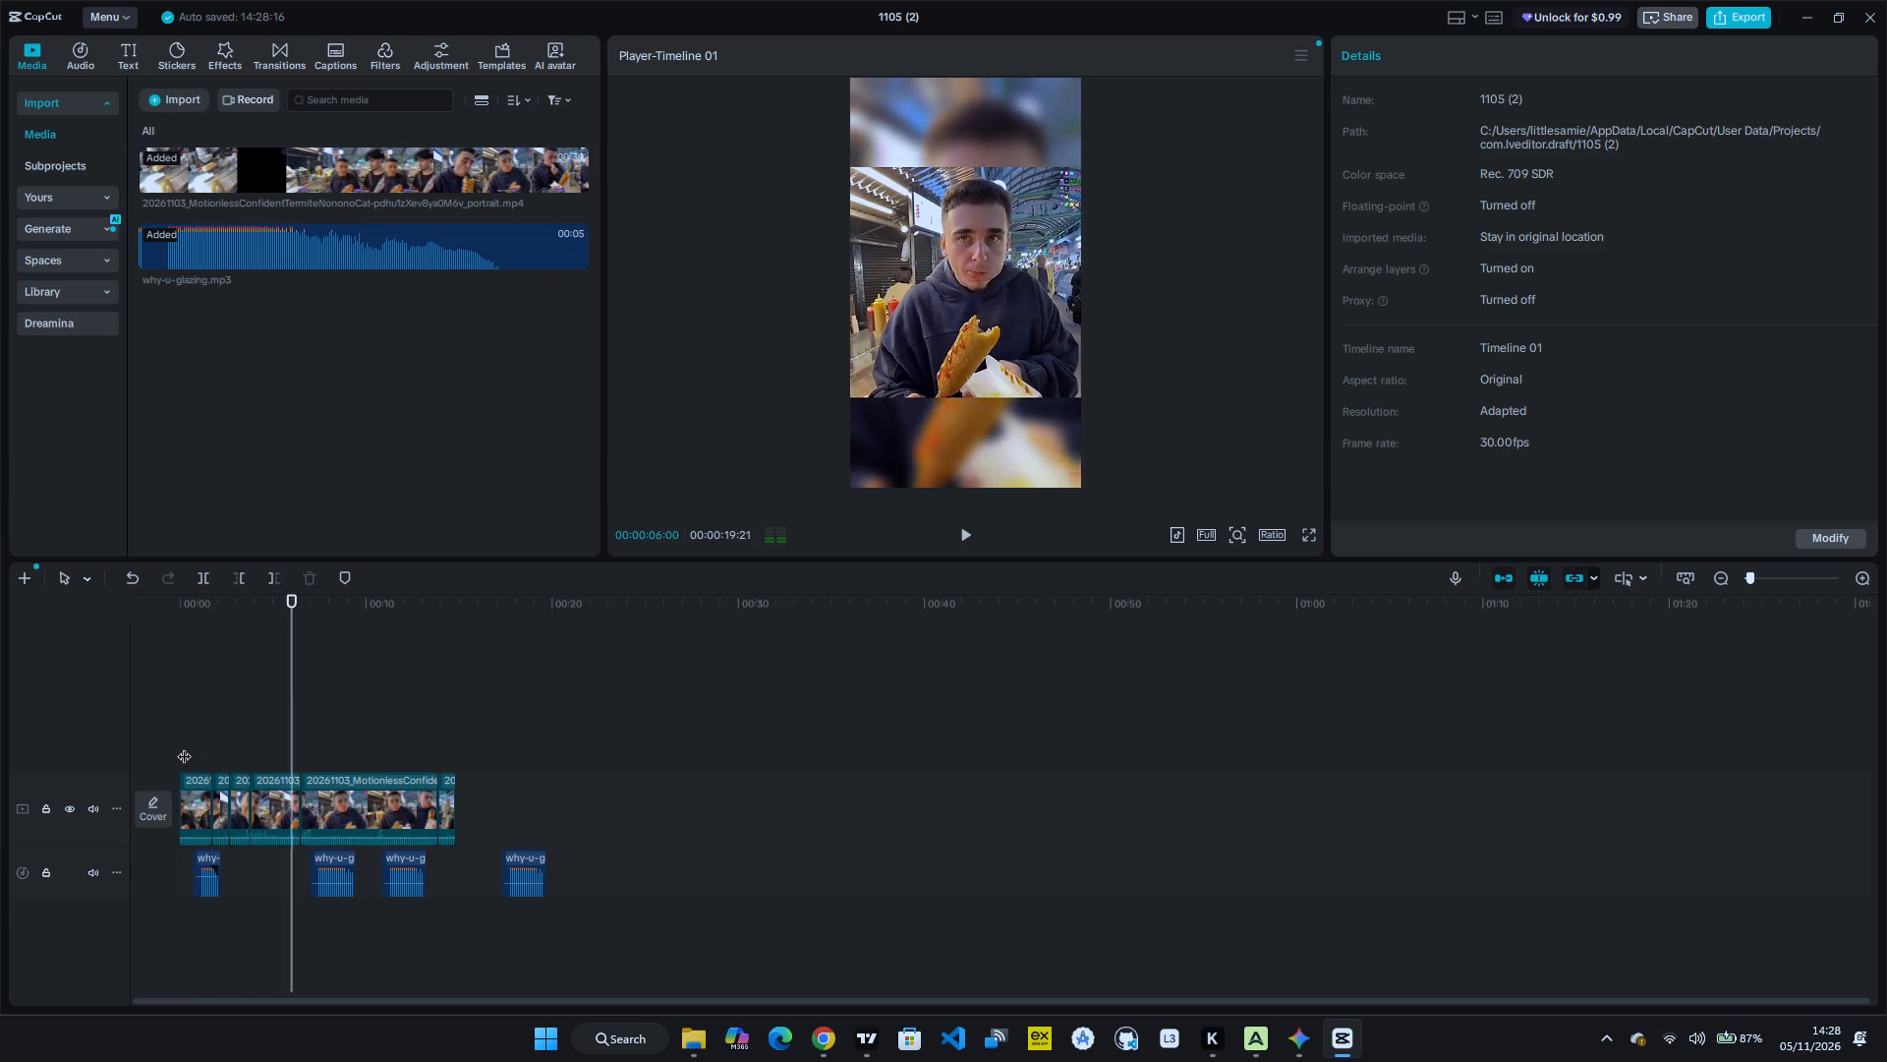
pyautogui.press('space')
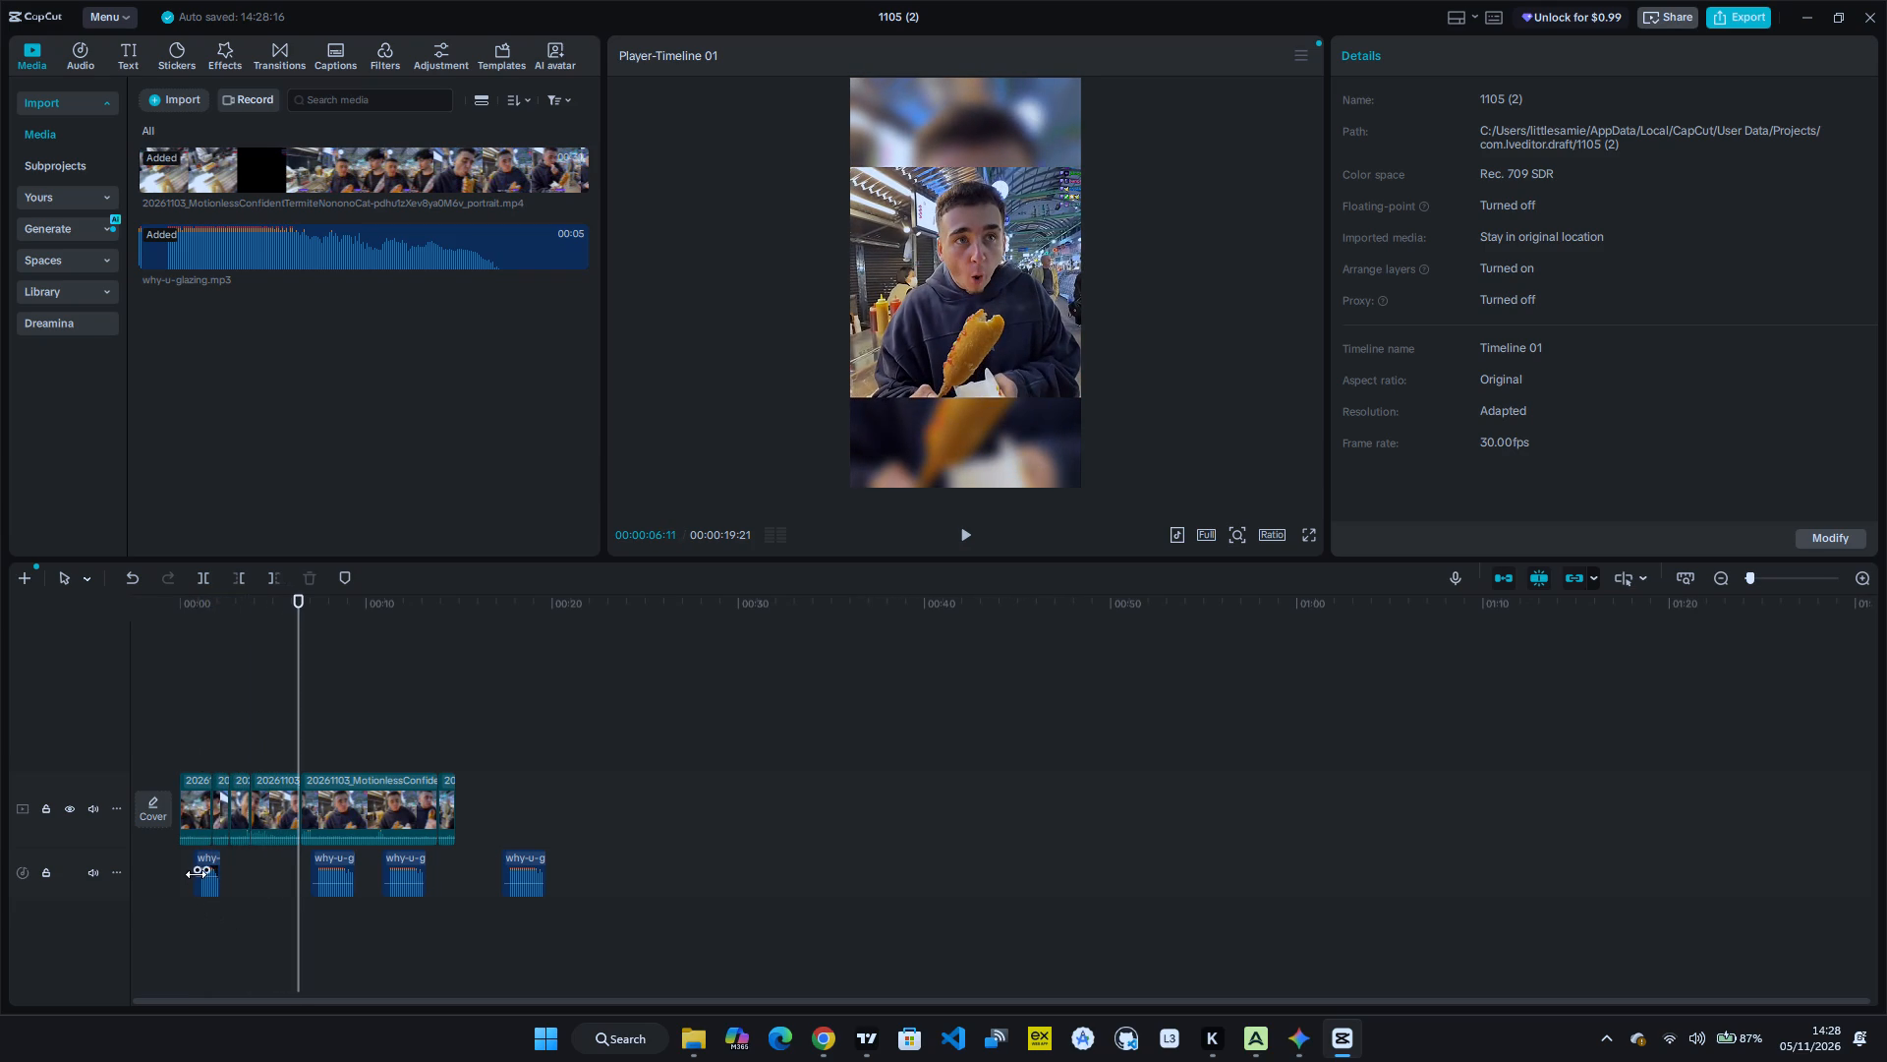
# Copy the trimmed first why-u-glazing clip and paste the copy on the audio track at 00:00:04:24.
pyautogui.click(205, 889)
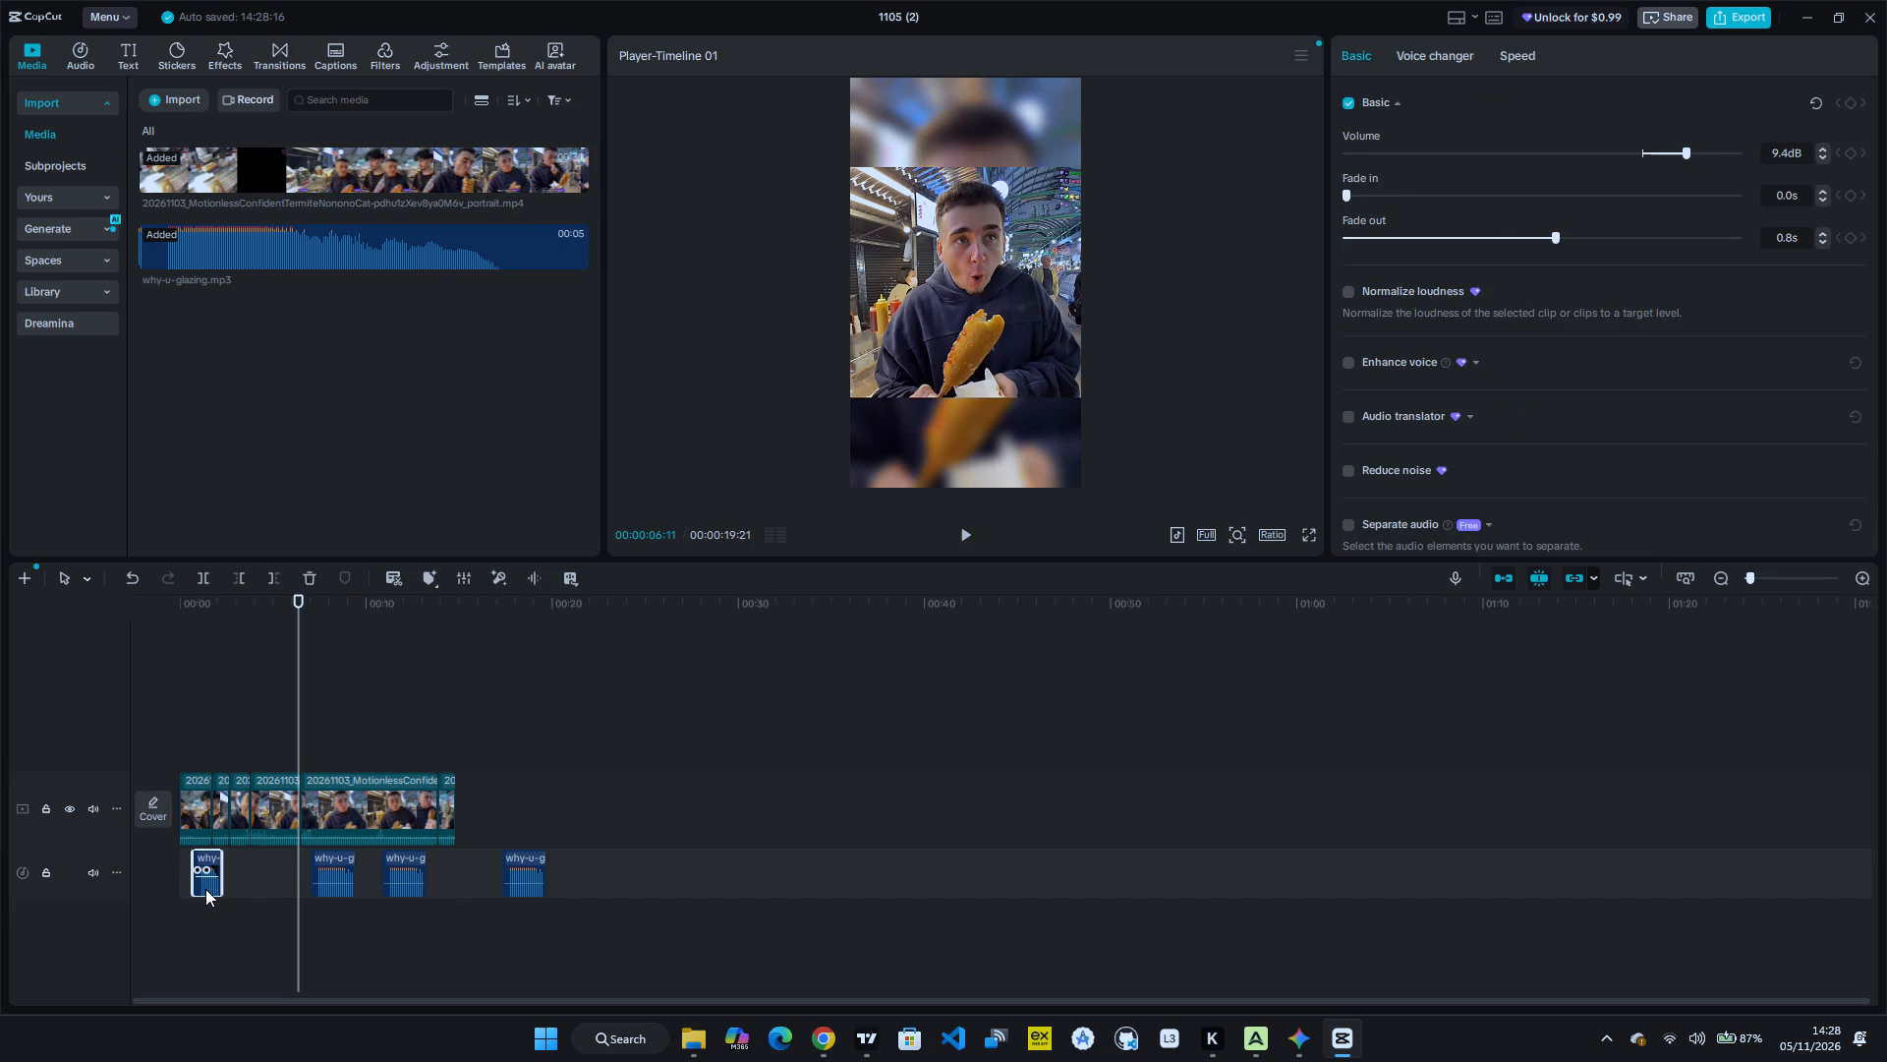
pyautogui.hotkey('ctrl', 'c')
pyautogui.click(262, 870)
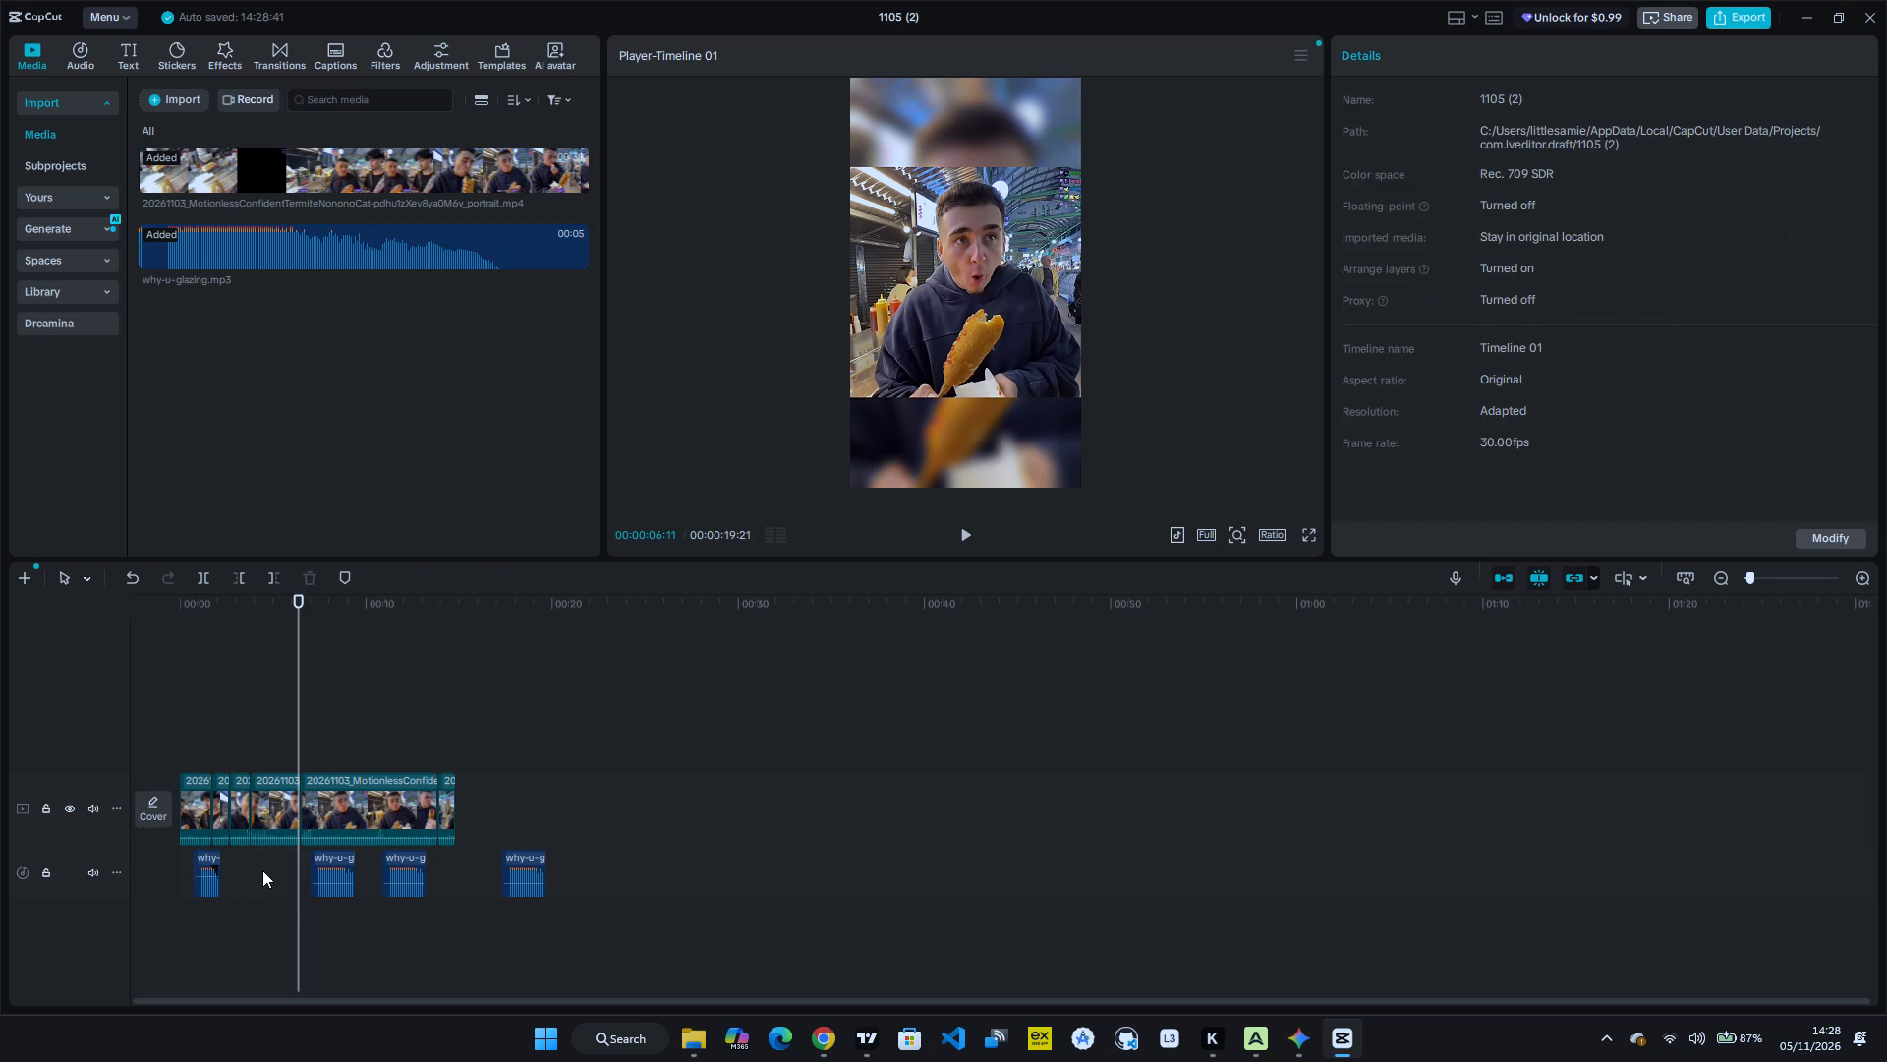
pyautogui.click(278, 868)
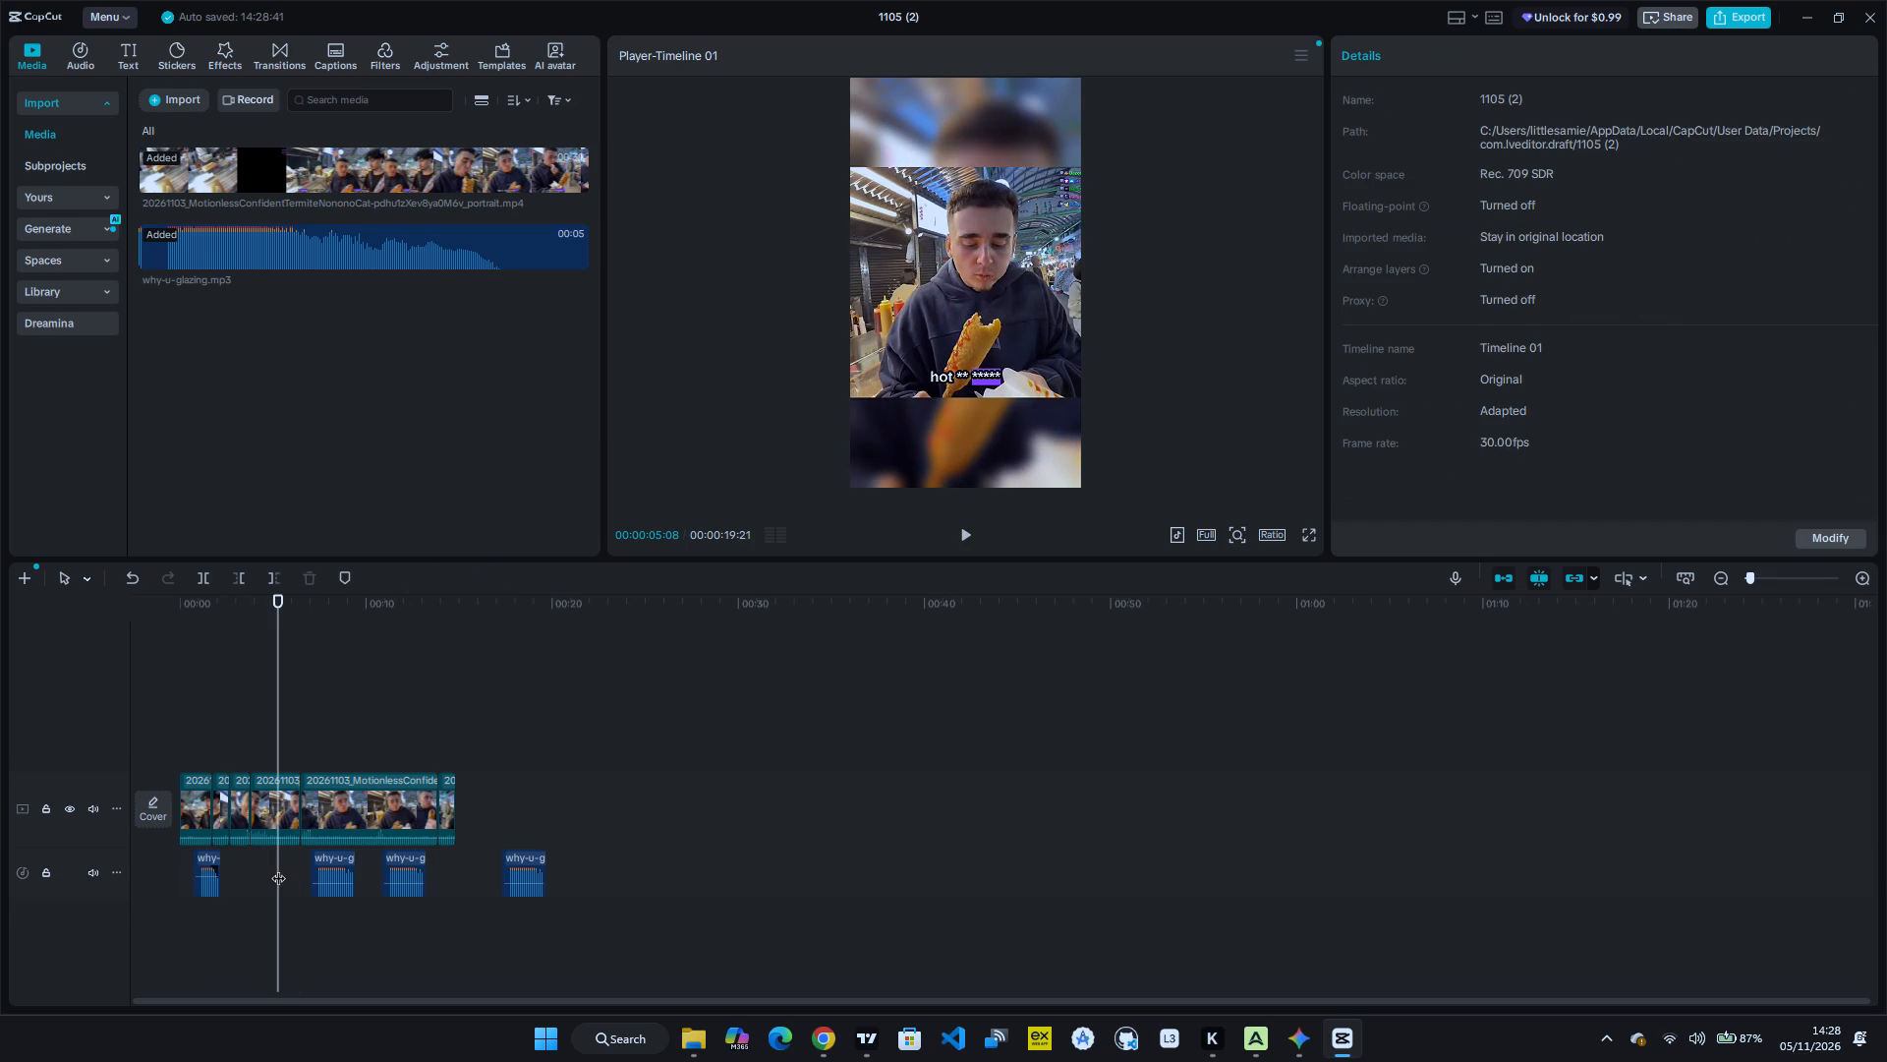
pyautogui.click(269, 869)
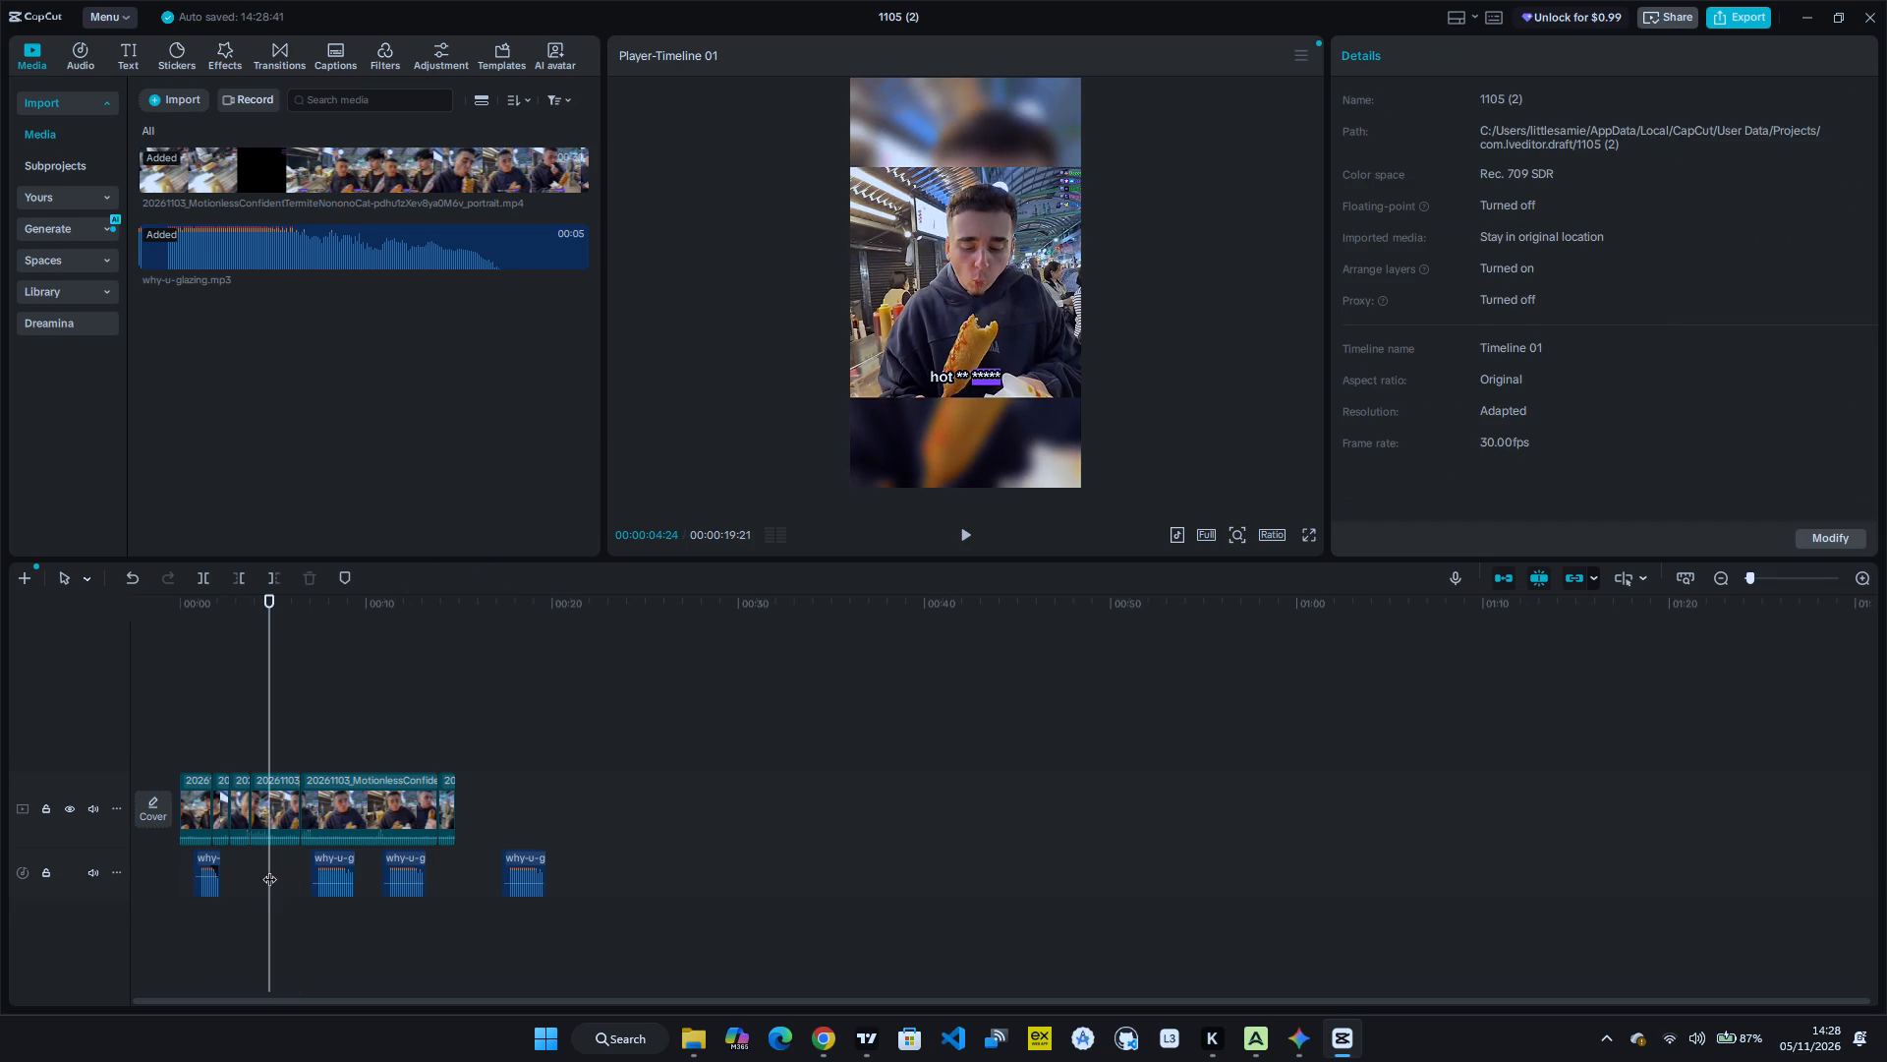
pyautogui.hotkey('ctrl', 'v')
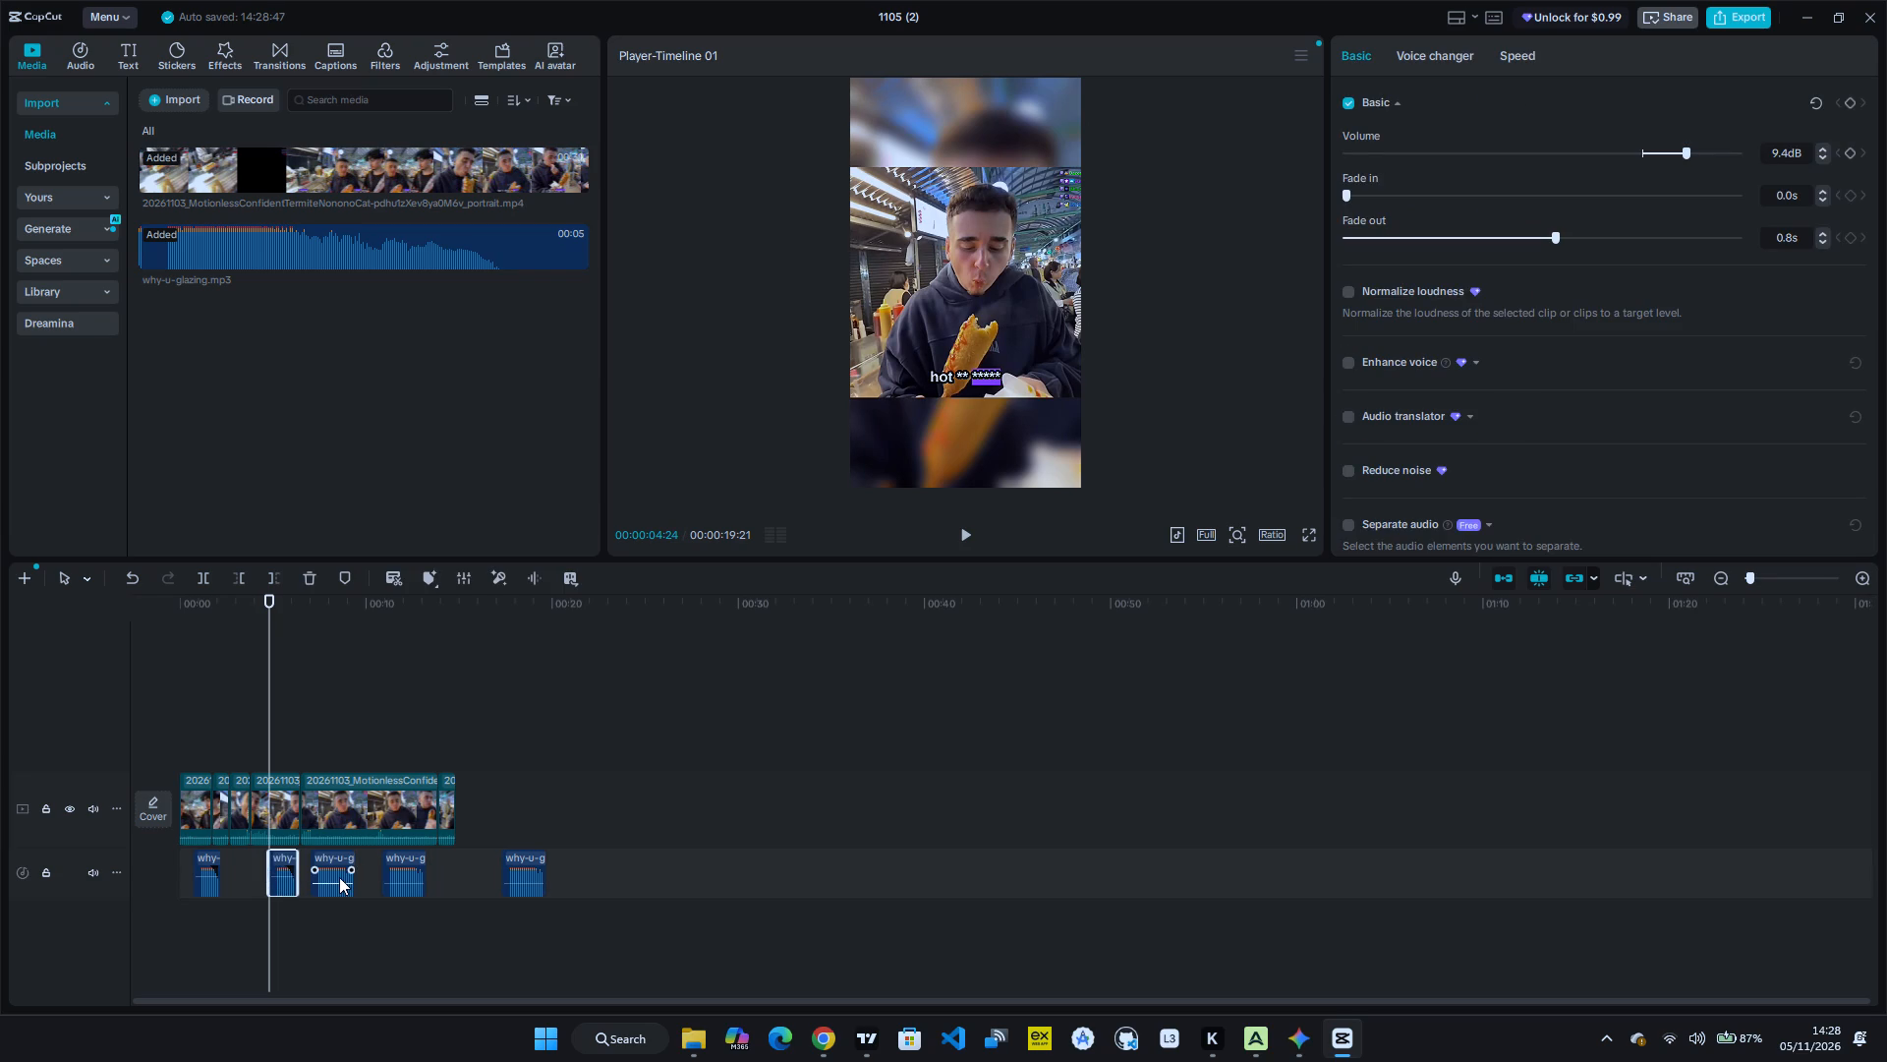
# Delete the three longer, untrimmed why-u-glazing clips that follow the pasted copy on the audio track.
pyautogui.click(339, 878)
pyautogui.press('BackSpace')
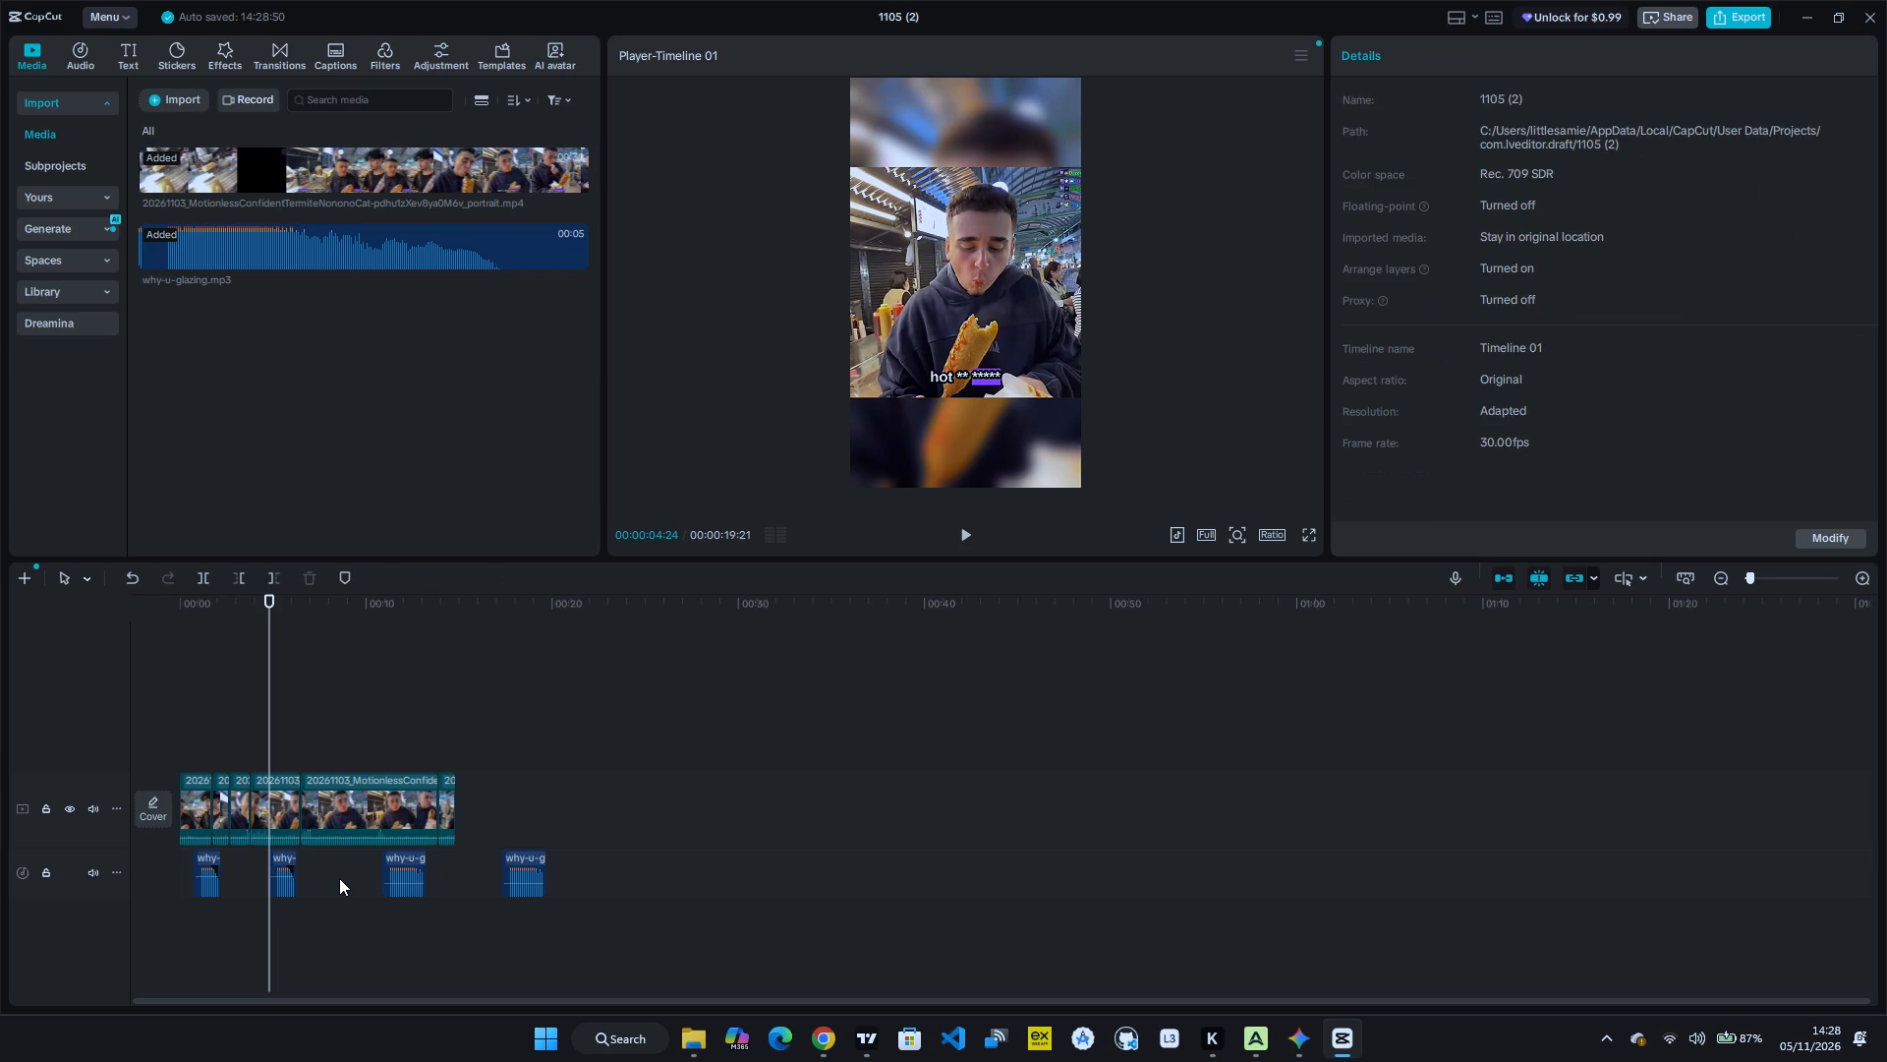
pyautogui.click(403, 881)
pyautogui.press('BackSpace')
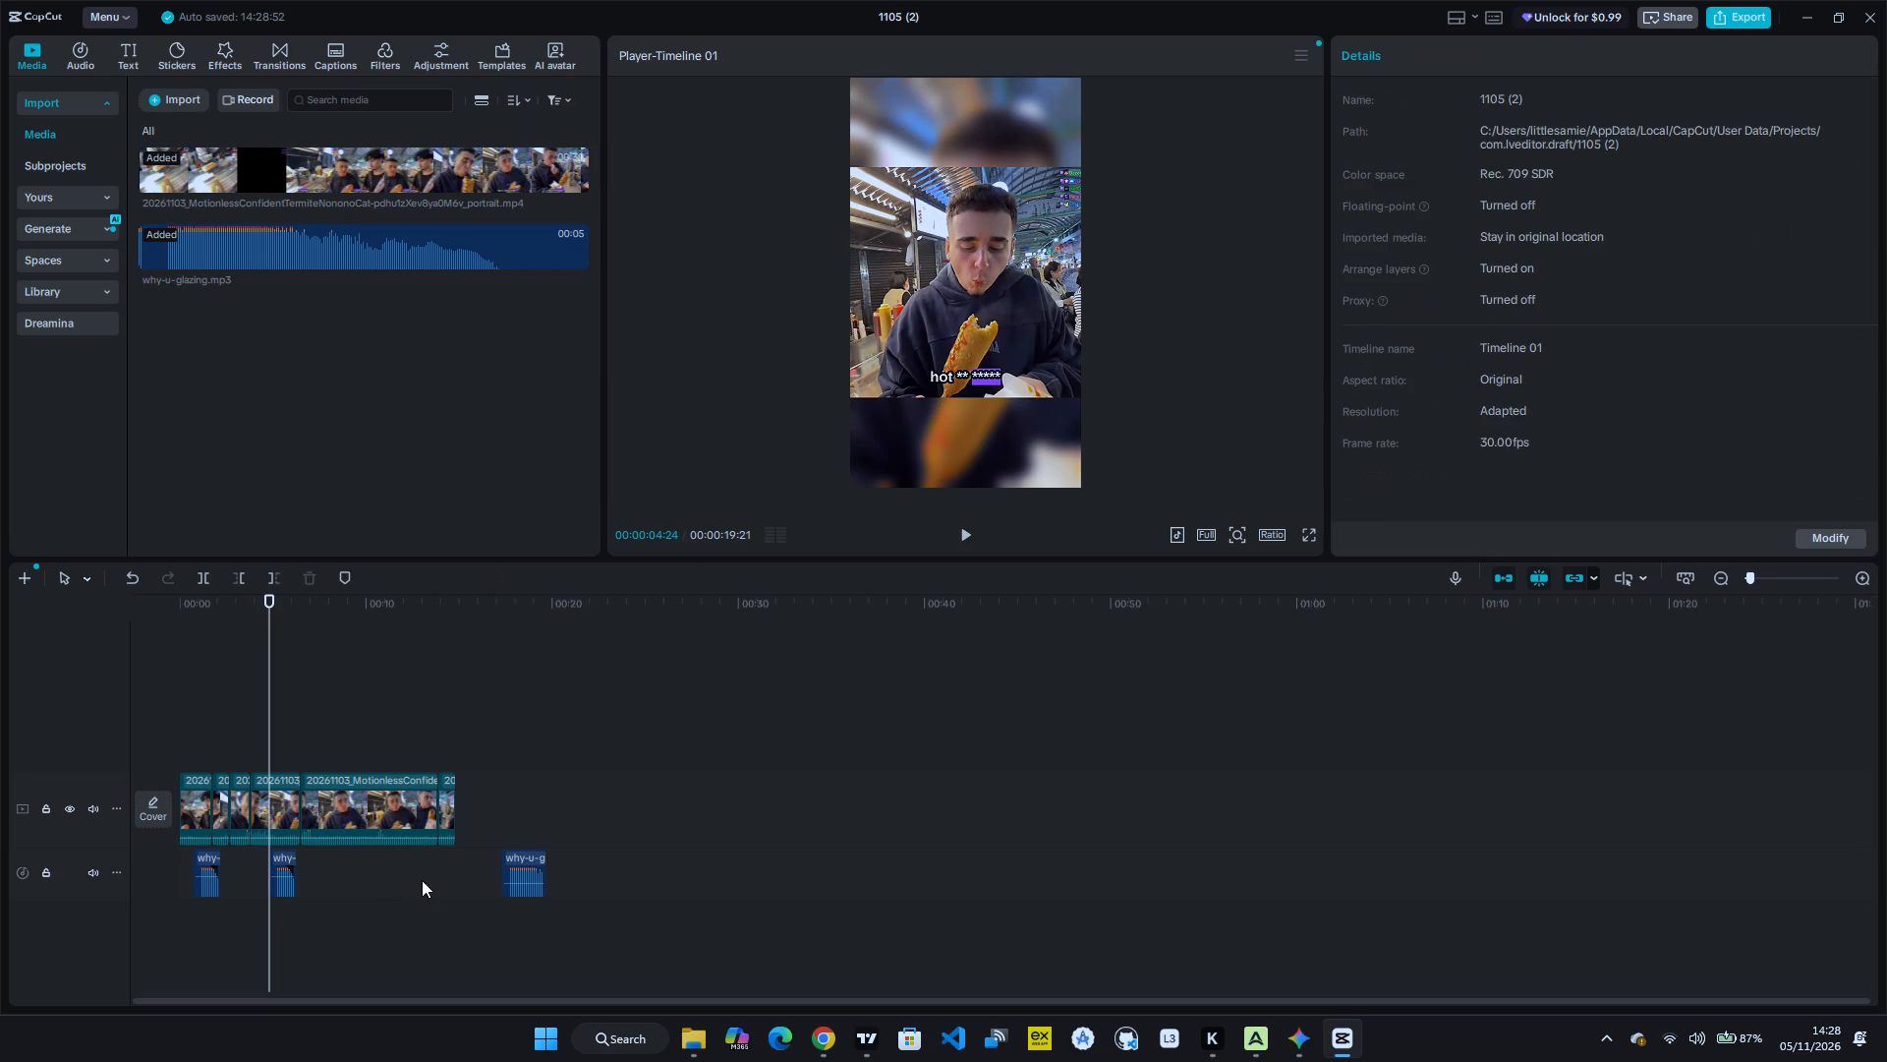
pyautogui.click(539, 859)
pyautogui.press('BackSpace')
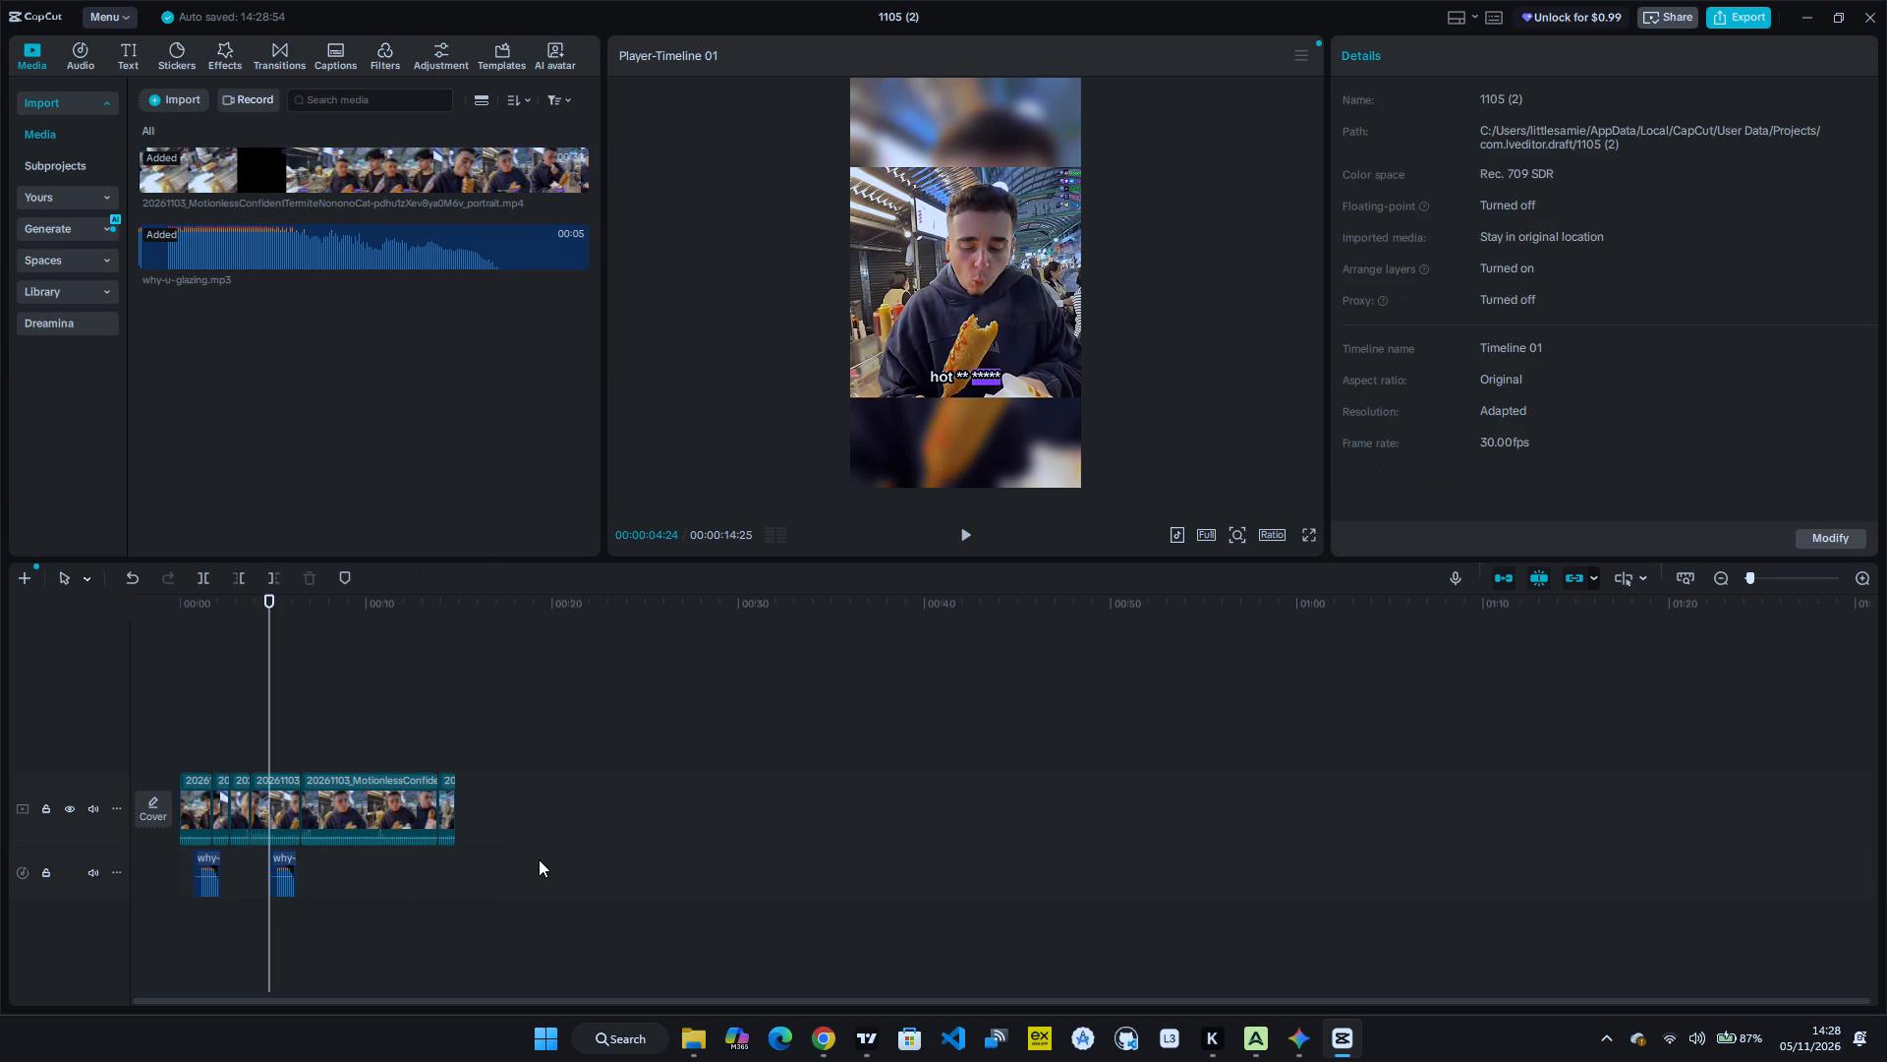
# Play from 00:00:04:24 to 00:00:08:27 to check the pasted why-u-glazing sound and look for the next bite moment.
pyautogui.press('space')
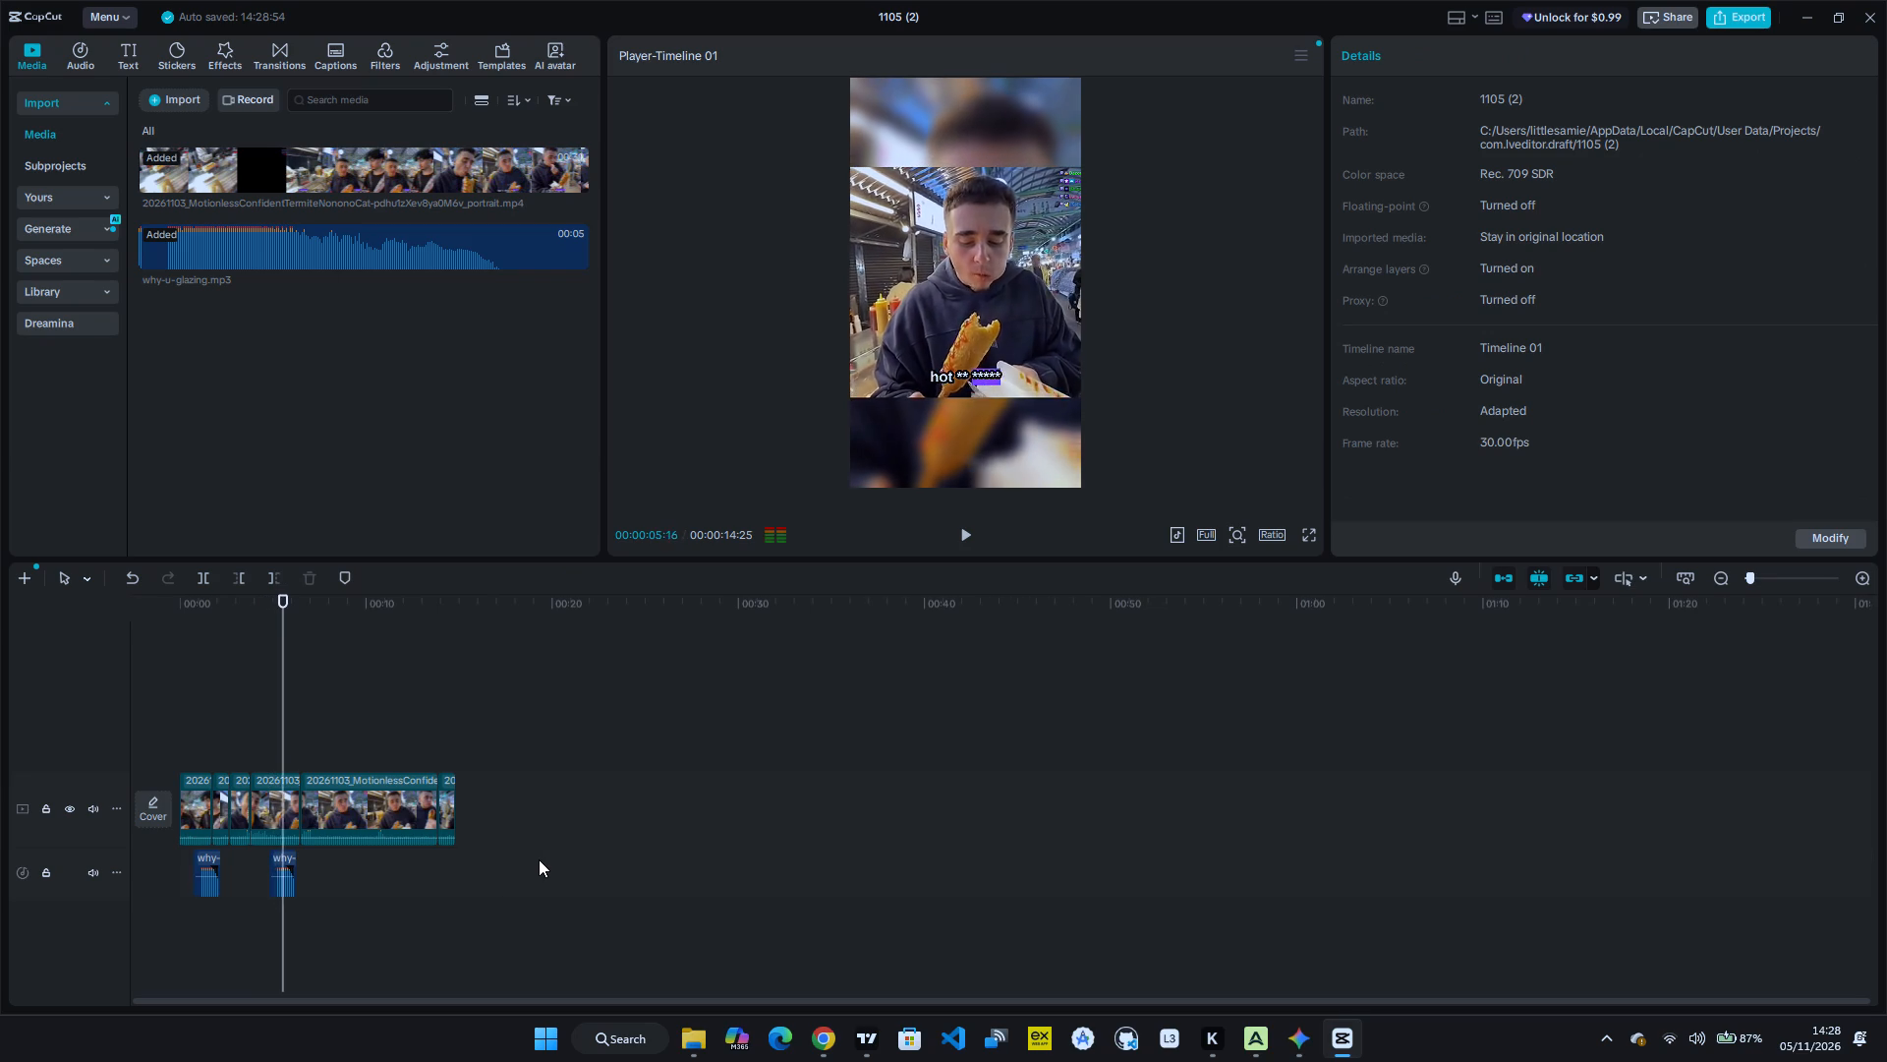
pyautogui.press('space')
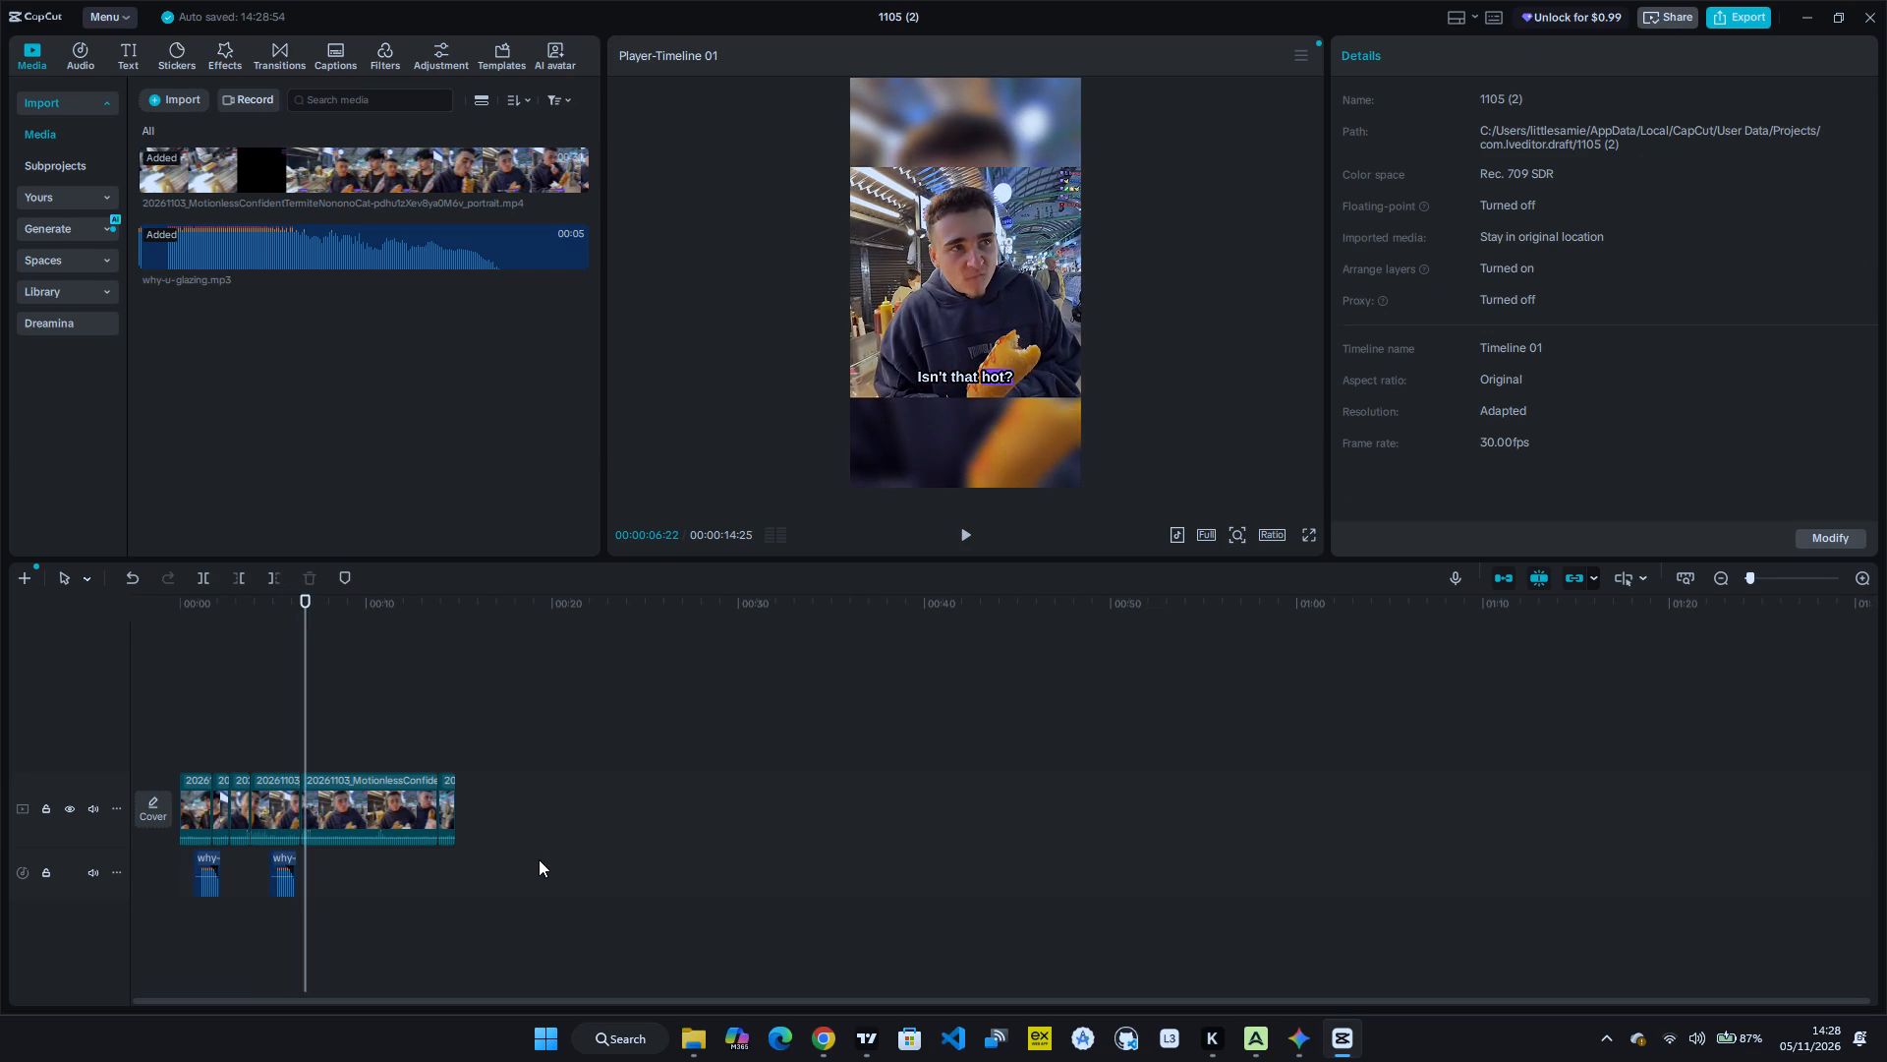
pyautogui.press('space')
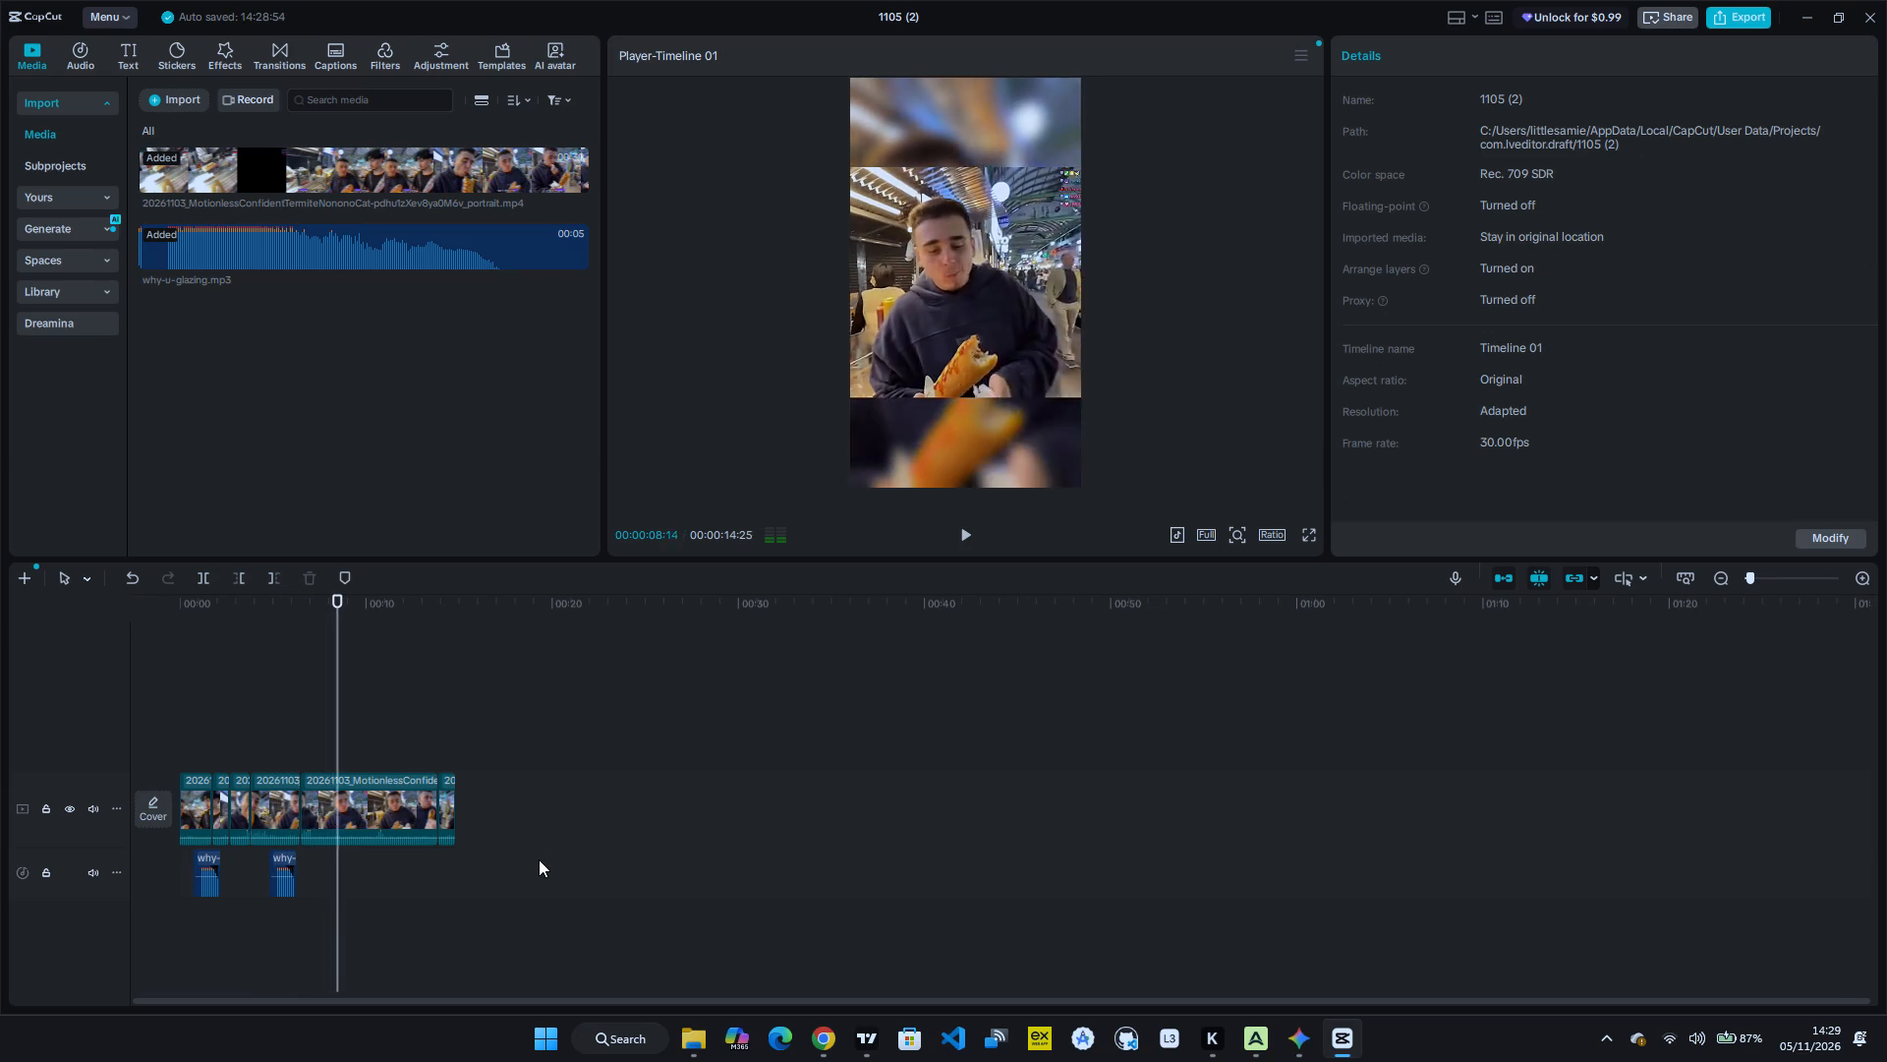
pyautogui.press('space')
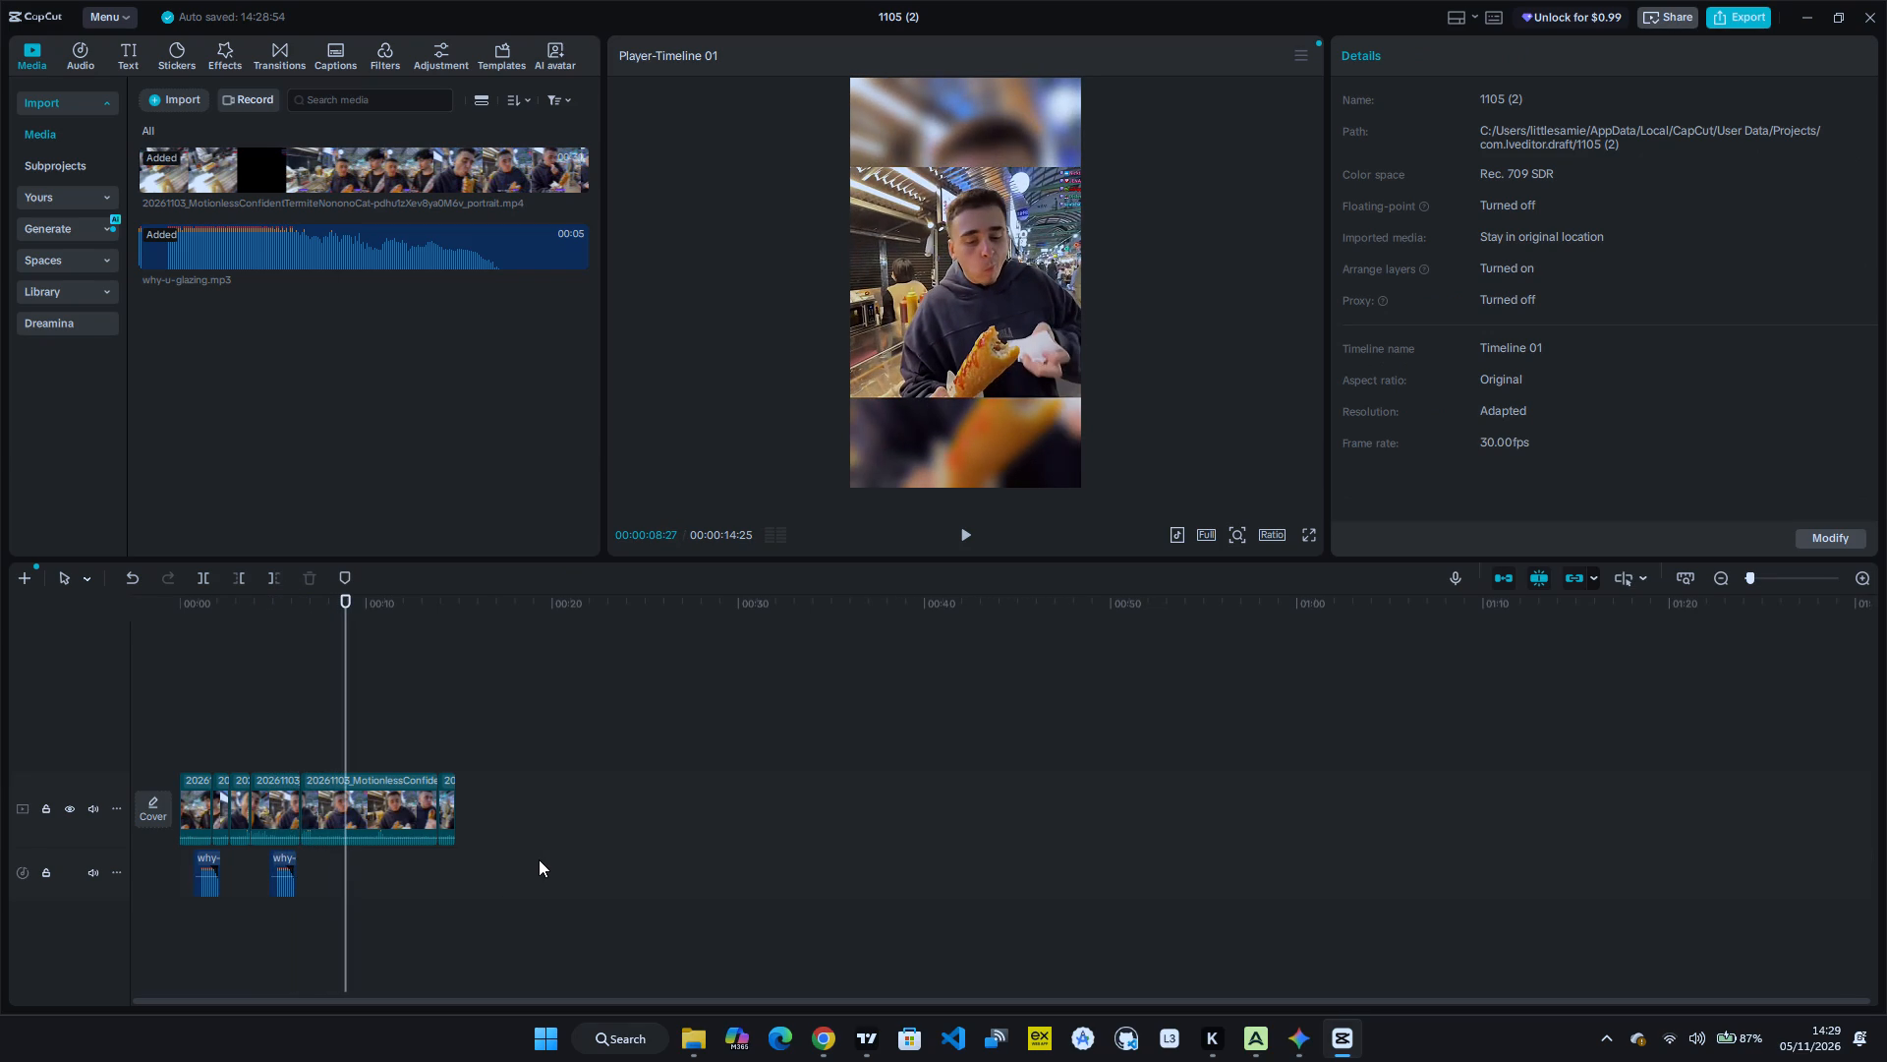
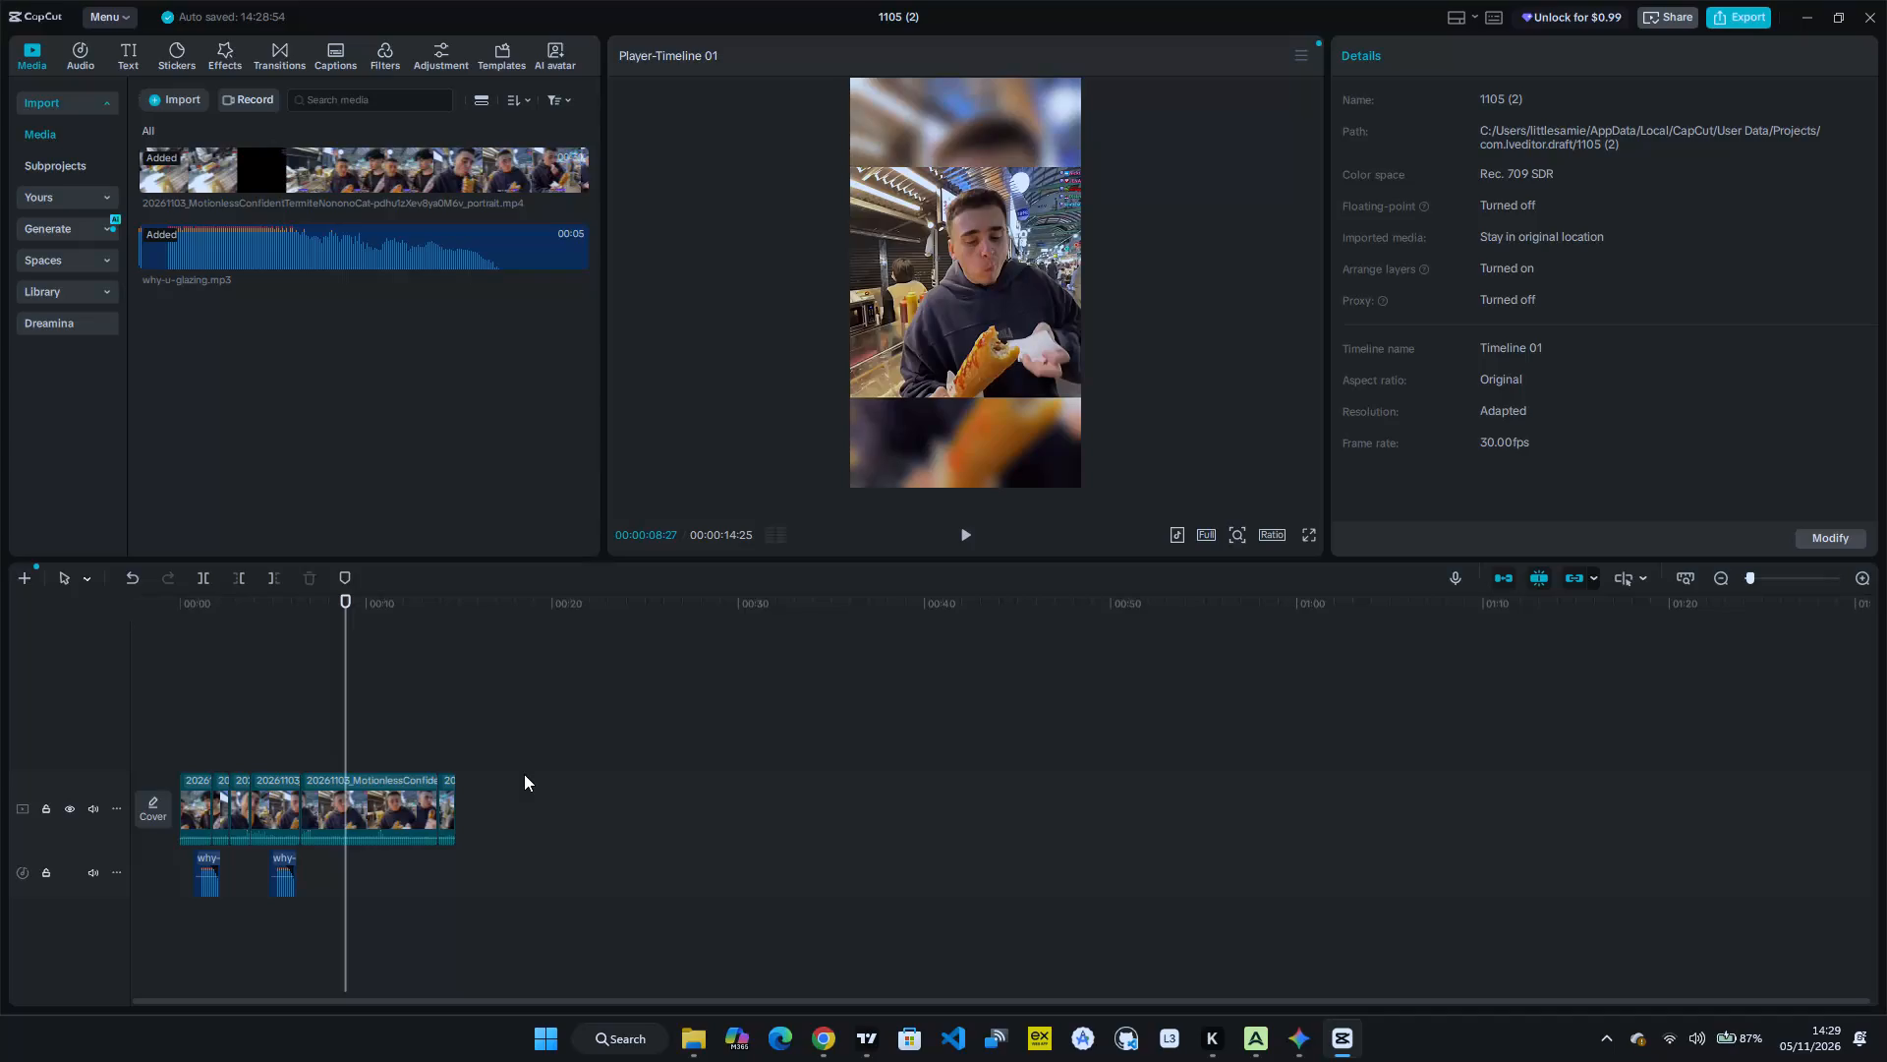
# Split the video at 00:00:08:27, play the remainder to review it, and delete both segments after the cut.
pyautogui.hotkey('ctrl', 'b')
pyautogui.press('space')
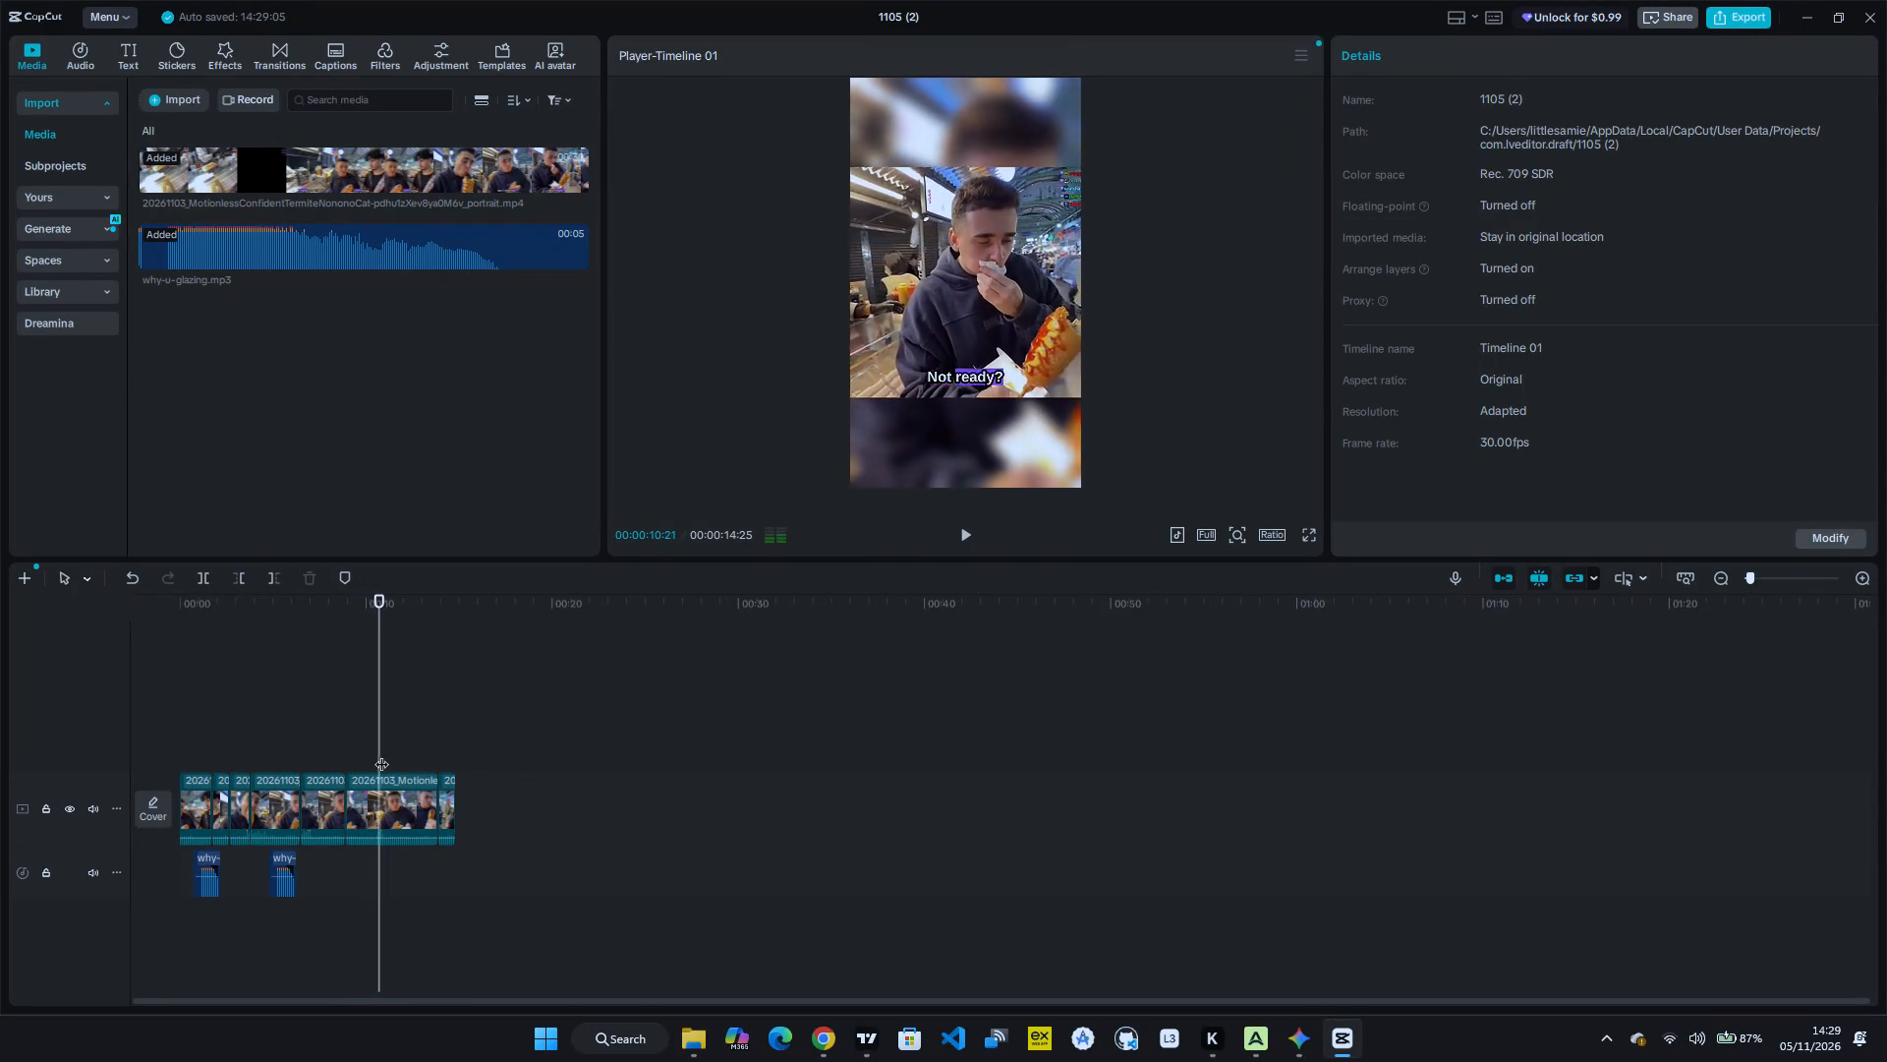
pyautogui.press('space')
pyautogui.press('space')
pyautogui.press('space')
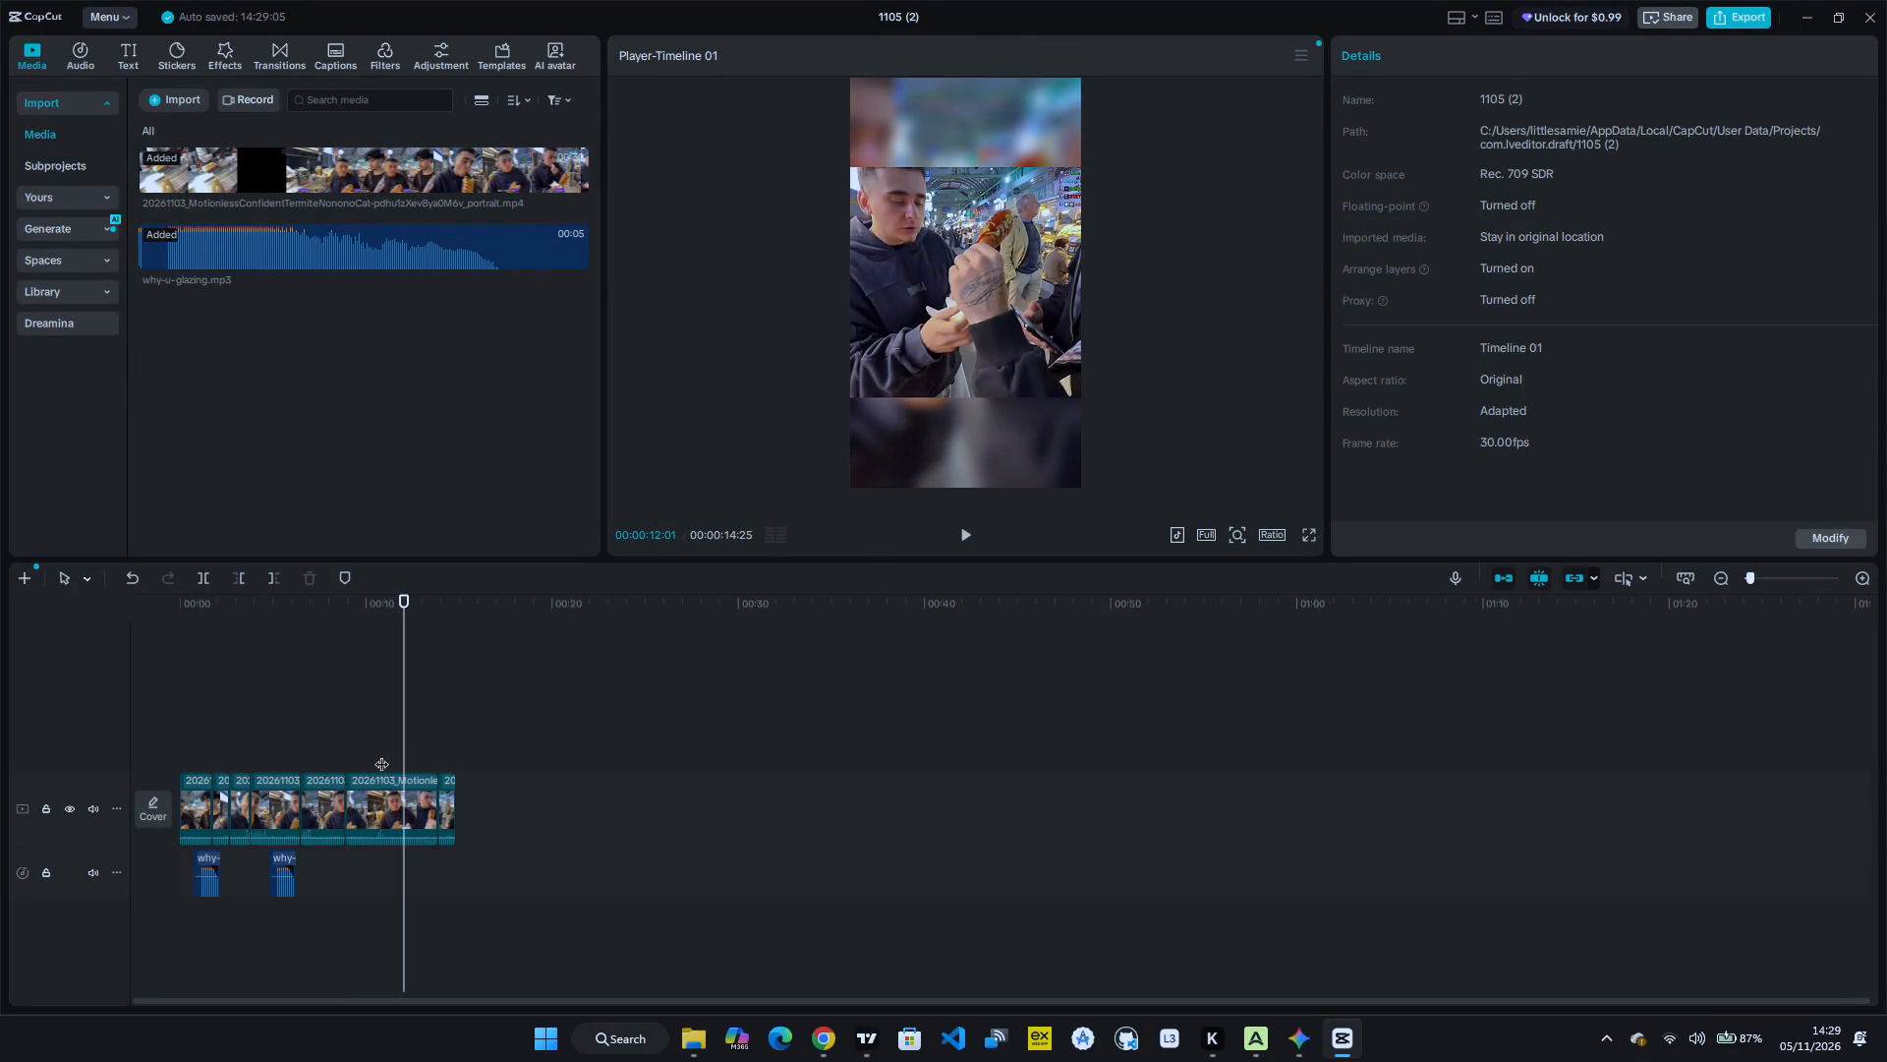
pyautogui.press('space')
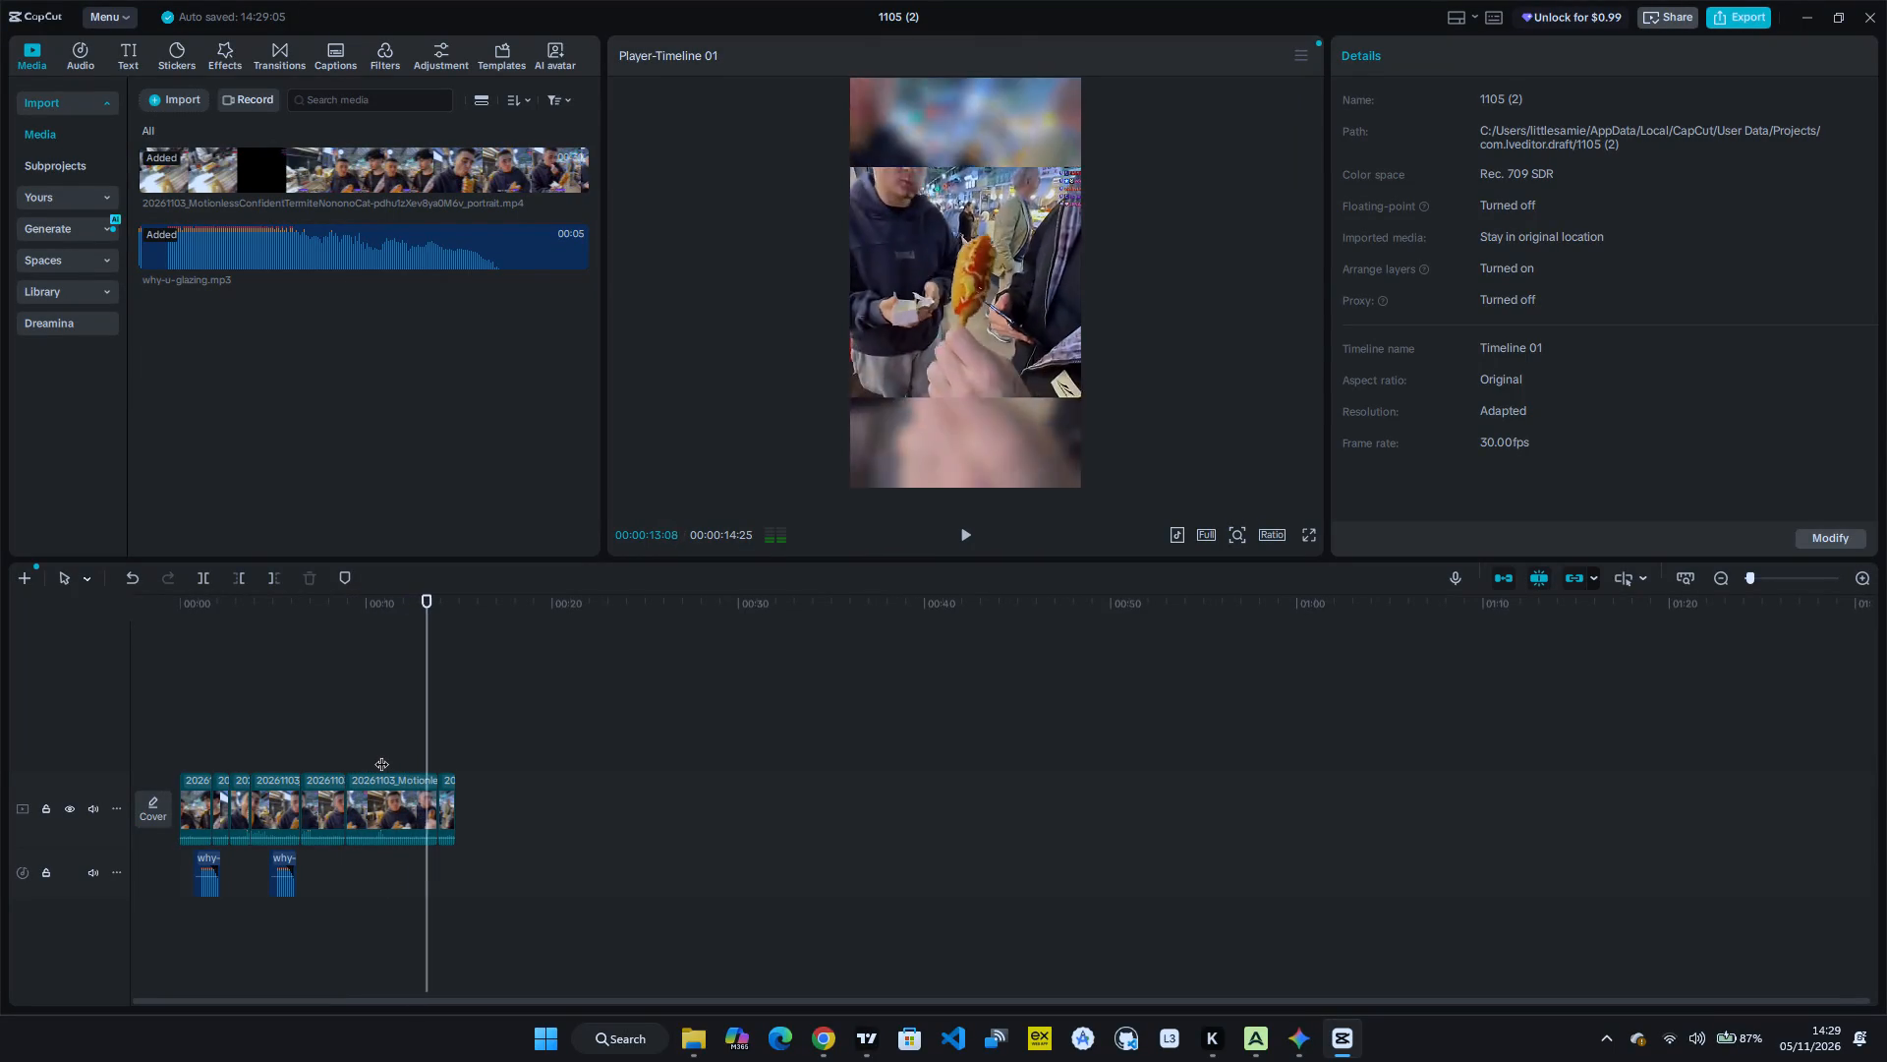
pyautogui.press('space')
pyautogui.press('space')
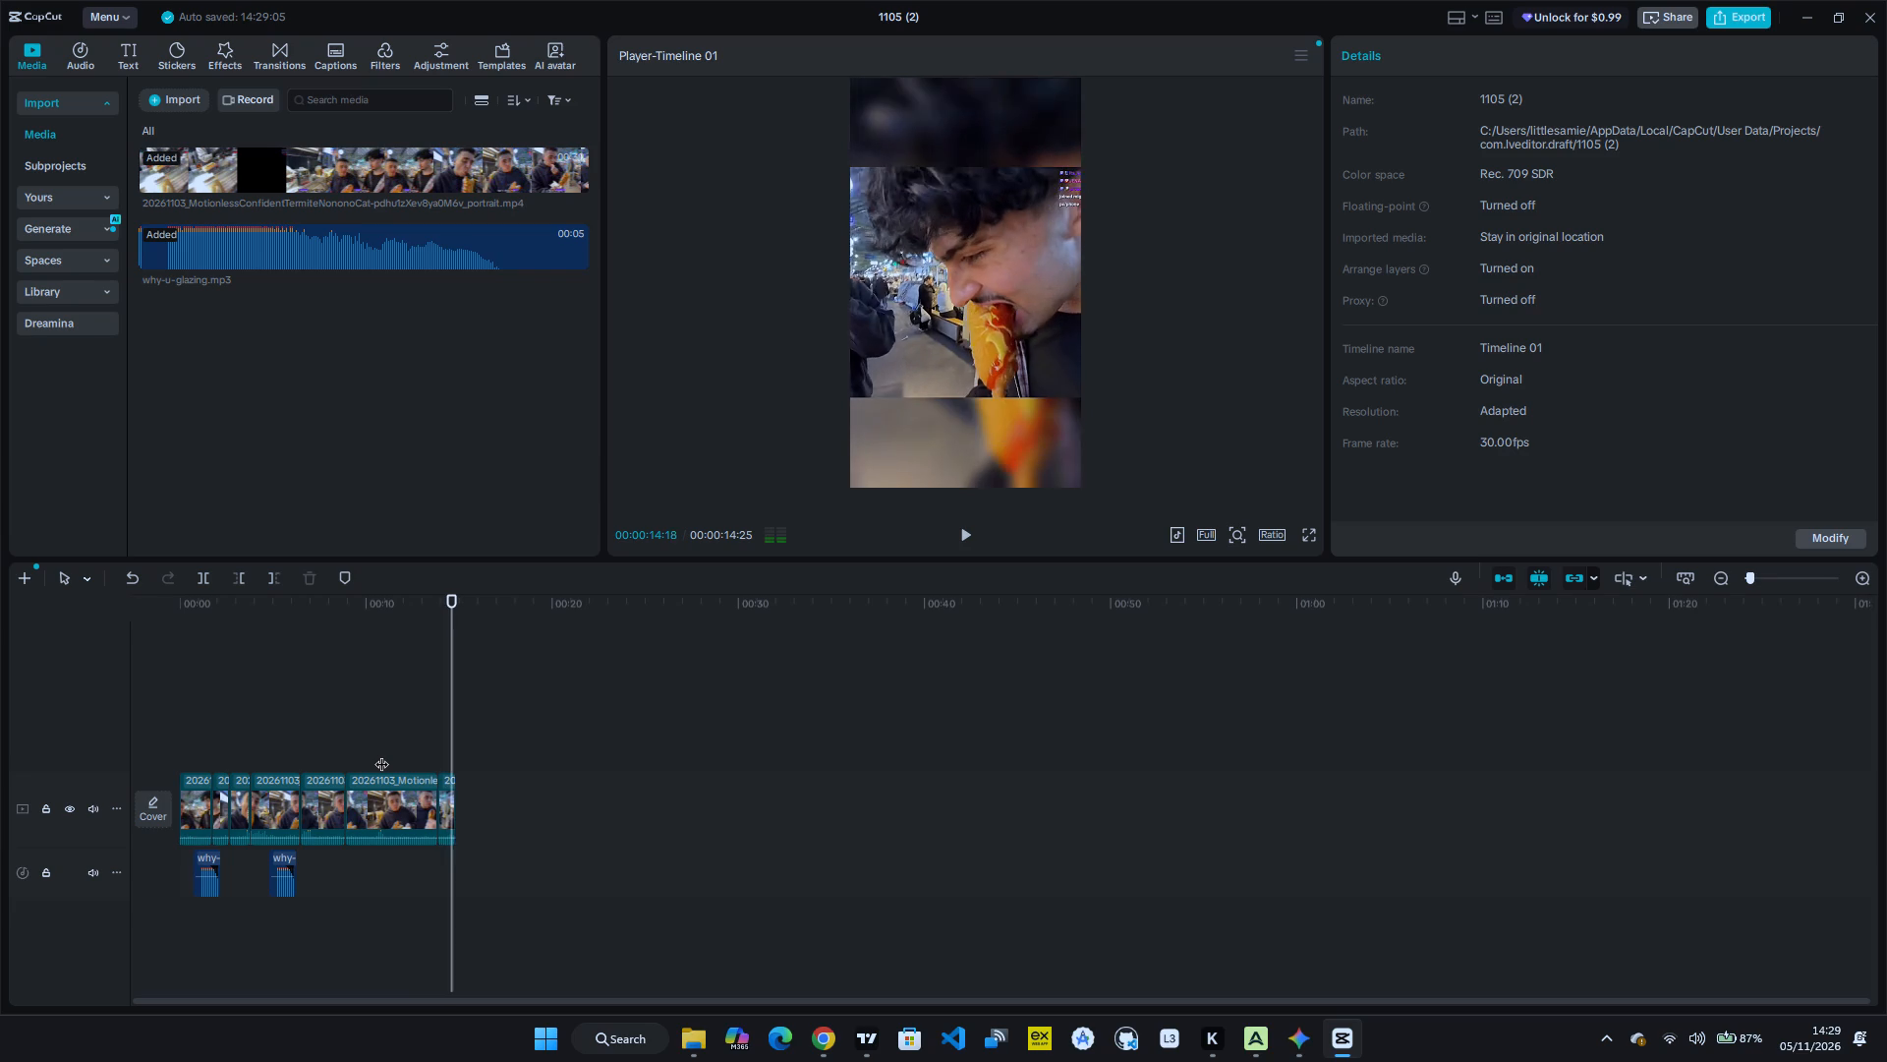
pyautogui.click(363, 827)
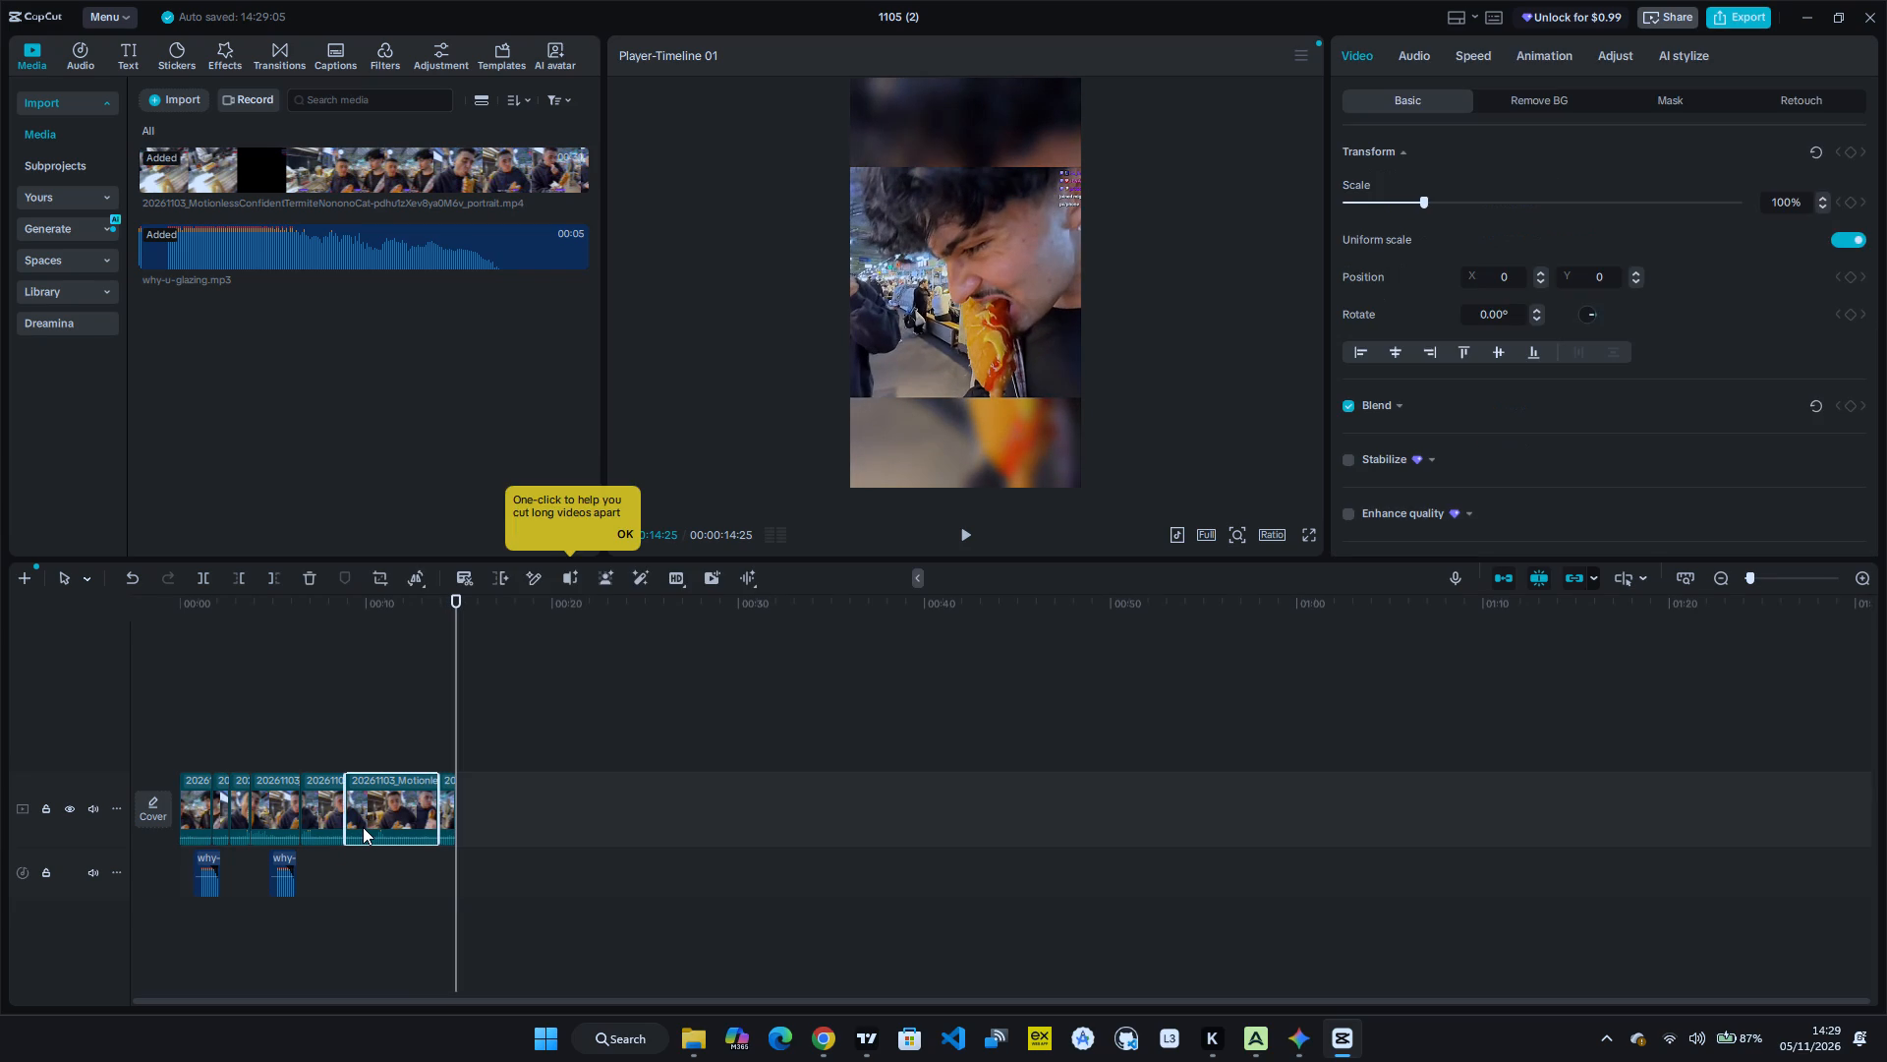
pyautogui.press('BackSpace')
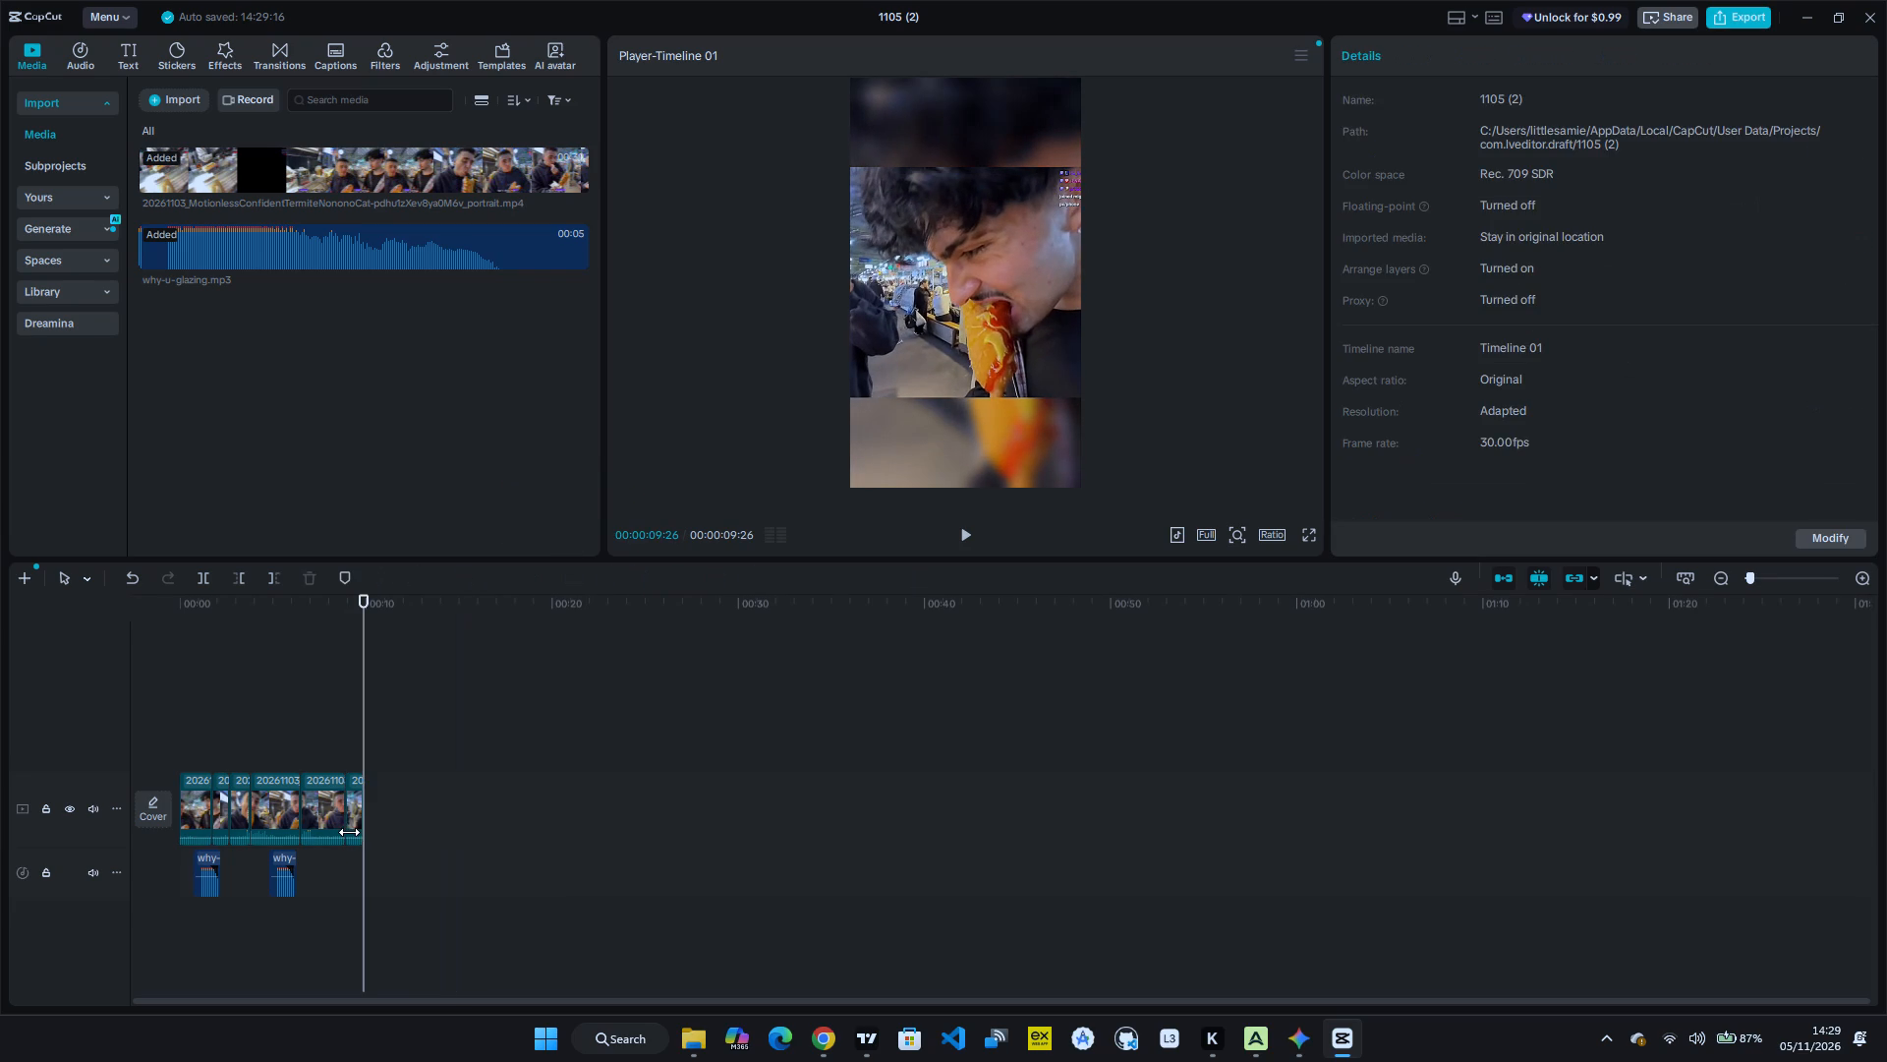
pyautogui.press('space')
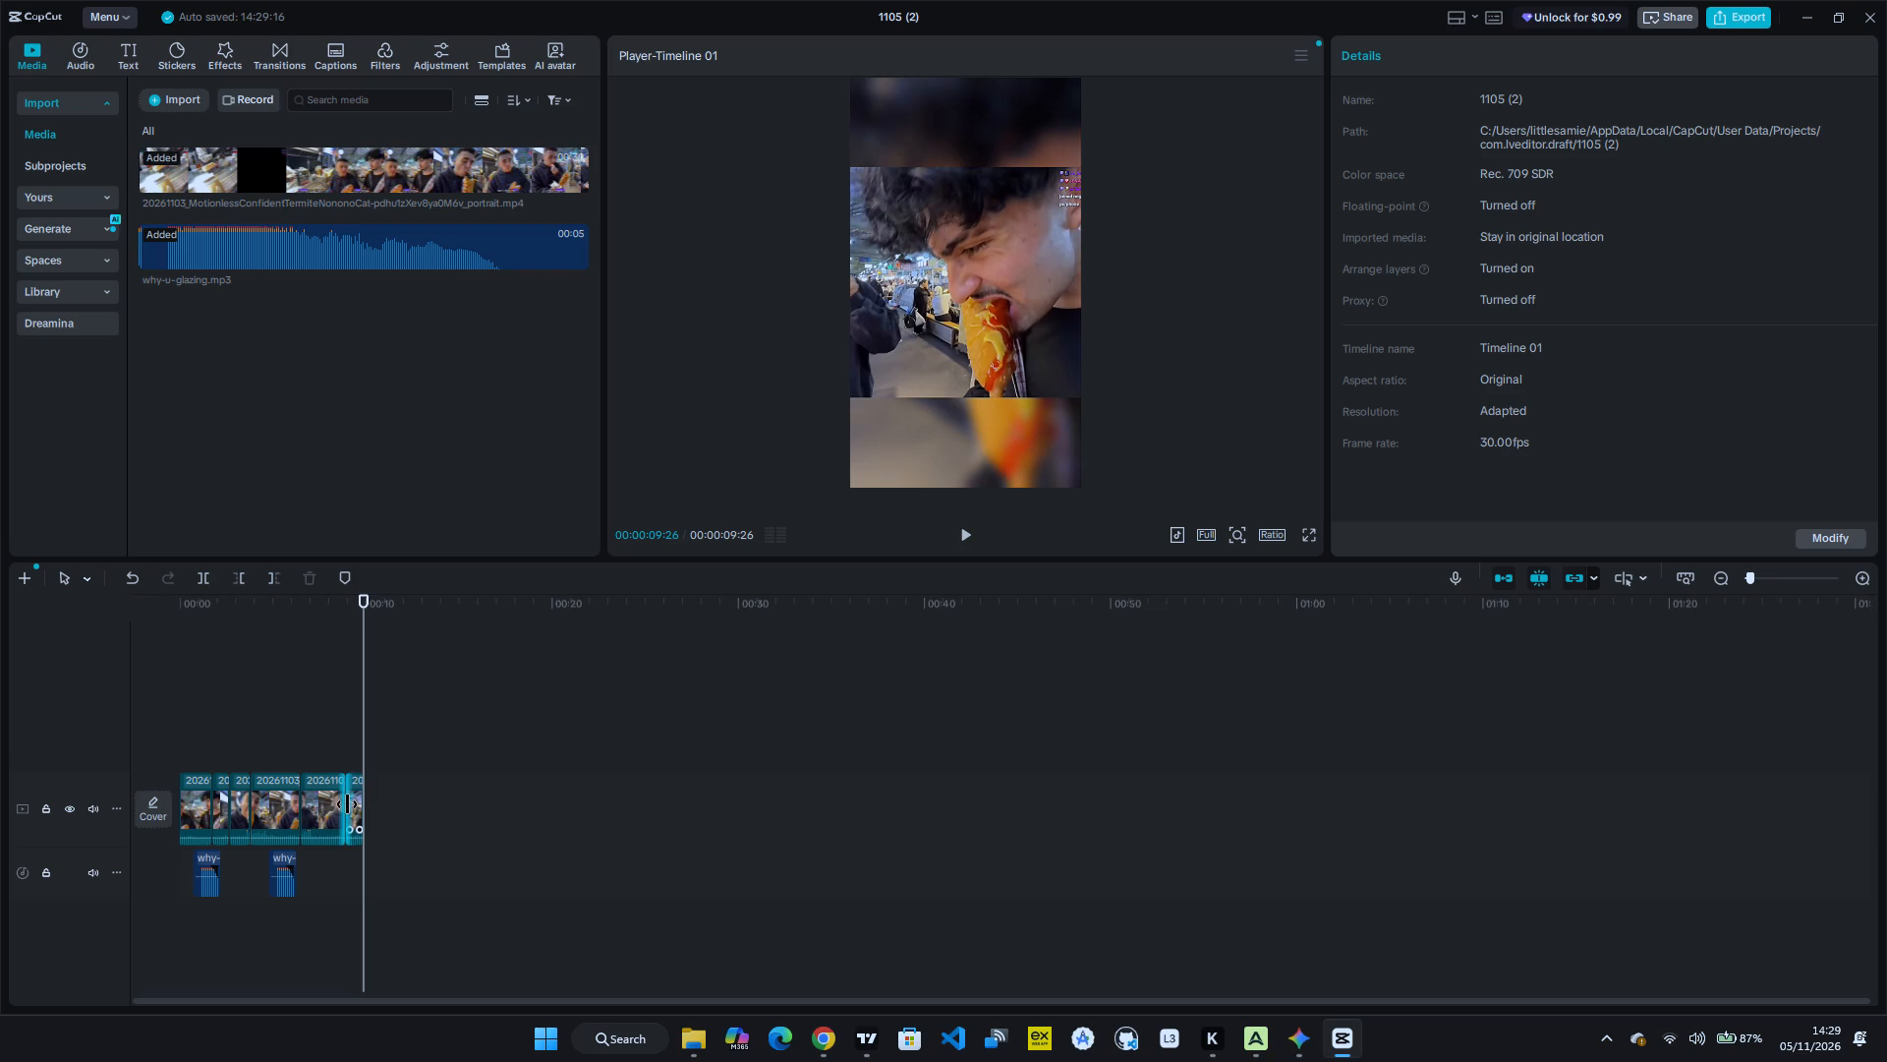
pyautogui.click(354, 800)
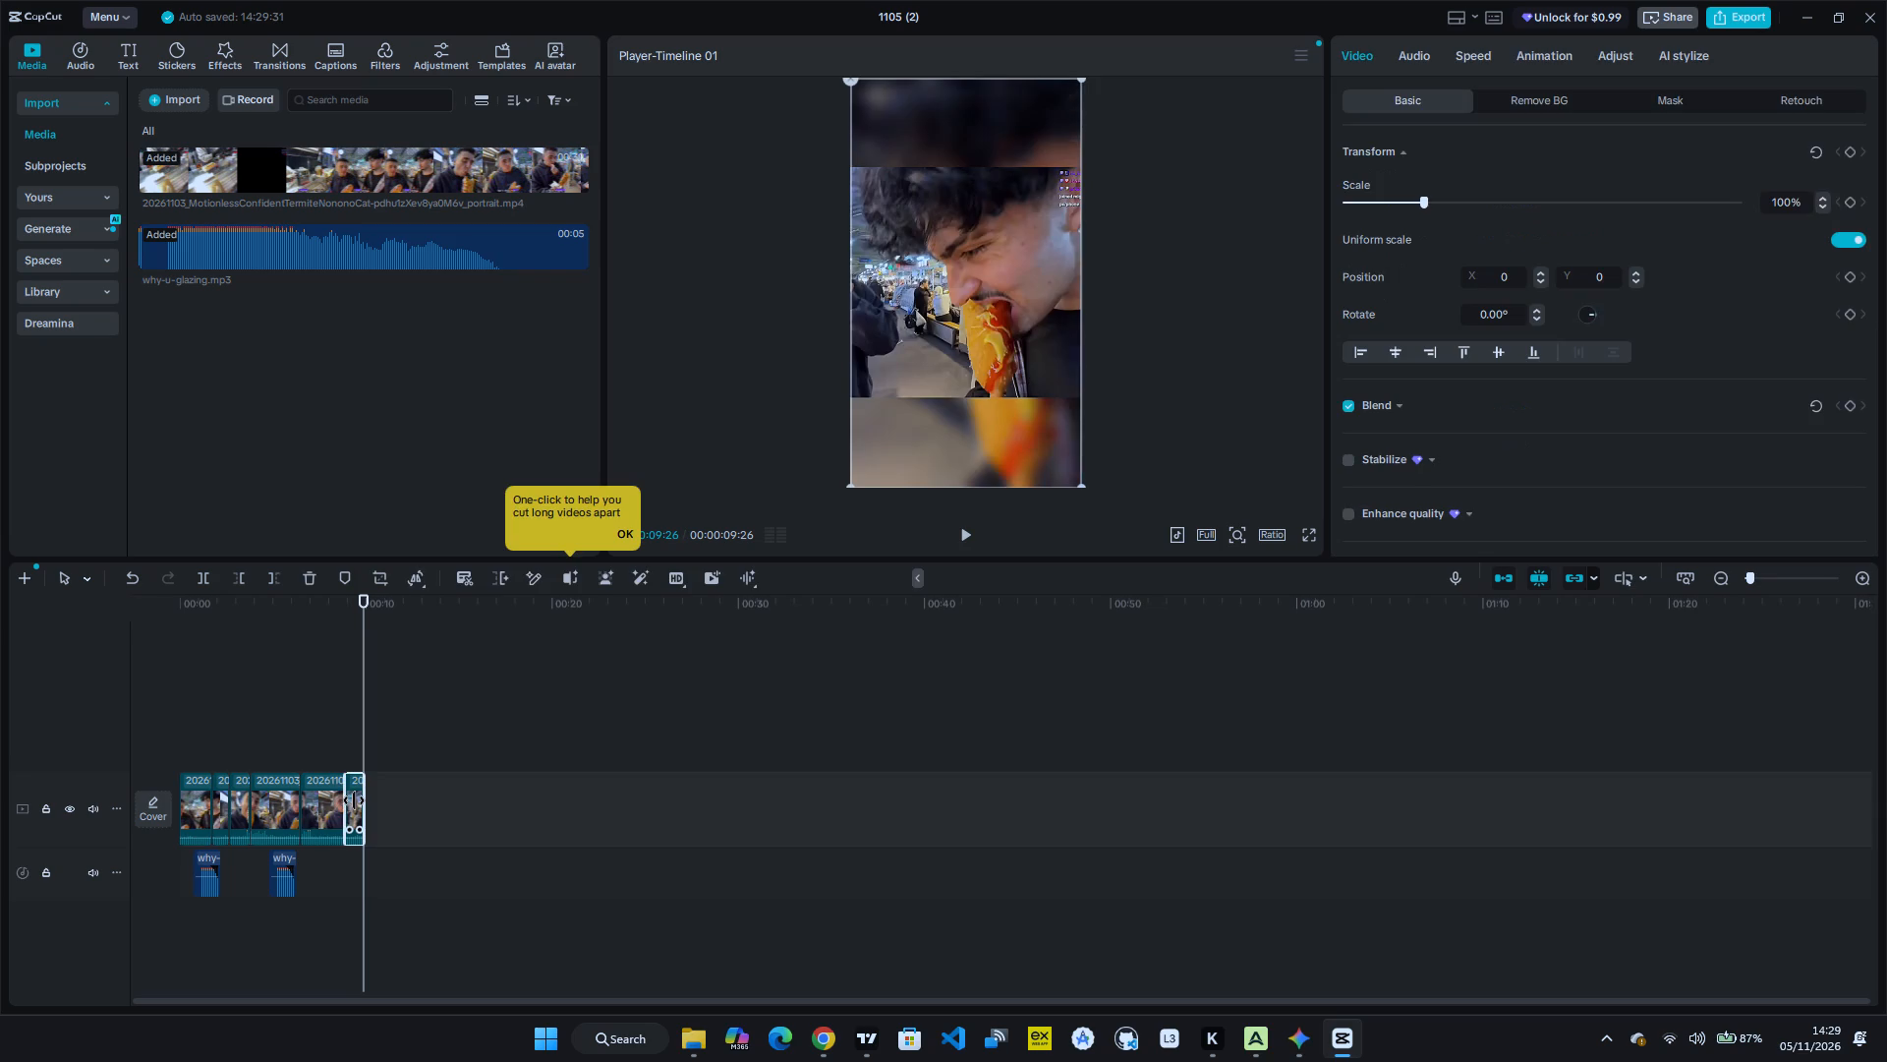
pyautogui.press('BackSpace')
# Play the opening to 00:00:01:23, download the trending Violet Love video effect and apply it to the first video segment.
pyautogui.press('space')
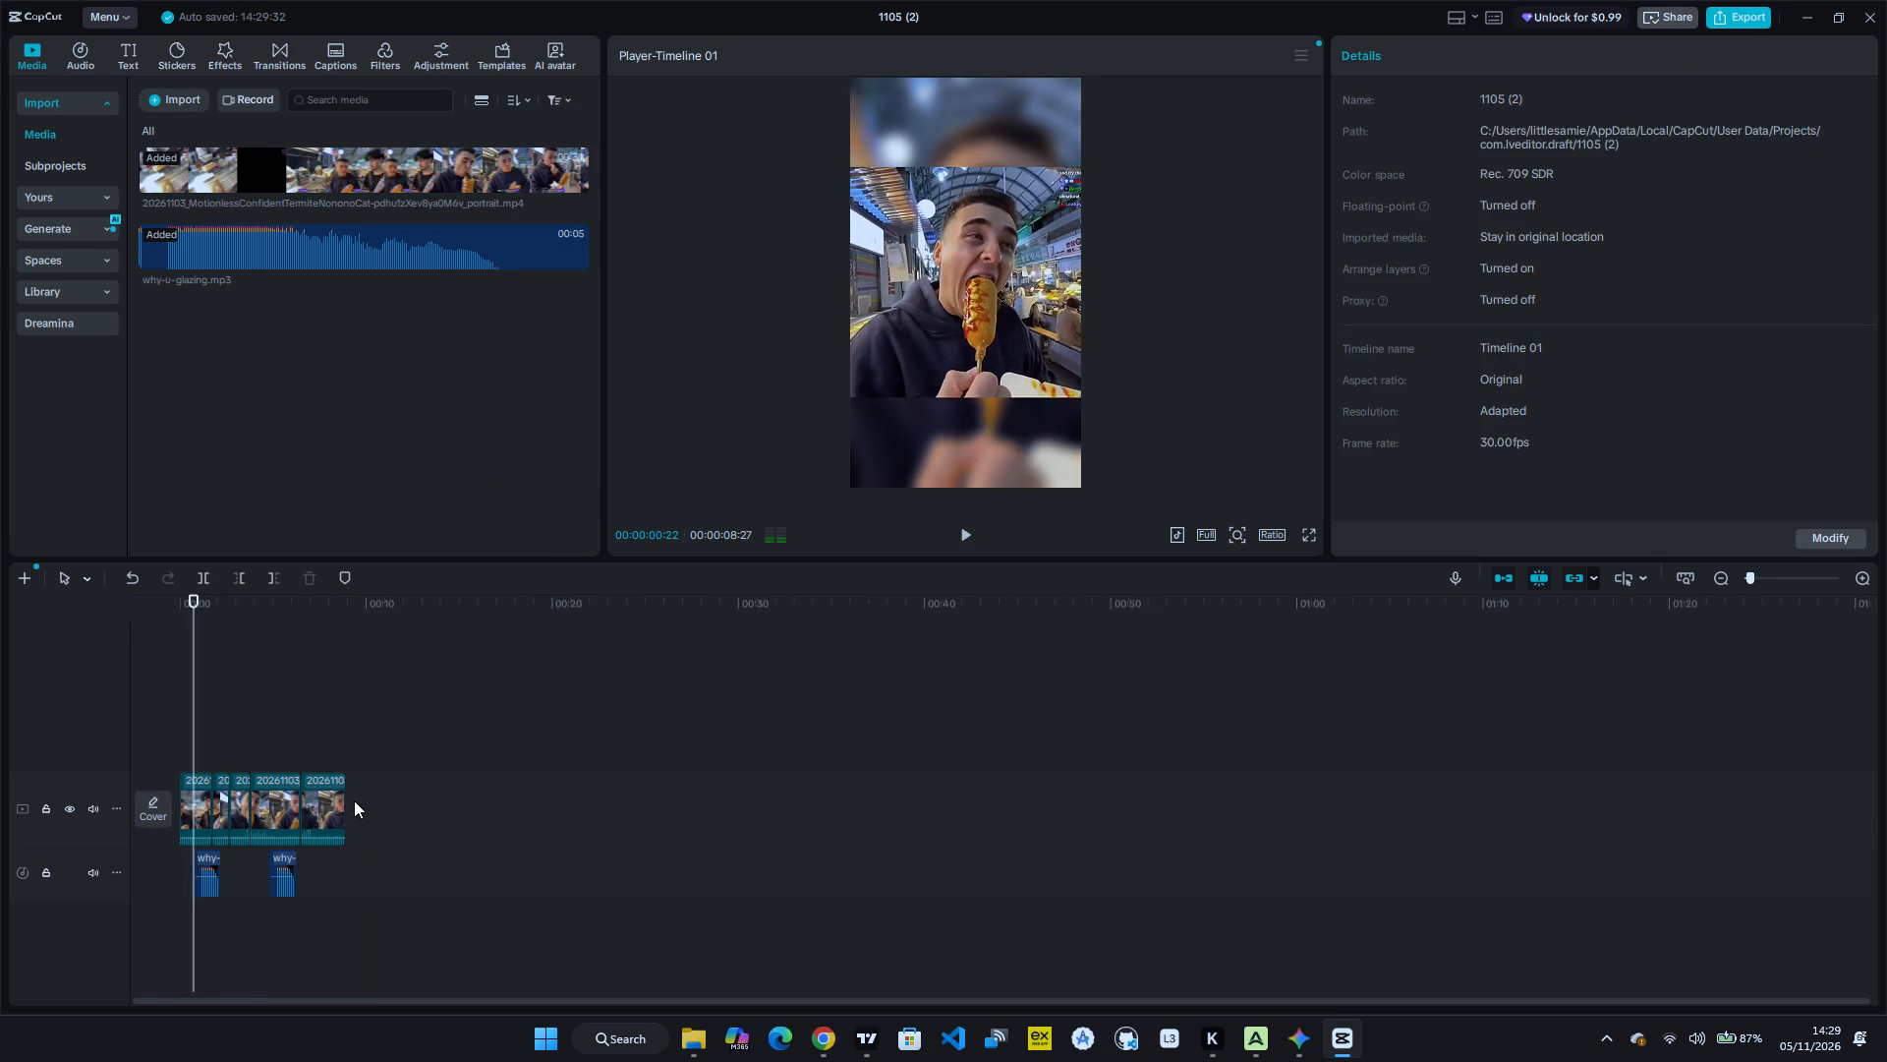
pyautogui.press('space')
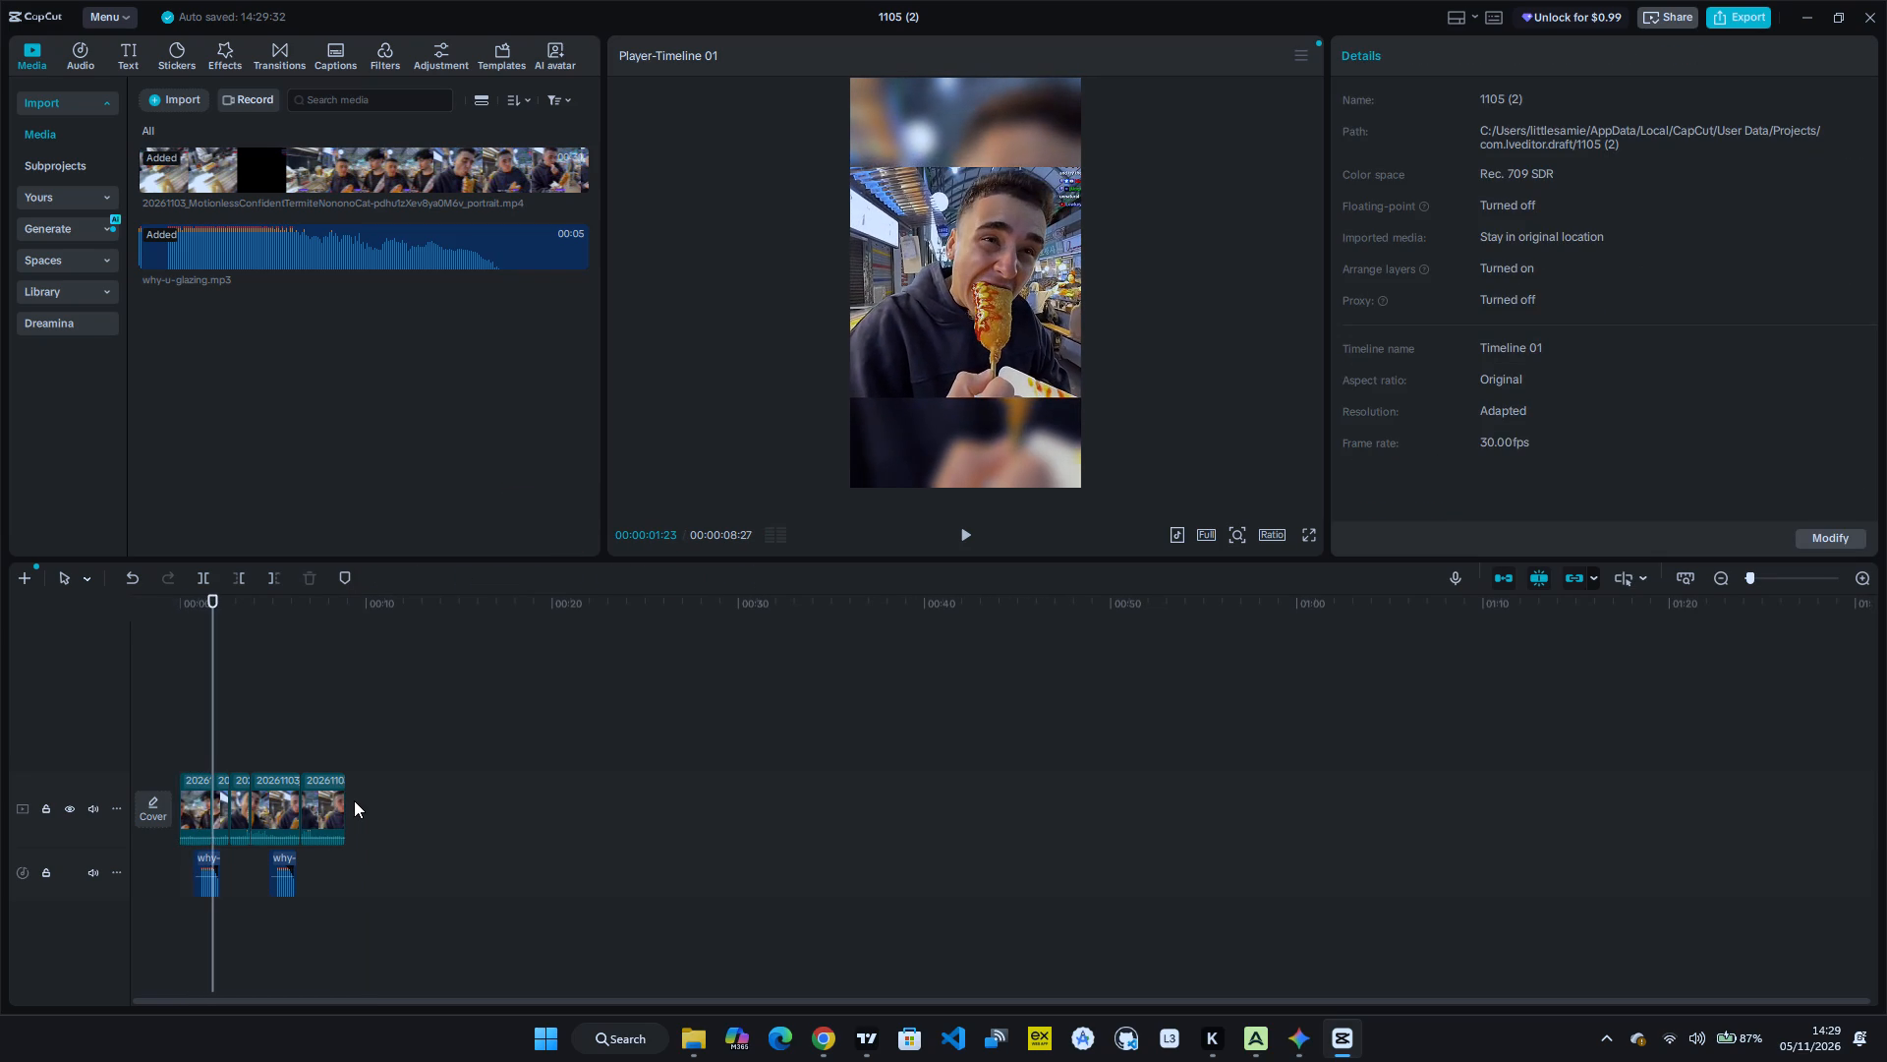
pyautogui.click(278, 66)
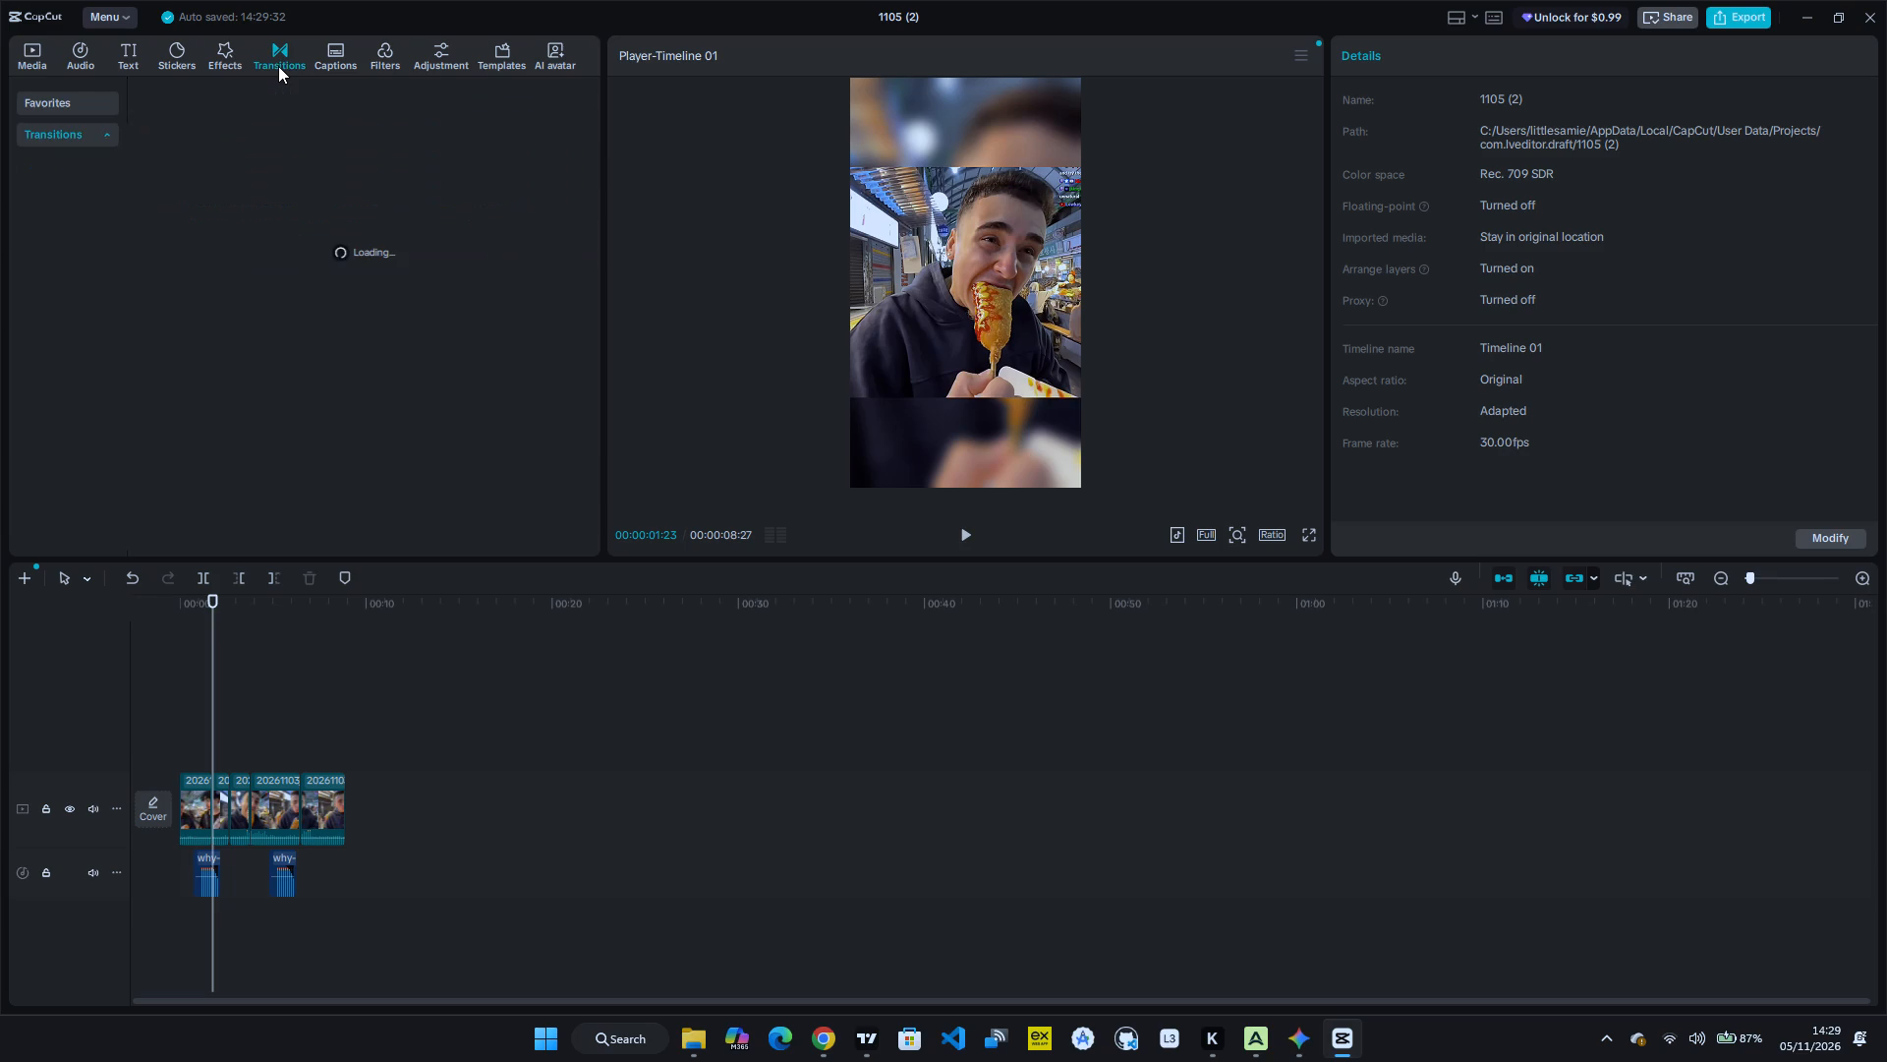
pyautogui.click(237, 63)
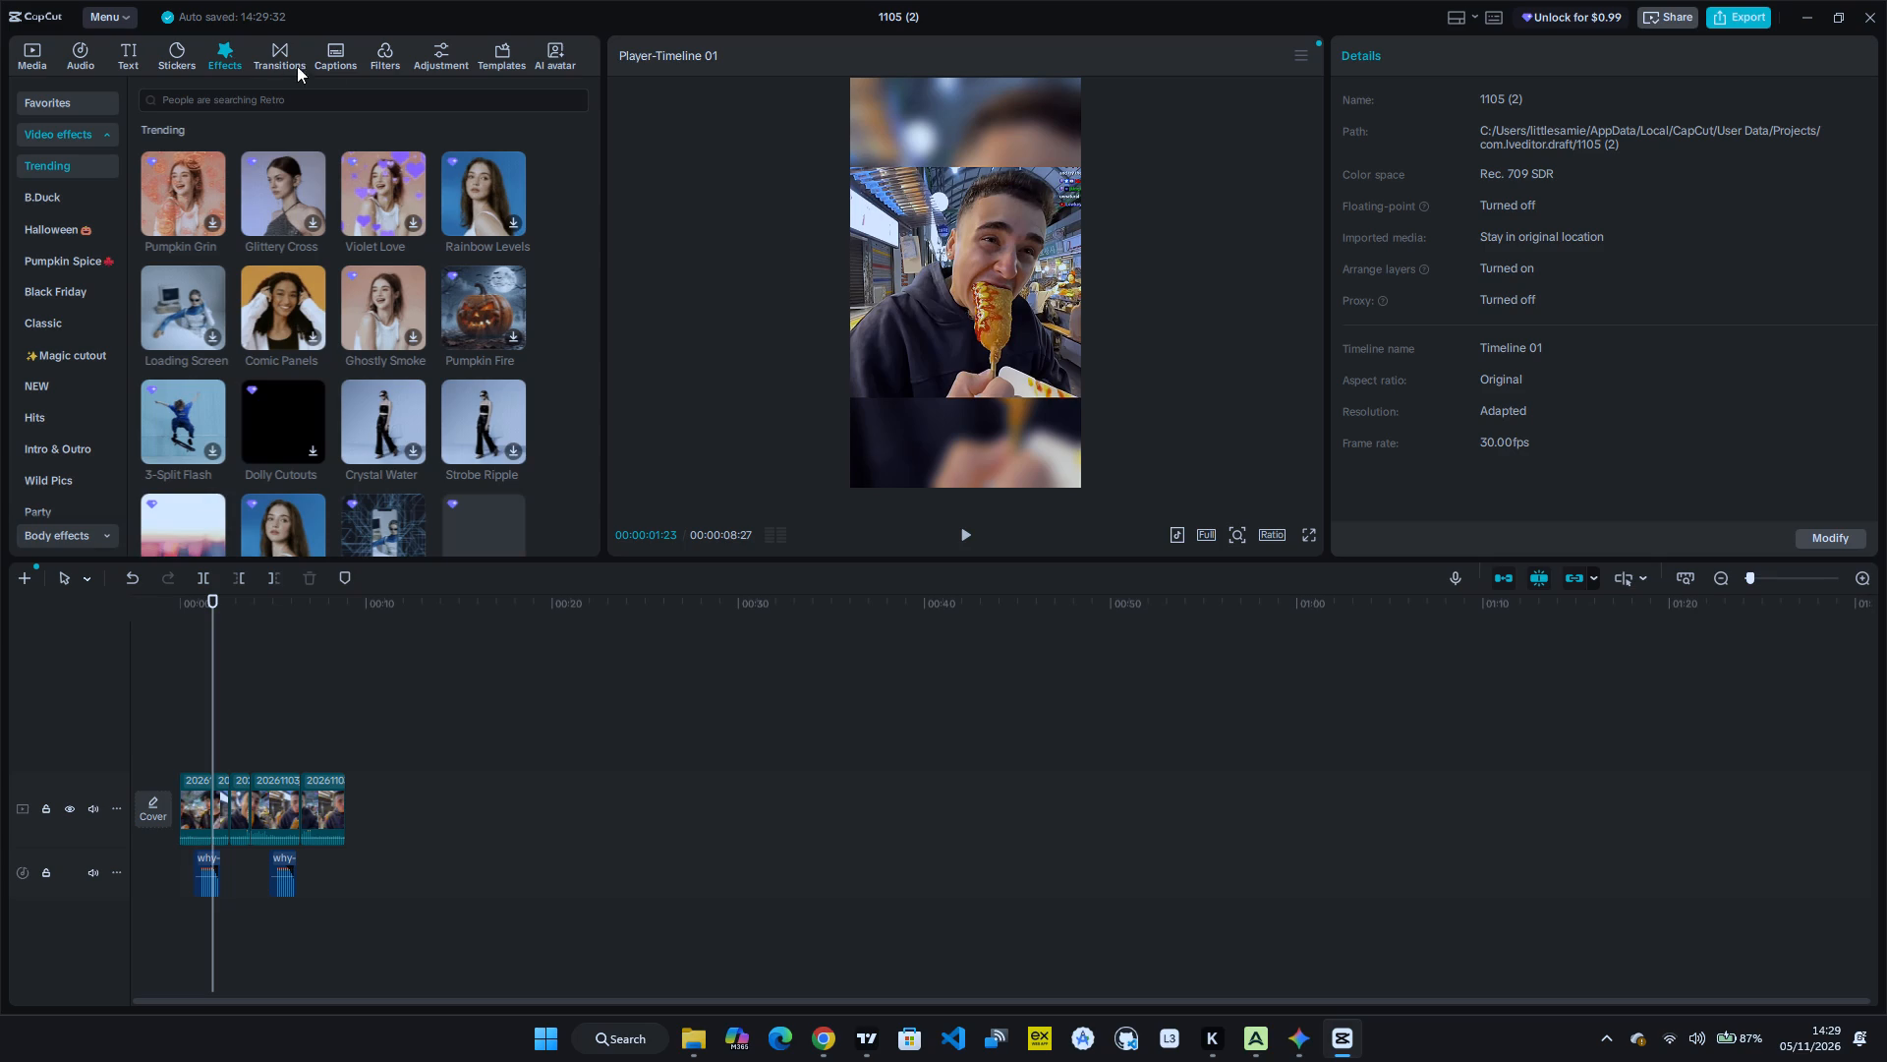
pyautogui.click(360, 199)
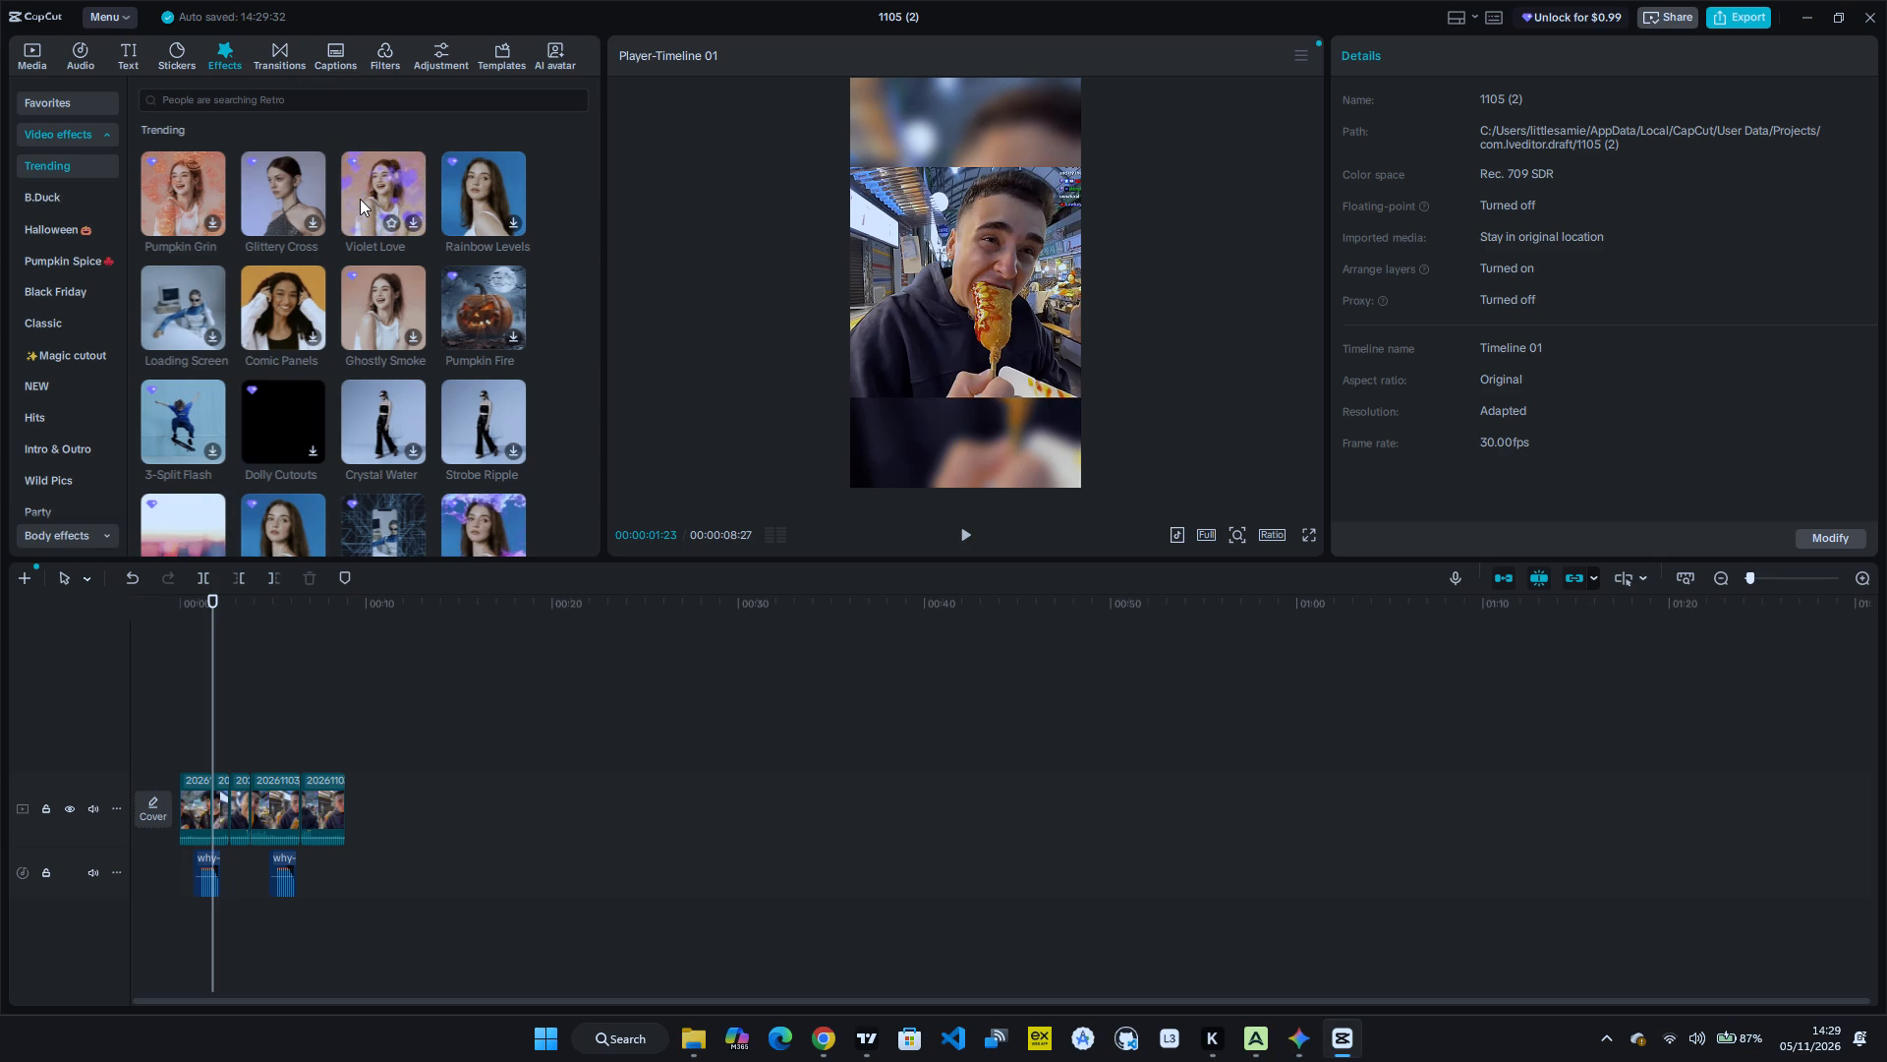
pyautogui.click(414, 218)
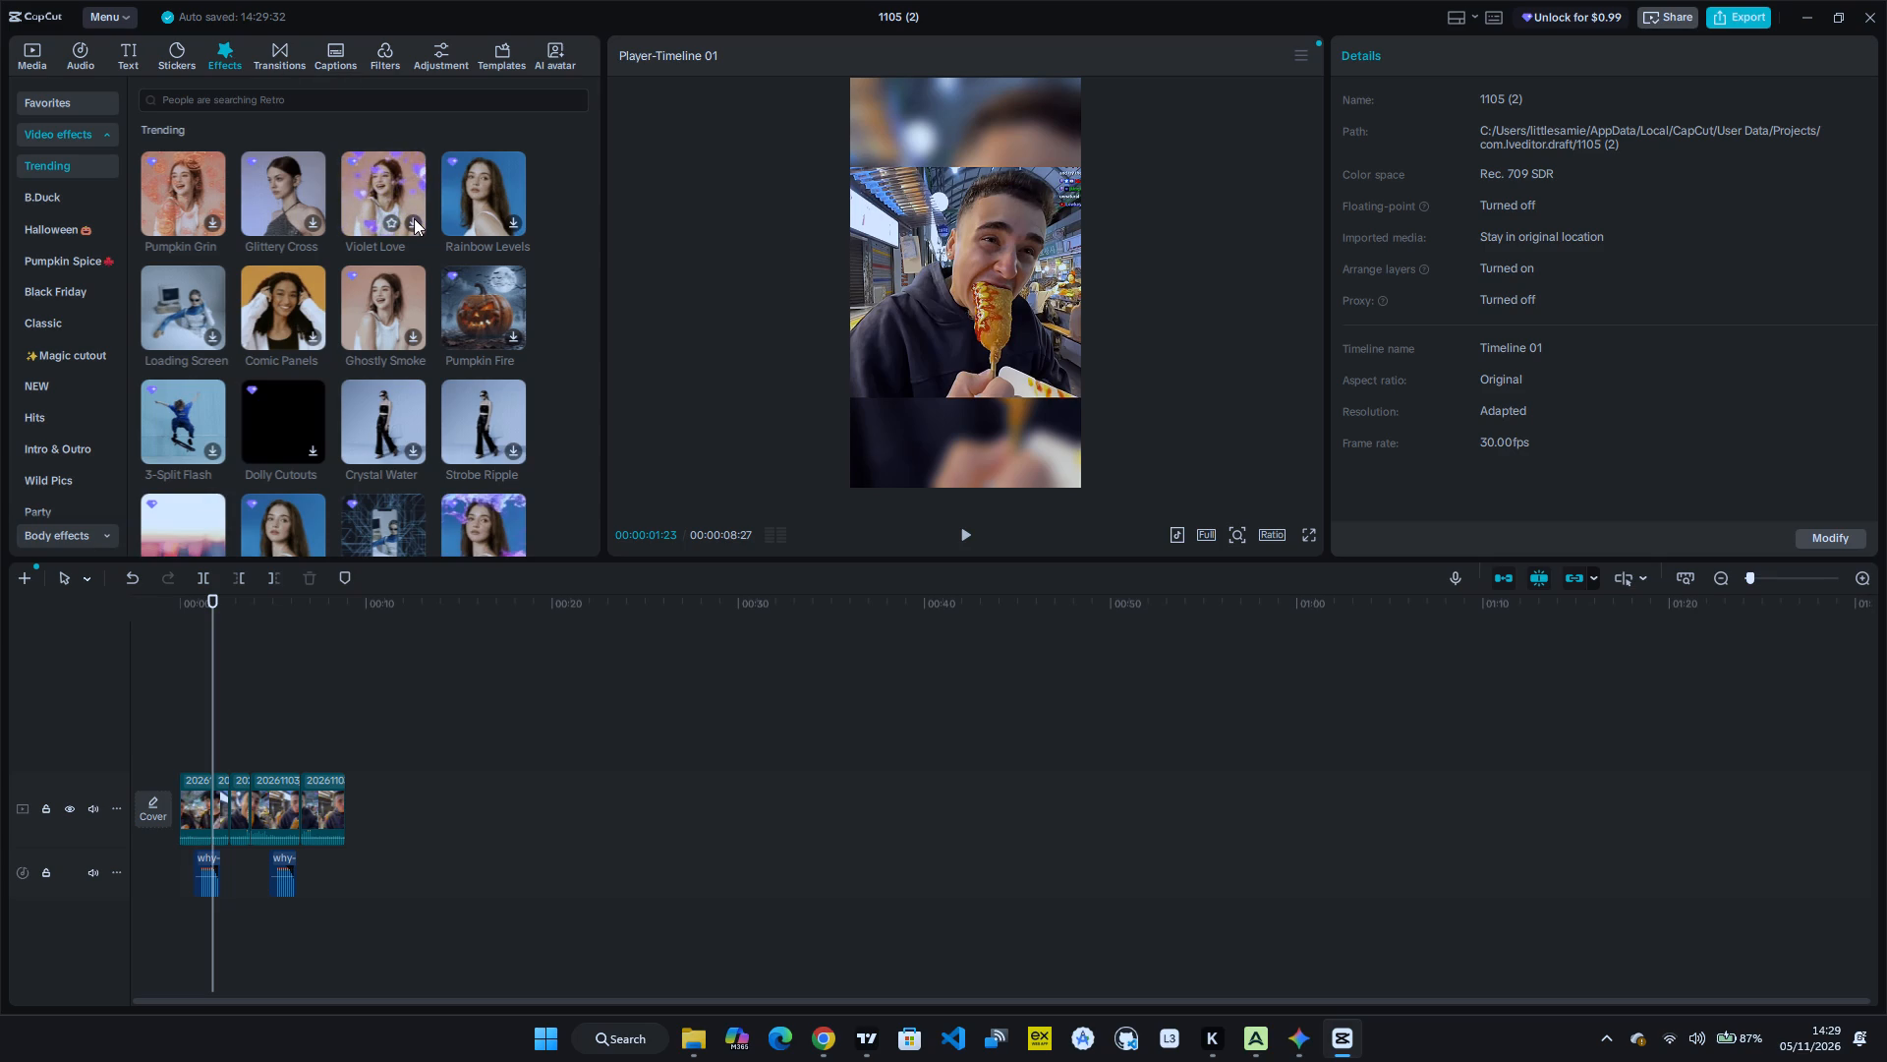
pyautogui.click(414, 218)
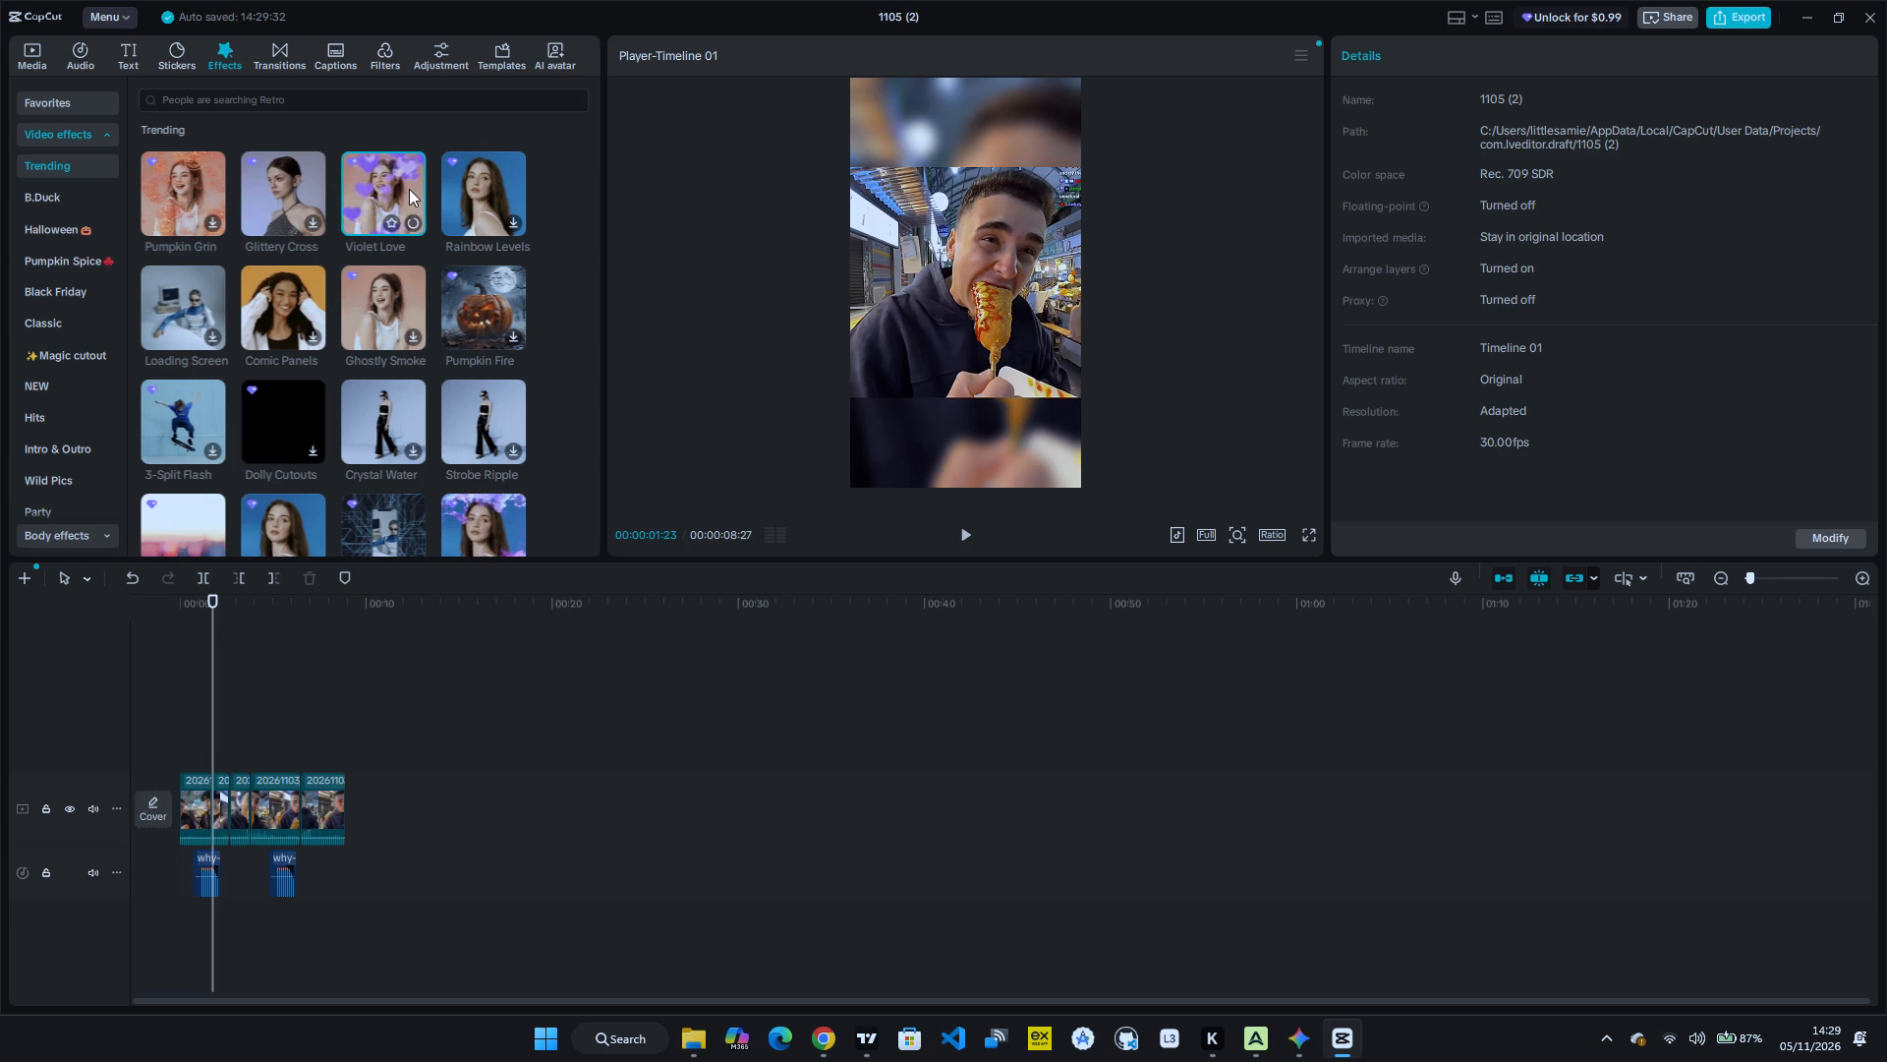
pyautogui.moveTo(409, 189); pyautogui.dragTo(195, 806)
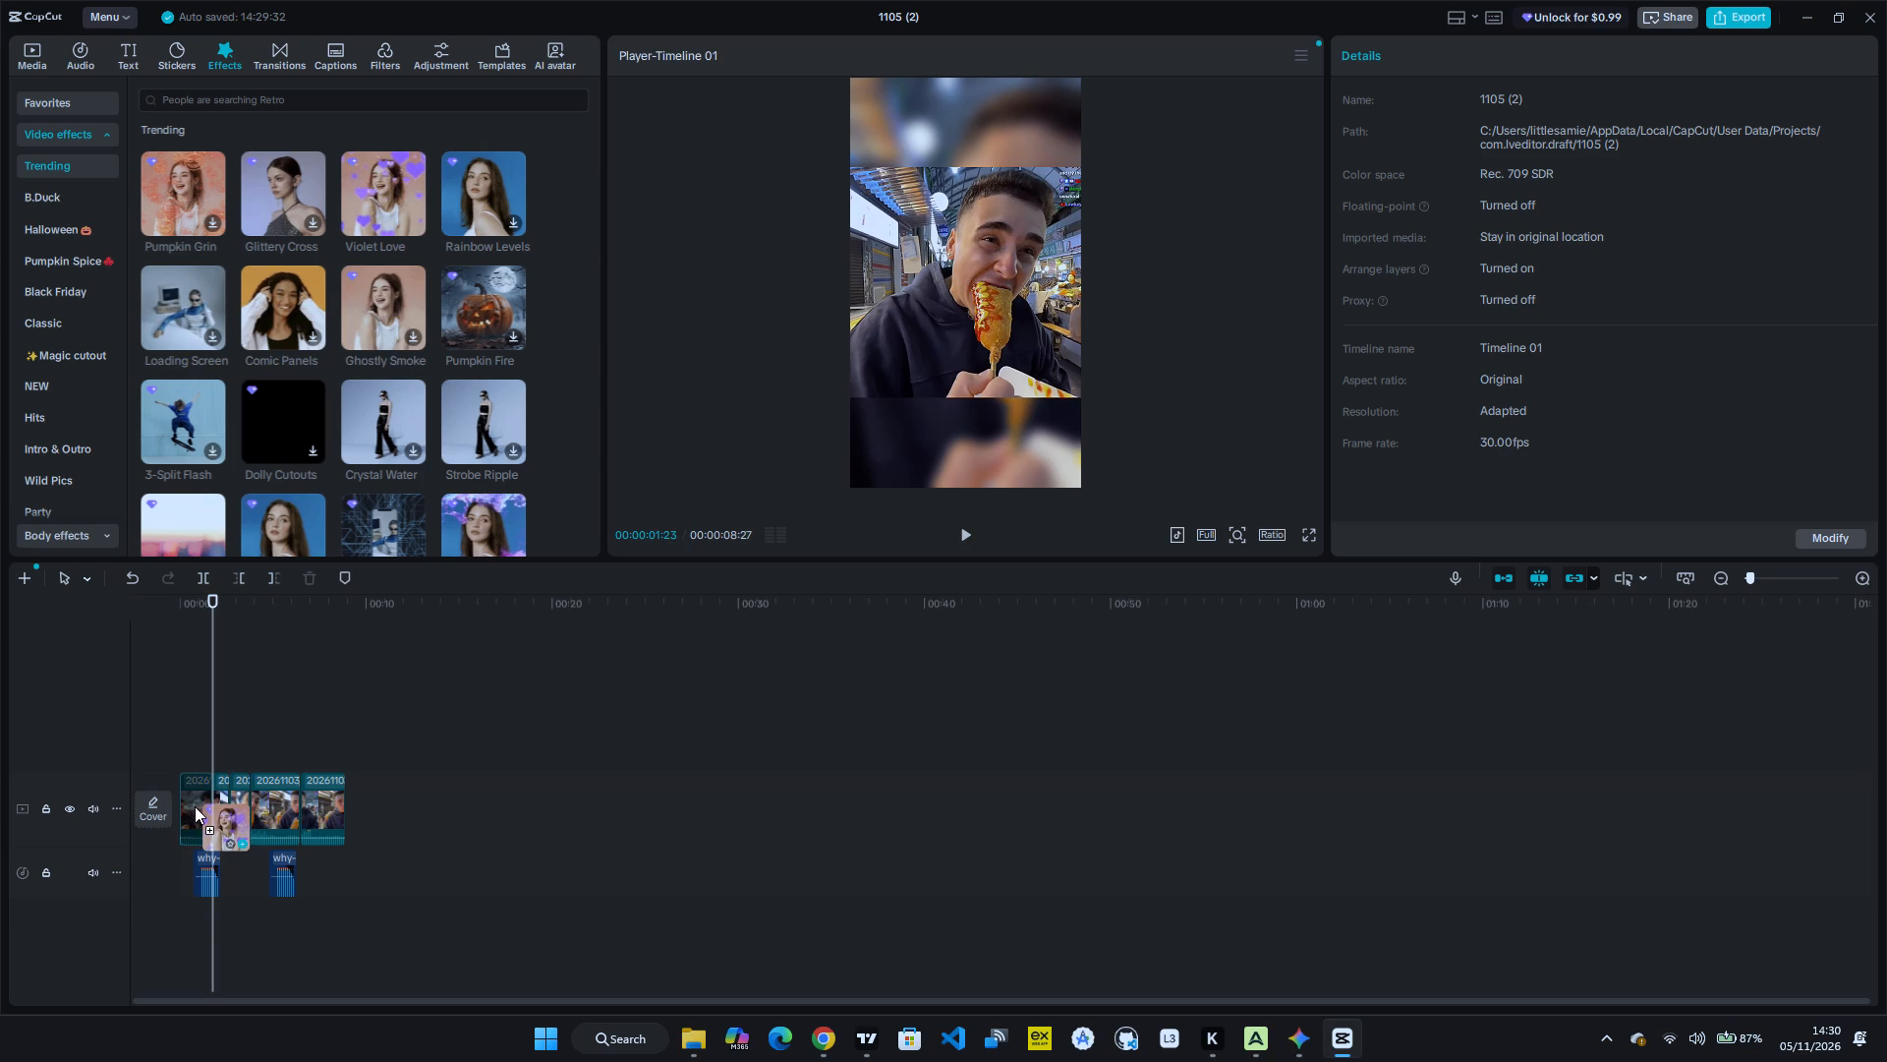
pyautogui.moveTo(195, 806); pyautogui.dragTo(204, 795)
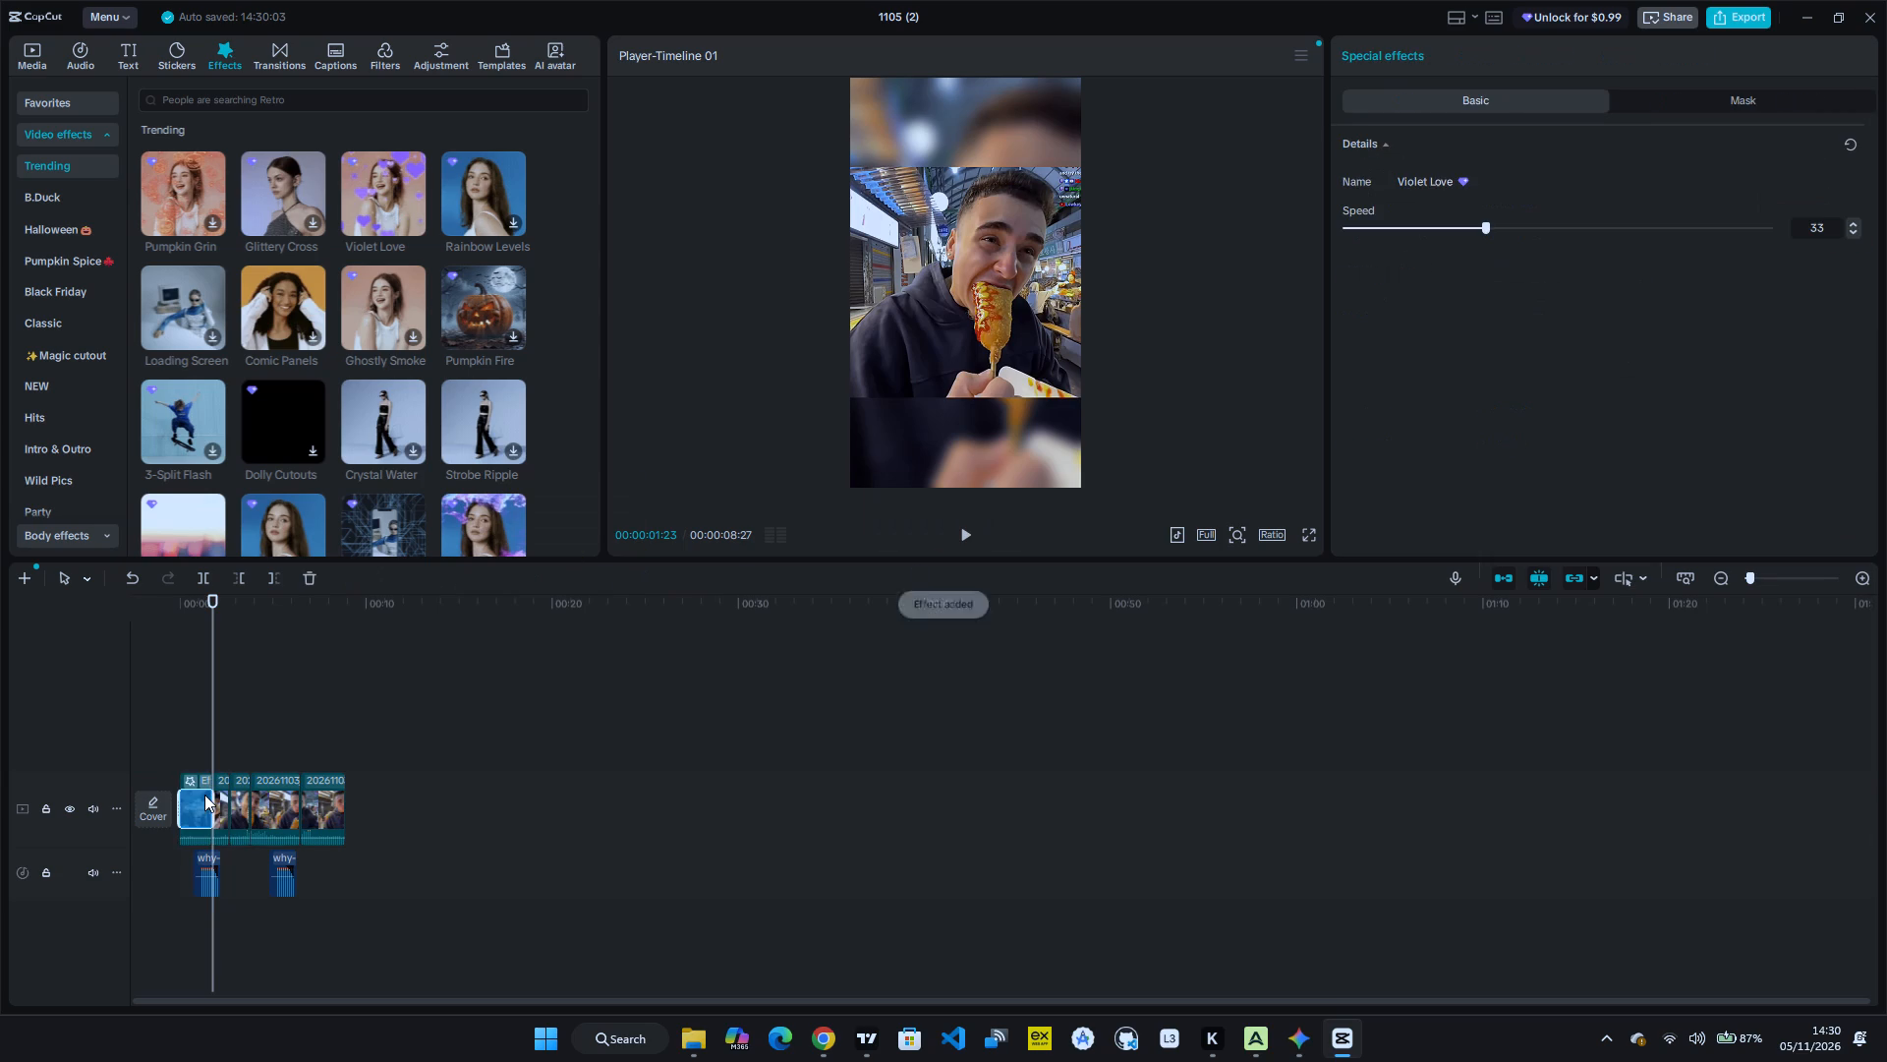
# Trim the start of the first segment's Violet Love effect so it covers only the segment's final part, and play it back.
pyautogui.moveTo(178, 809); pyautogui.dragTo(204, 813)
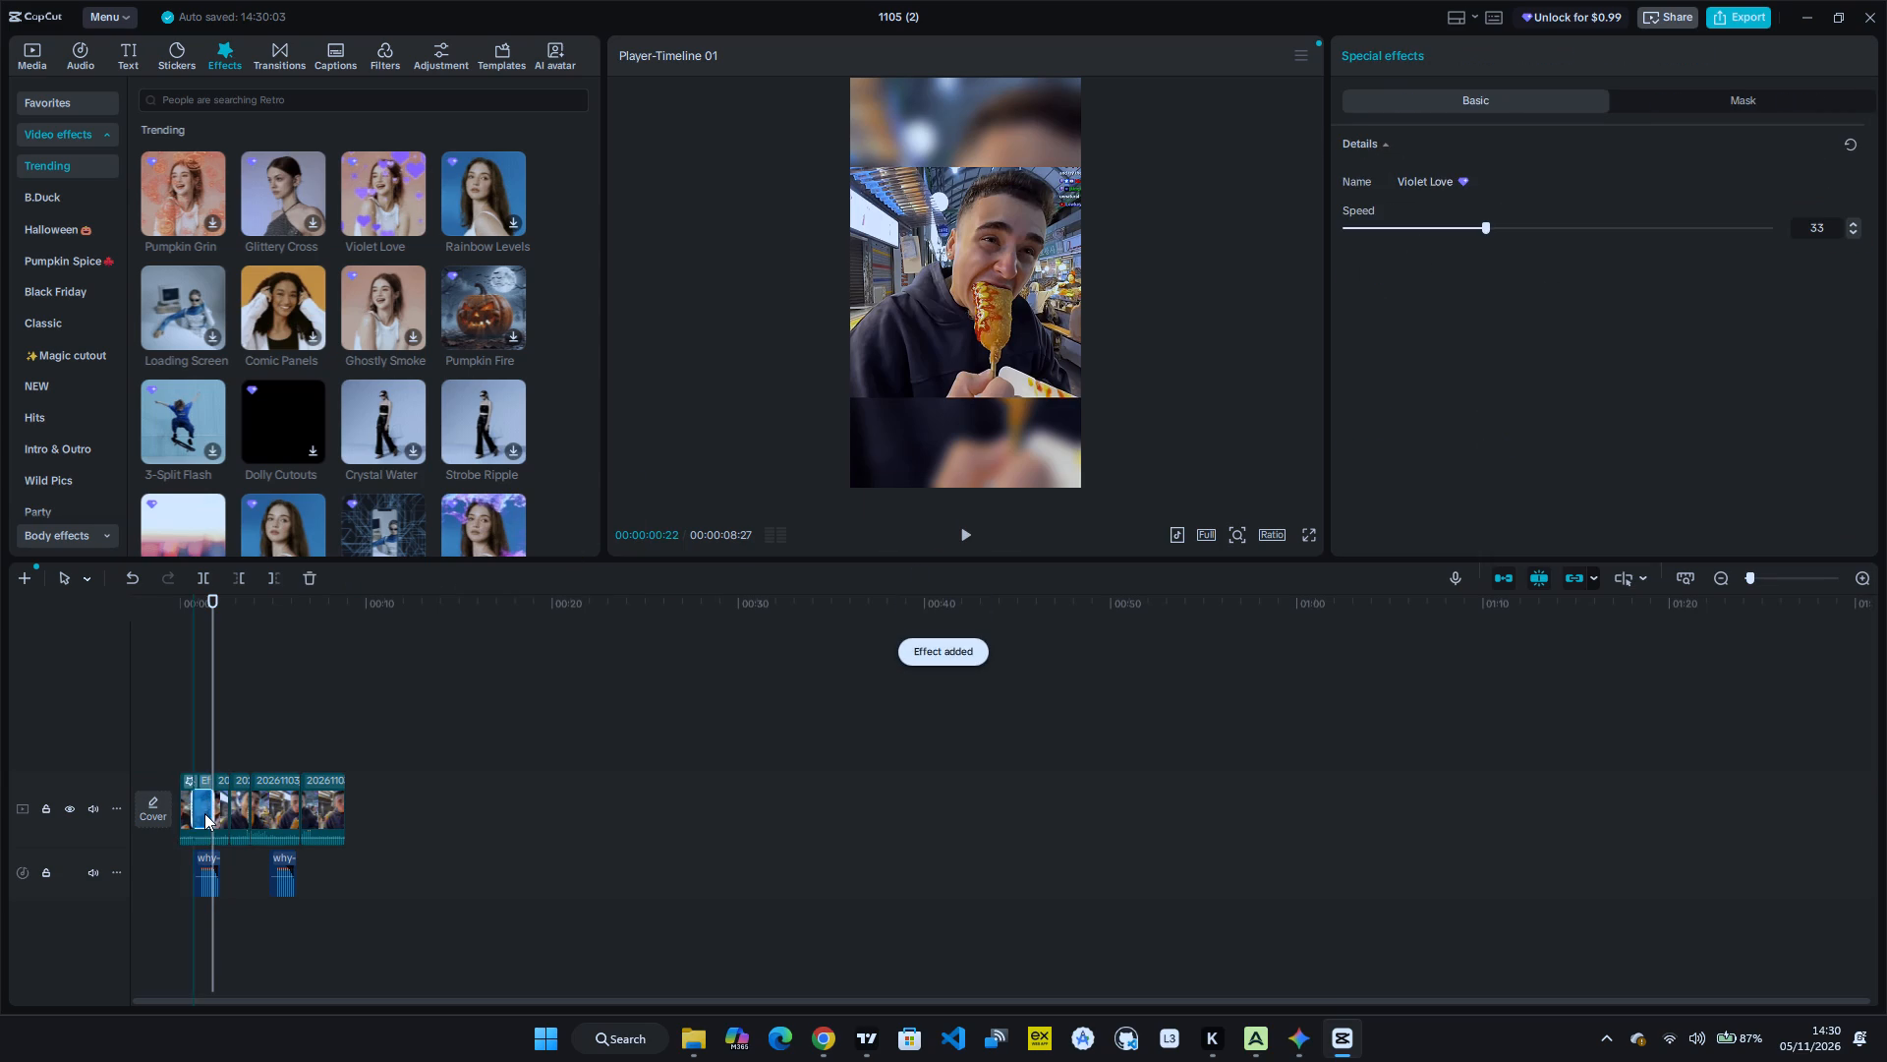
pyautogui.moveTo(204, 813); pyautogui.dragTo(205, 813)
pyautogui.press('space')
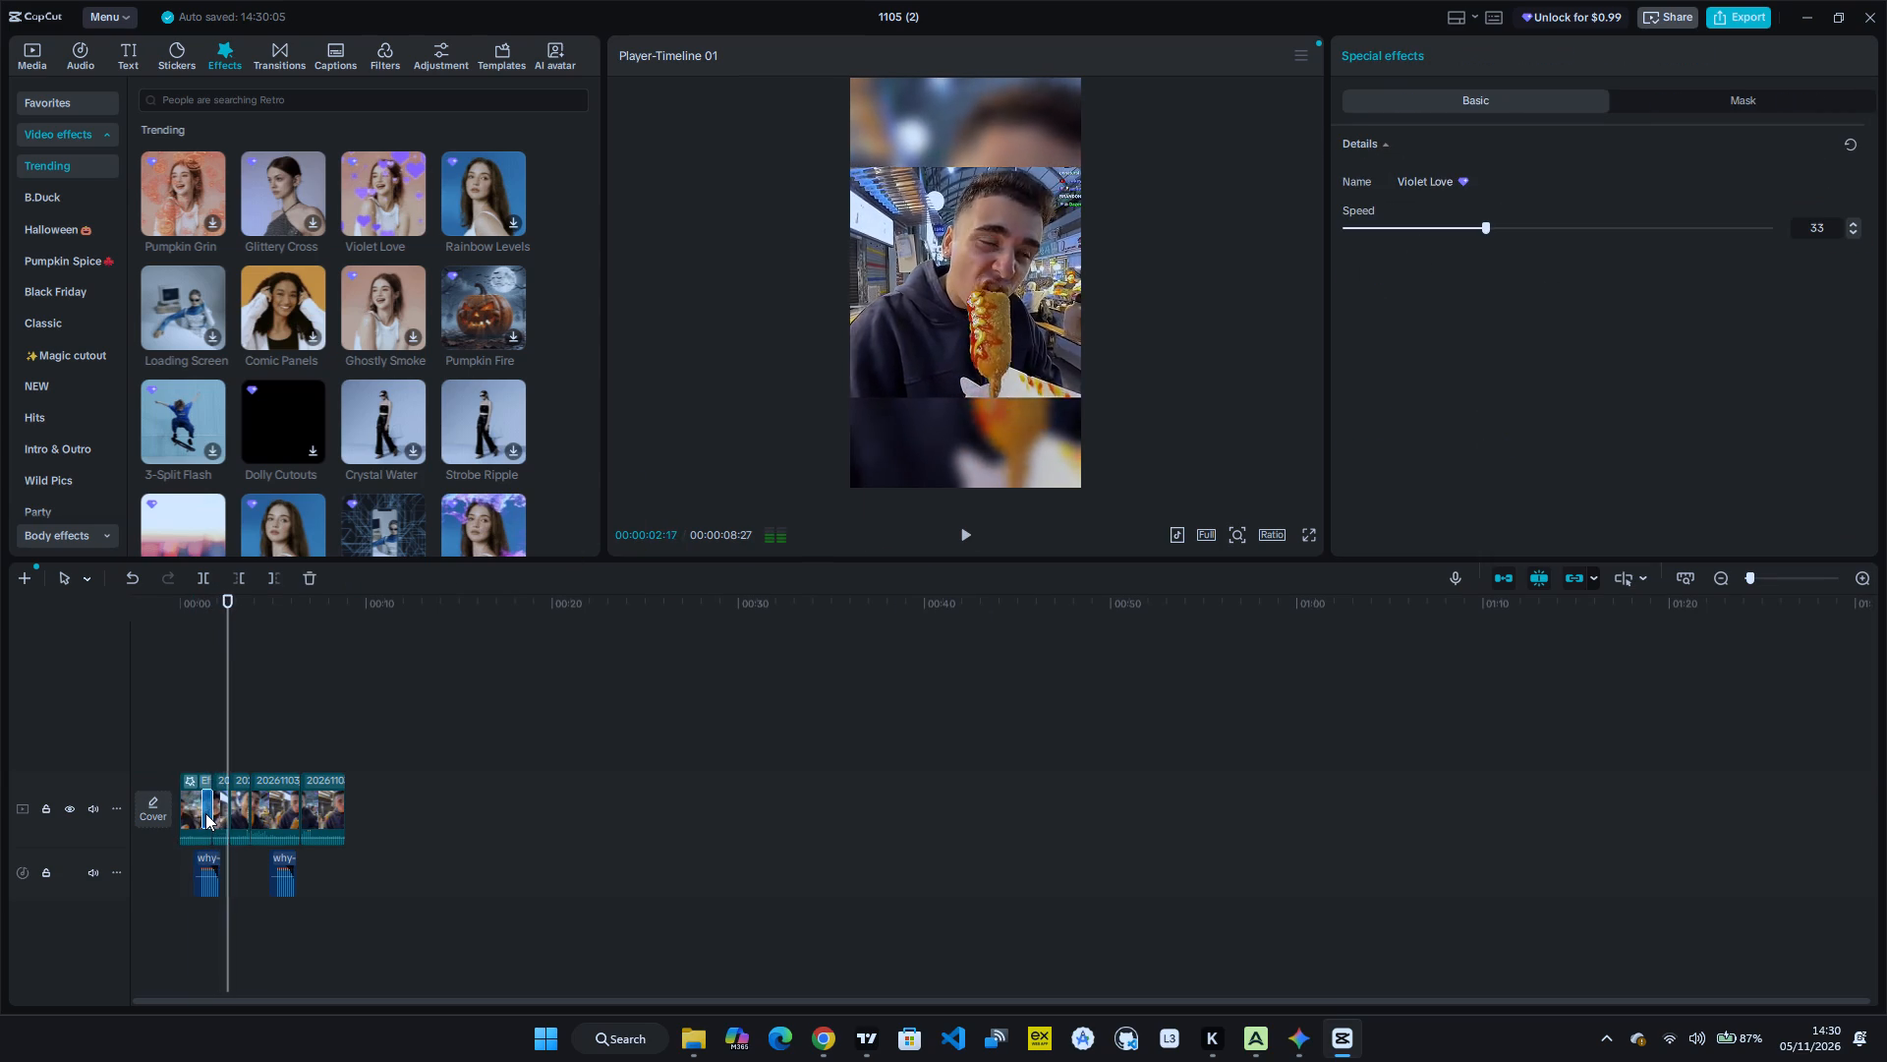
pyautogui.click(203, 814)
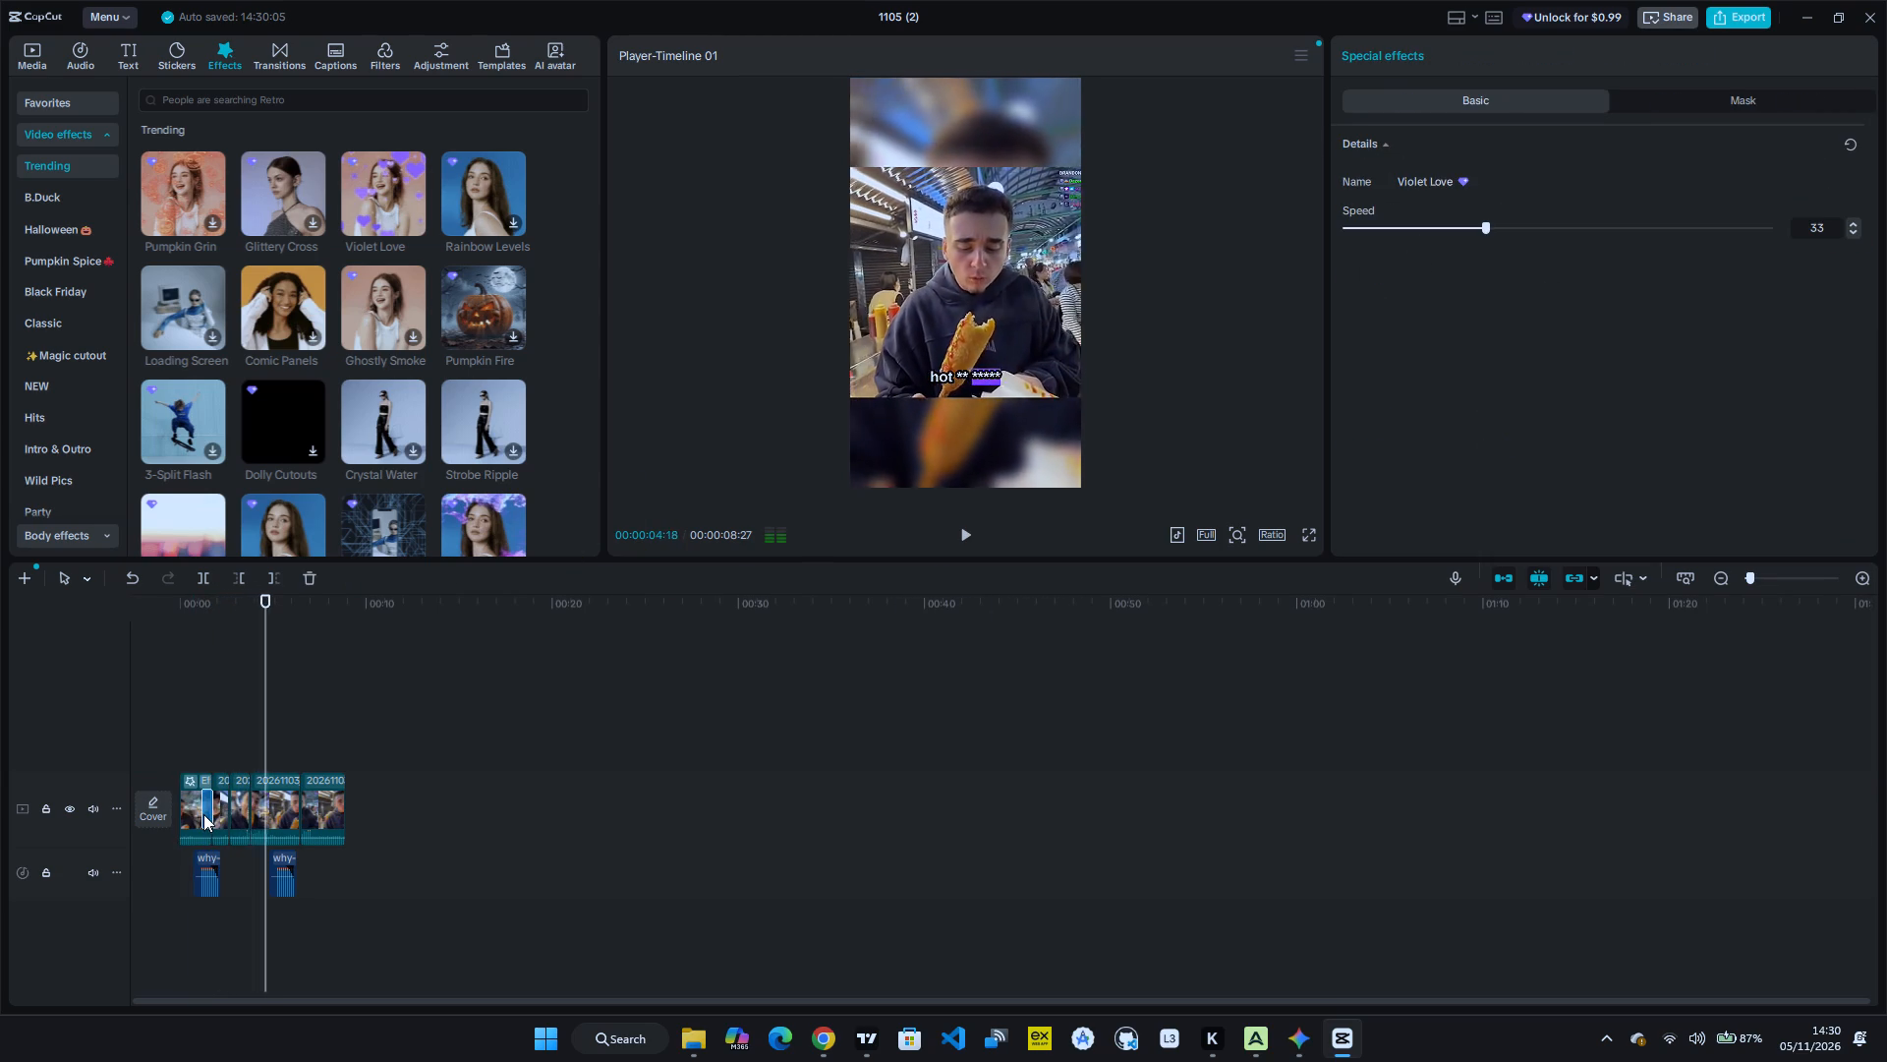
# Apply the Violet Love effect to the second video segment.
pyautogui.moveTo(398, 180); pyautogui.dragTo(320, 516)
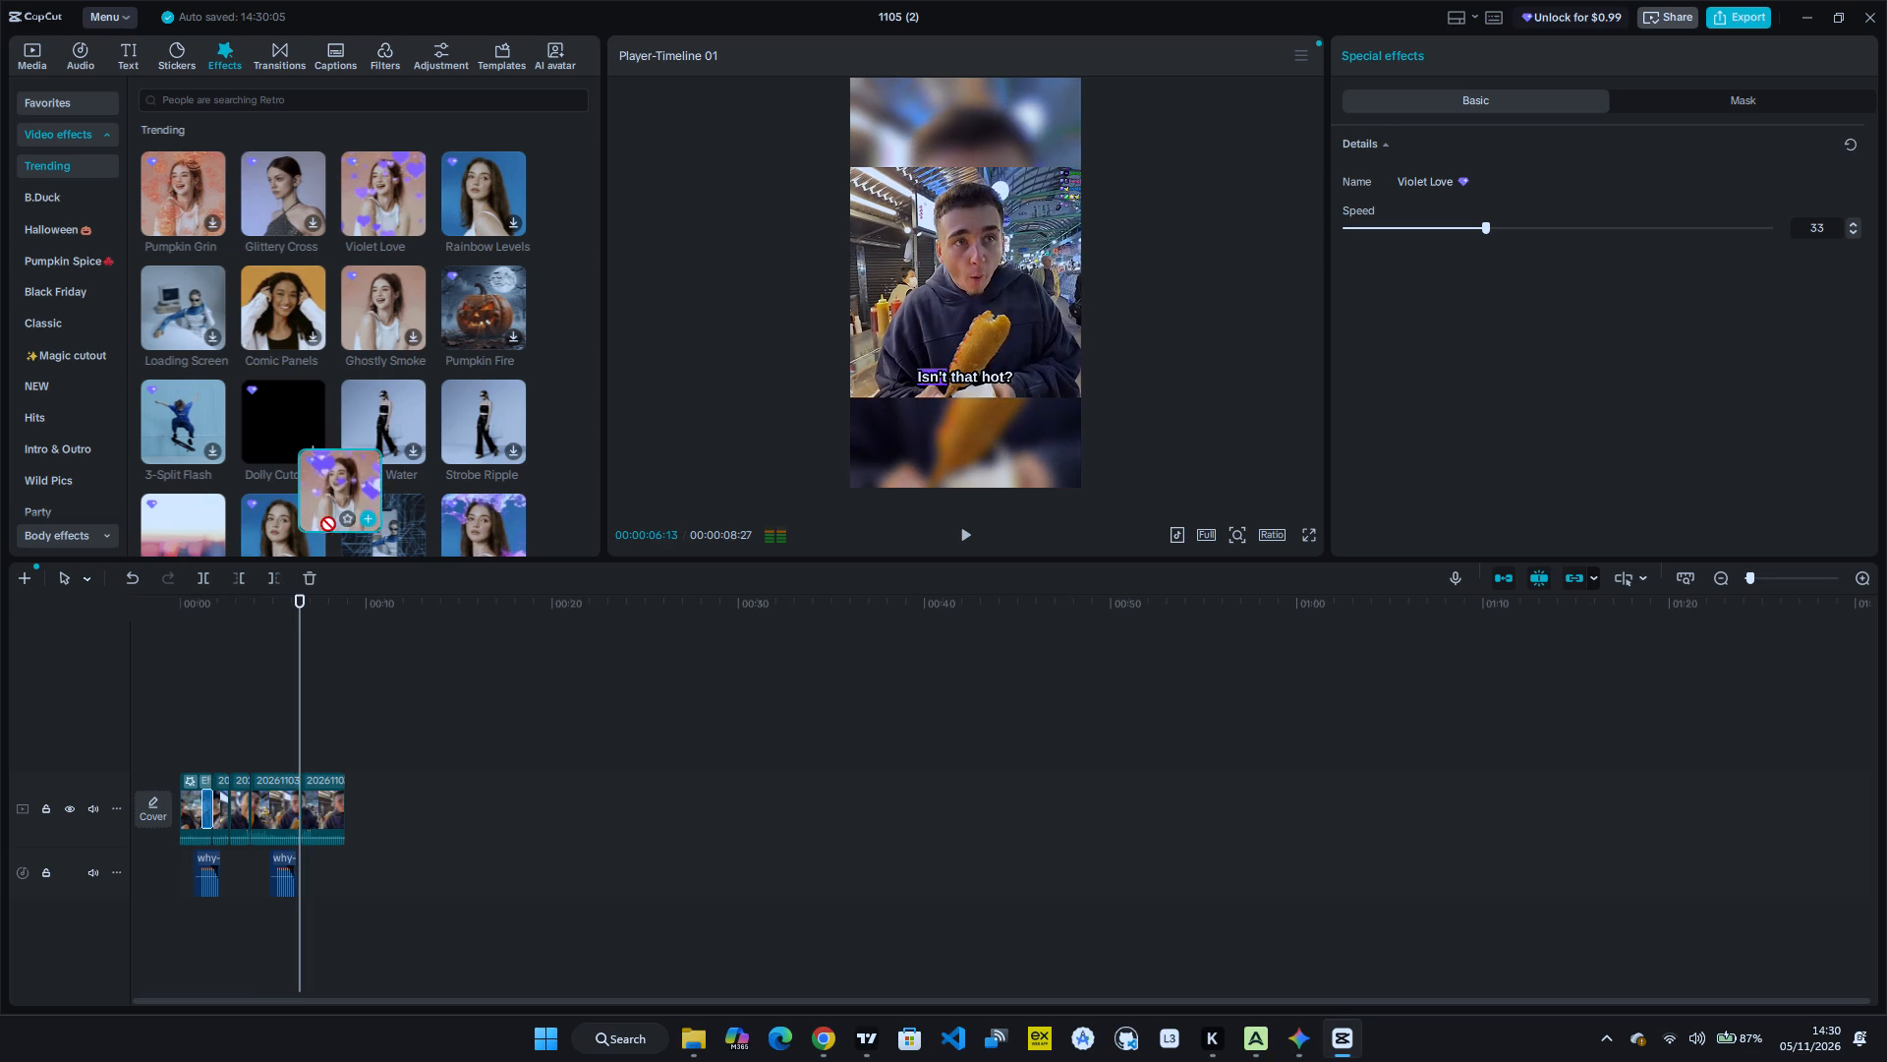
pyautogui.moveTo(320, 516); pyautogui.dragTo(223, 795)
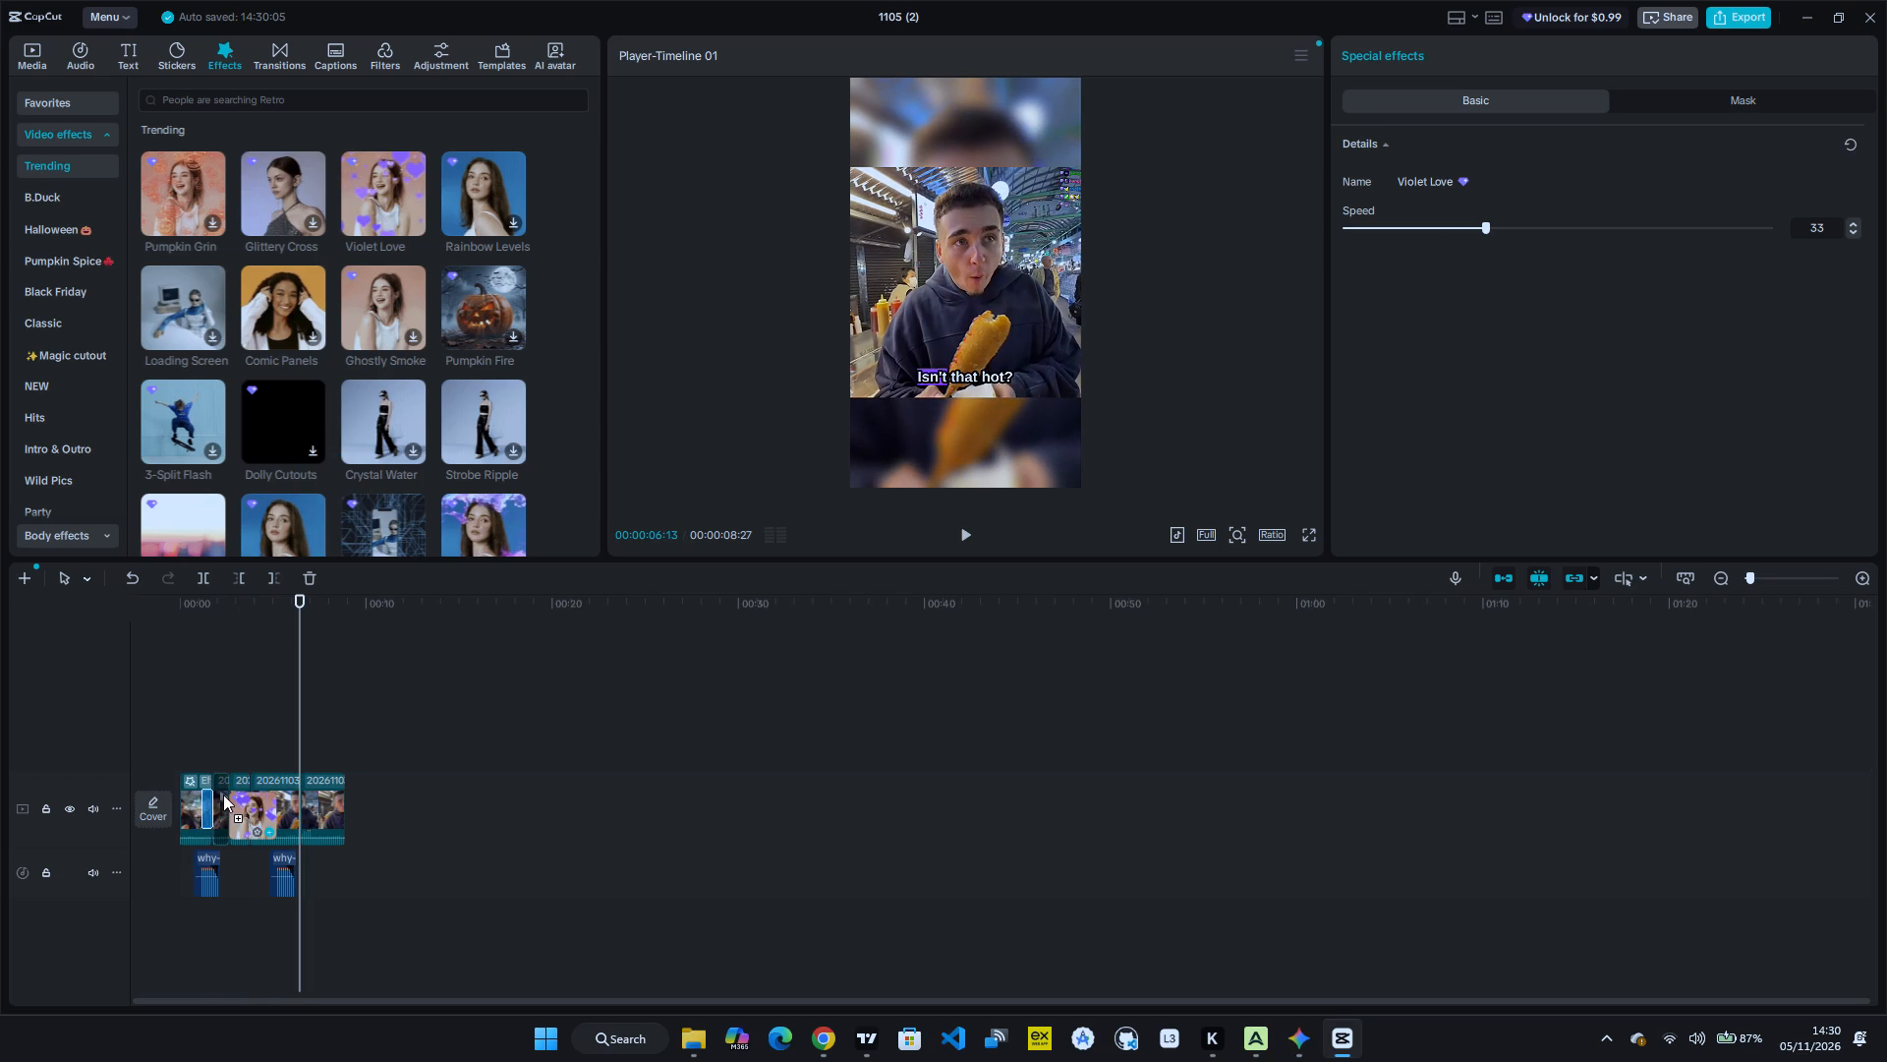
pyautogui.moveTo(223, 795); pyautogui.dragTo(223, 796)
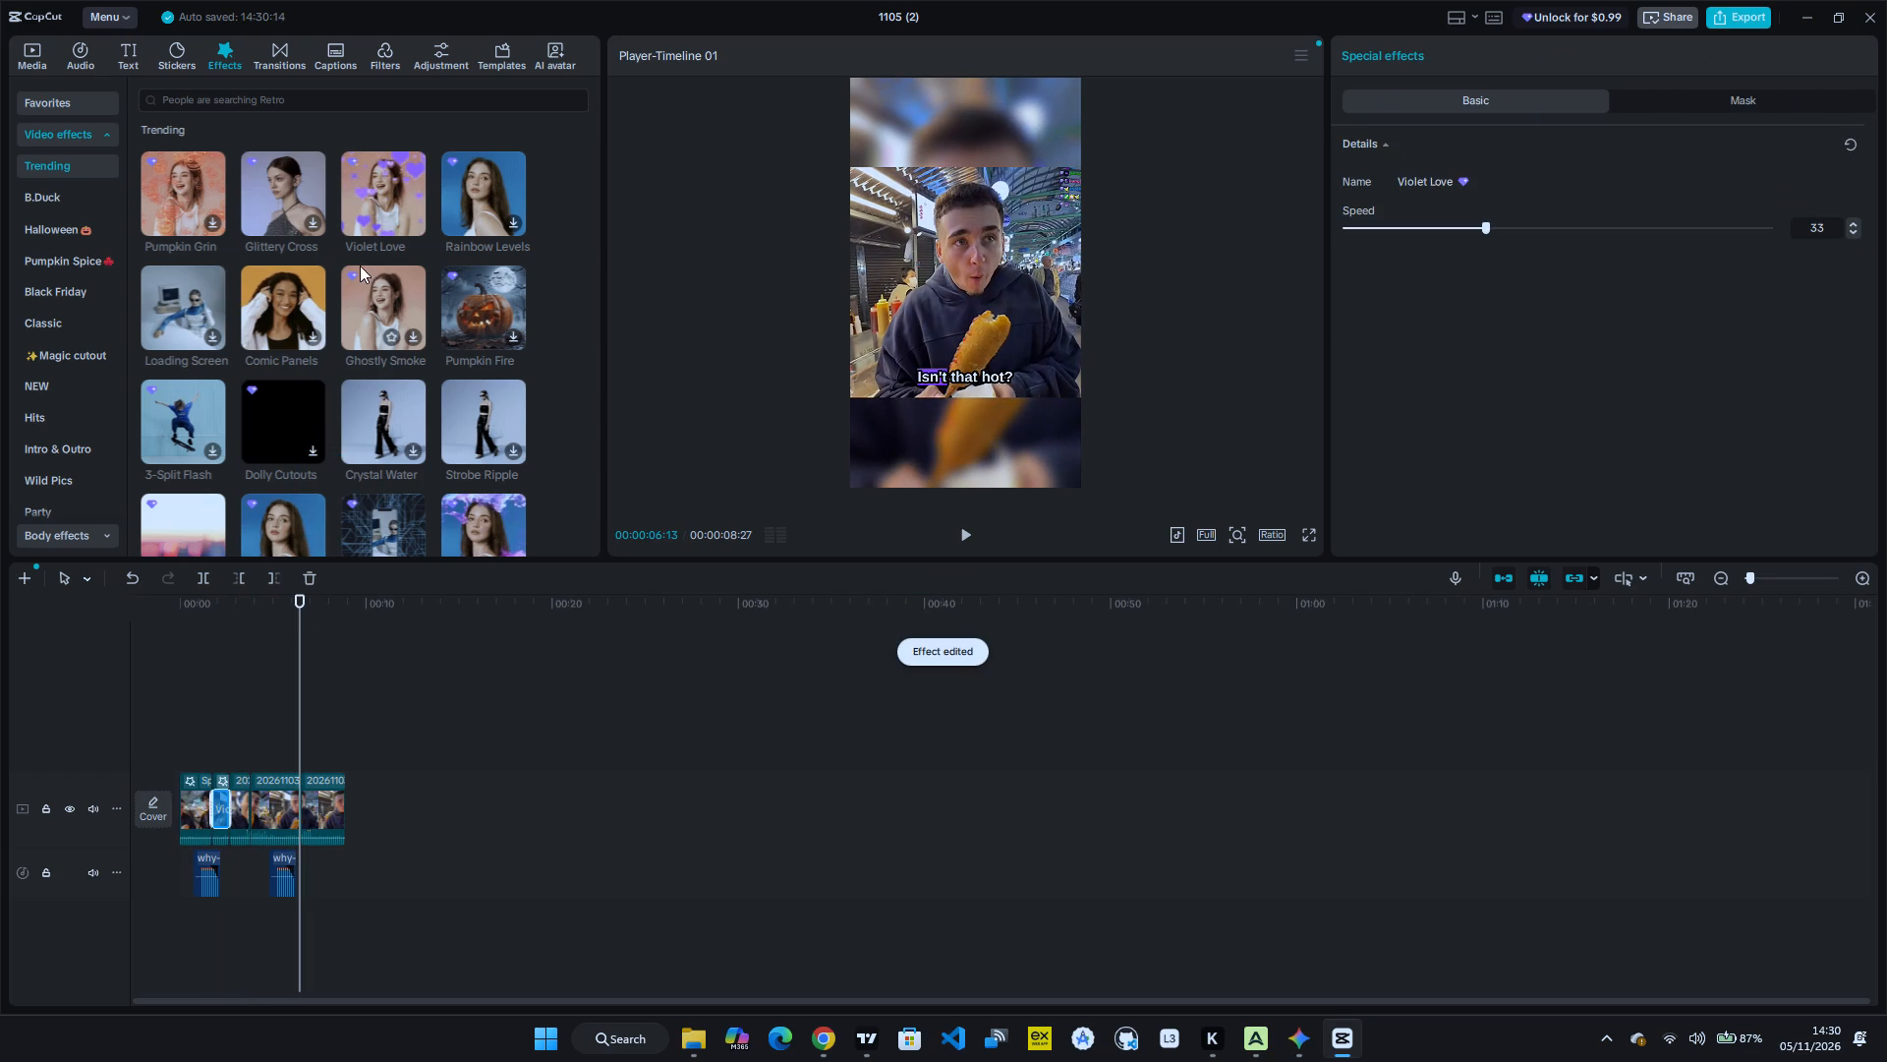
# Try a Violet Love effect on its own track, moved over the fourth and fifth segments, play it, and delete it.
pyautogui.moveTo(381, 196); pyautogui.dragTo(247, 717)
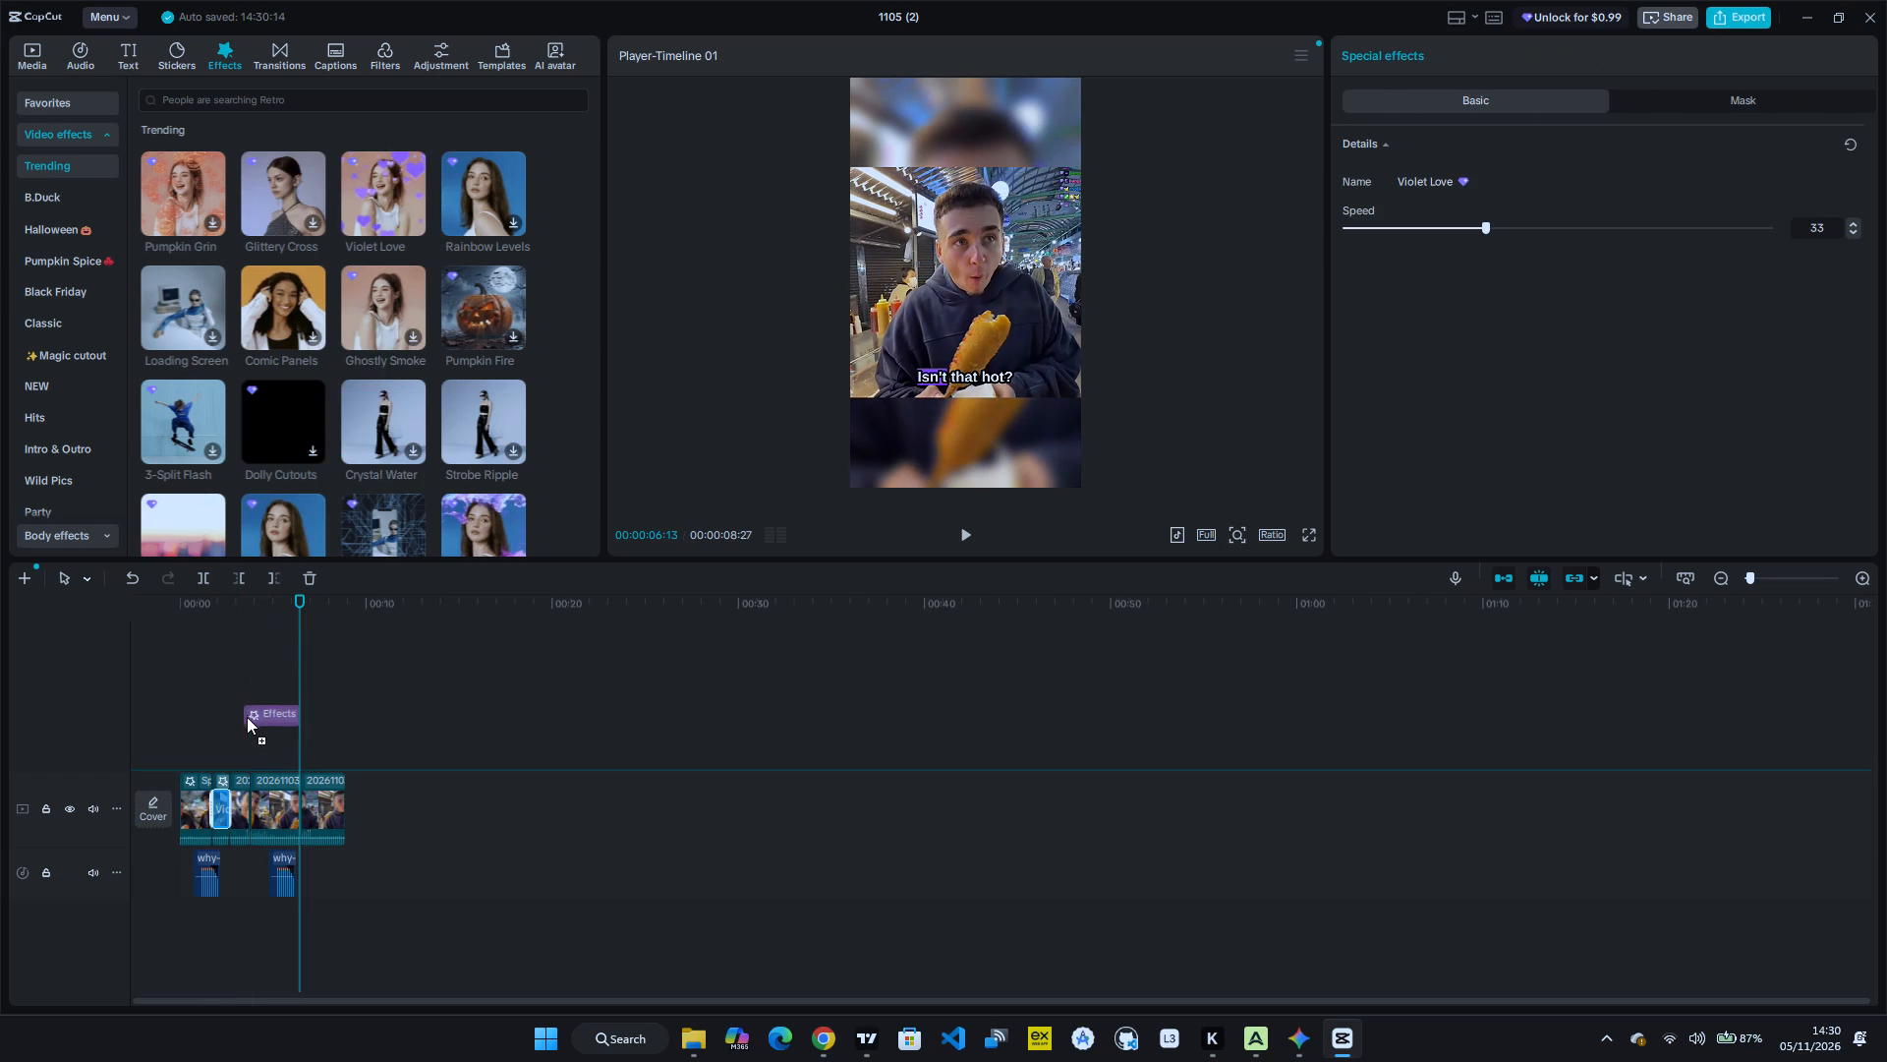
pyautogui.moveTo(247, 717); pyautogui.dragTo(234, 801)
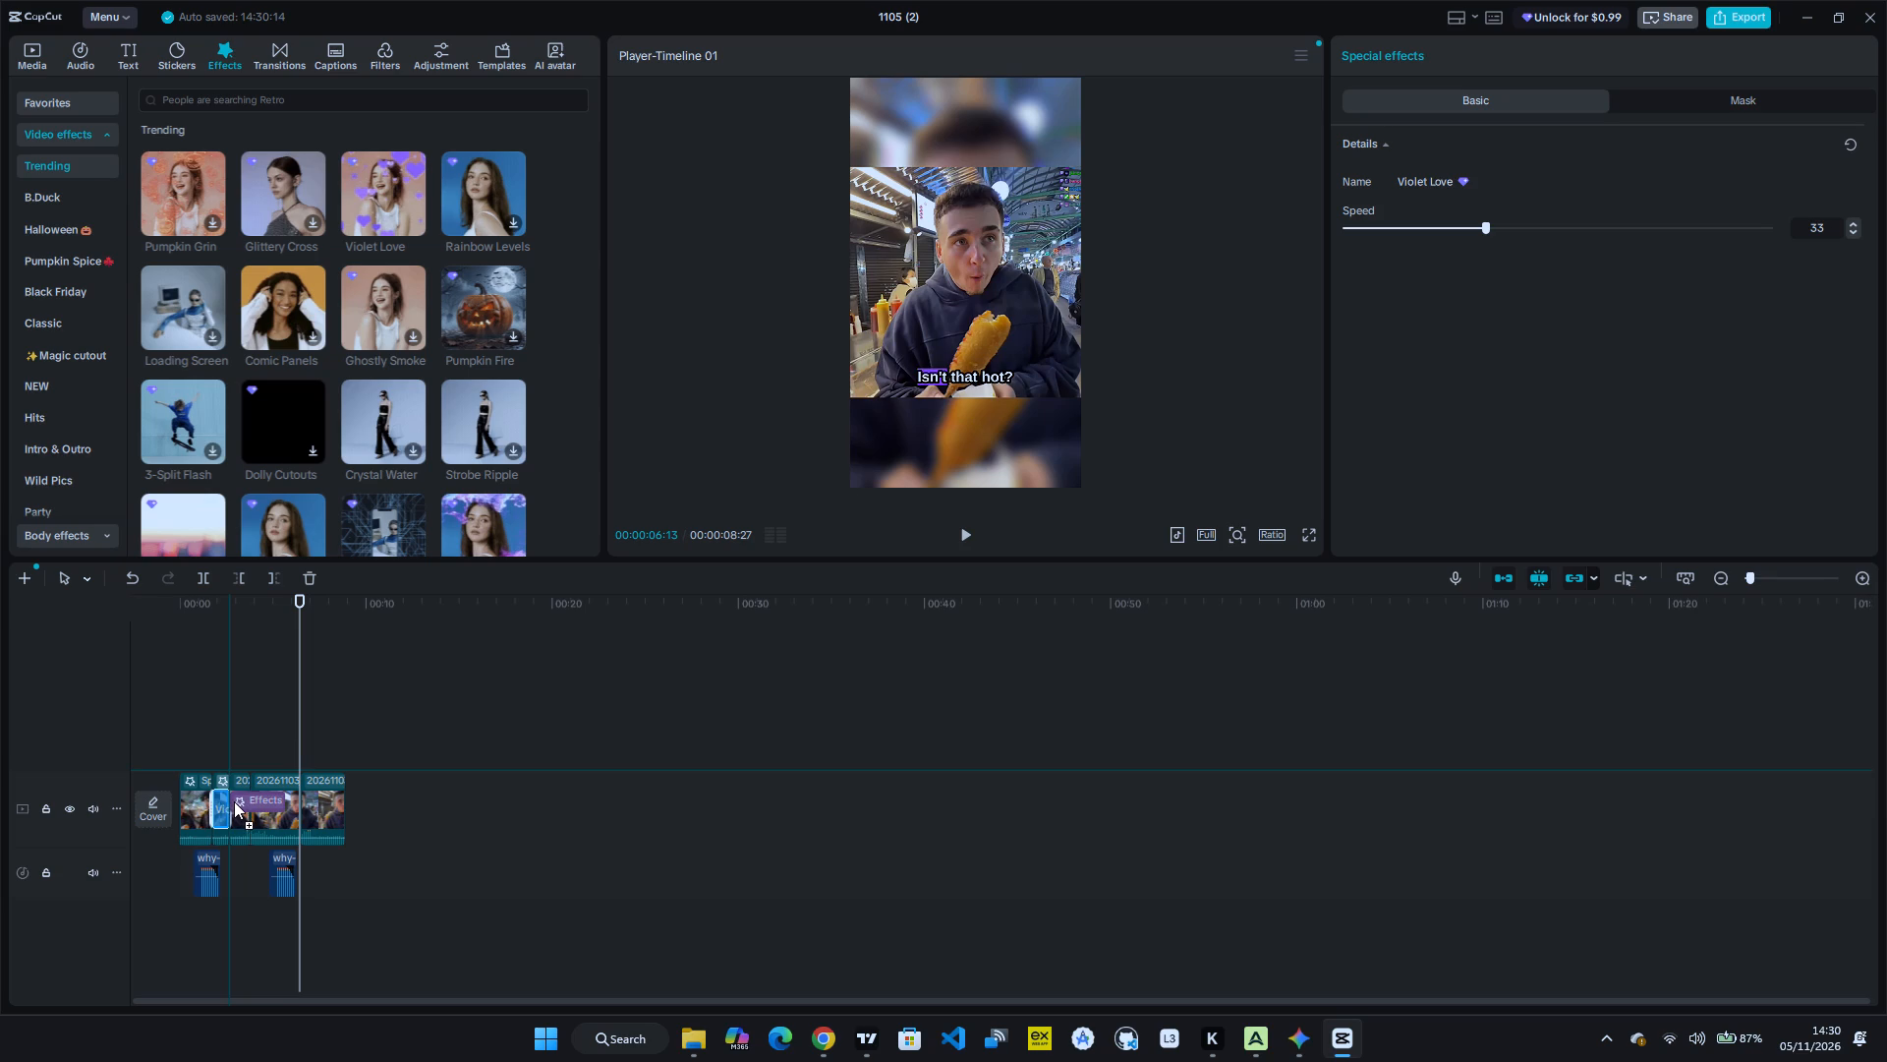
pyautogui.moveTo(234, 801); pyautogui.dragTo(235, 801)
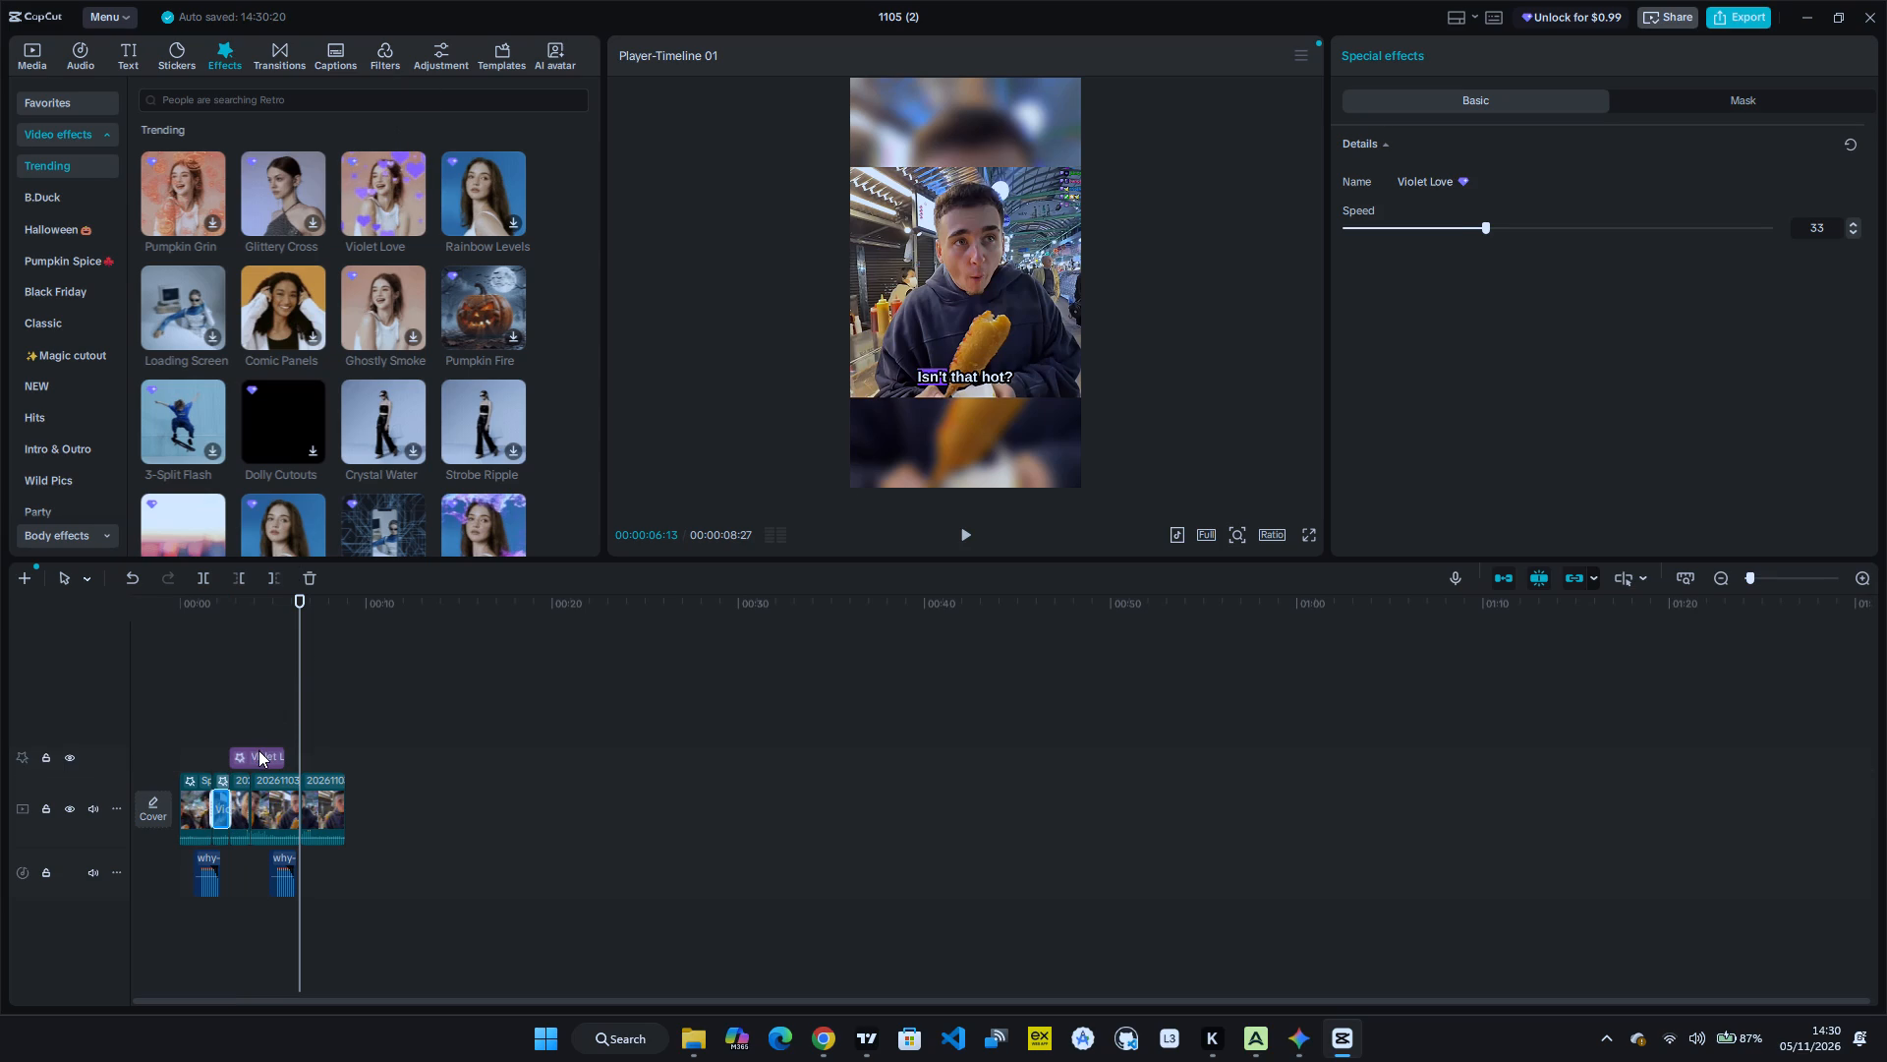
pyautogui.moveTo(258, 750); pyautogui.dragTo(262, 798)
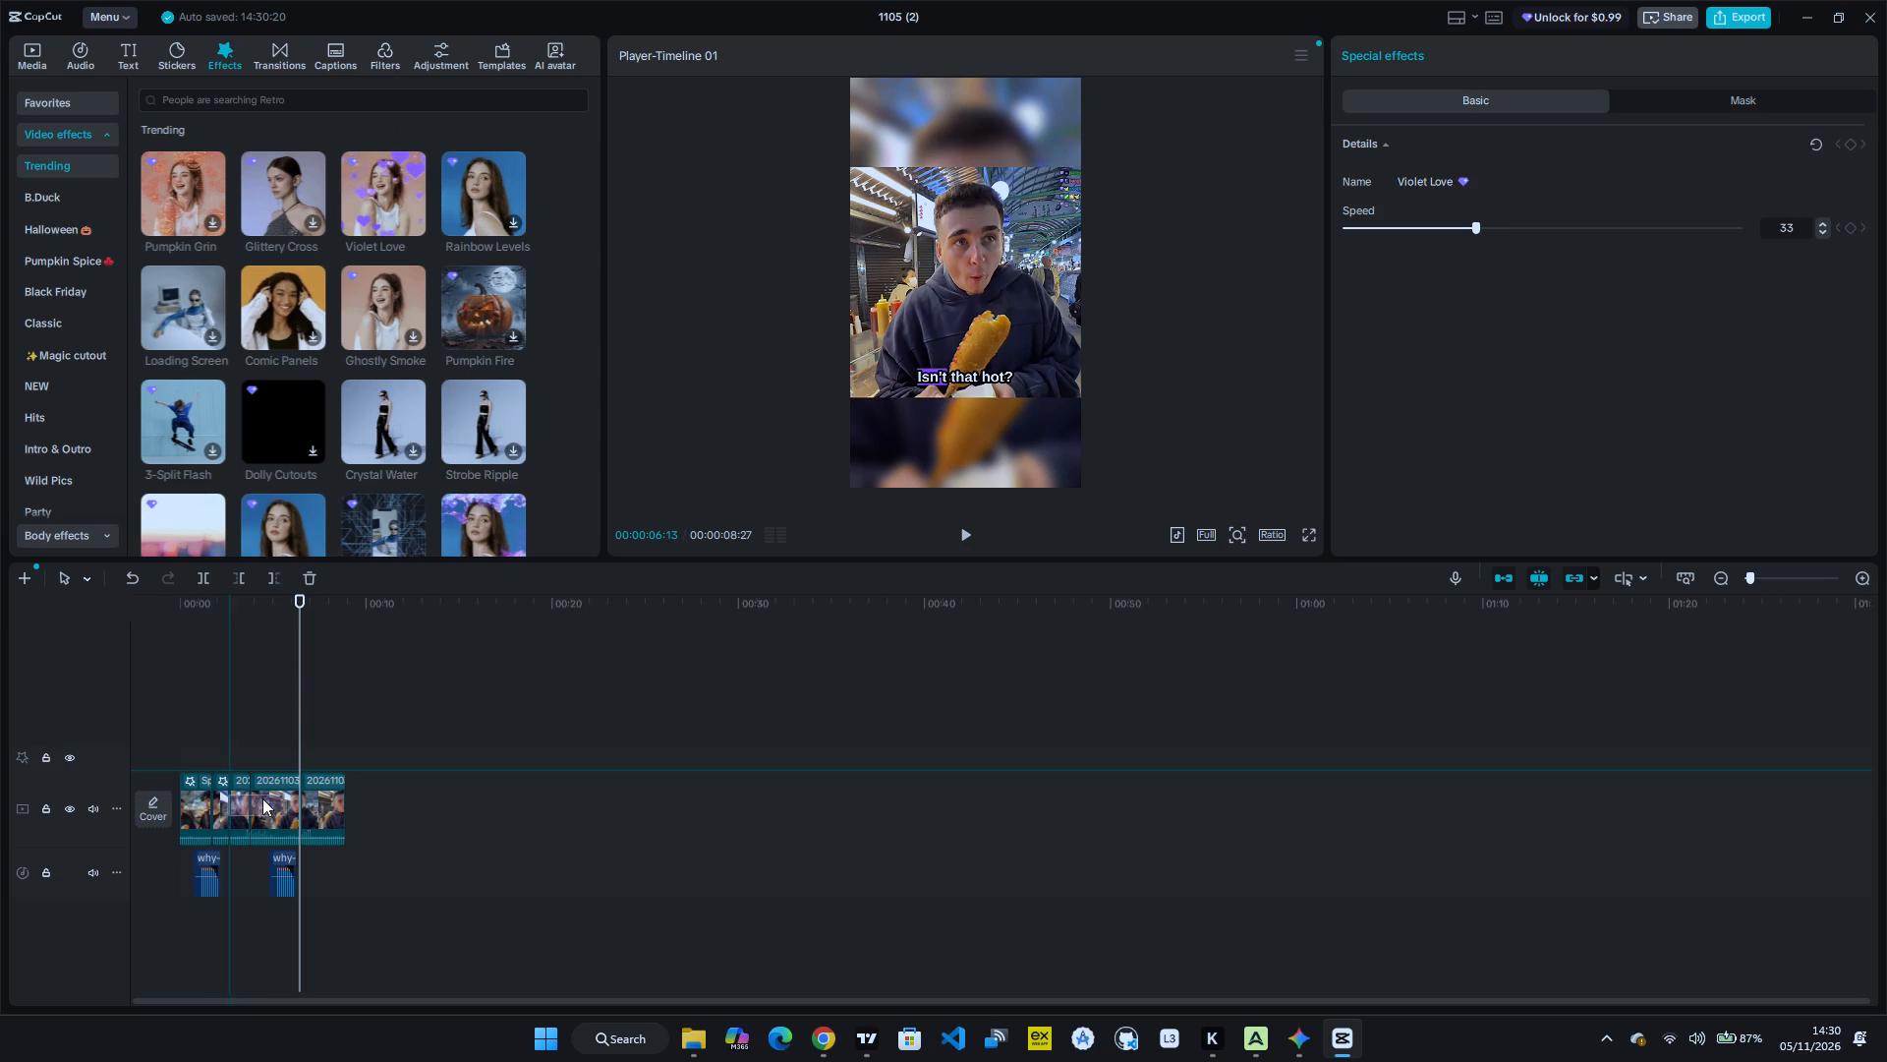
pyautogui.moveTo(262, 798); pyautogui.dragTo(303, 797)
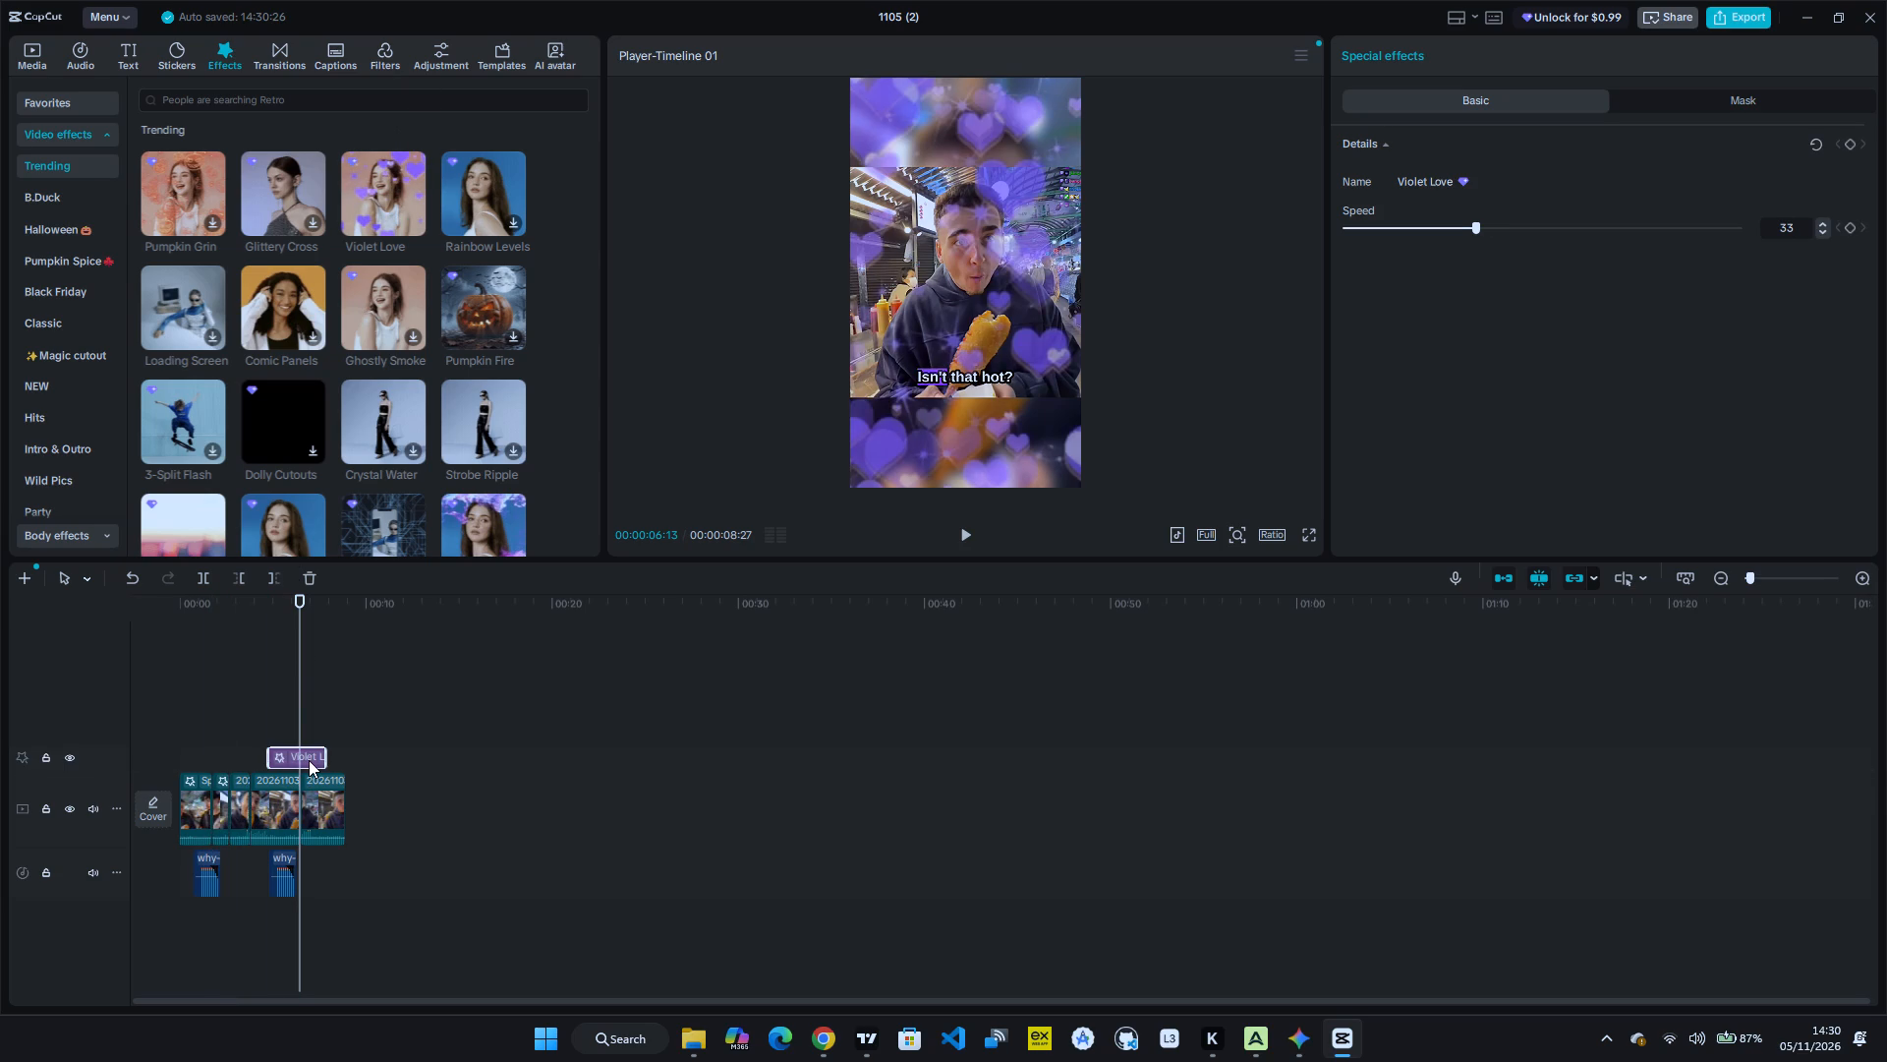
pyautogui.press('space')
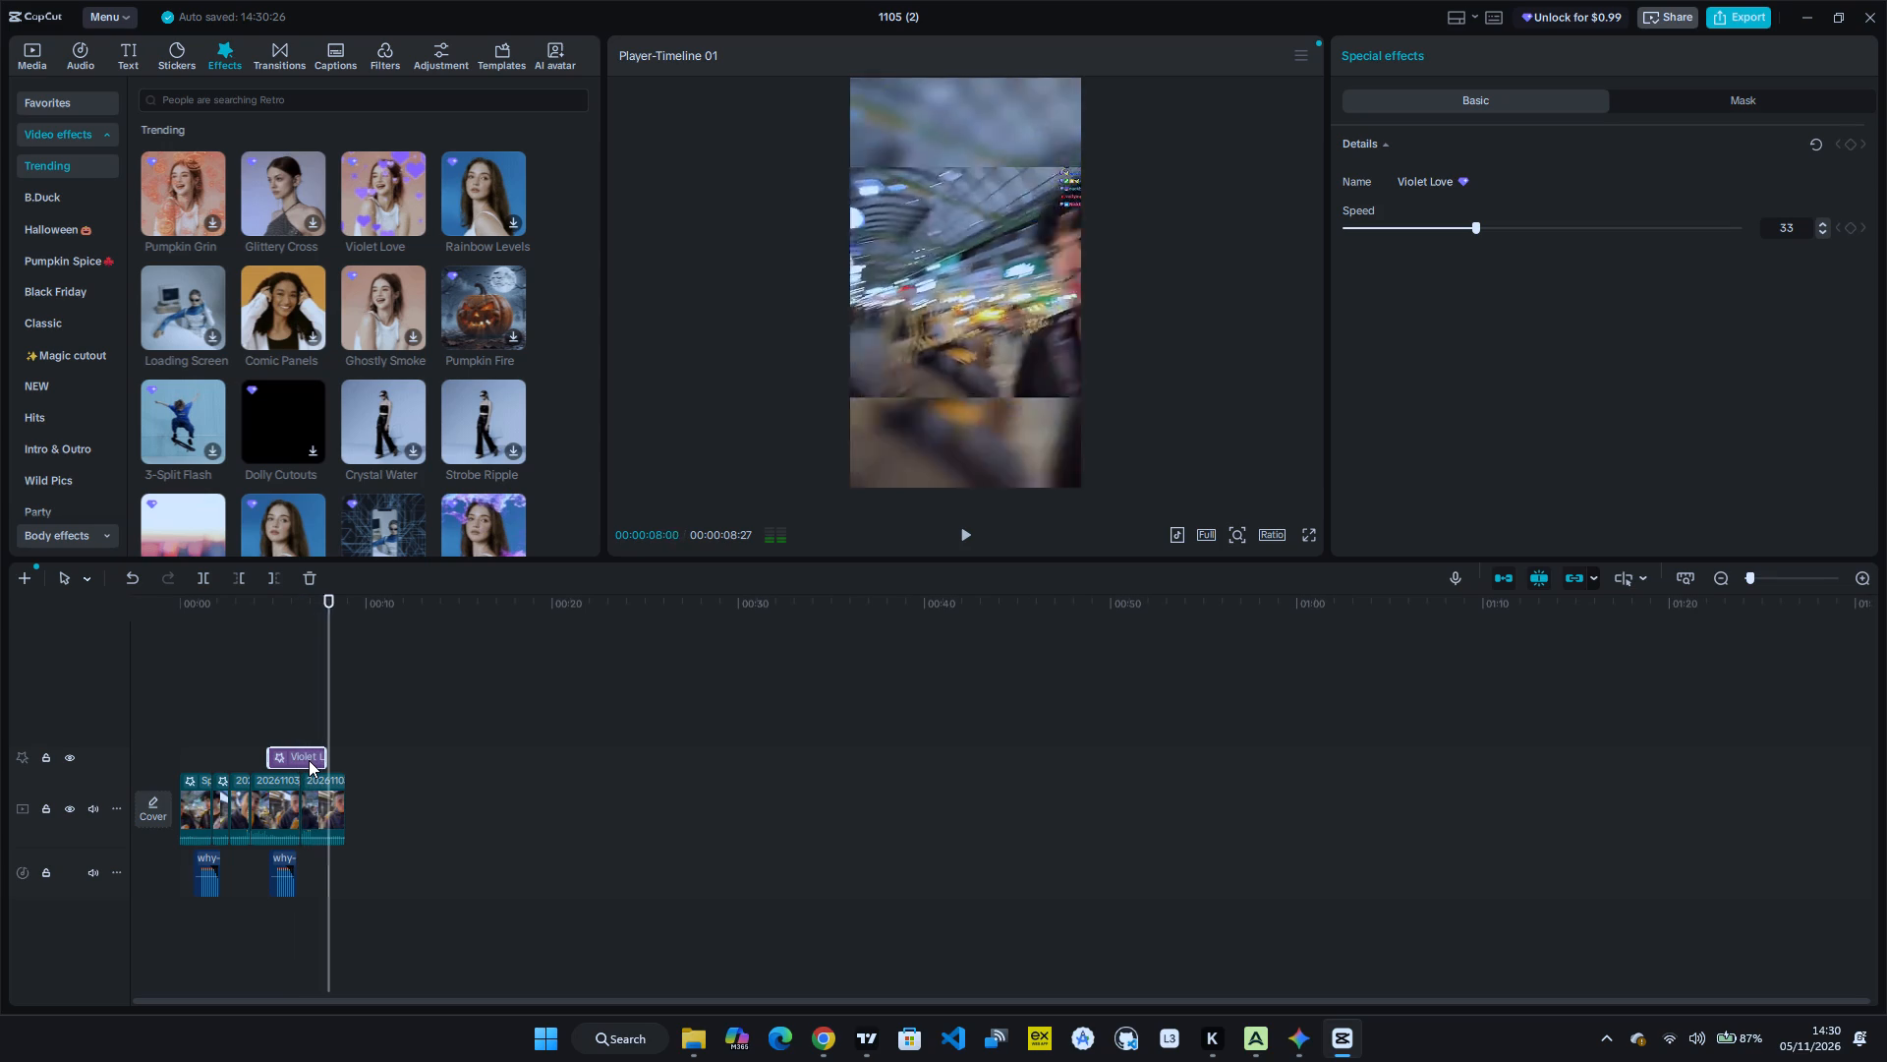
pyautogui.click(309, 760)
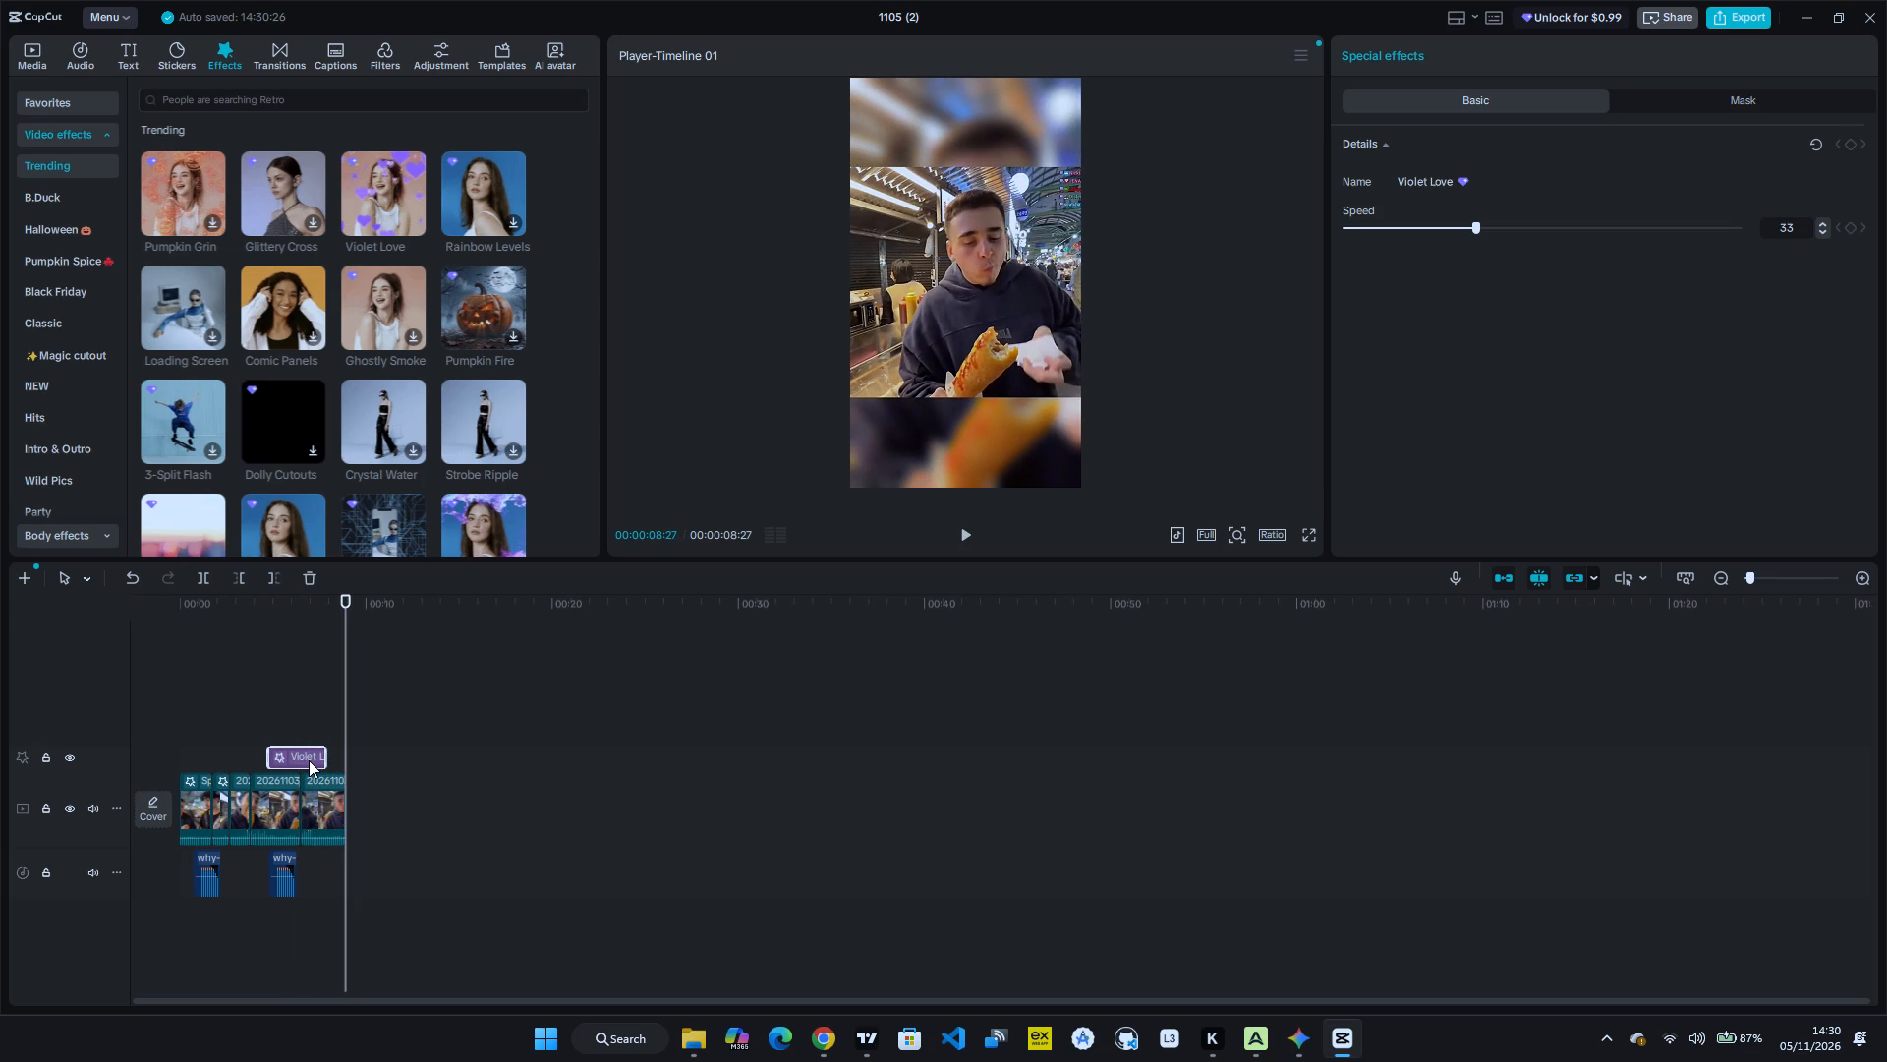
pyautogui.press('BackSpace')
# Play to 00:00:06:08 and place a Violet Love effect on its own track, starting at about the fourth segment's beginning.
pyautogui.press('space')
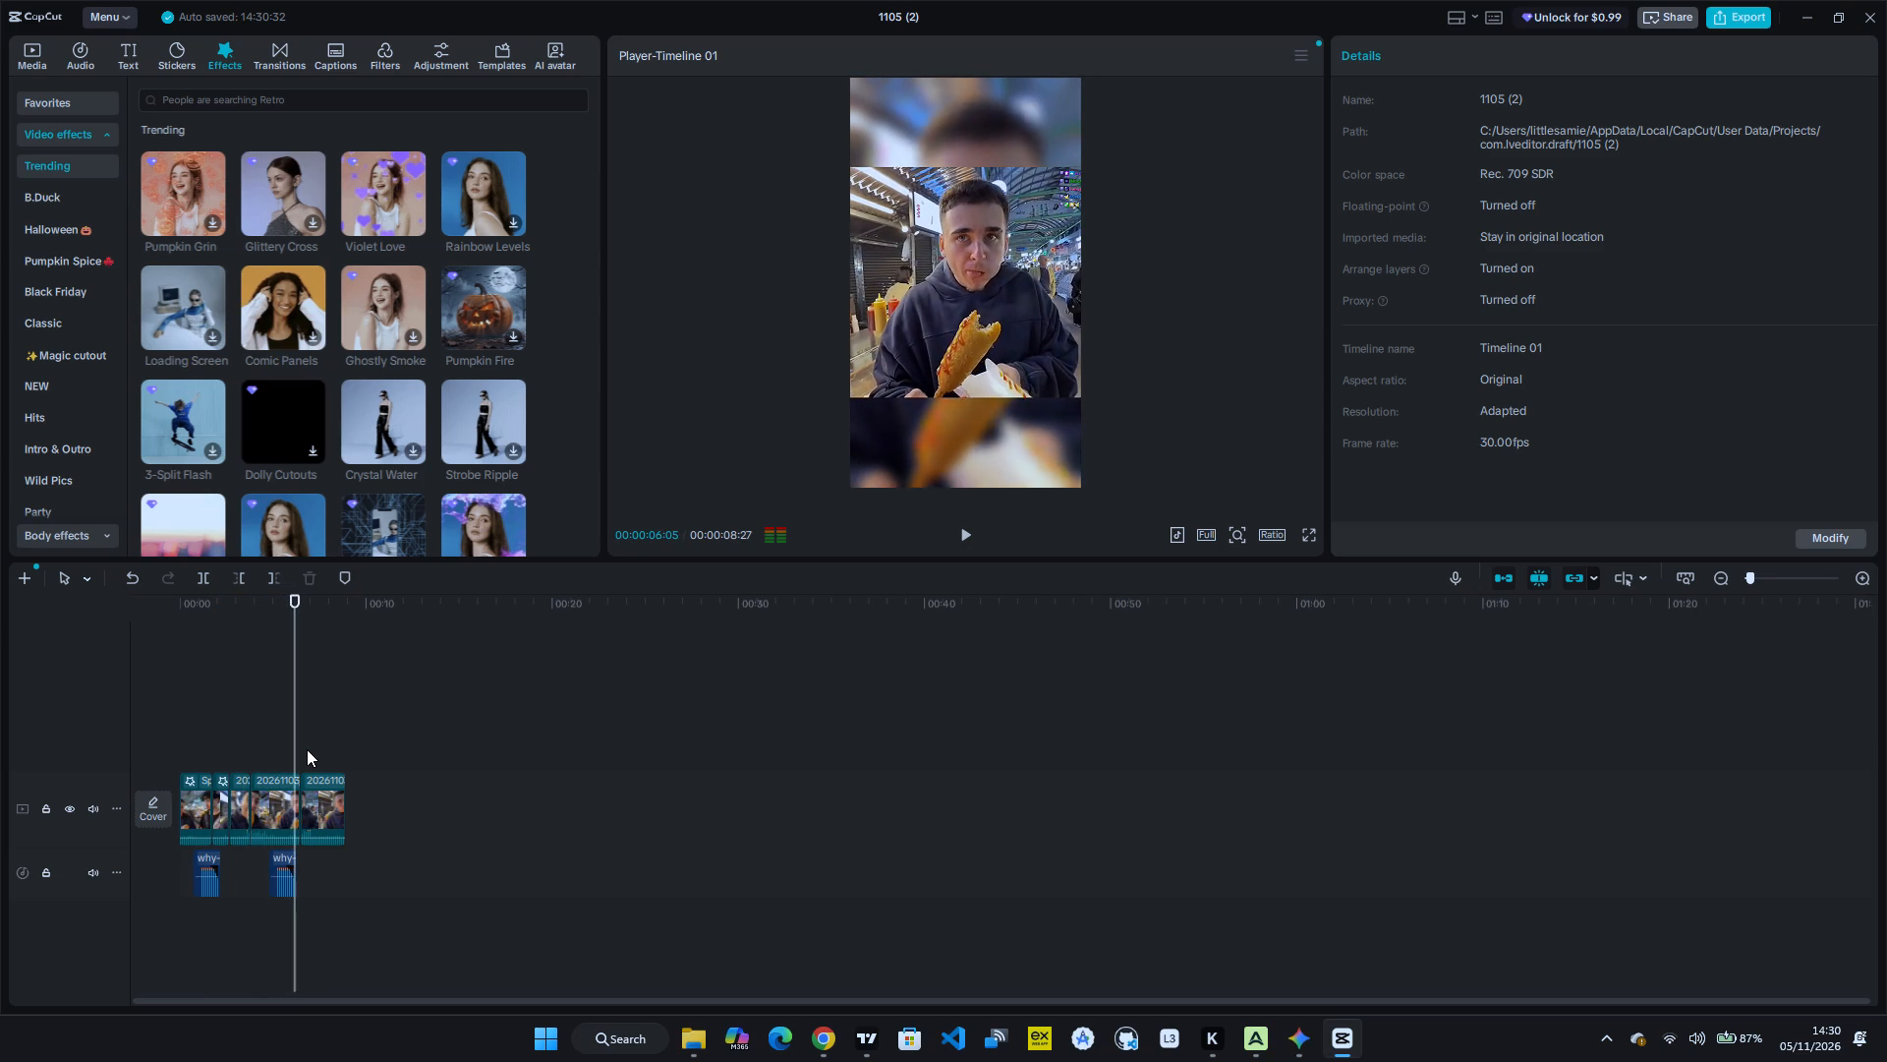
pyautogui.press('space')
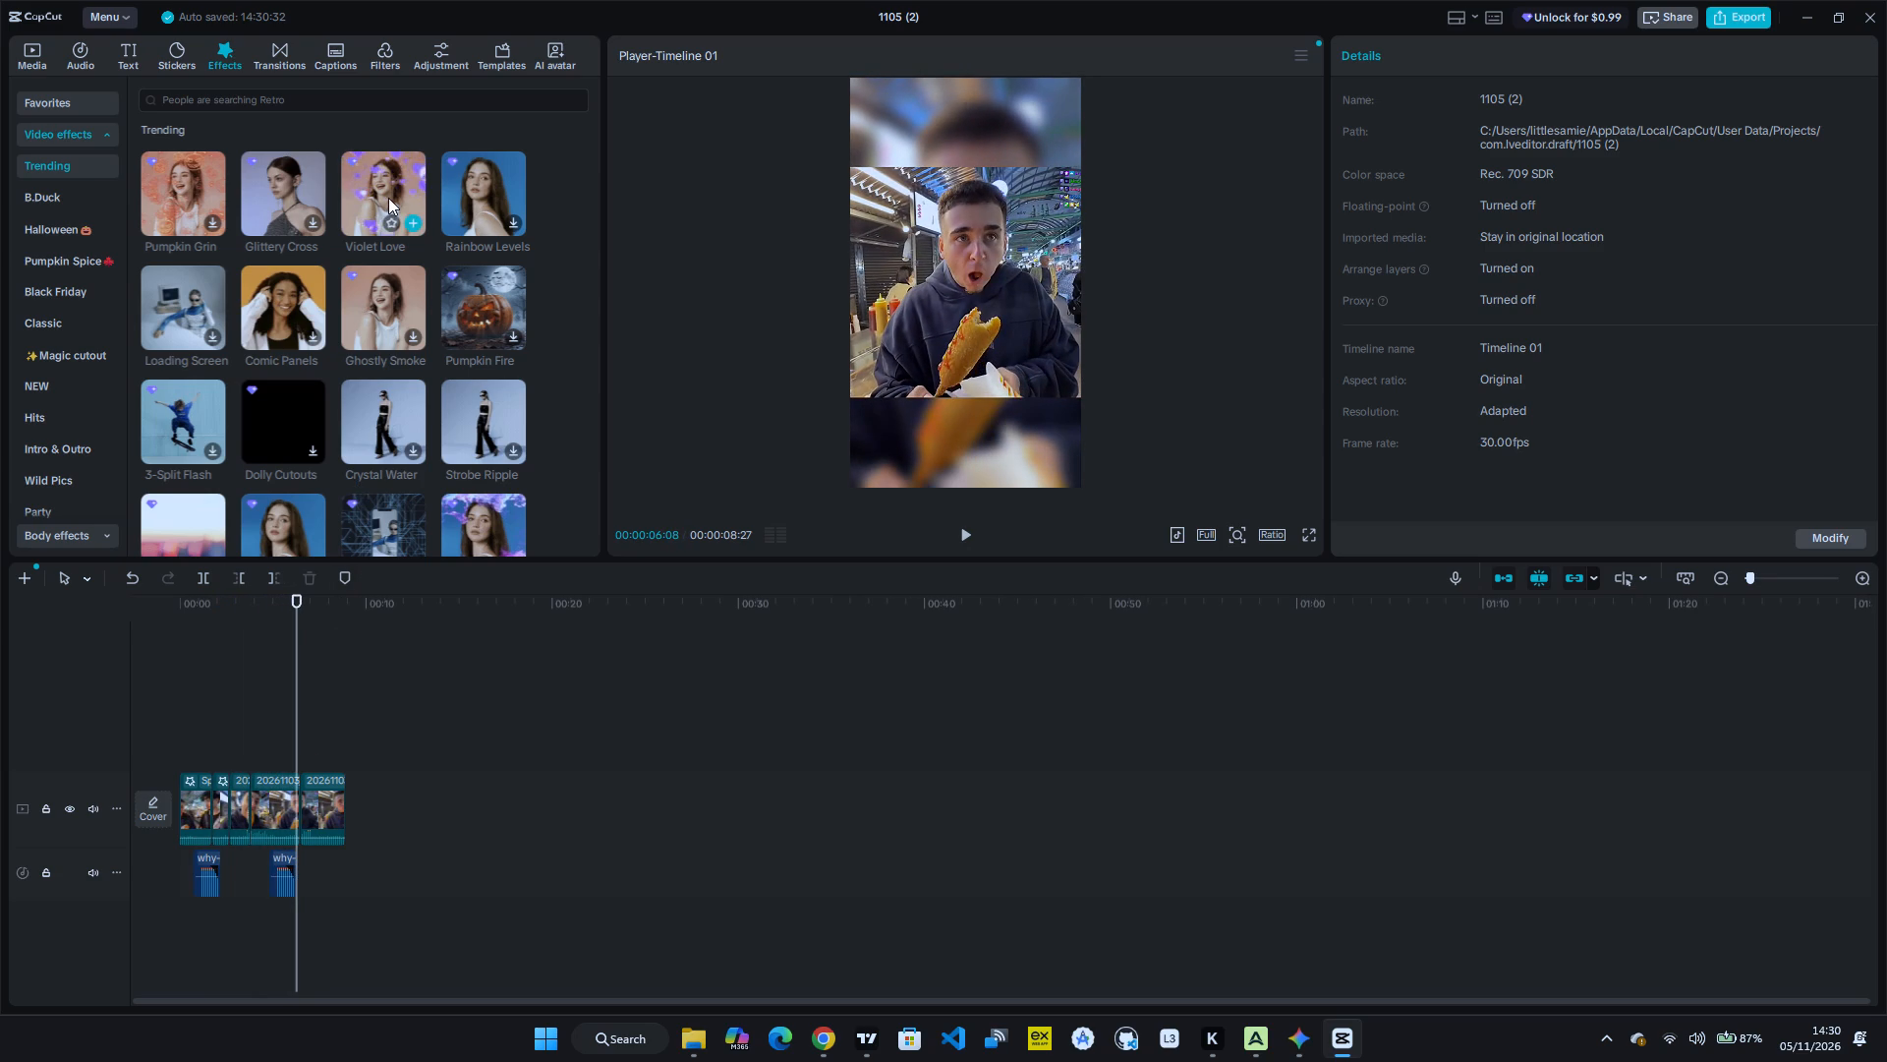
pyautogui.moveTo(388, 198); pyautogui.dragTo(280, 802)
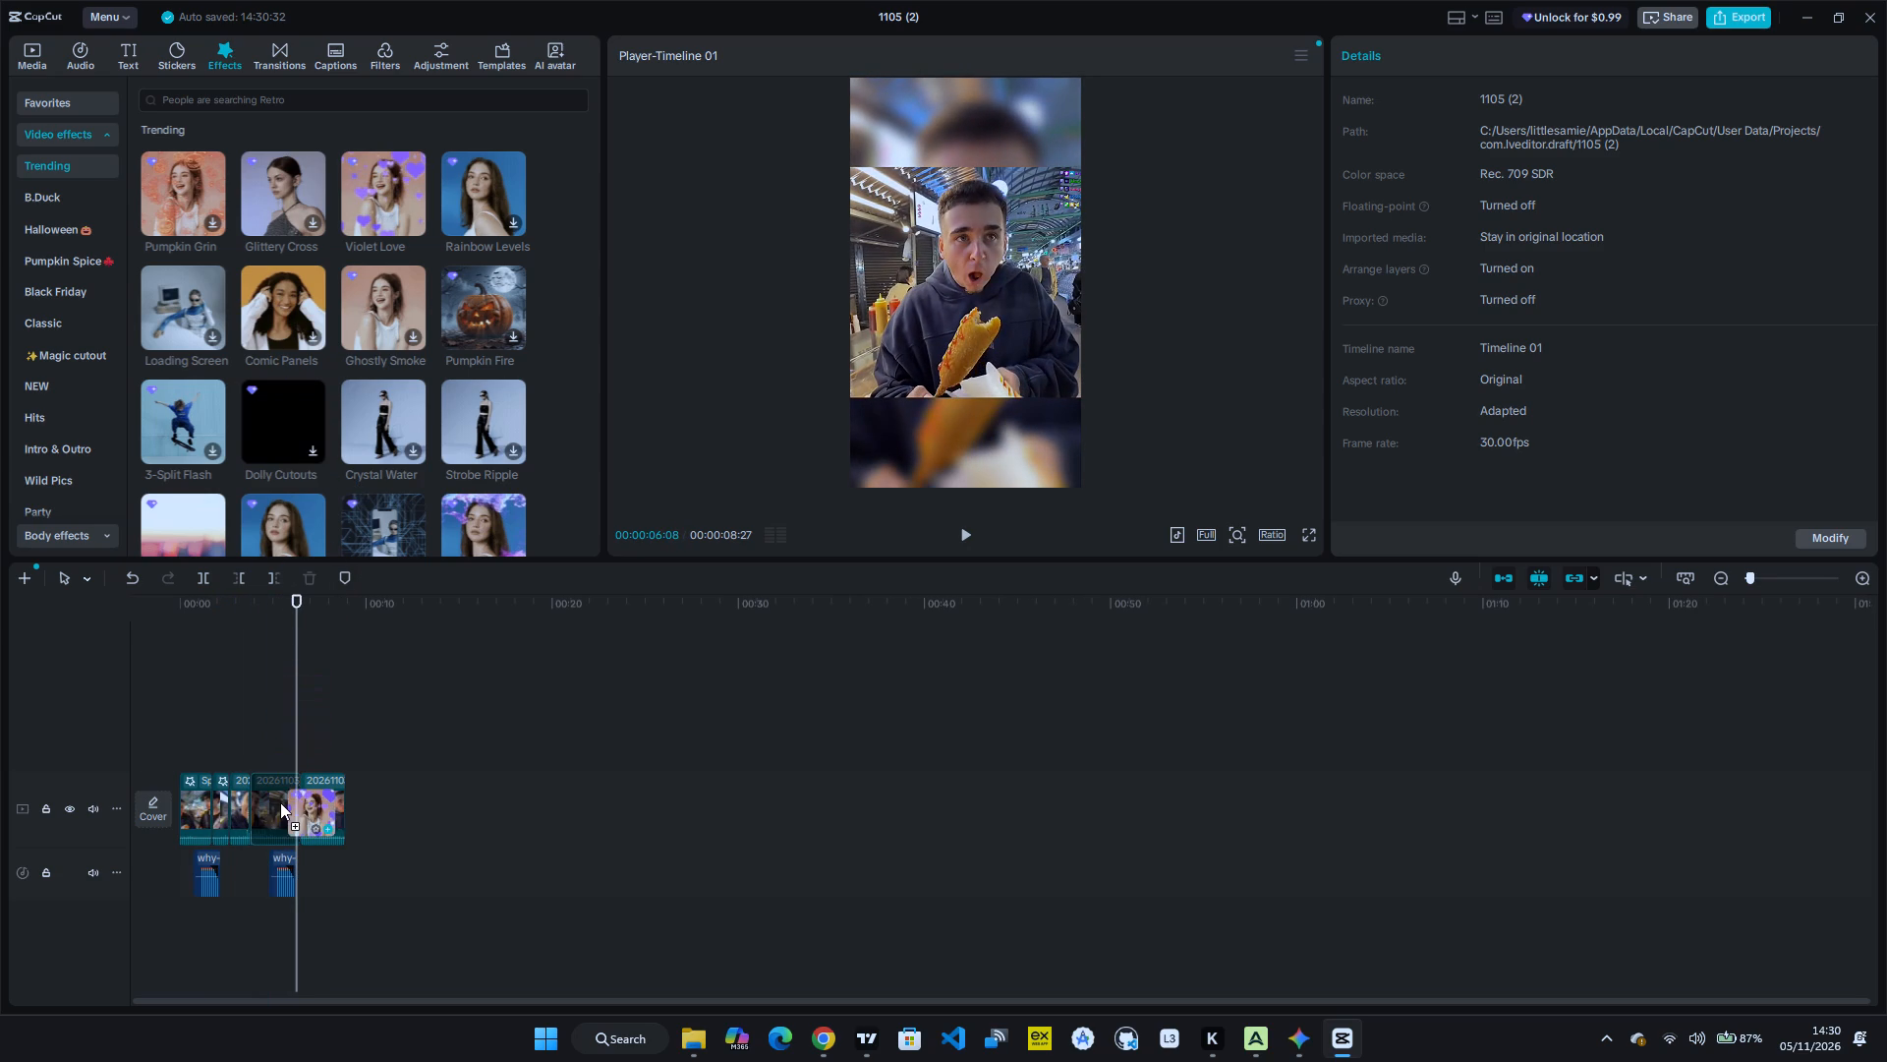
pyautogui.moveTo(280, 802); pyautogui.dragTo(256, 799)
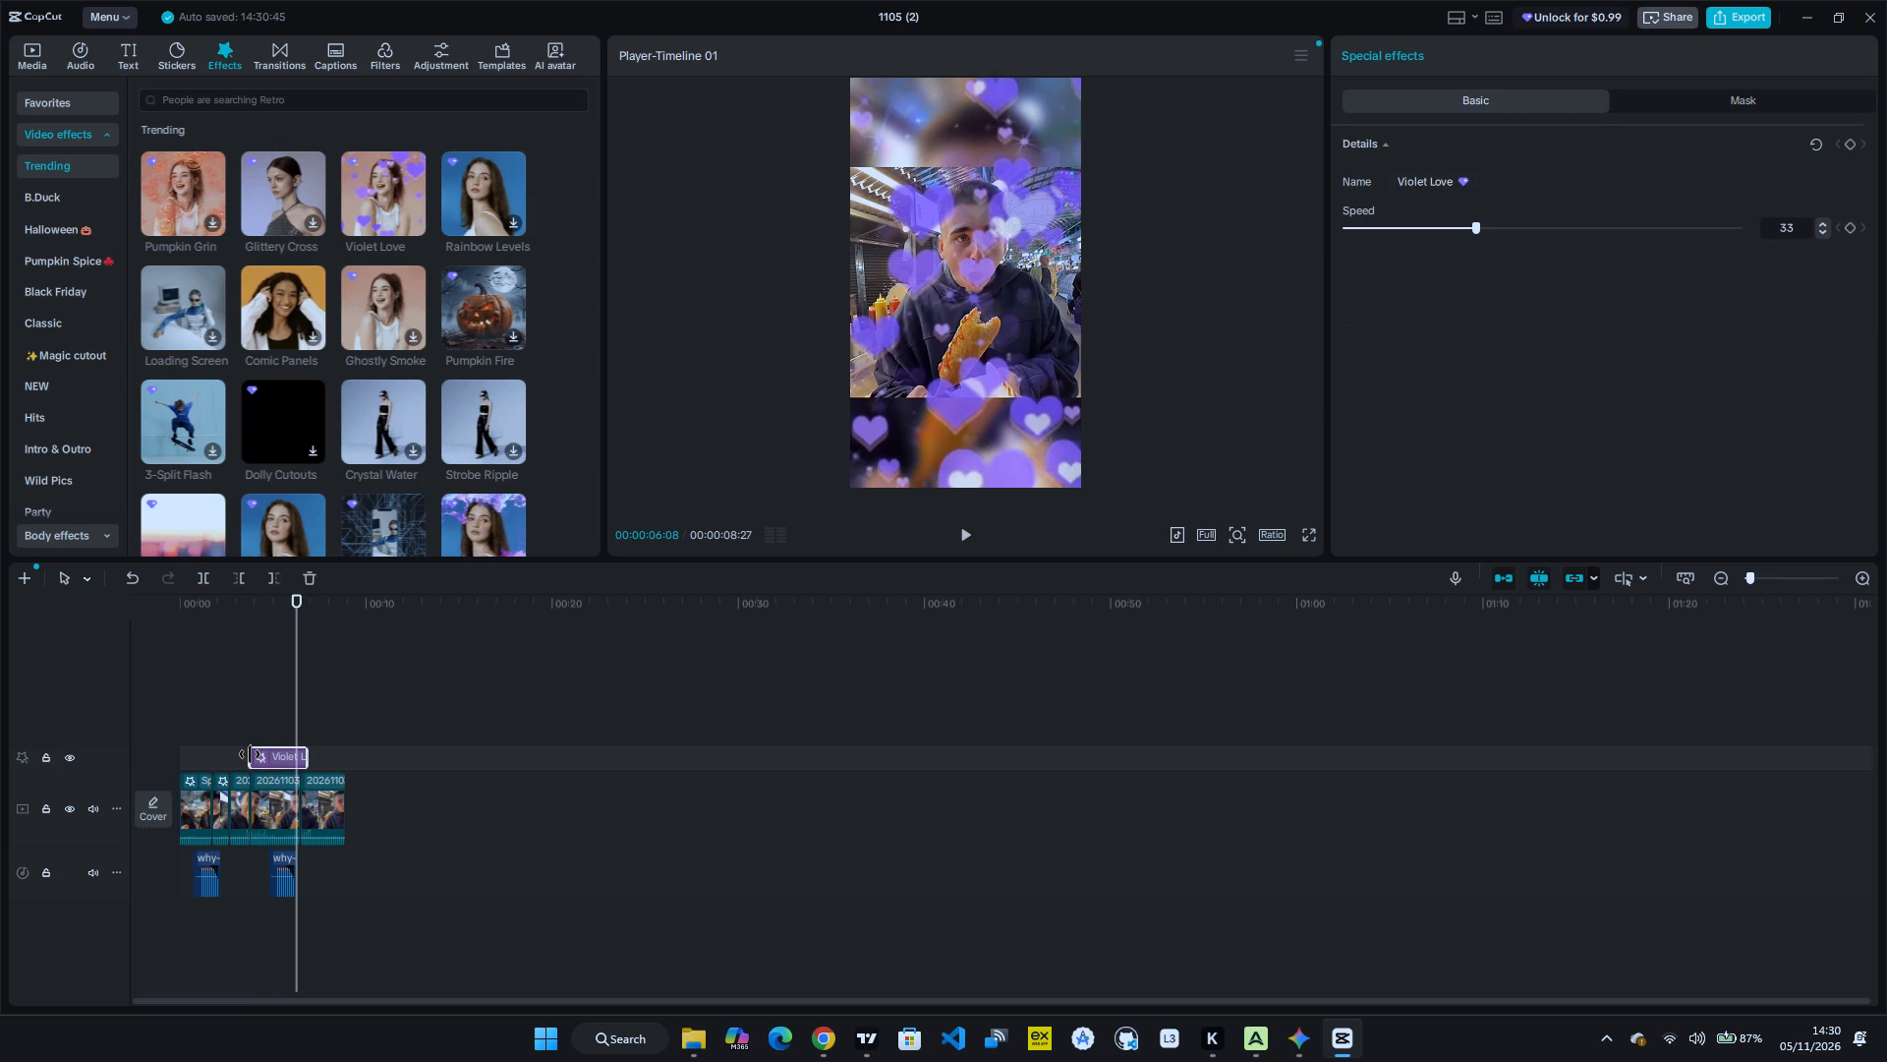
# Trim the start of the separate Violet Love effect so it begins partway through the fourth video segment, and play it back.
pyautogui.moveTo(250, 754); pyautogui.dragTo(265, 755)
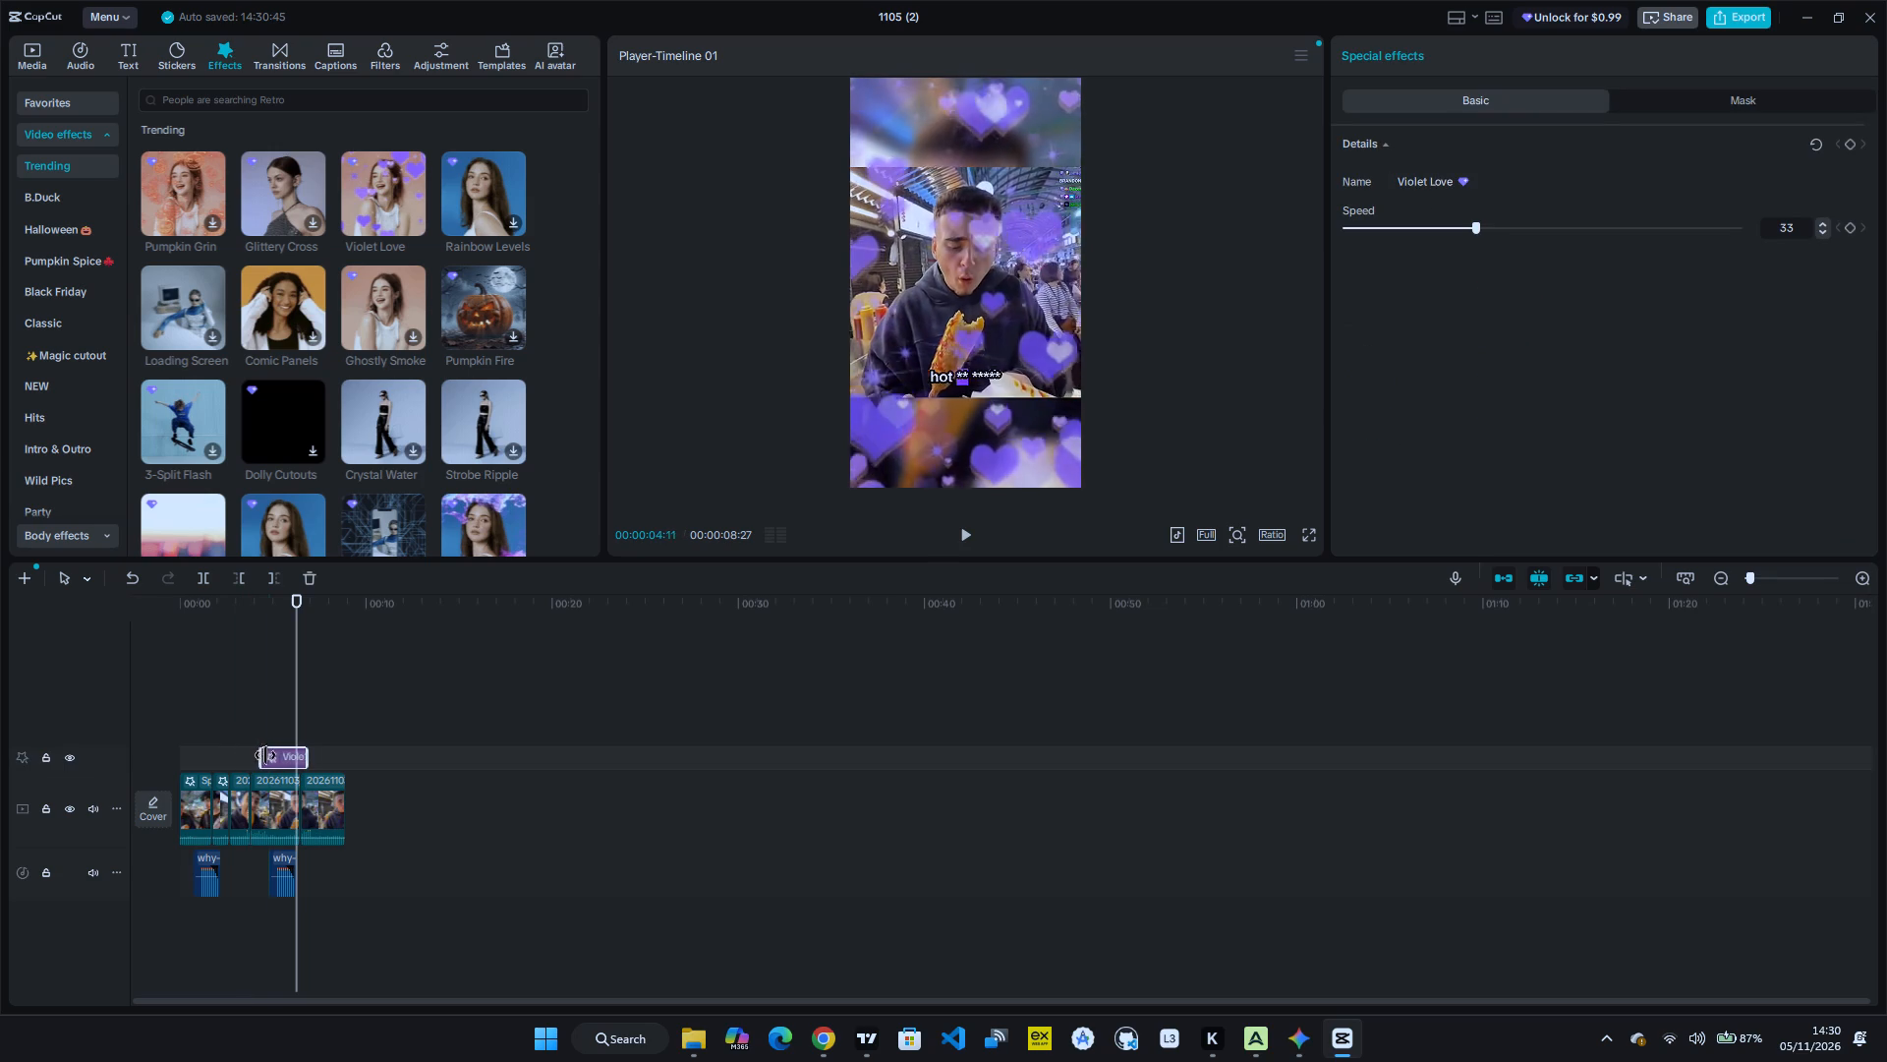
pyautogui.moveTo(265, 755); pyautogui.dragTo(267, 755)
pyautogui.press('space')
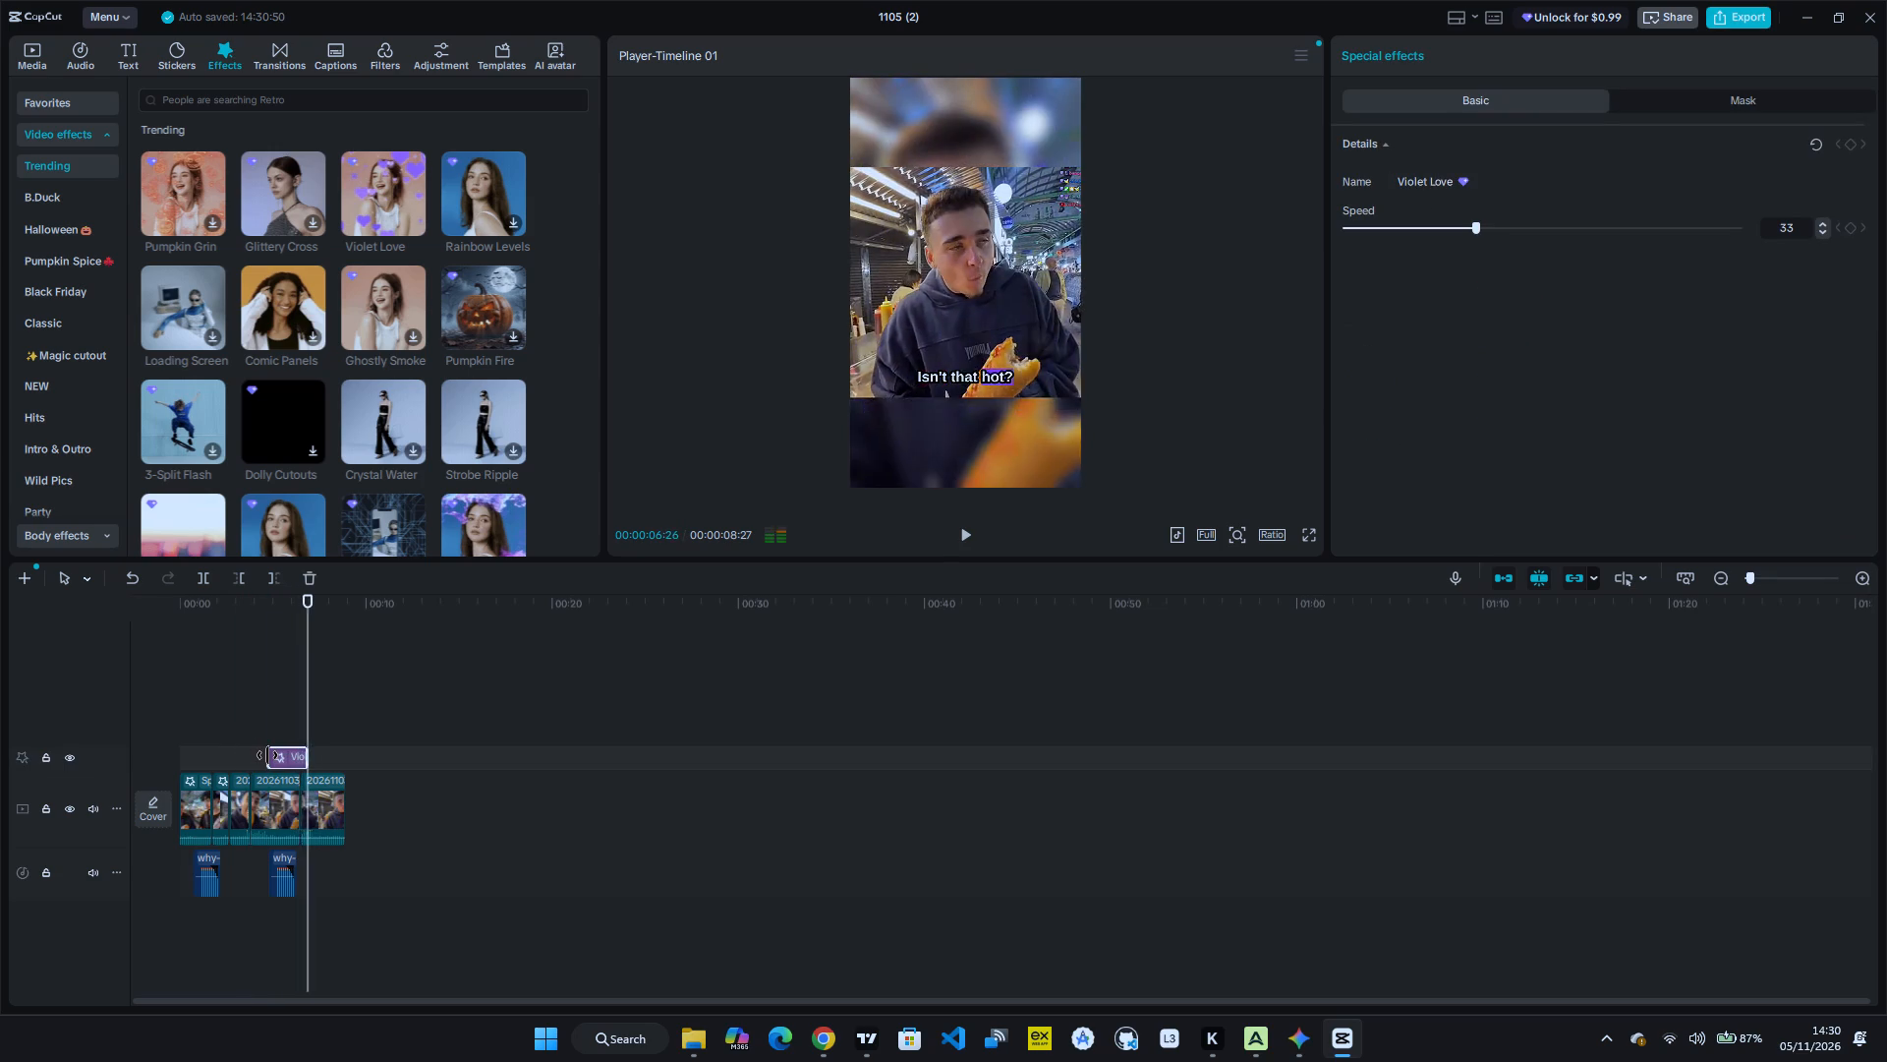
# Delete the fifth and last video segment, and play the shortened timeline.
pyautogui.click(326, 785)
pyautogui.press('BackSpace')
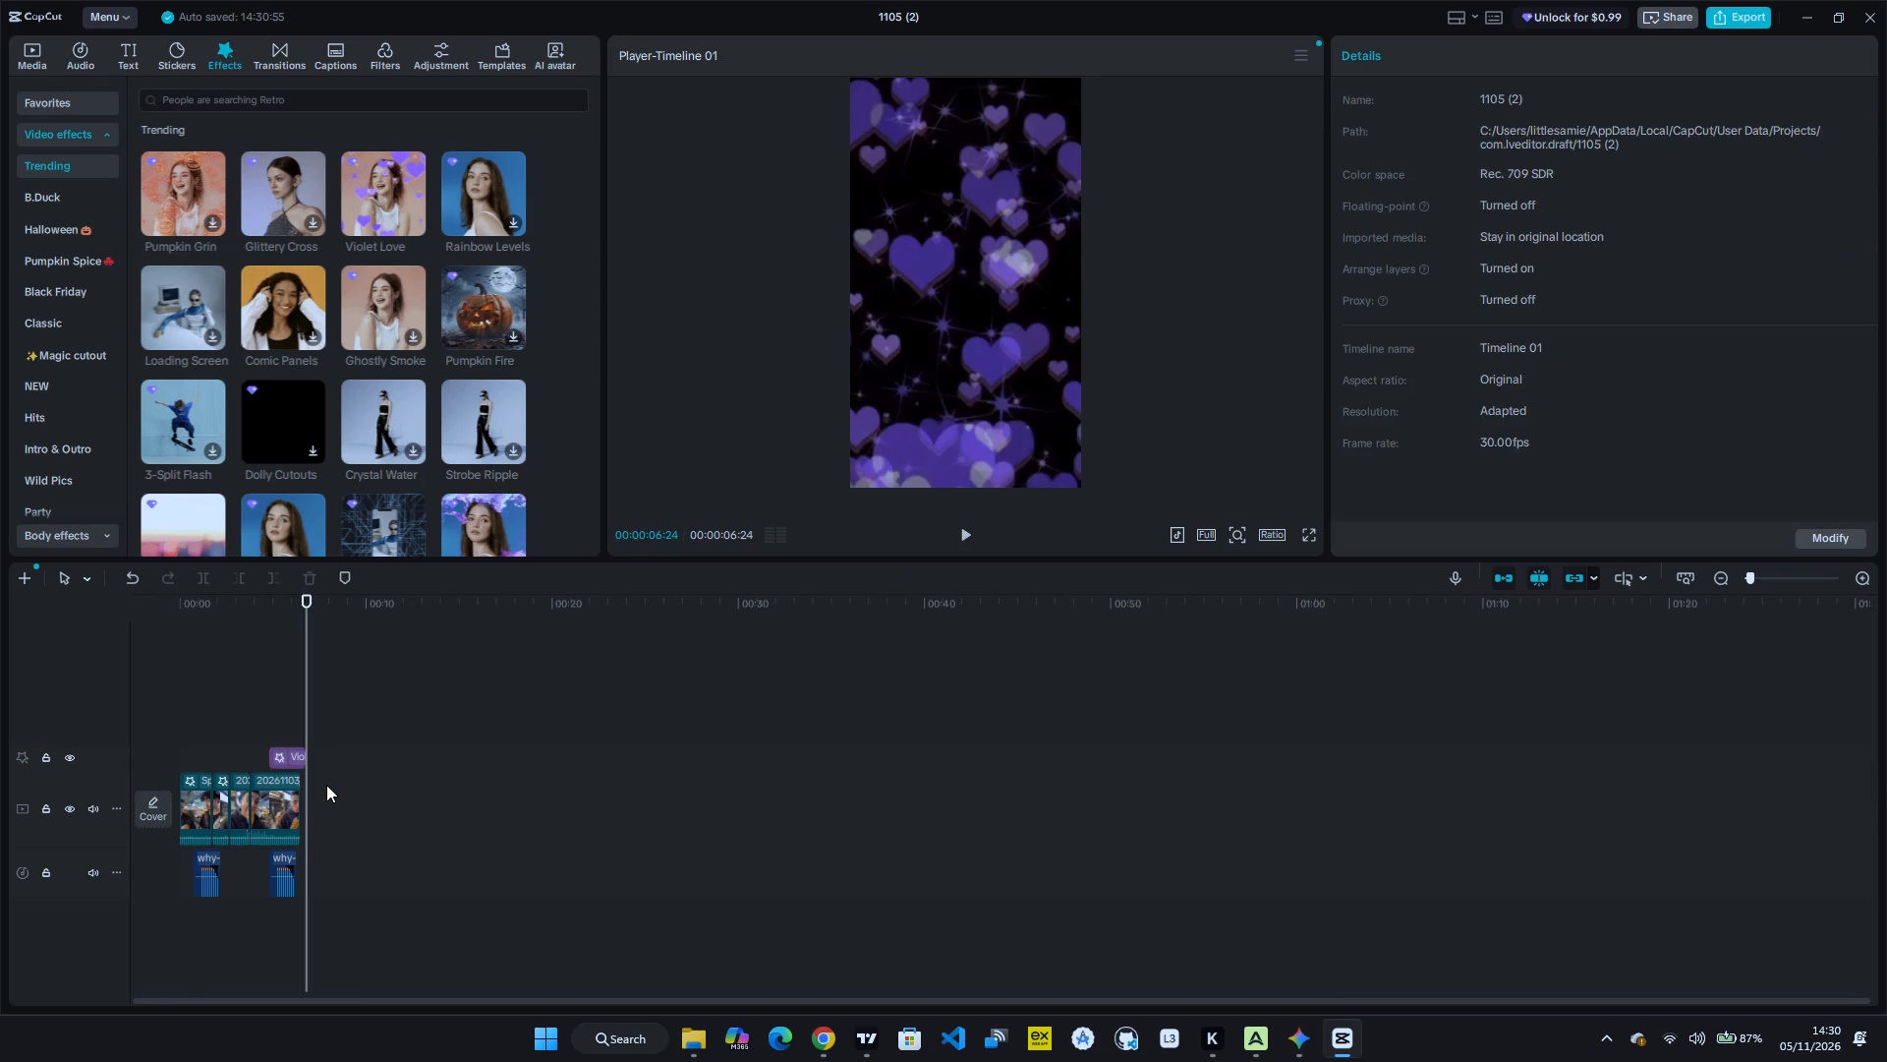
pyautogui.press('space')
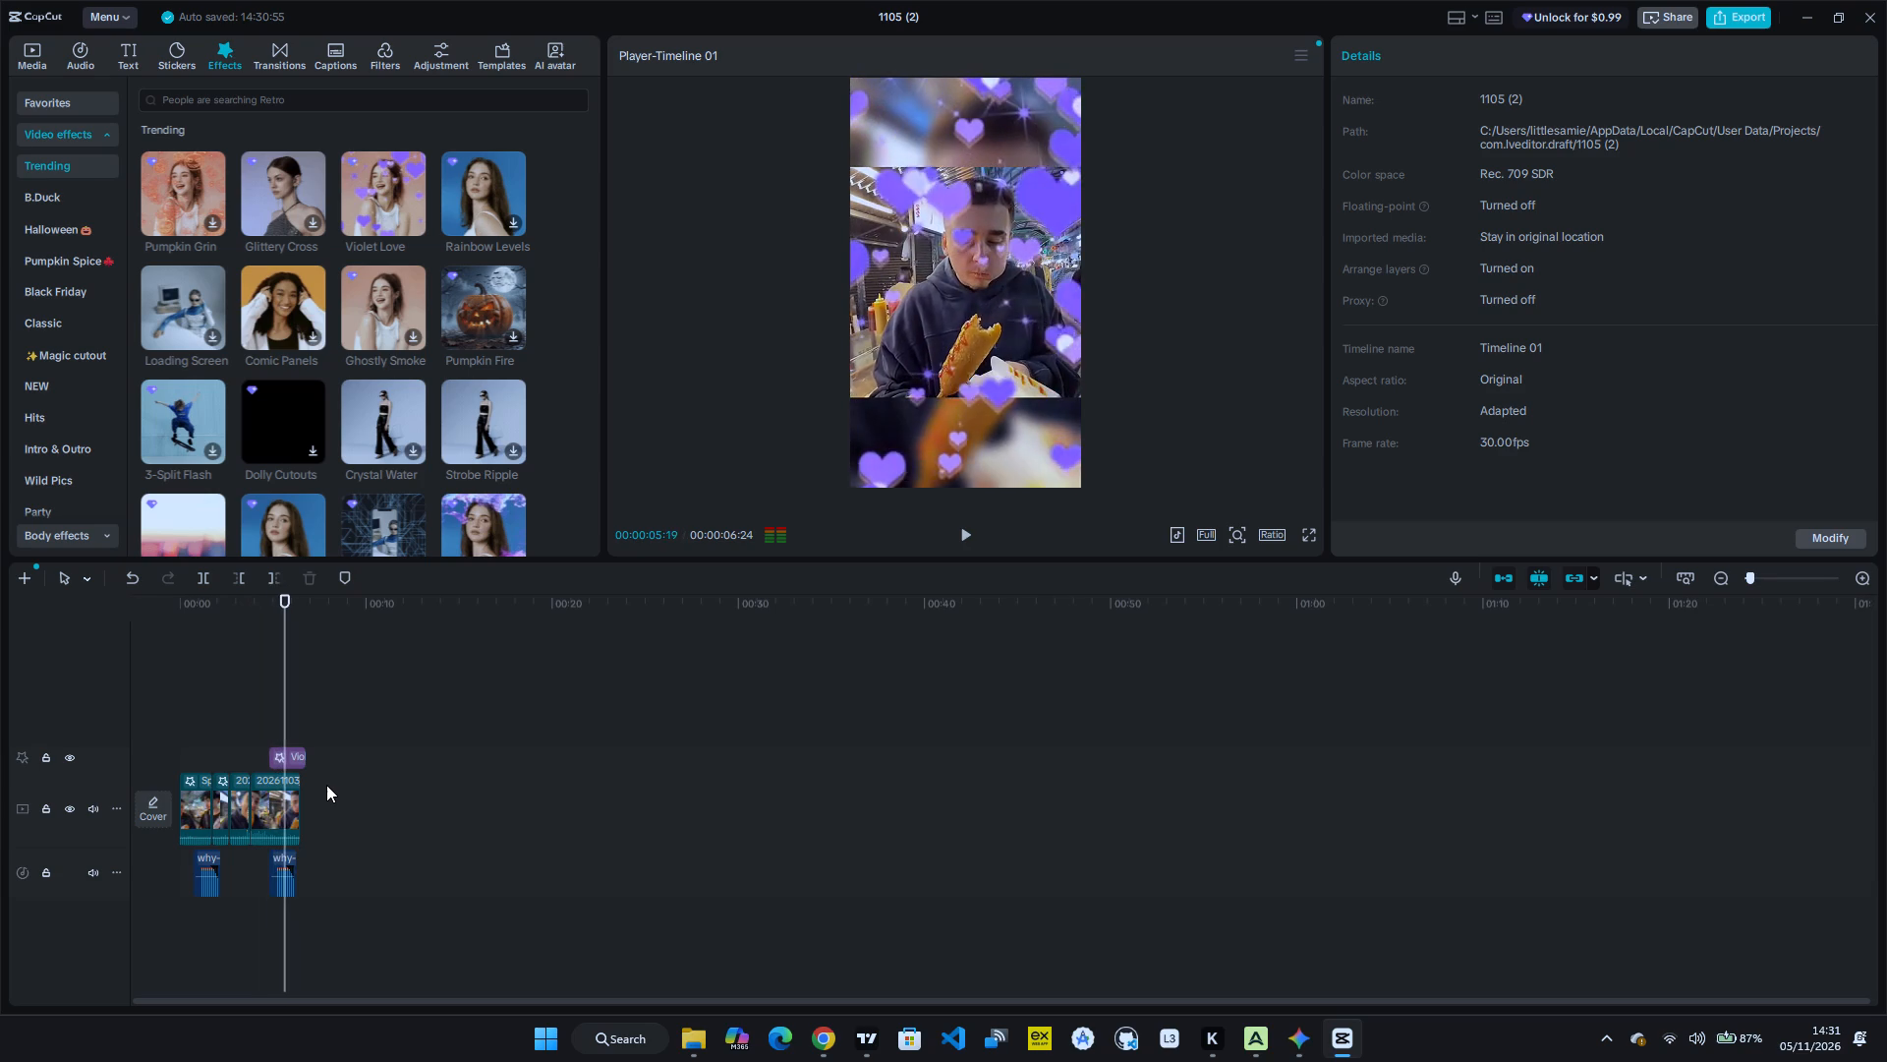
pyautogui.press('space')
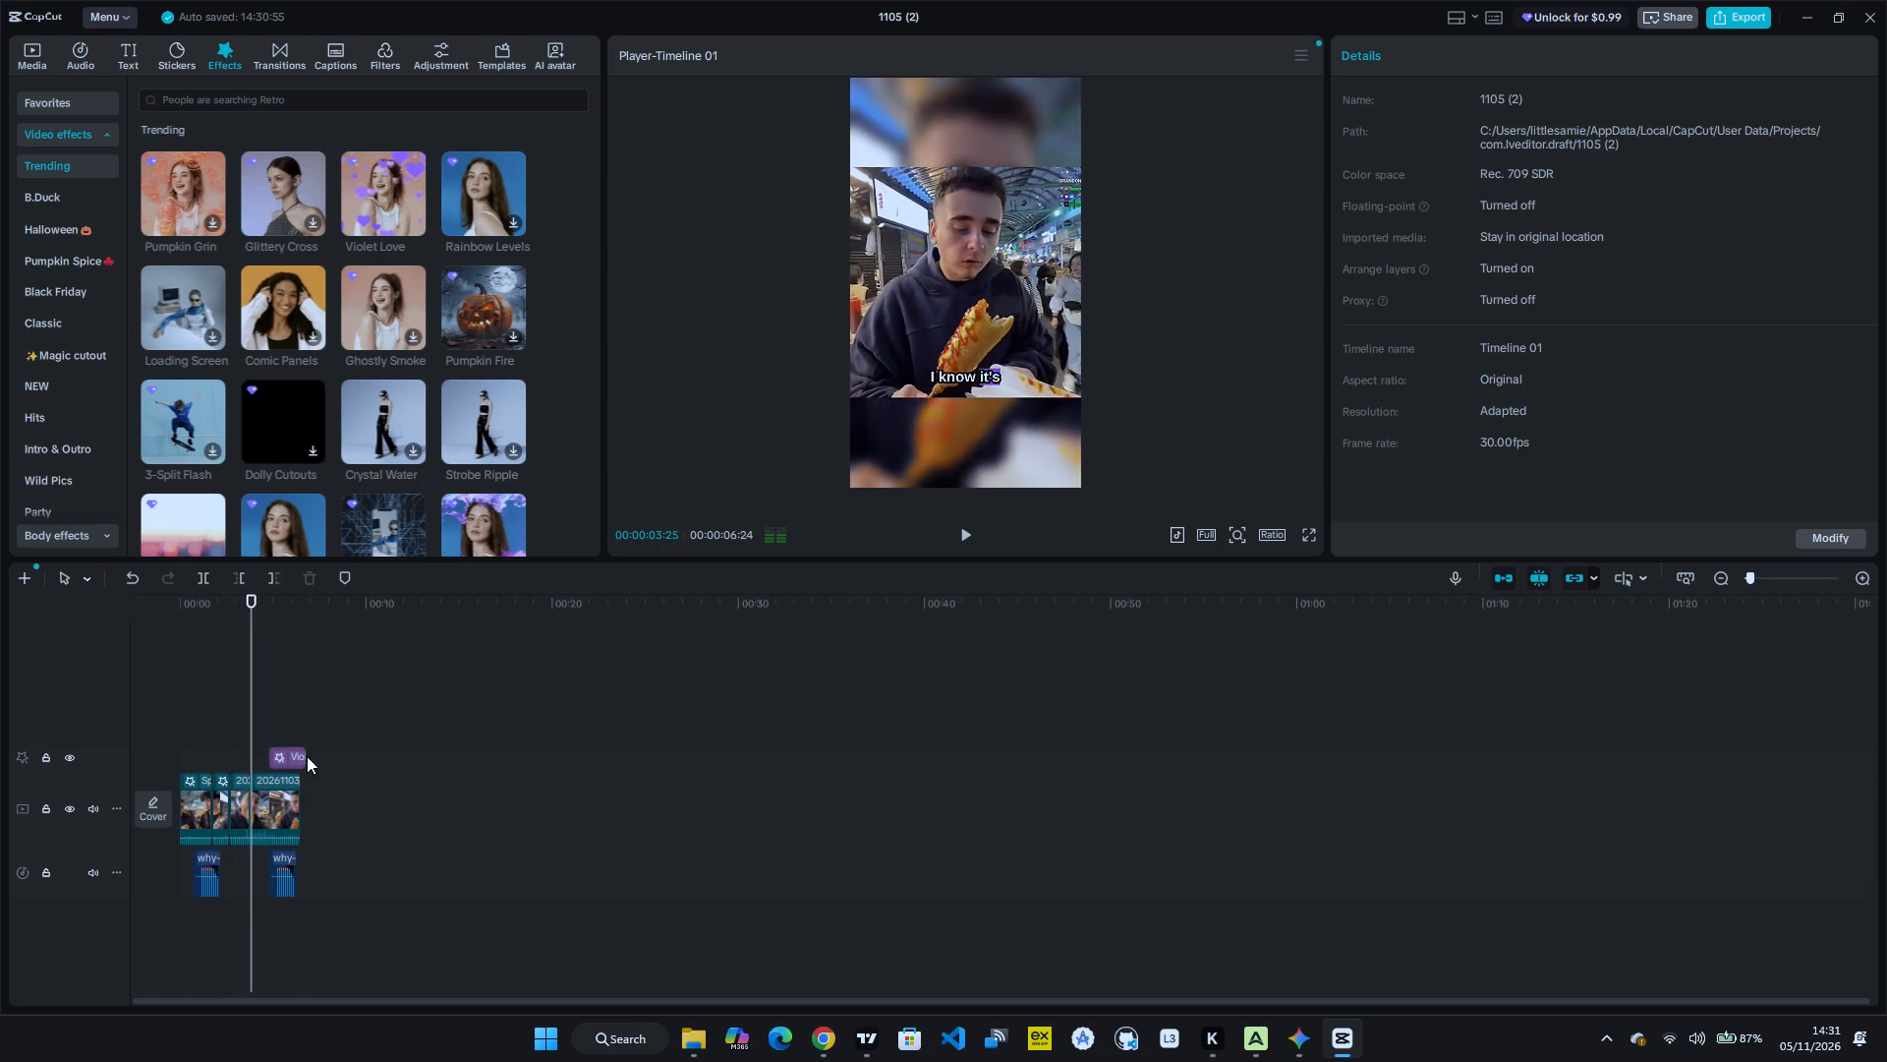
# Trim the end of the separate Violet Love effect to the end of the last video segment at 00:00:06:15.
pyautogui.click(293, 757)
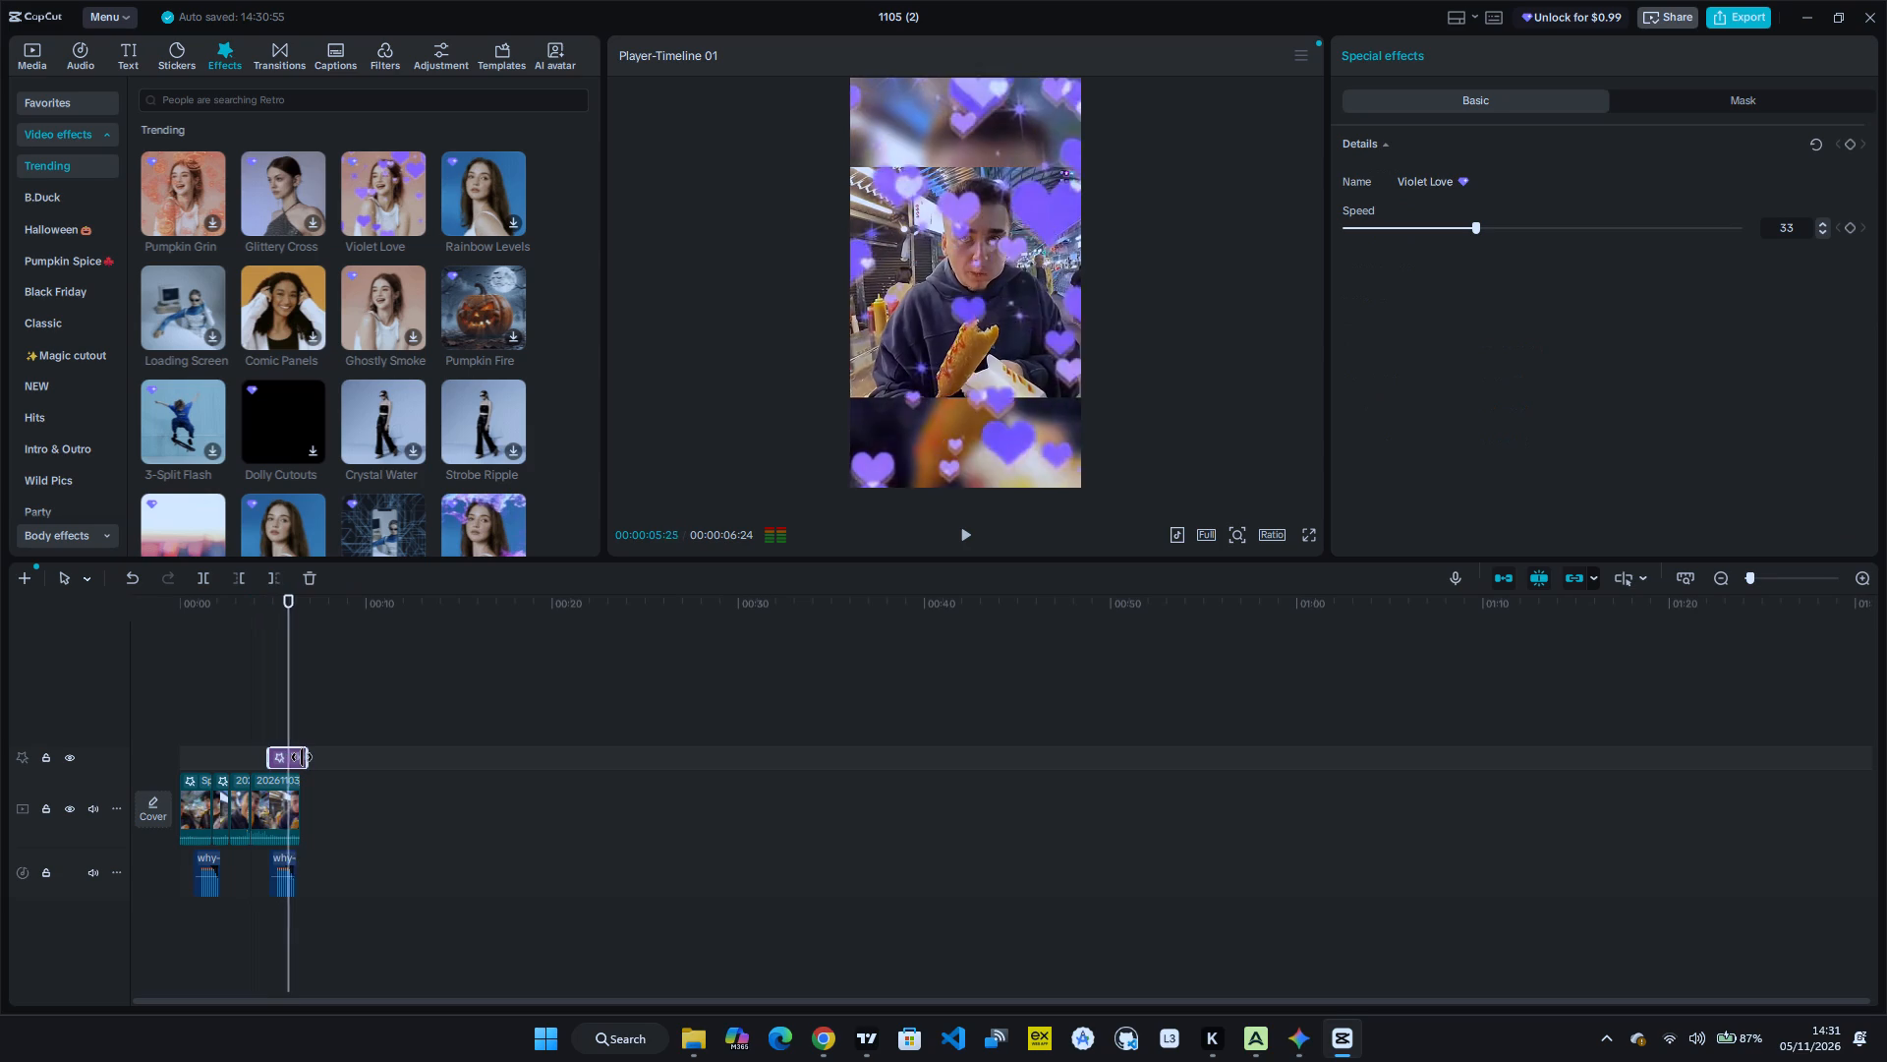
pyautogui.moveTo(306, 756); pyautogui.dragTo(301, 756)
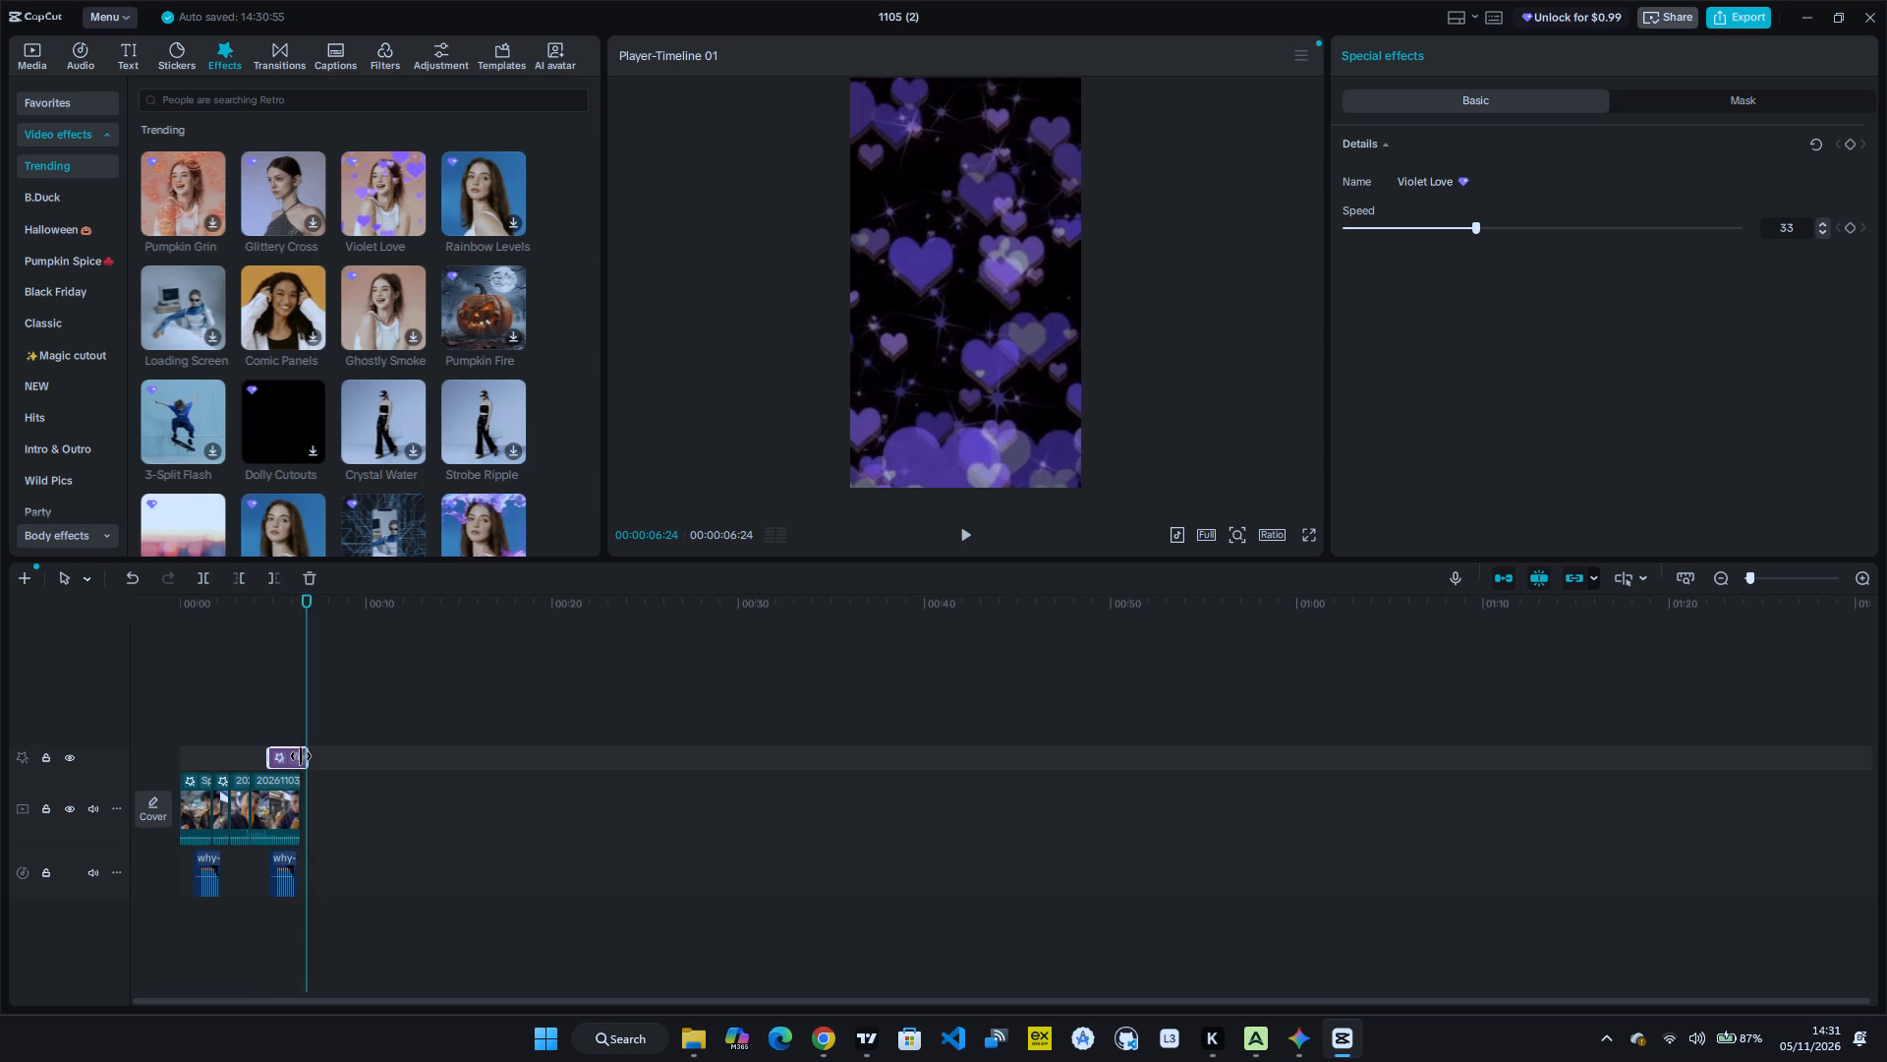
pyautogui.moveTo(301, 756); pyautogui.dragTo(293, 756)
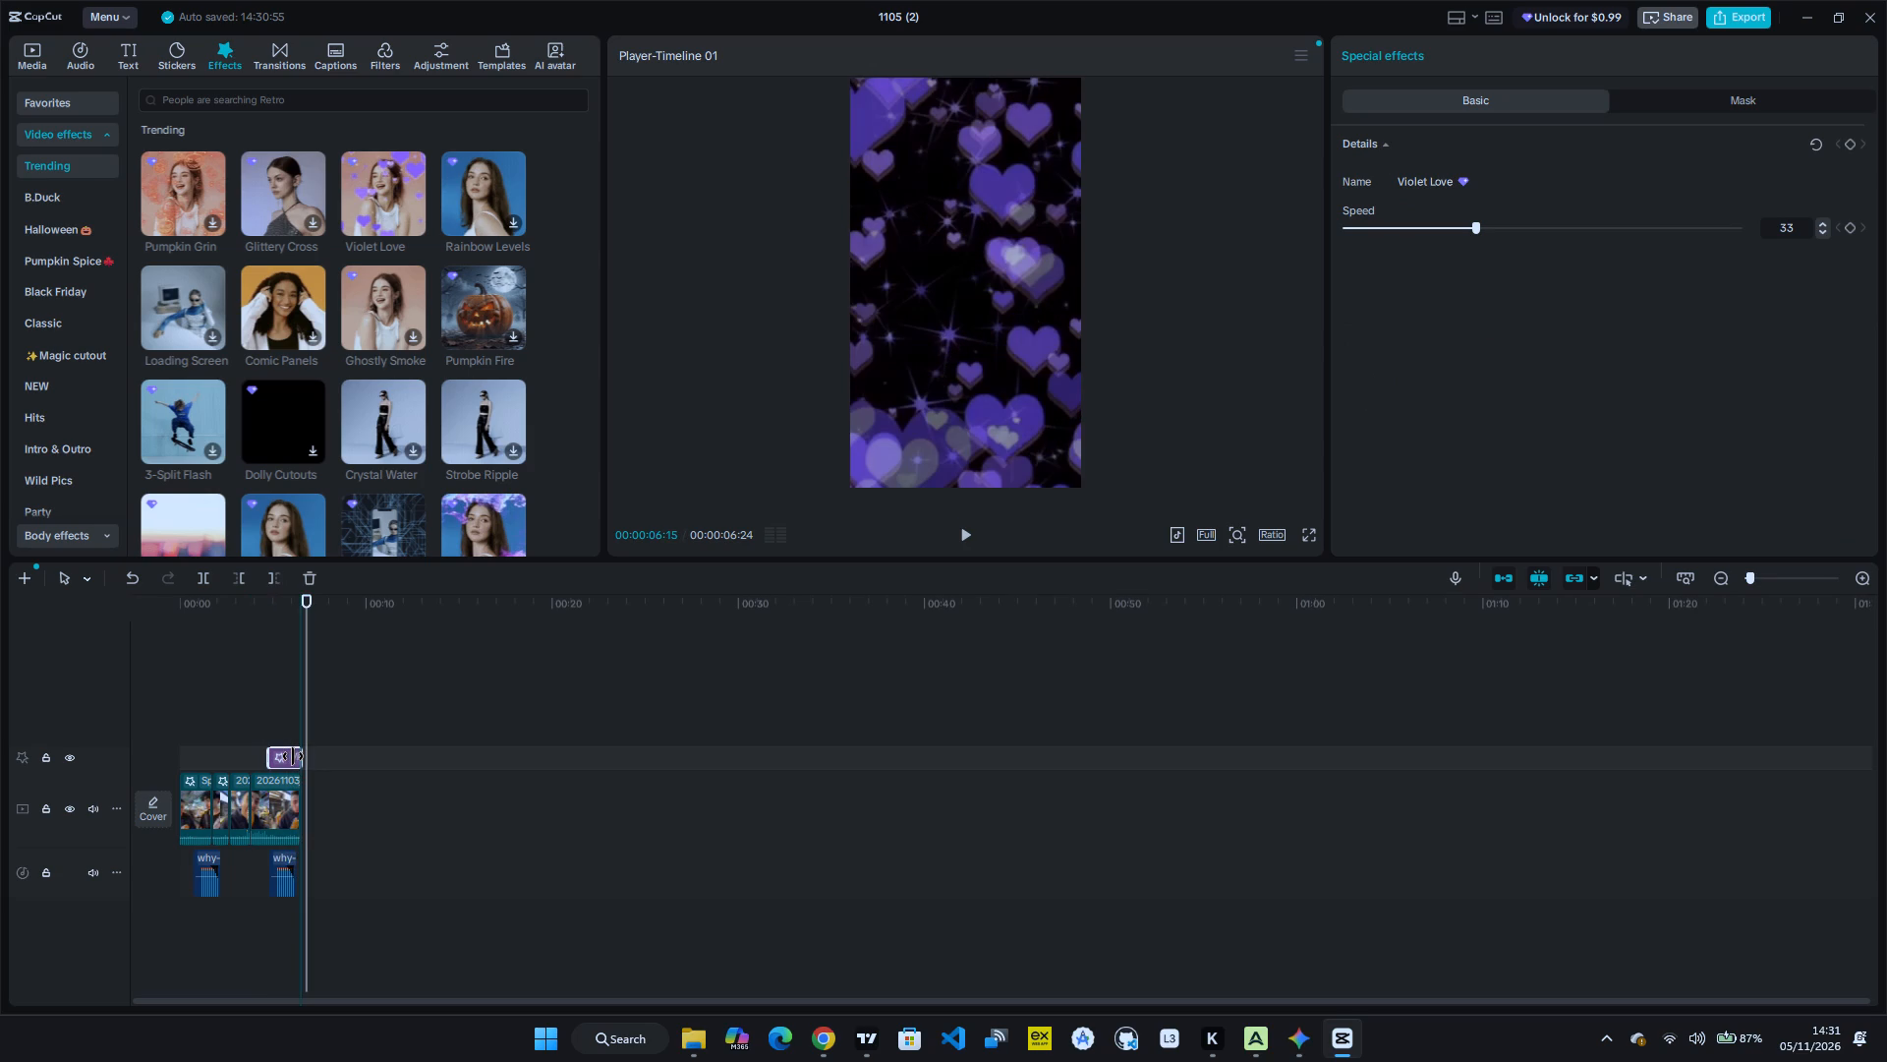
pyautogui.moveTo(293, 756); pyautogui.dragTo(293, 757)
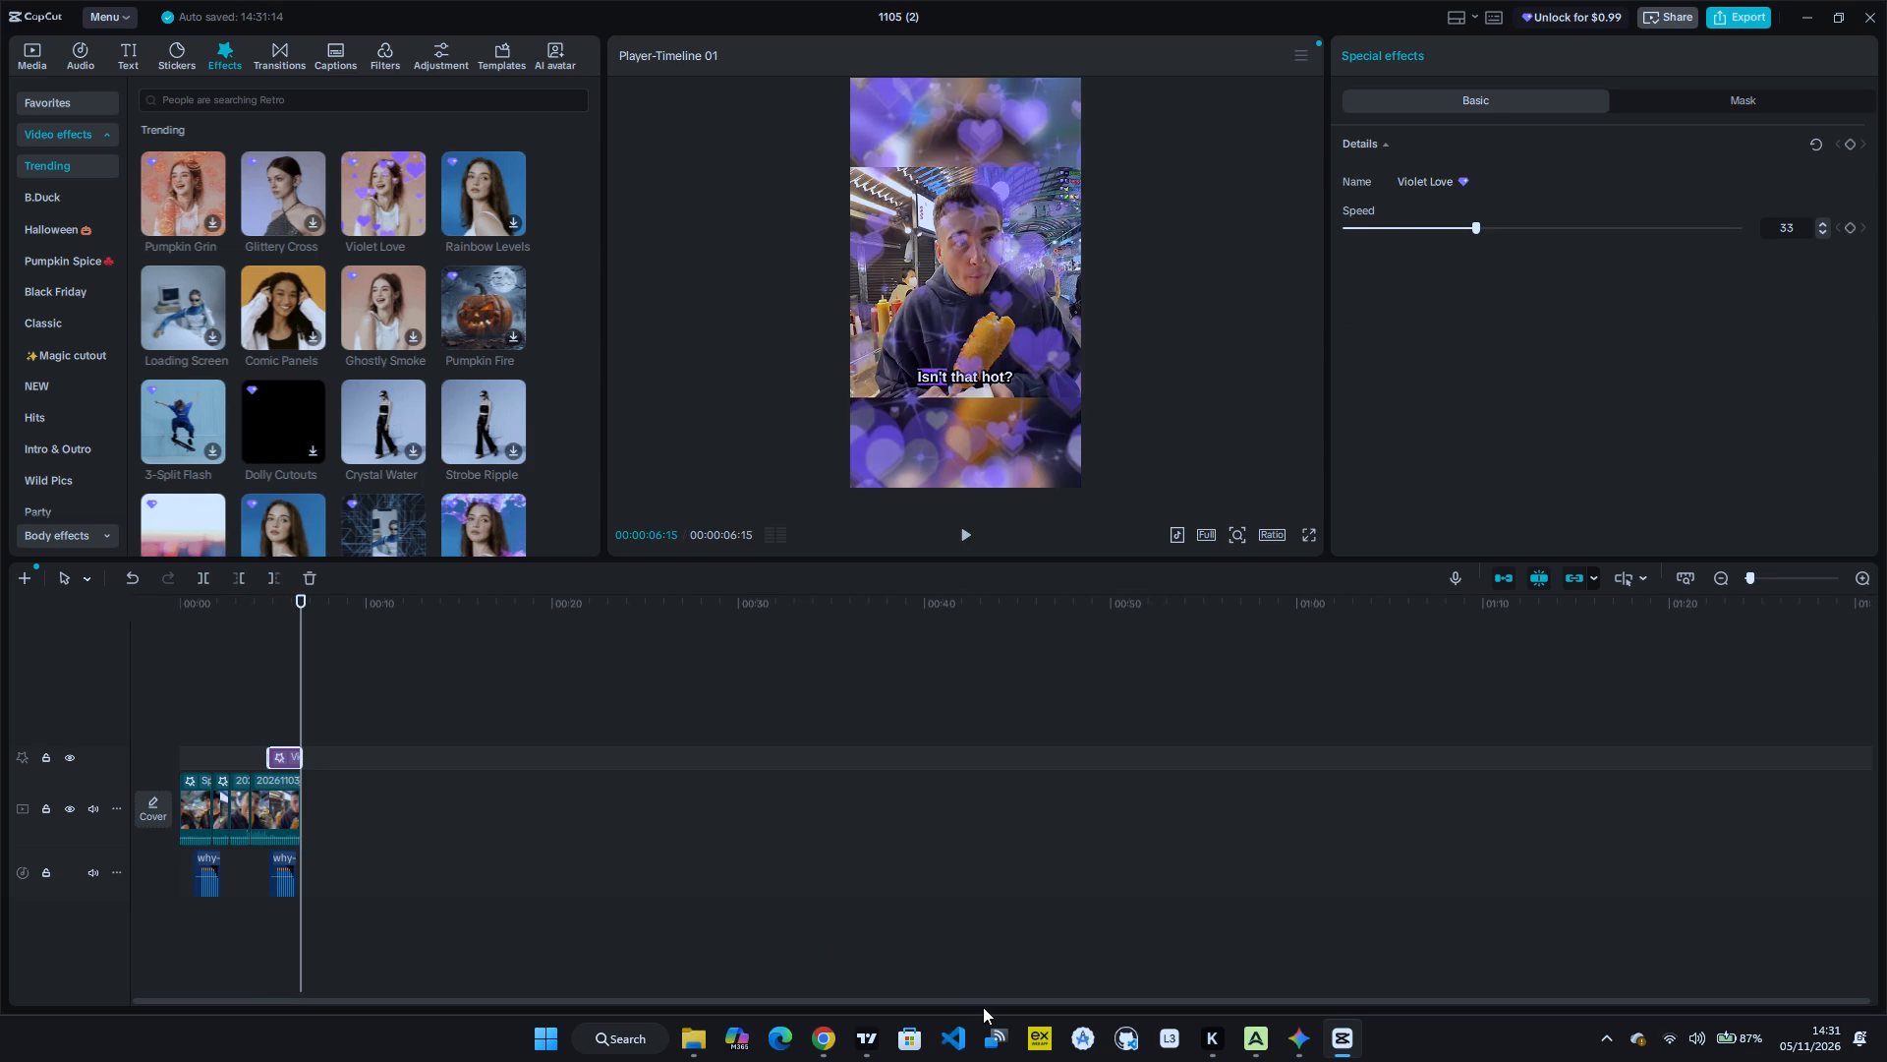
# Add the ishowspeed-rage-quit-meme GIF from Downloads on its own track, starting at 00:00:06:15 where the main video ends.
pyautogui.click(705, 1031)
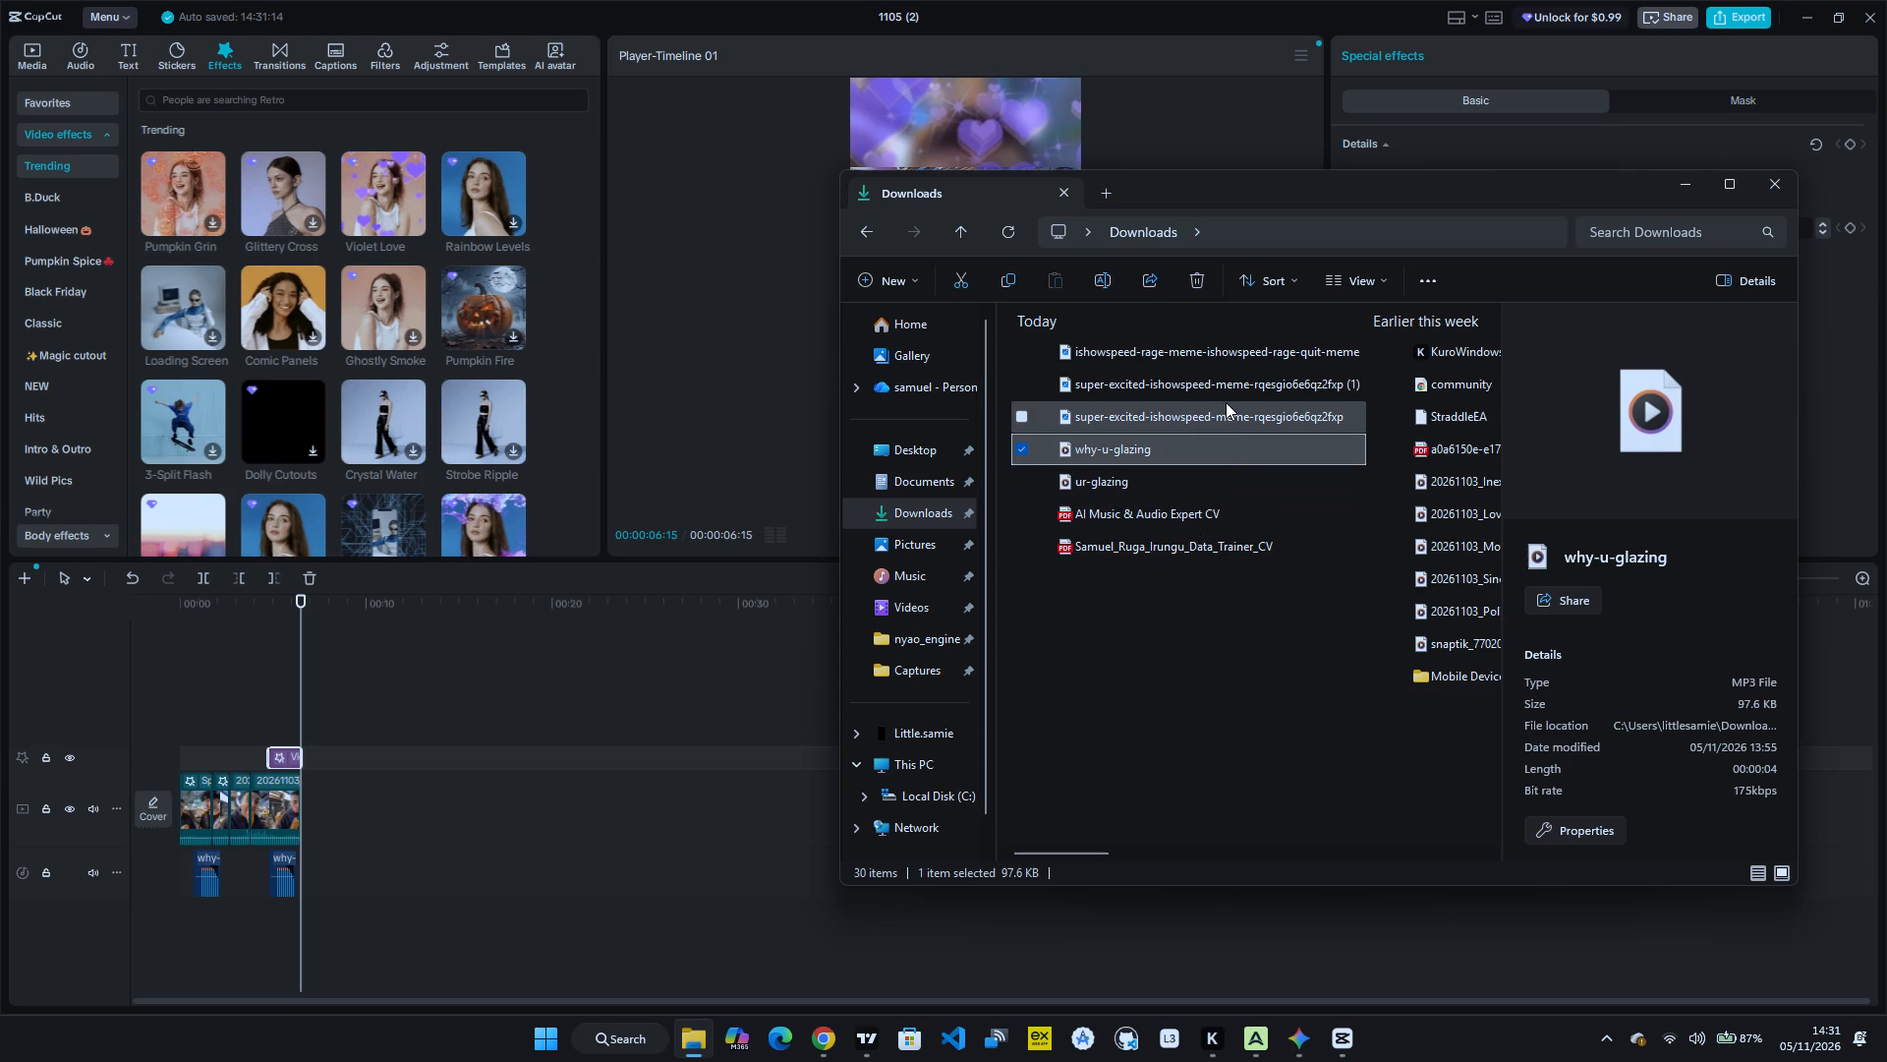
pyautogui.moveTo(1235, 354); pyautogui.dragTo(338, 855)
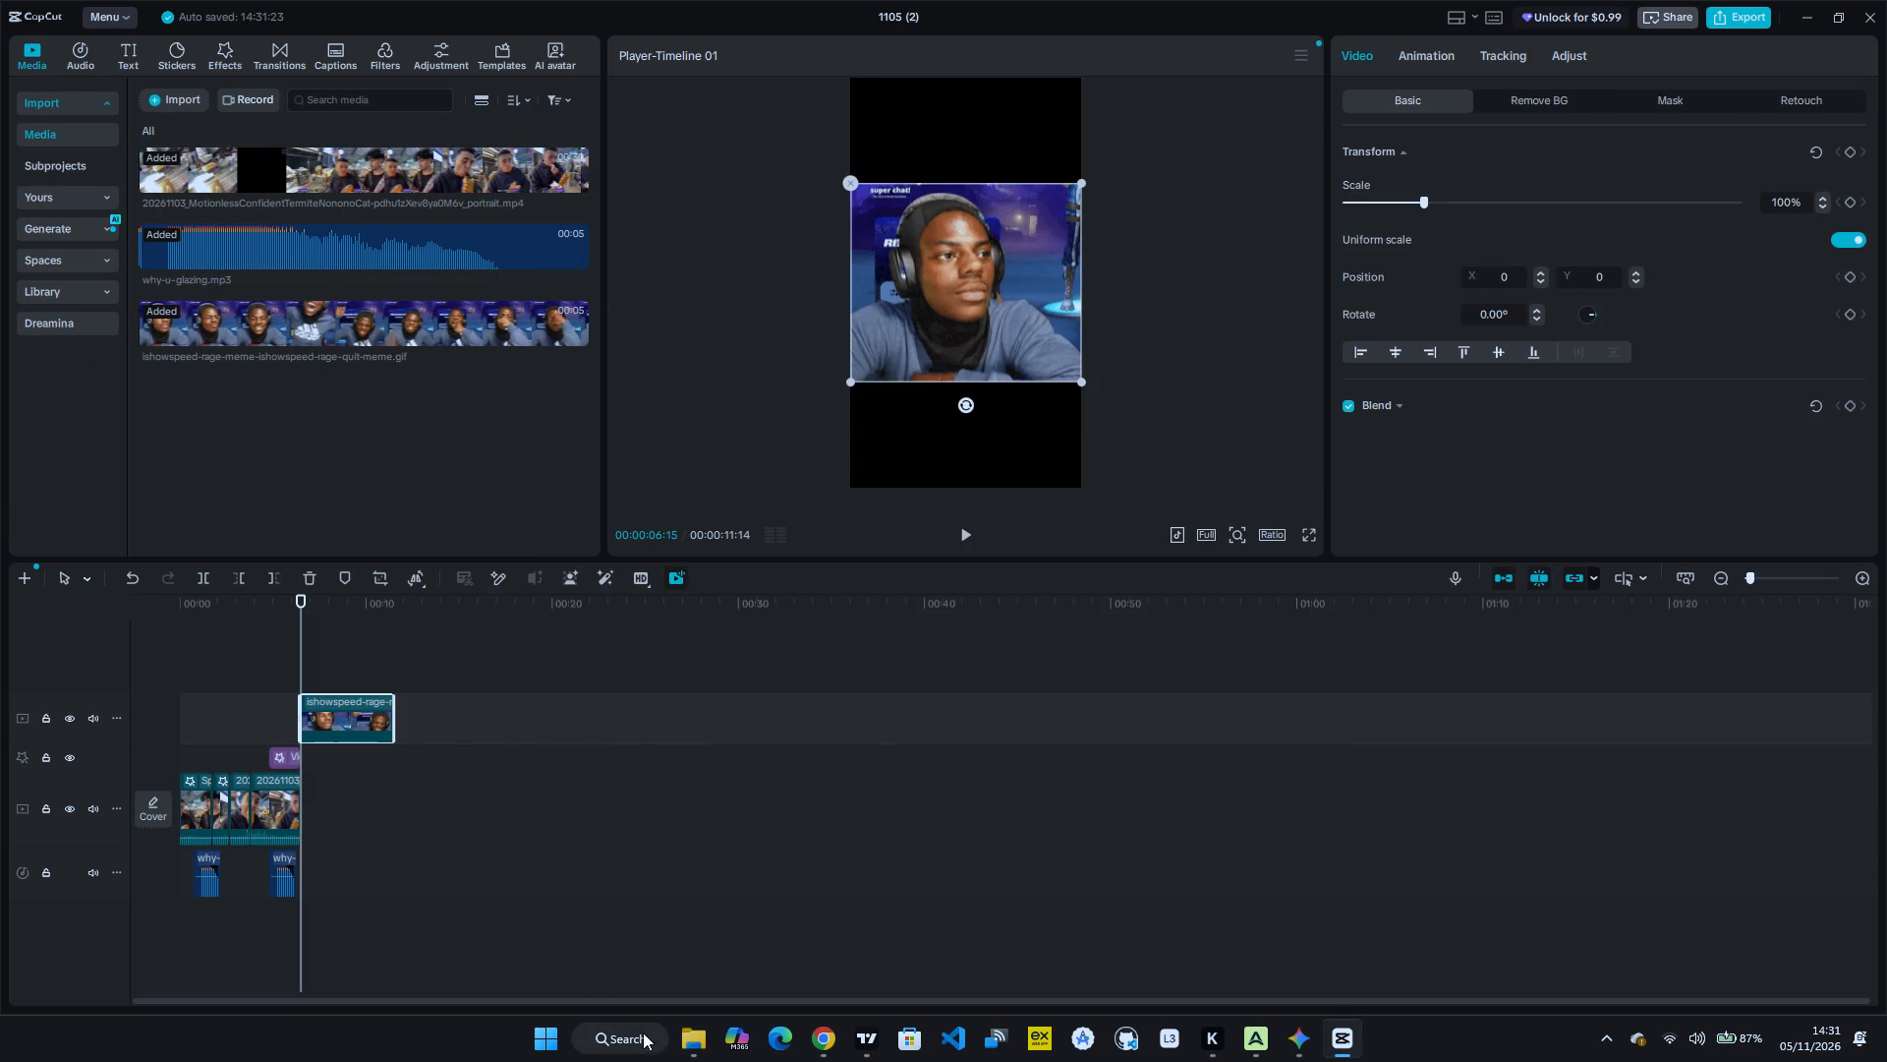
# Add ur-glazing from Downloads to the audio track beneath the GIF, starting at 00:00:06:15, and play the ending.
pyautogui.click(698, 1044)
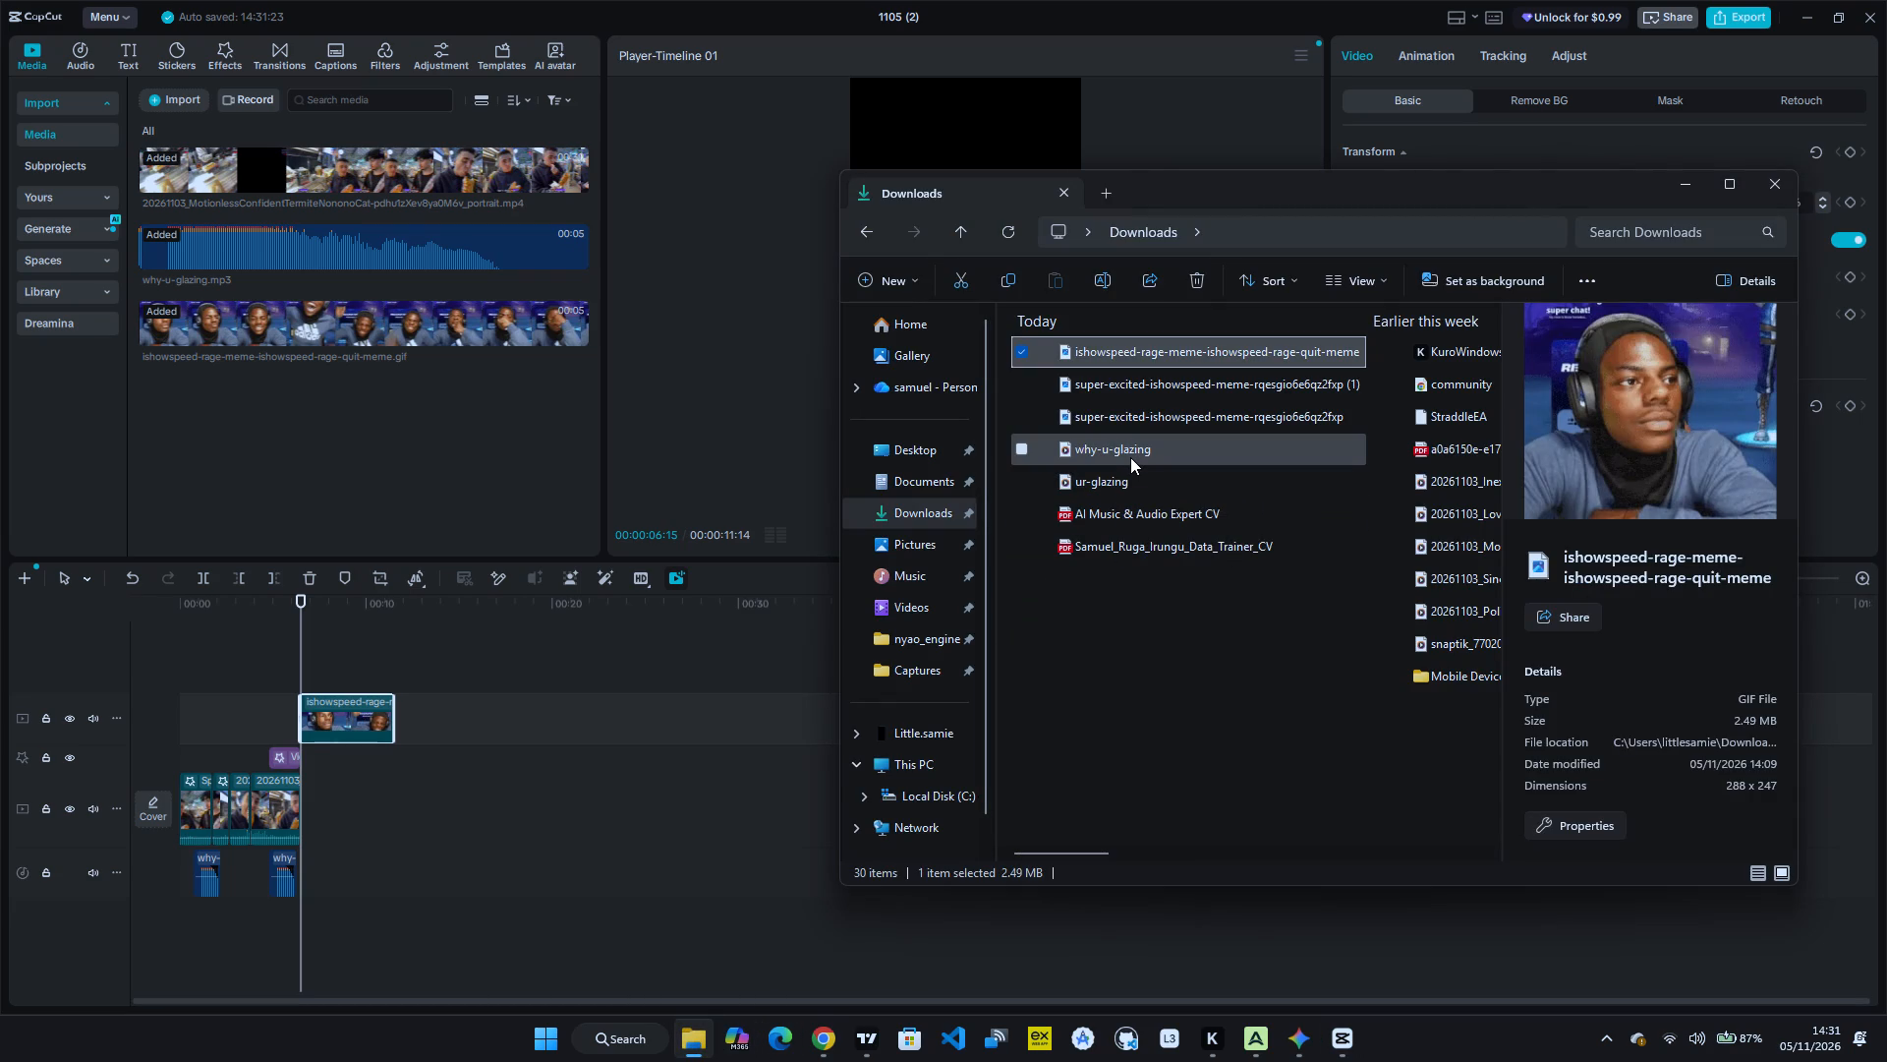
pyautogui.click(1130, 472)
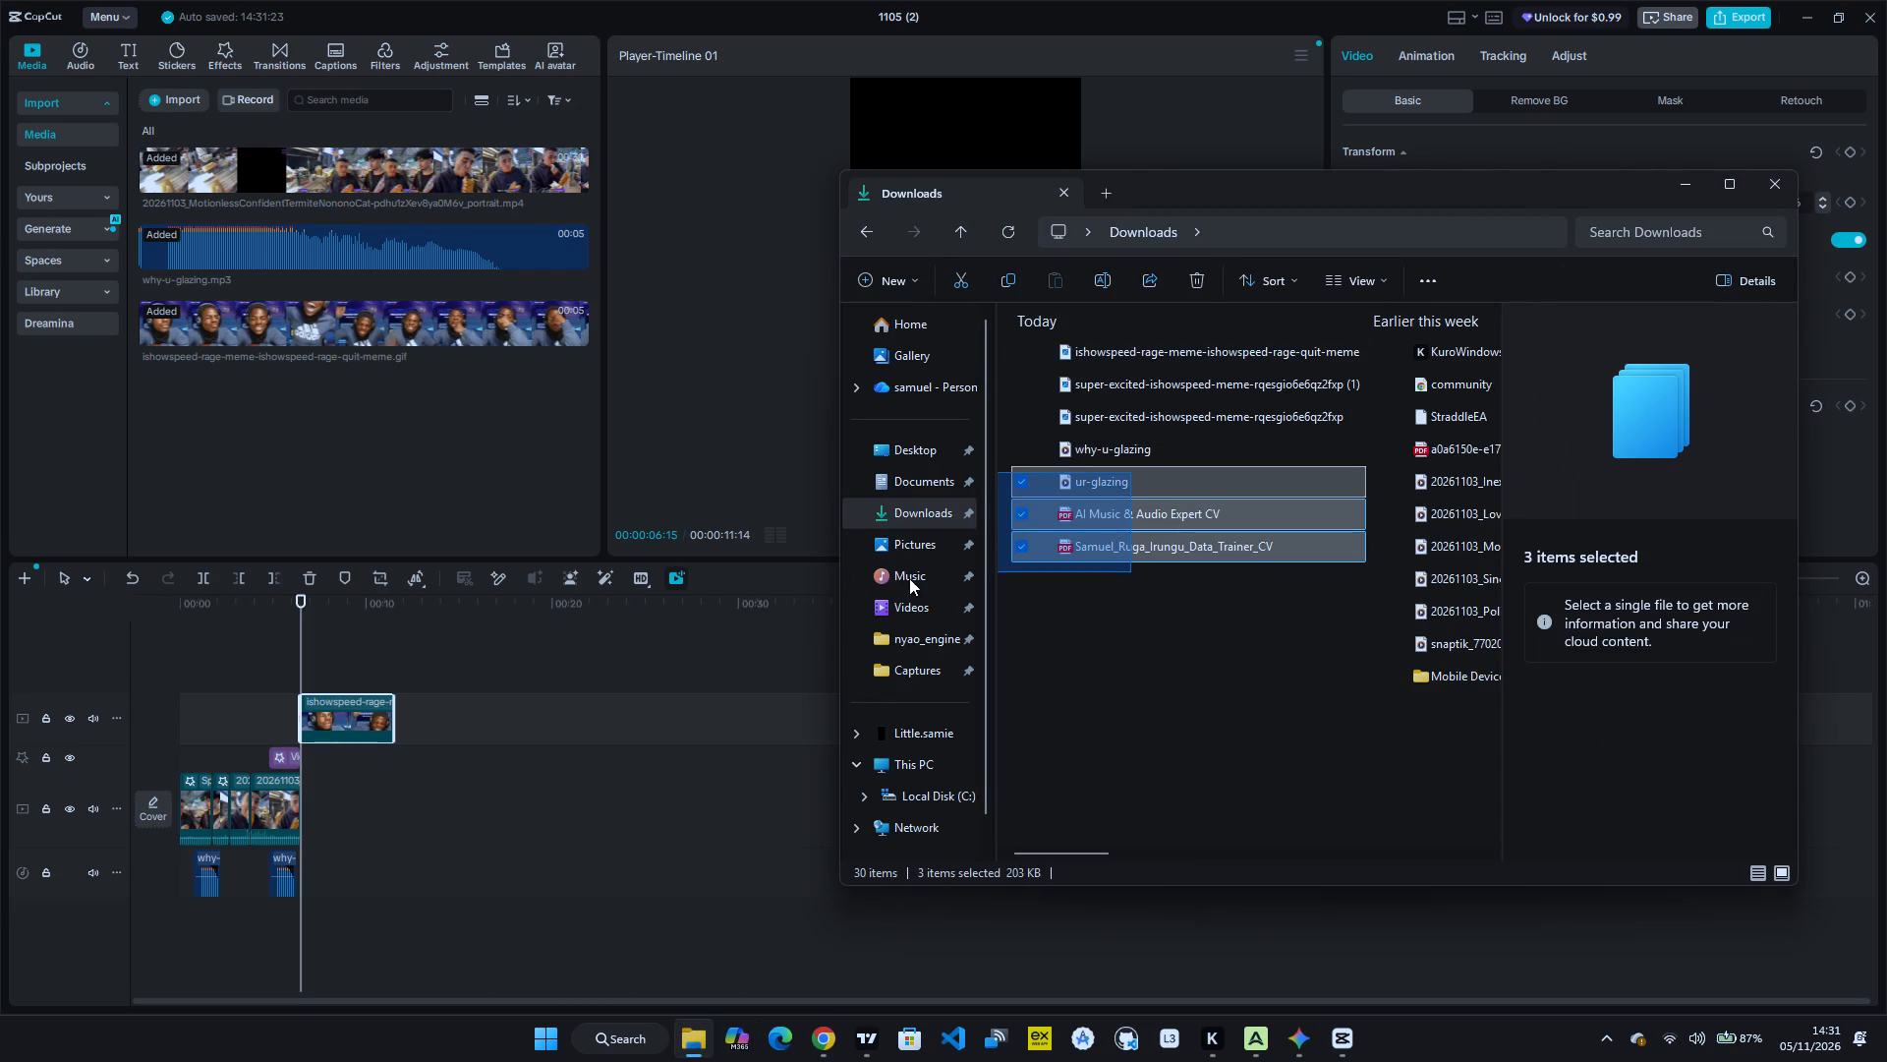
pyautogui.moveTo(1135, 476); pyautogui.dragTo(805, 579, button='right')
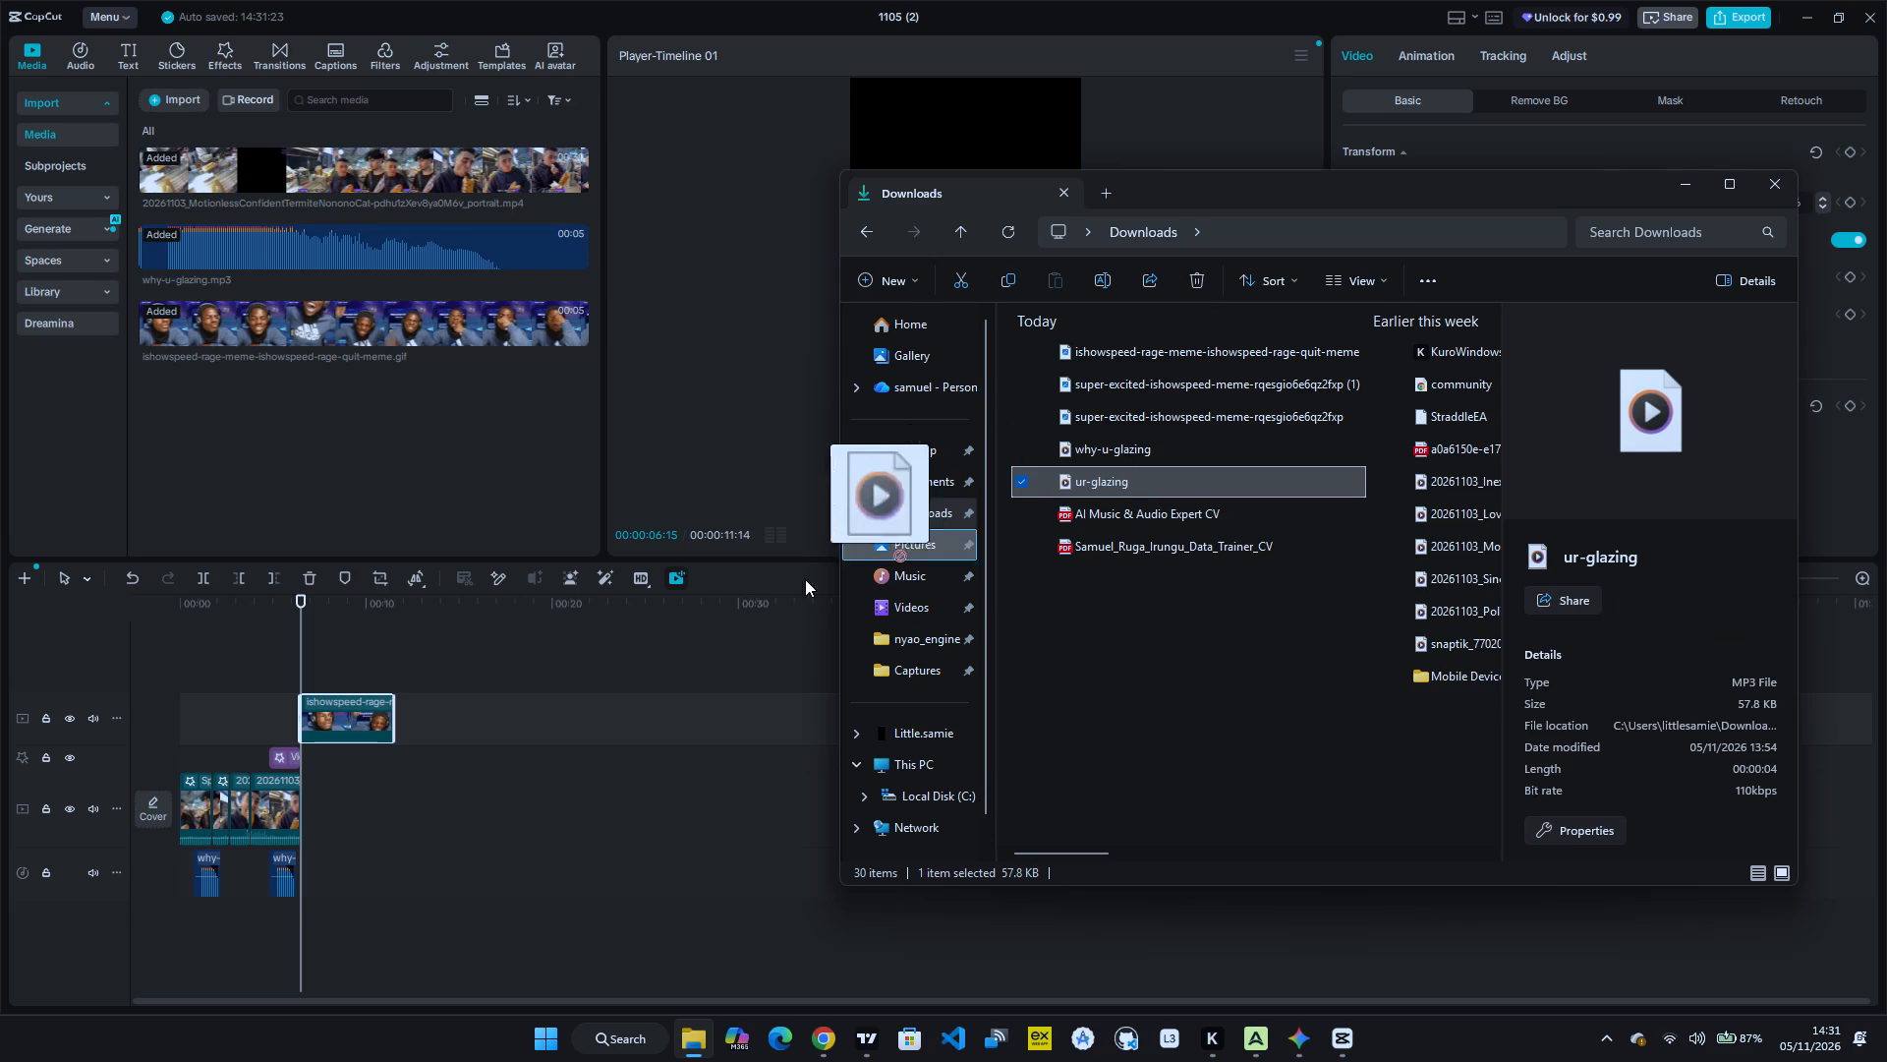
pyautogui.moveTo(805, 579); pyautogui.dragTo(351, 771, button='right')
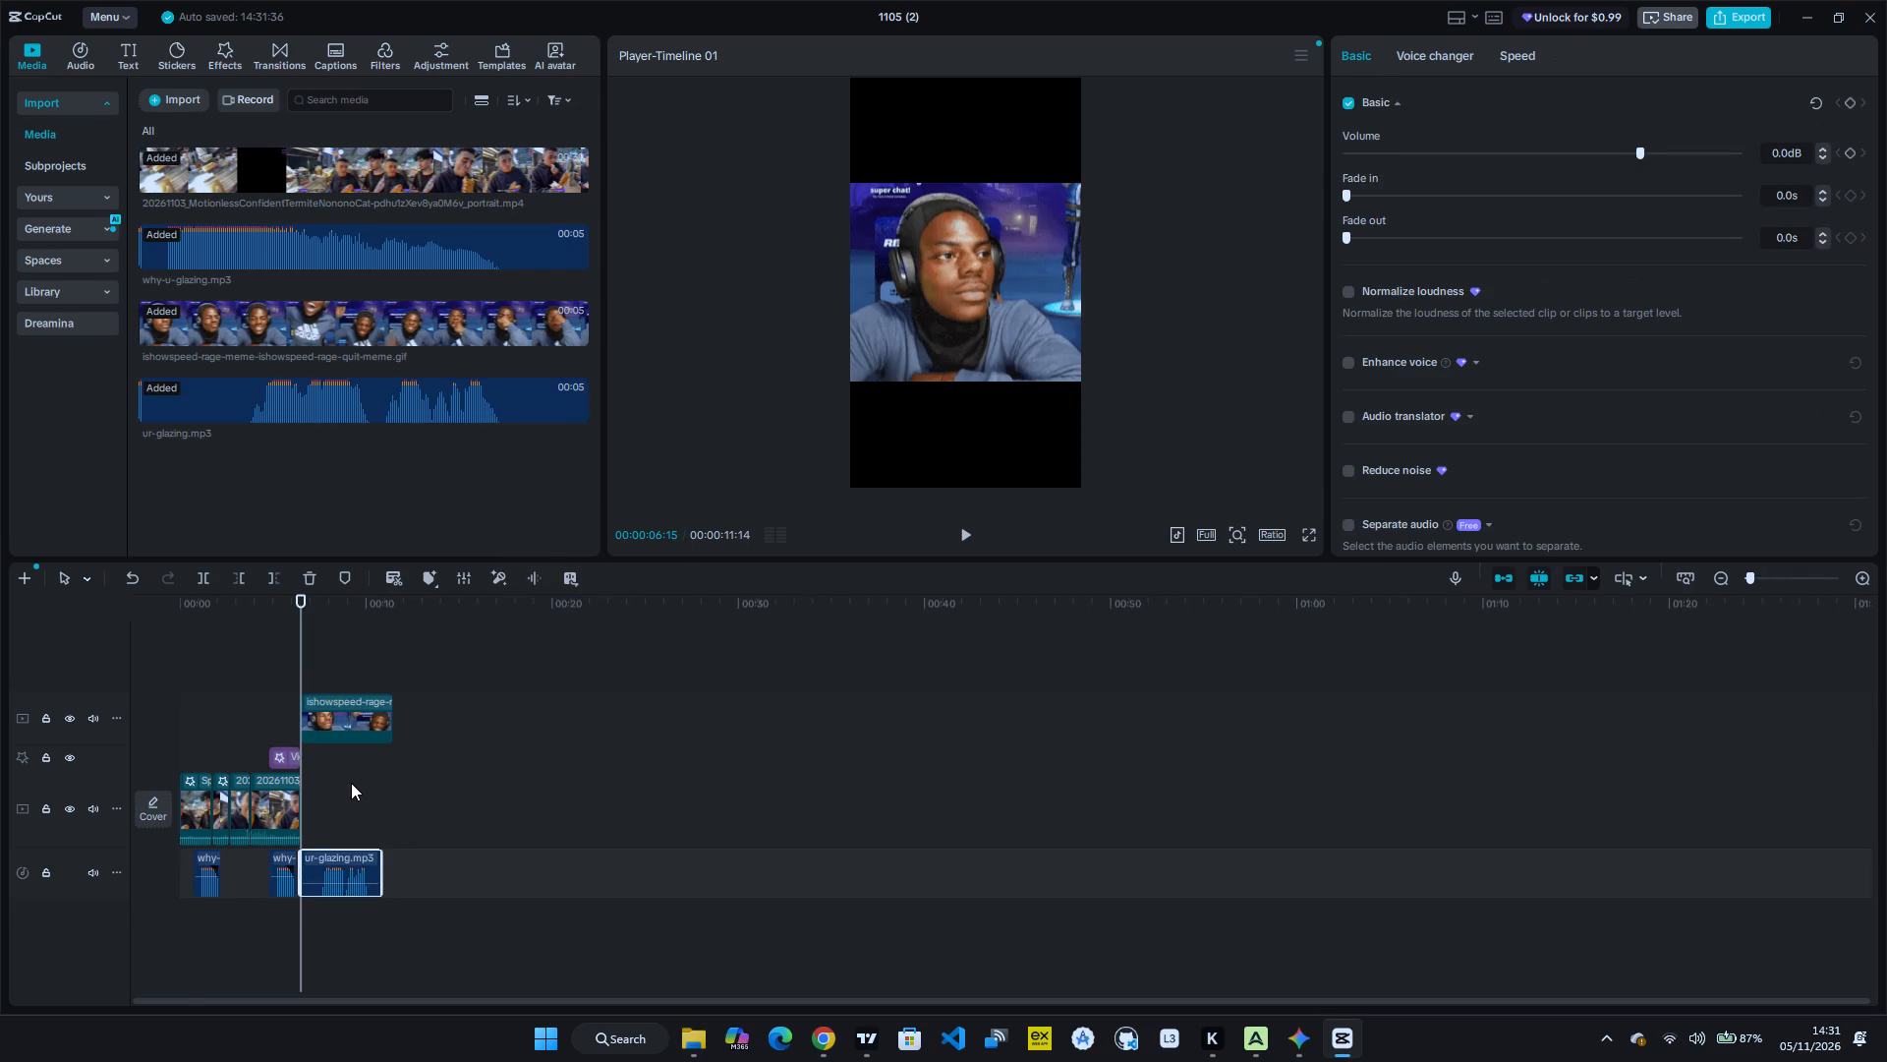
pyautogui.press('space')
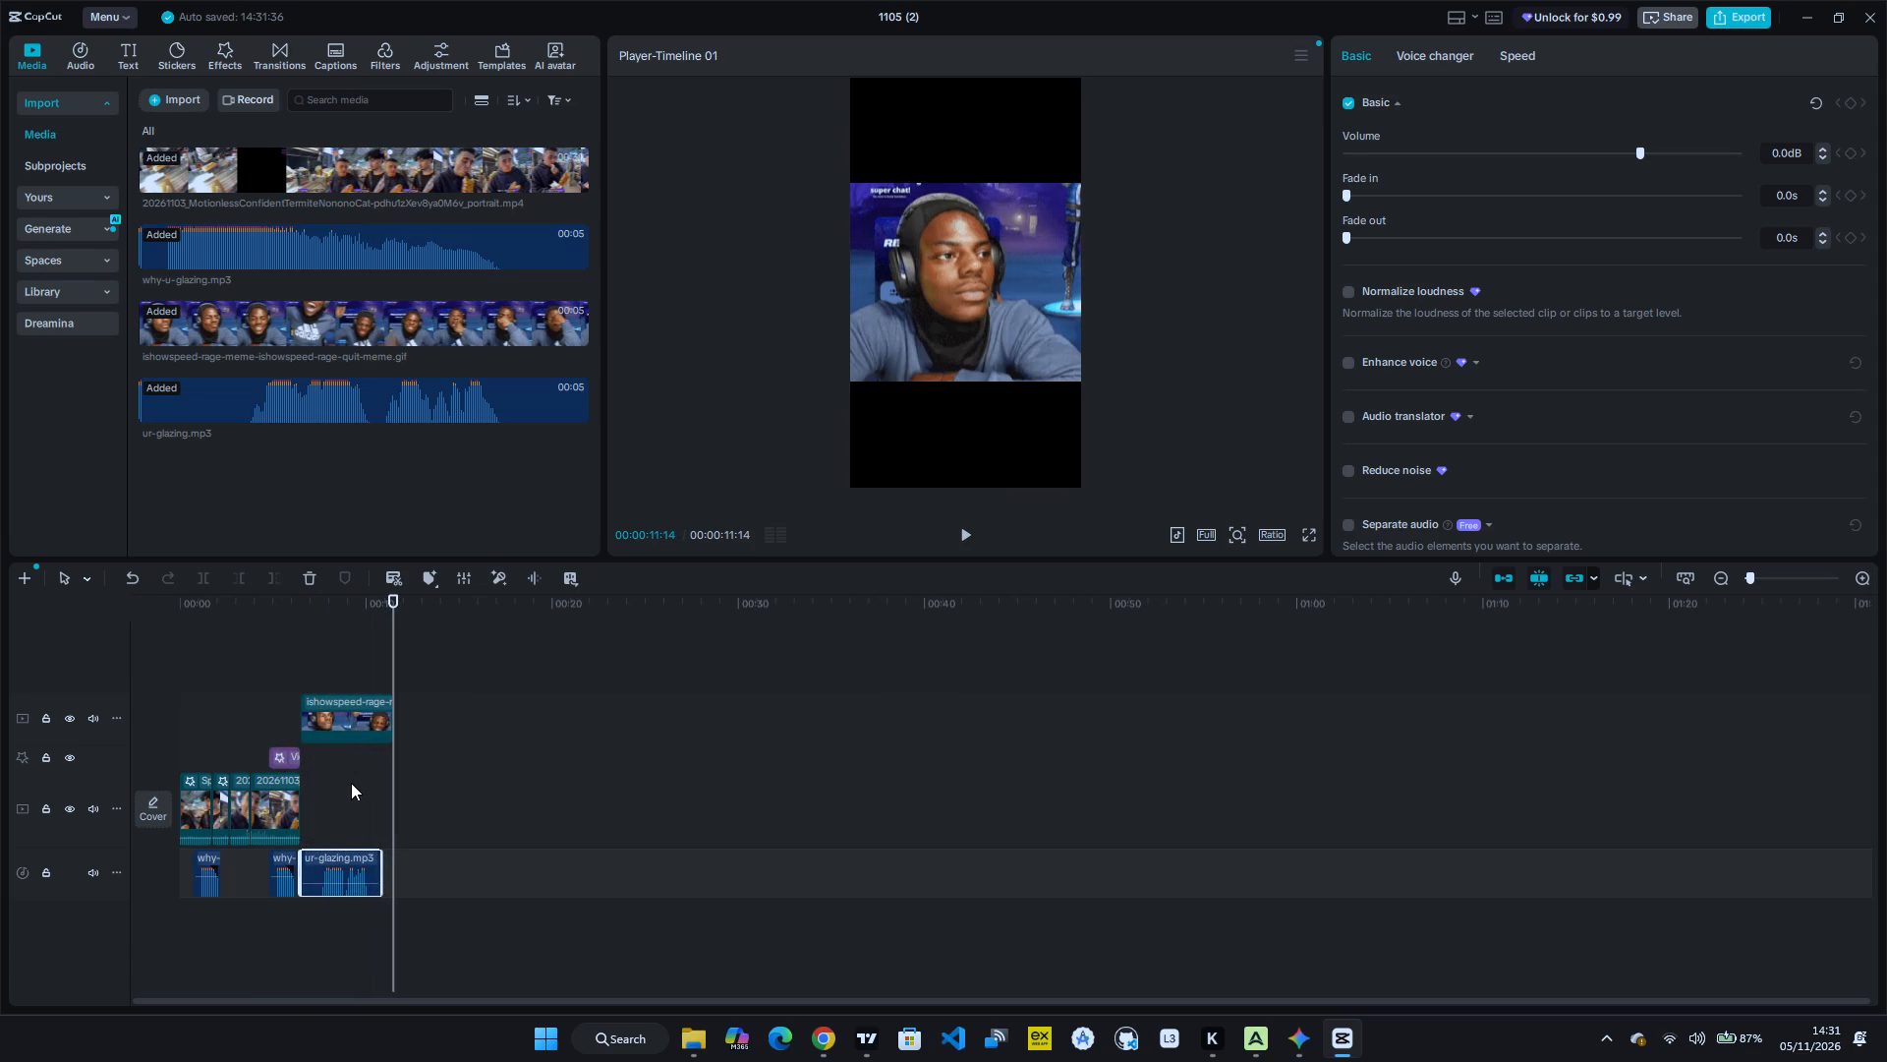
# Trim the end of the ishowspeed GIF to 00:00:10:24, matching the end of the ur-glazing audio, and play the timeline.
pyautogui.click(389, 716)
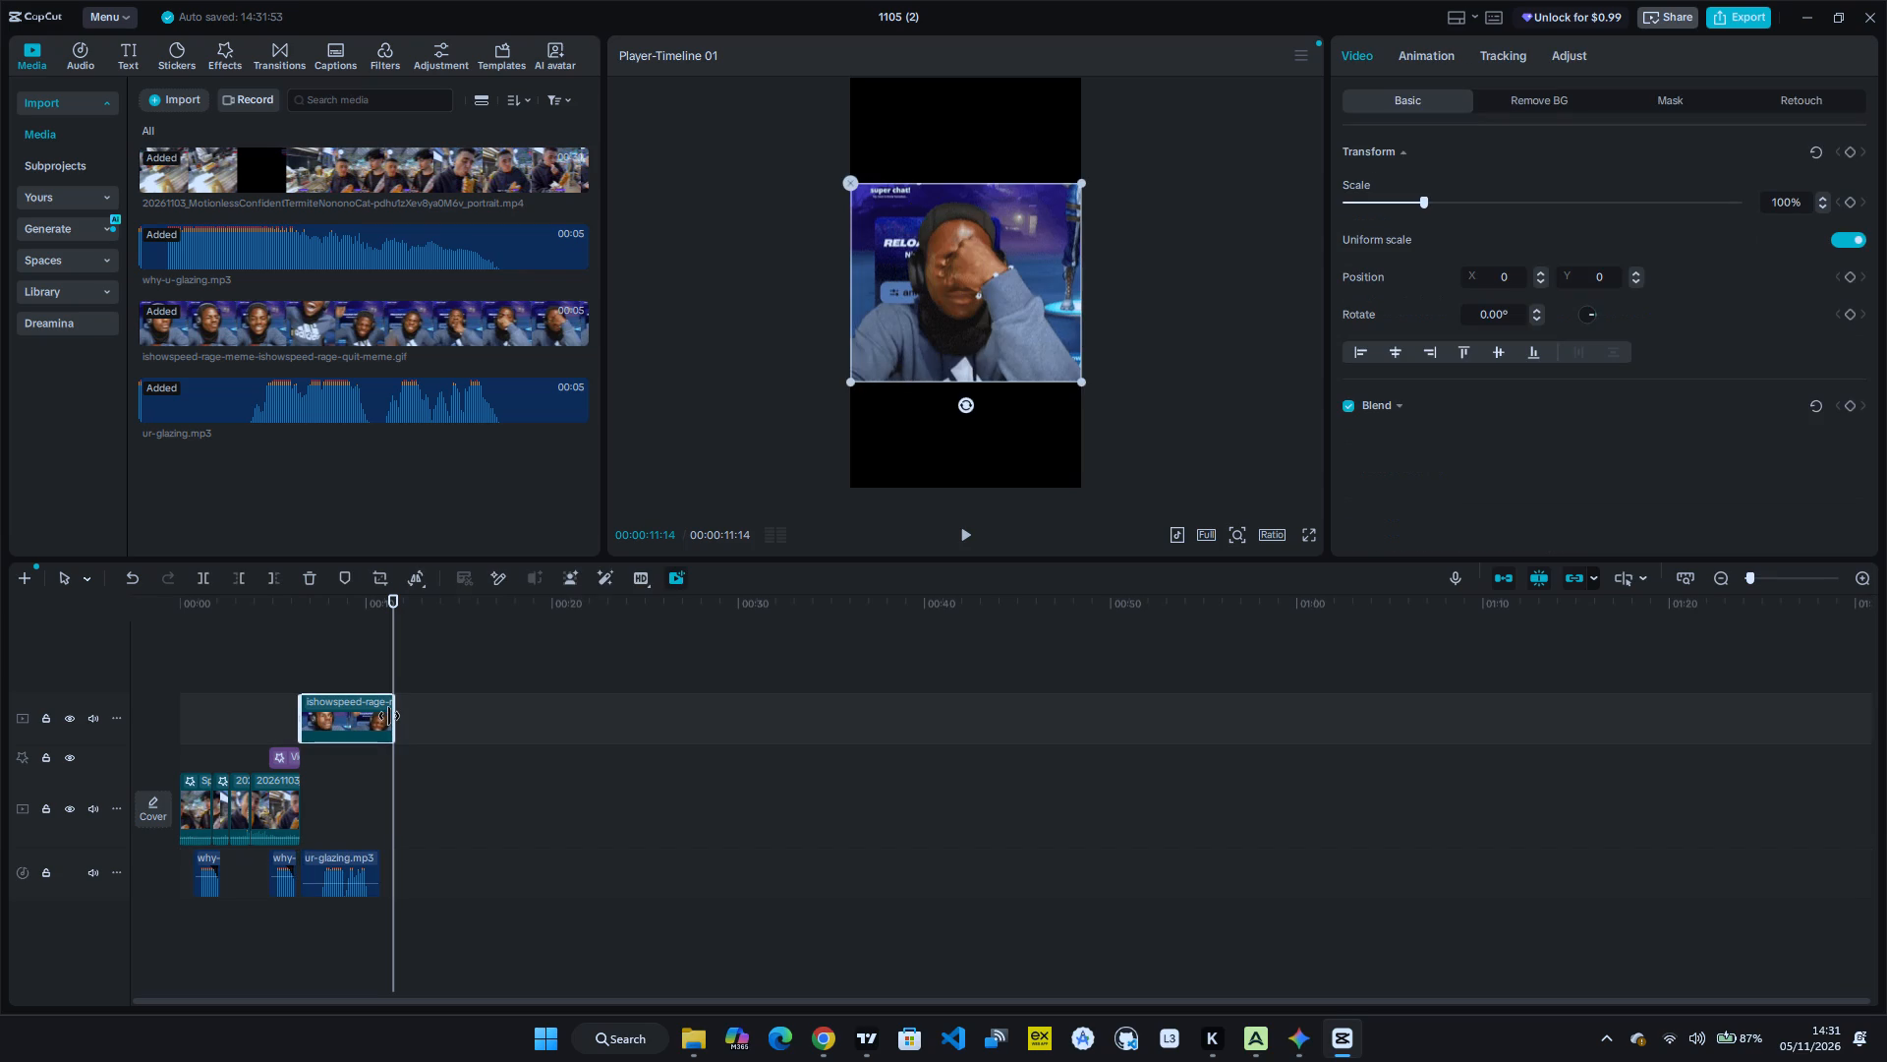
pyautogui.moveTo(395, 716); pyautogui.dragTo(384, 716)
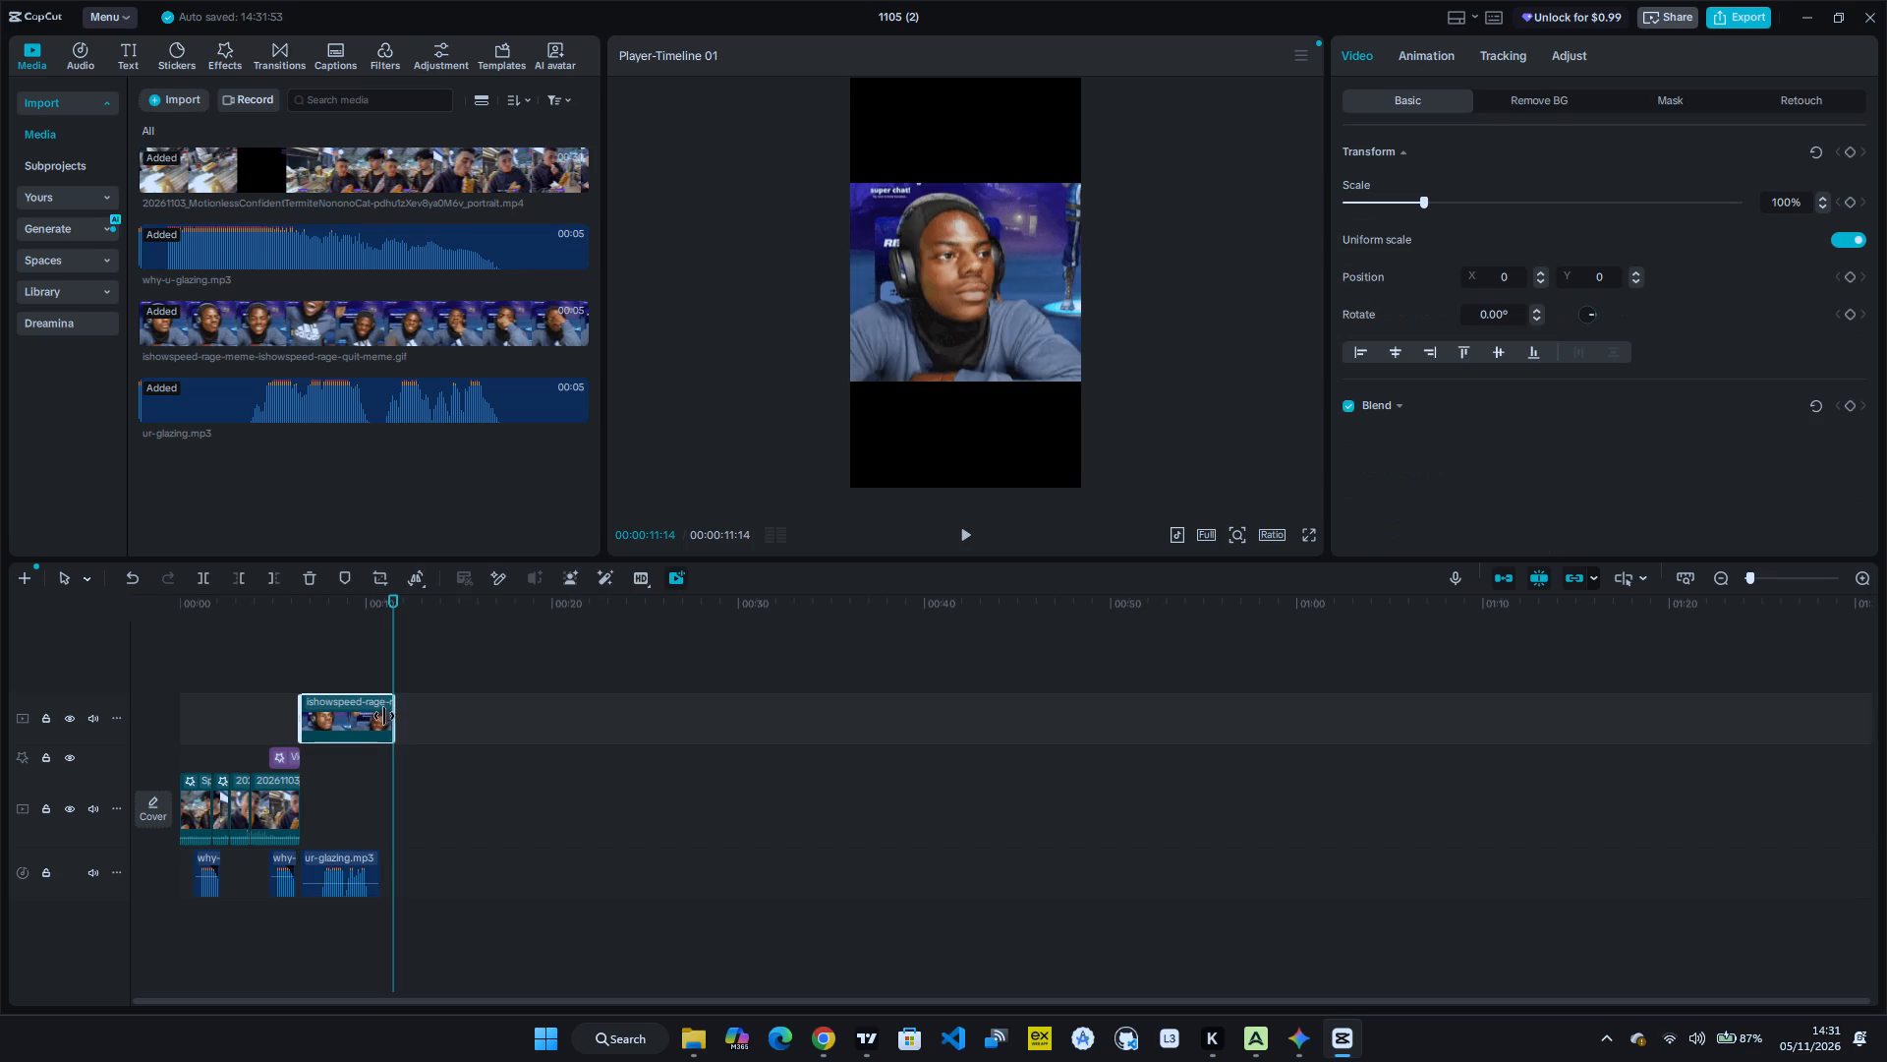
pyautogui.moveTo(384, 716); pyautogui.dragTo(383, 716)
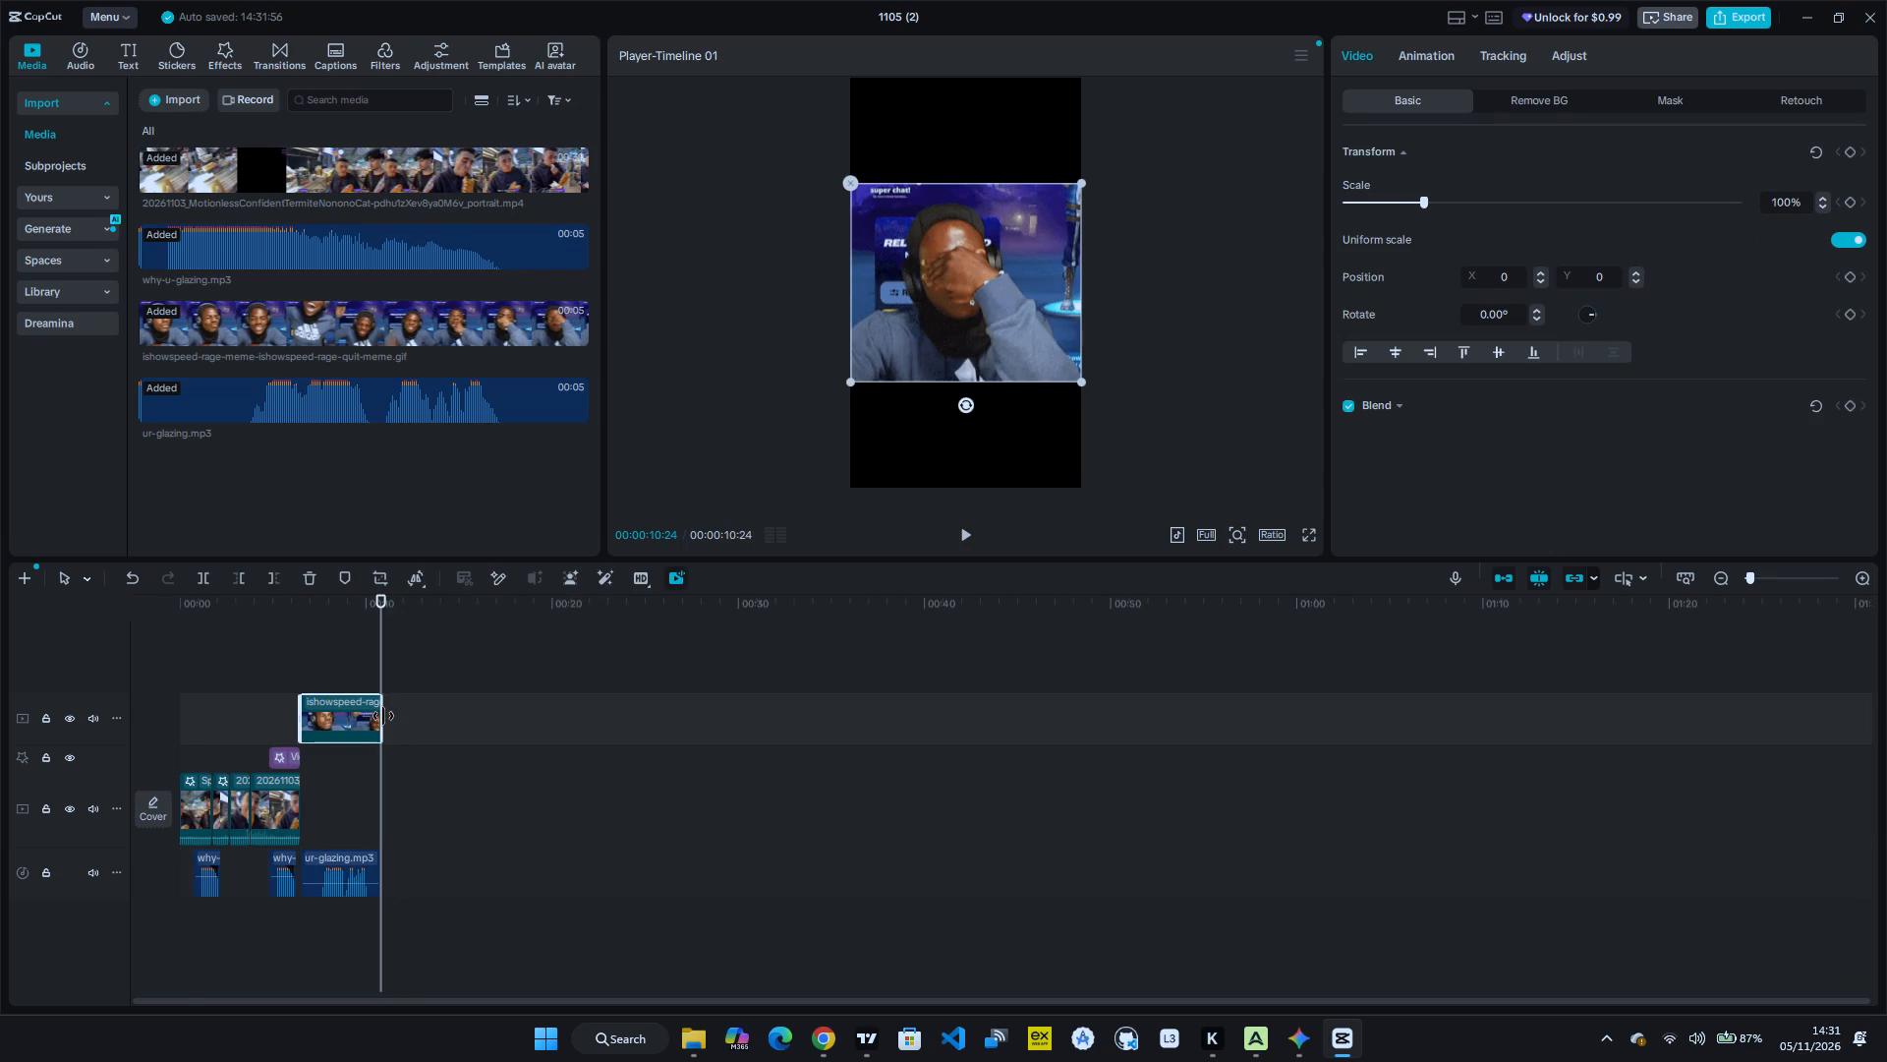
pyautogui.press('space')
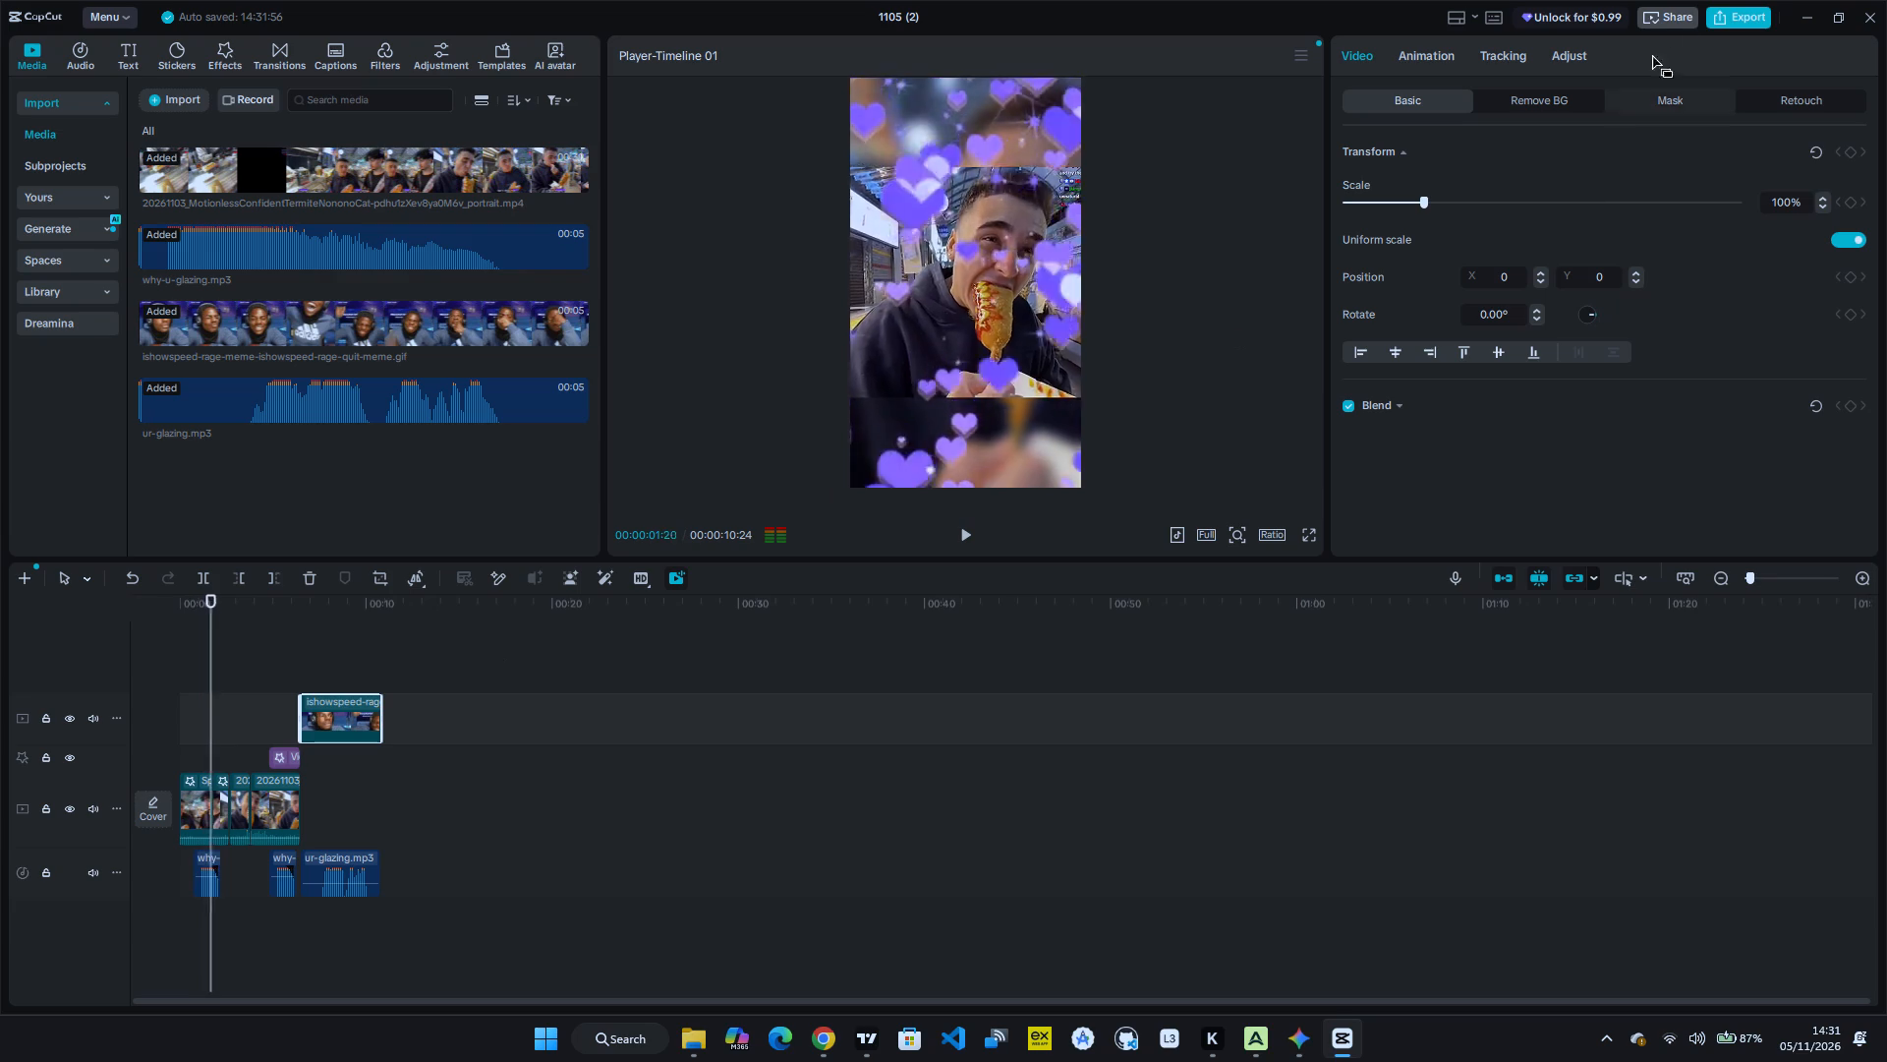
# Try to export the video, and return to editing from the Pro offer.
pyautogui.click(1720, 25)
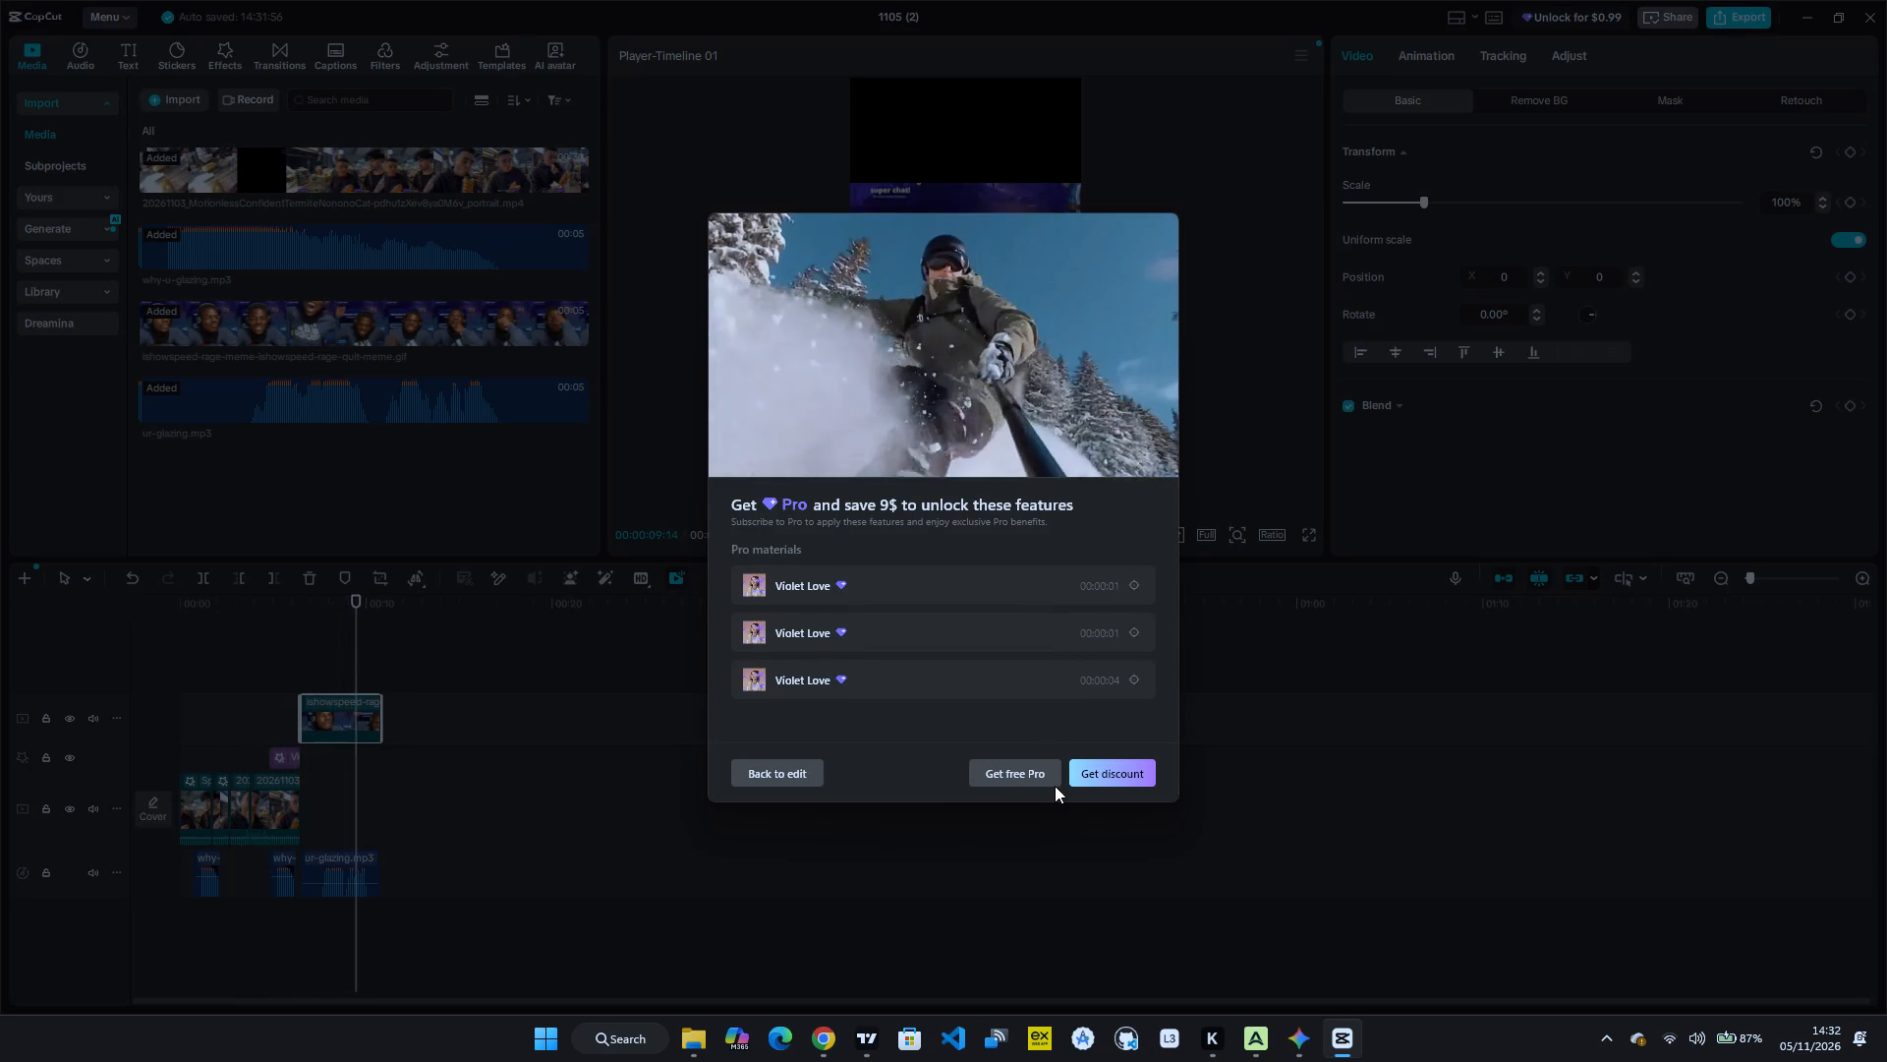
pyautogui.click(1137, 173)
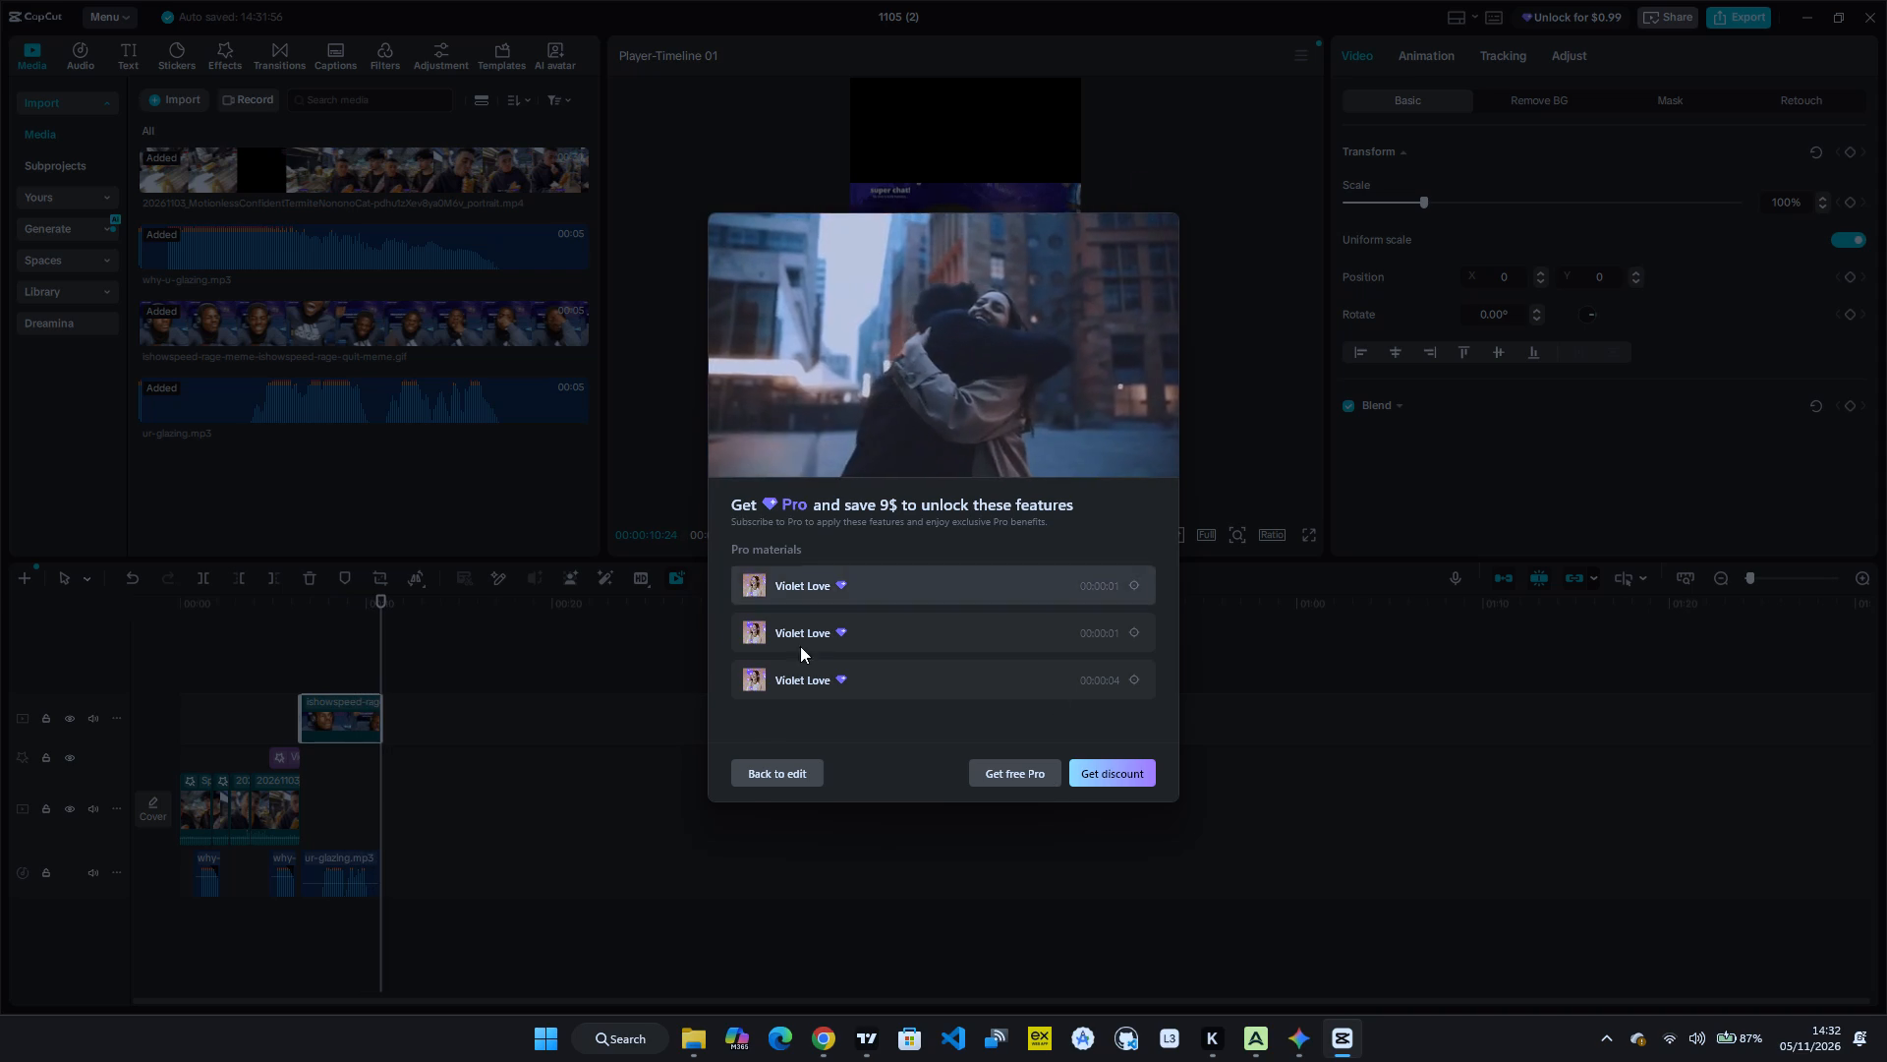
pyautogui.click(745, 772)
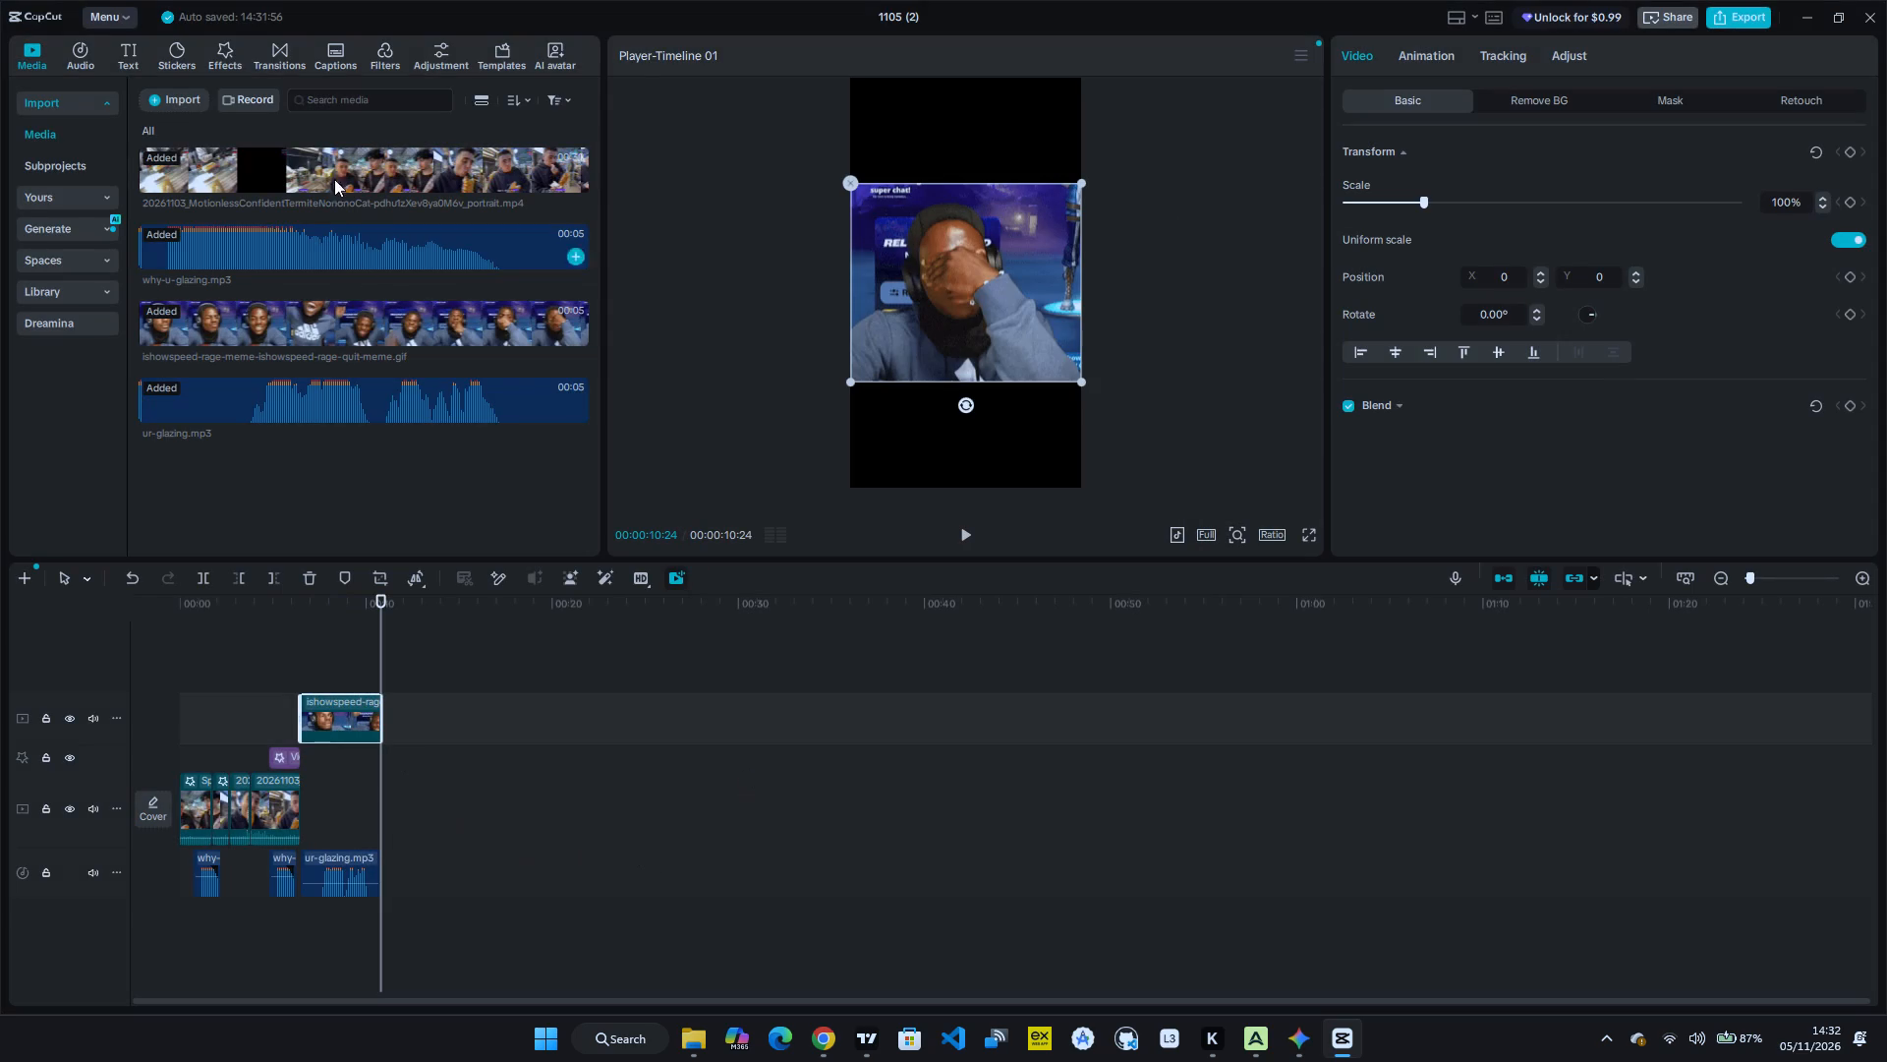
# Reopen the effects library, try to export the video again, and choose Get free Pro for the Violet Love effects.
pyautogui.click(242, 57)
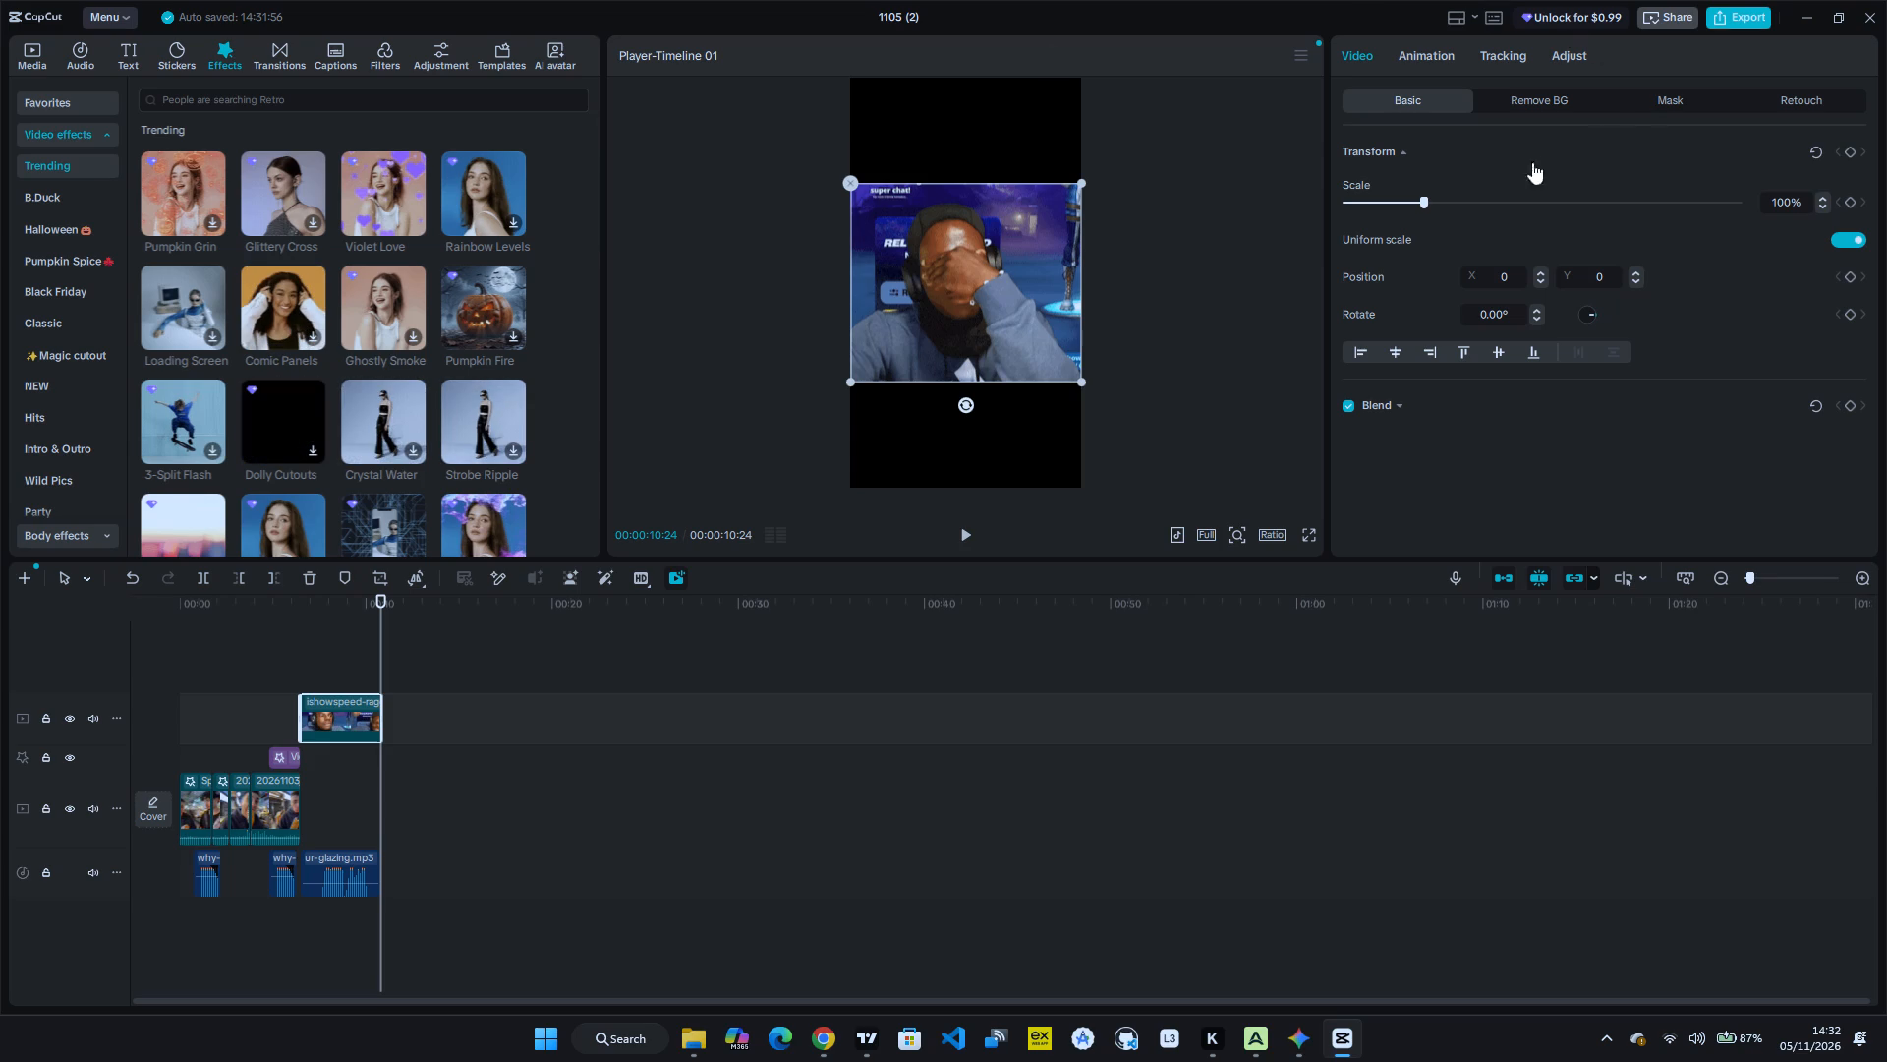
pyautogui.click(1695, 15)
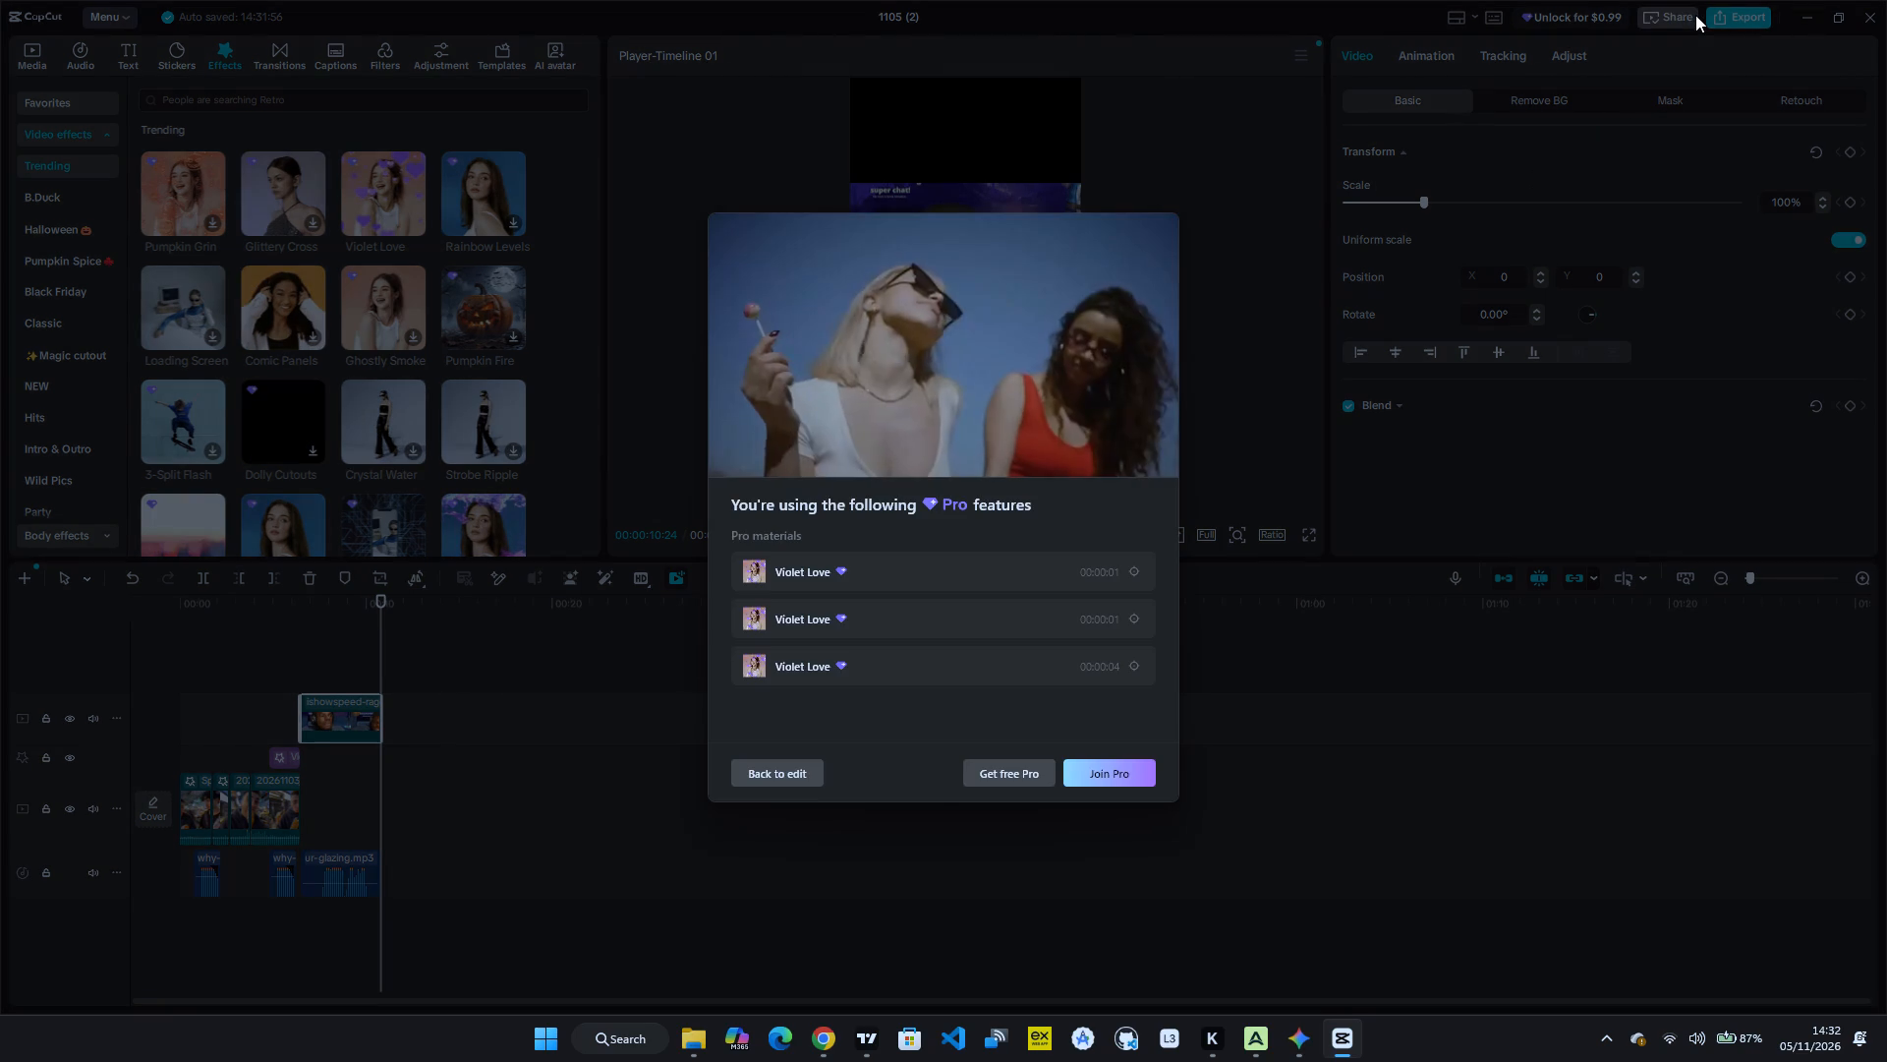
pyautogui.click(1024, 773)
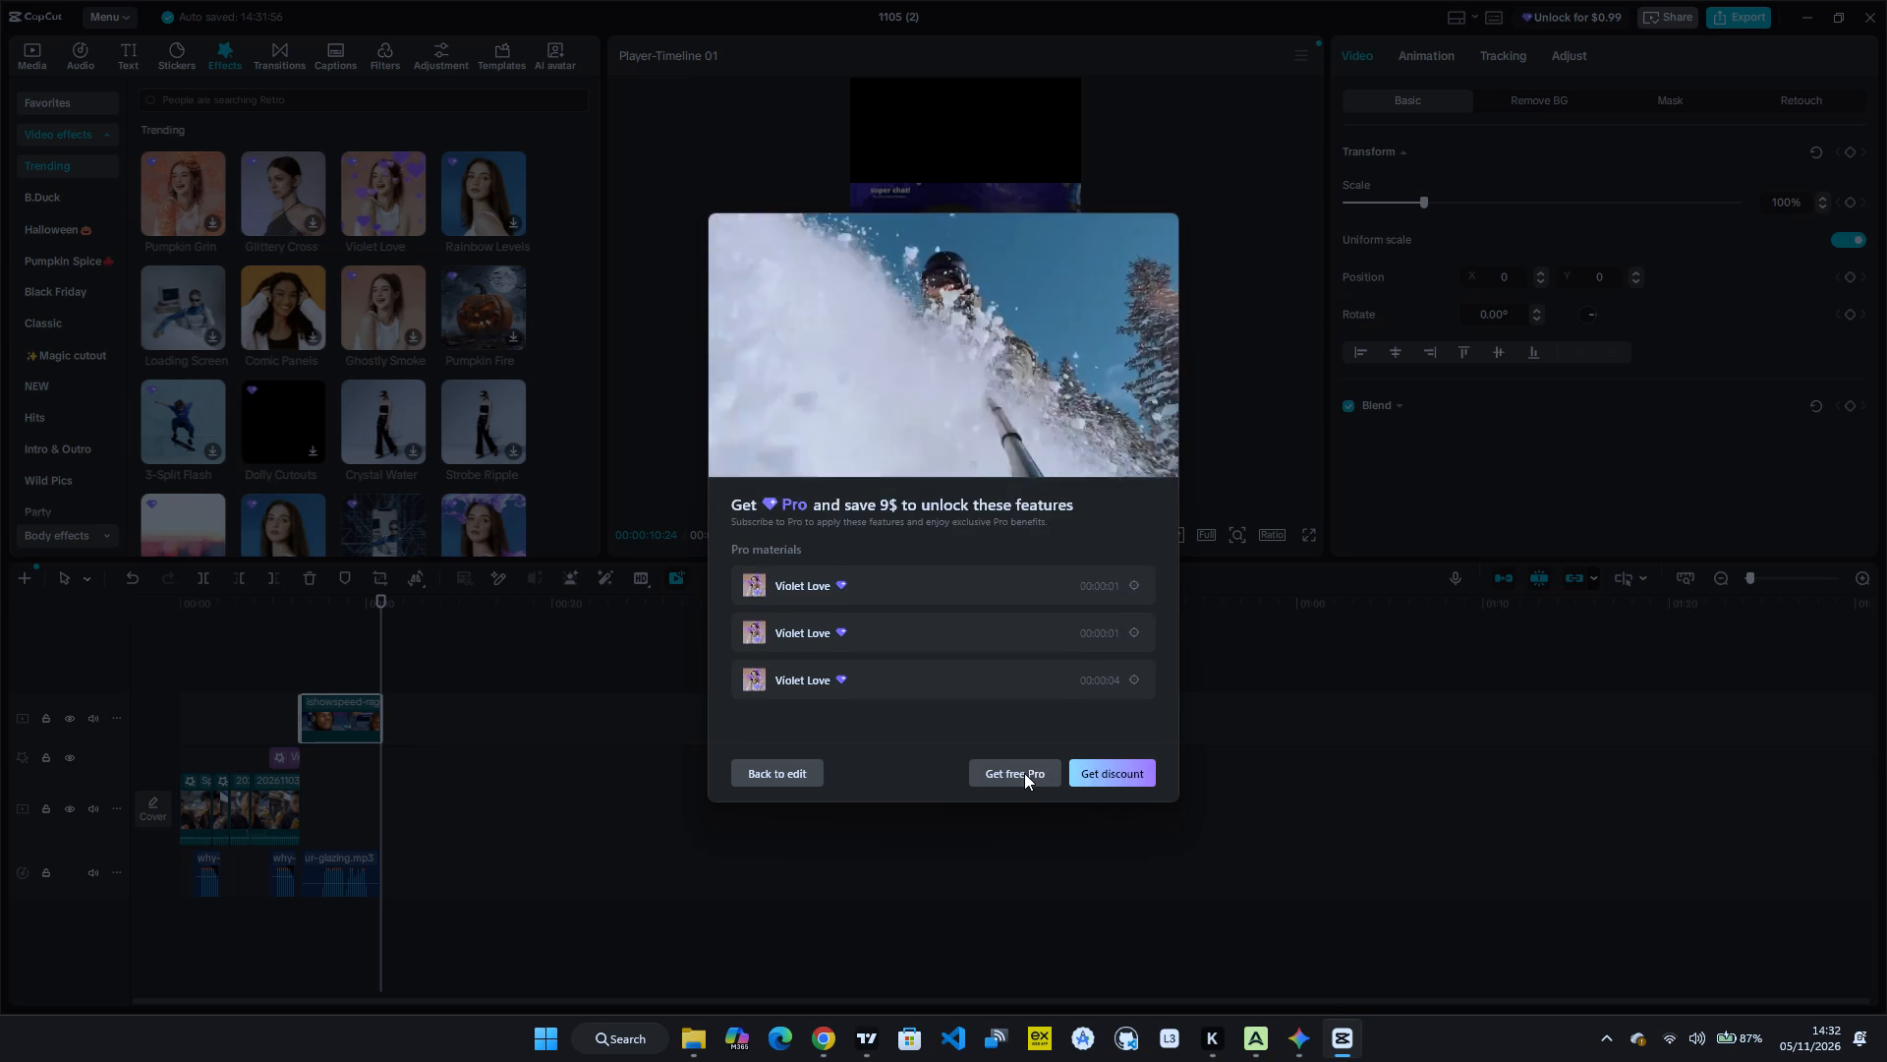
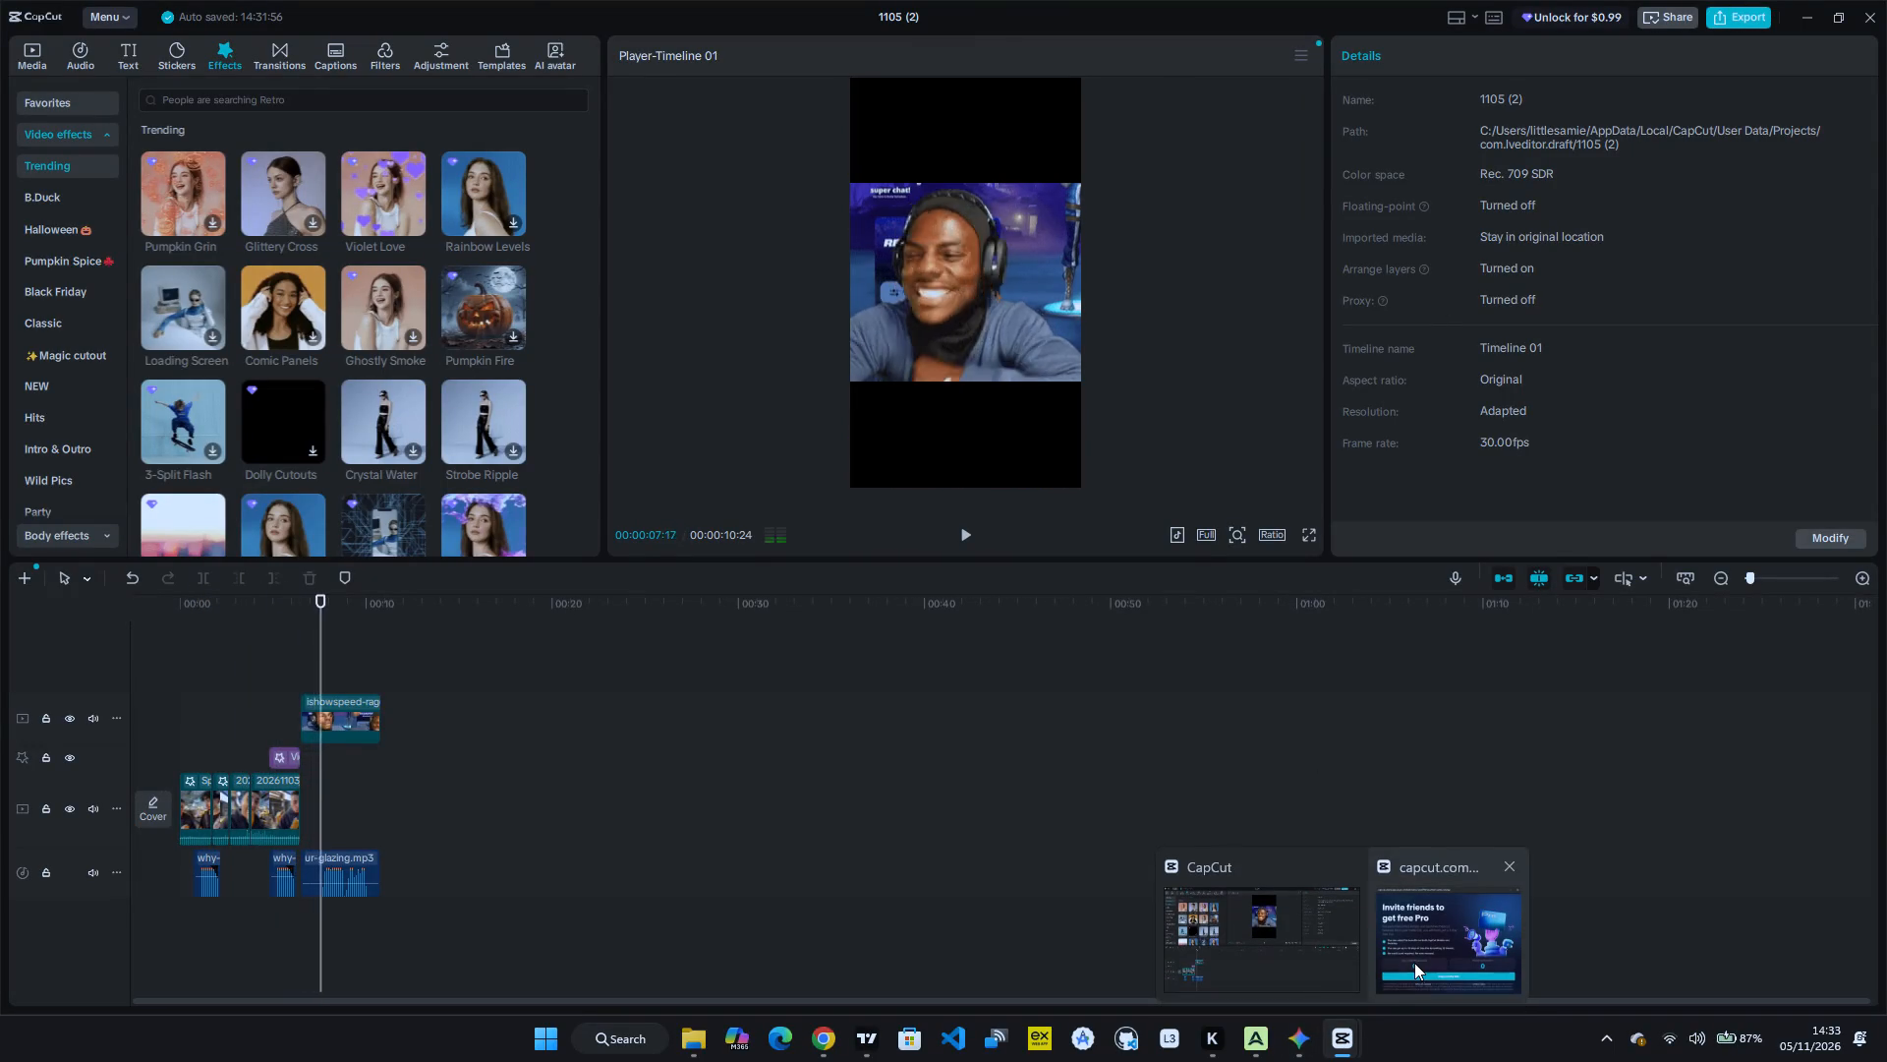
pyautogui.click(1414, 963)
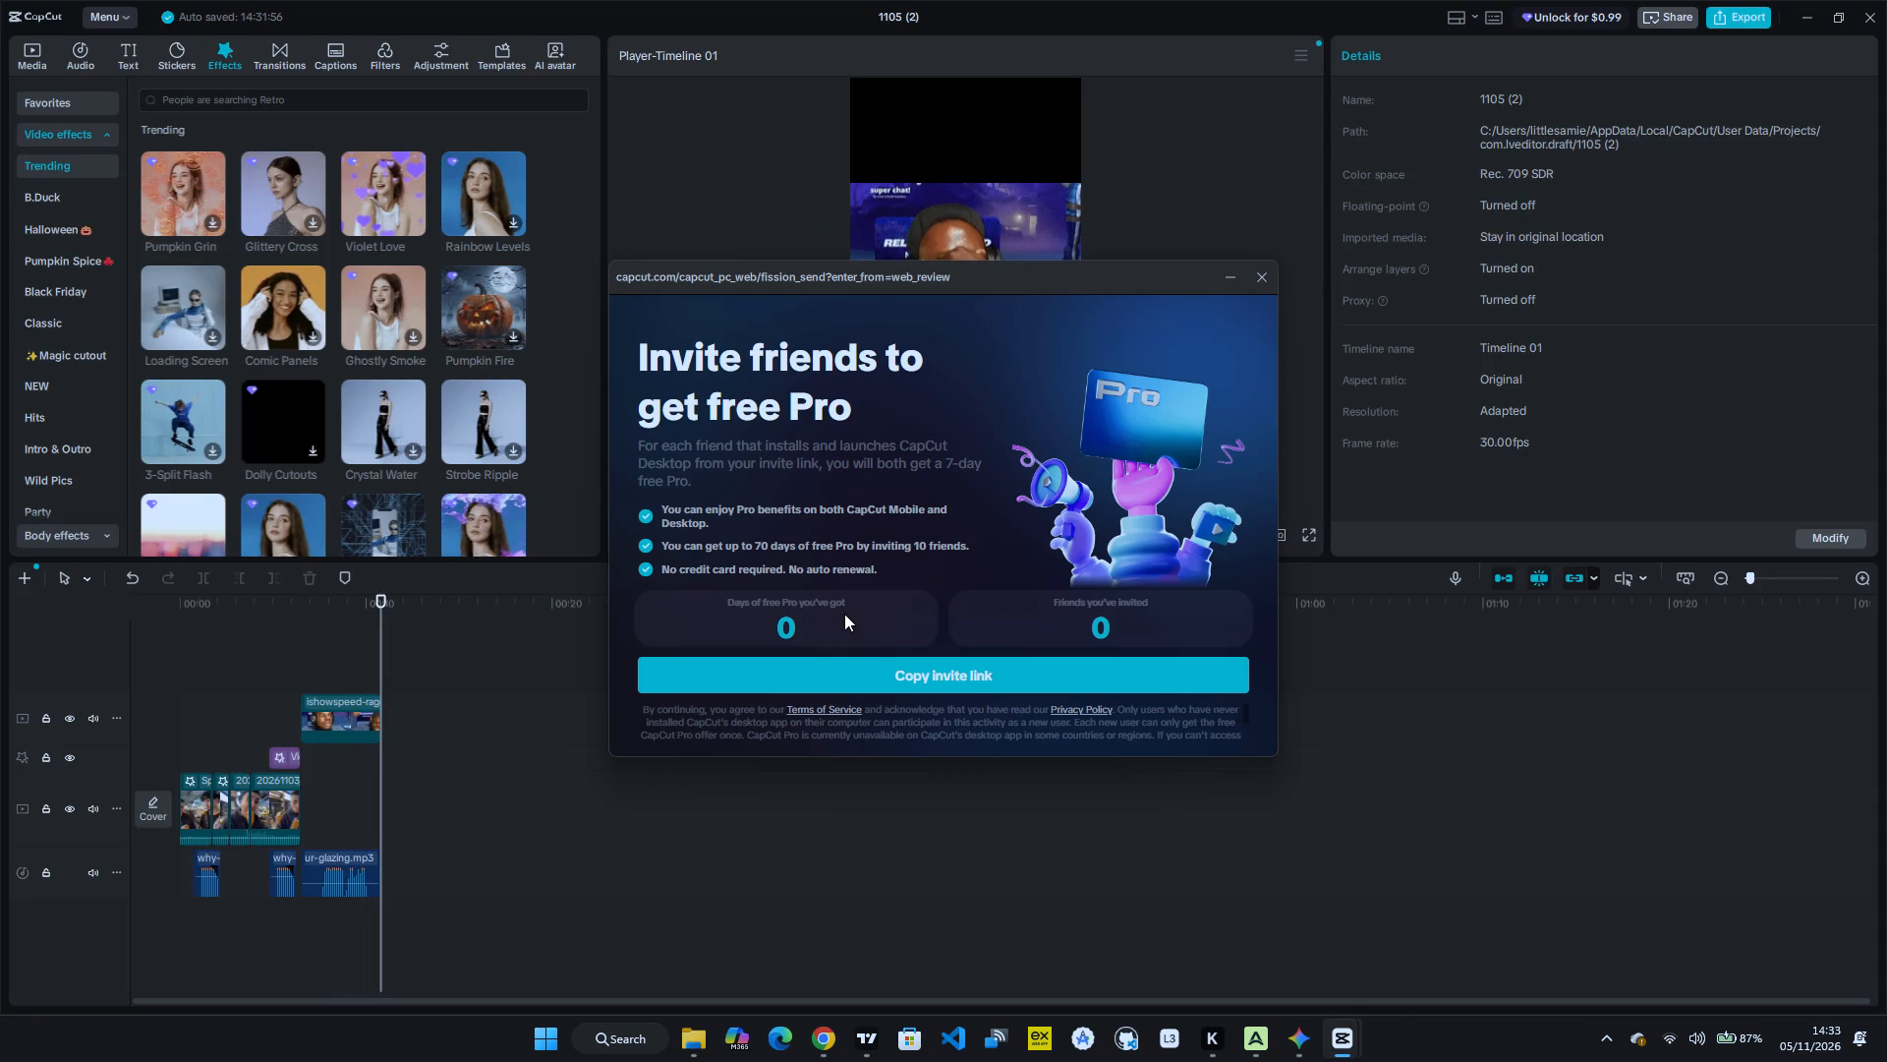
pyautogui.hscroll(2, 920, 524)
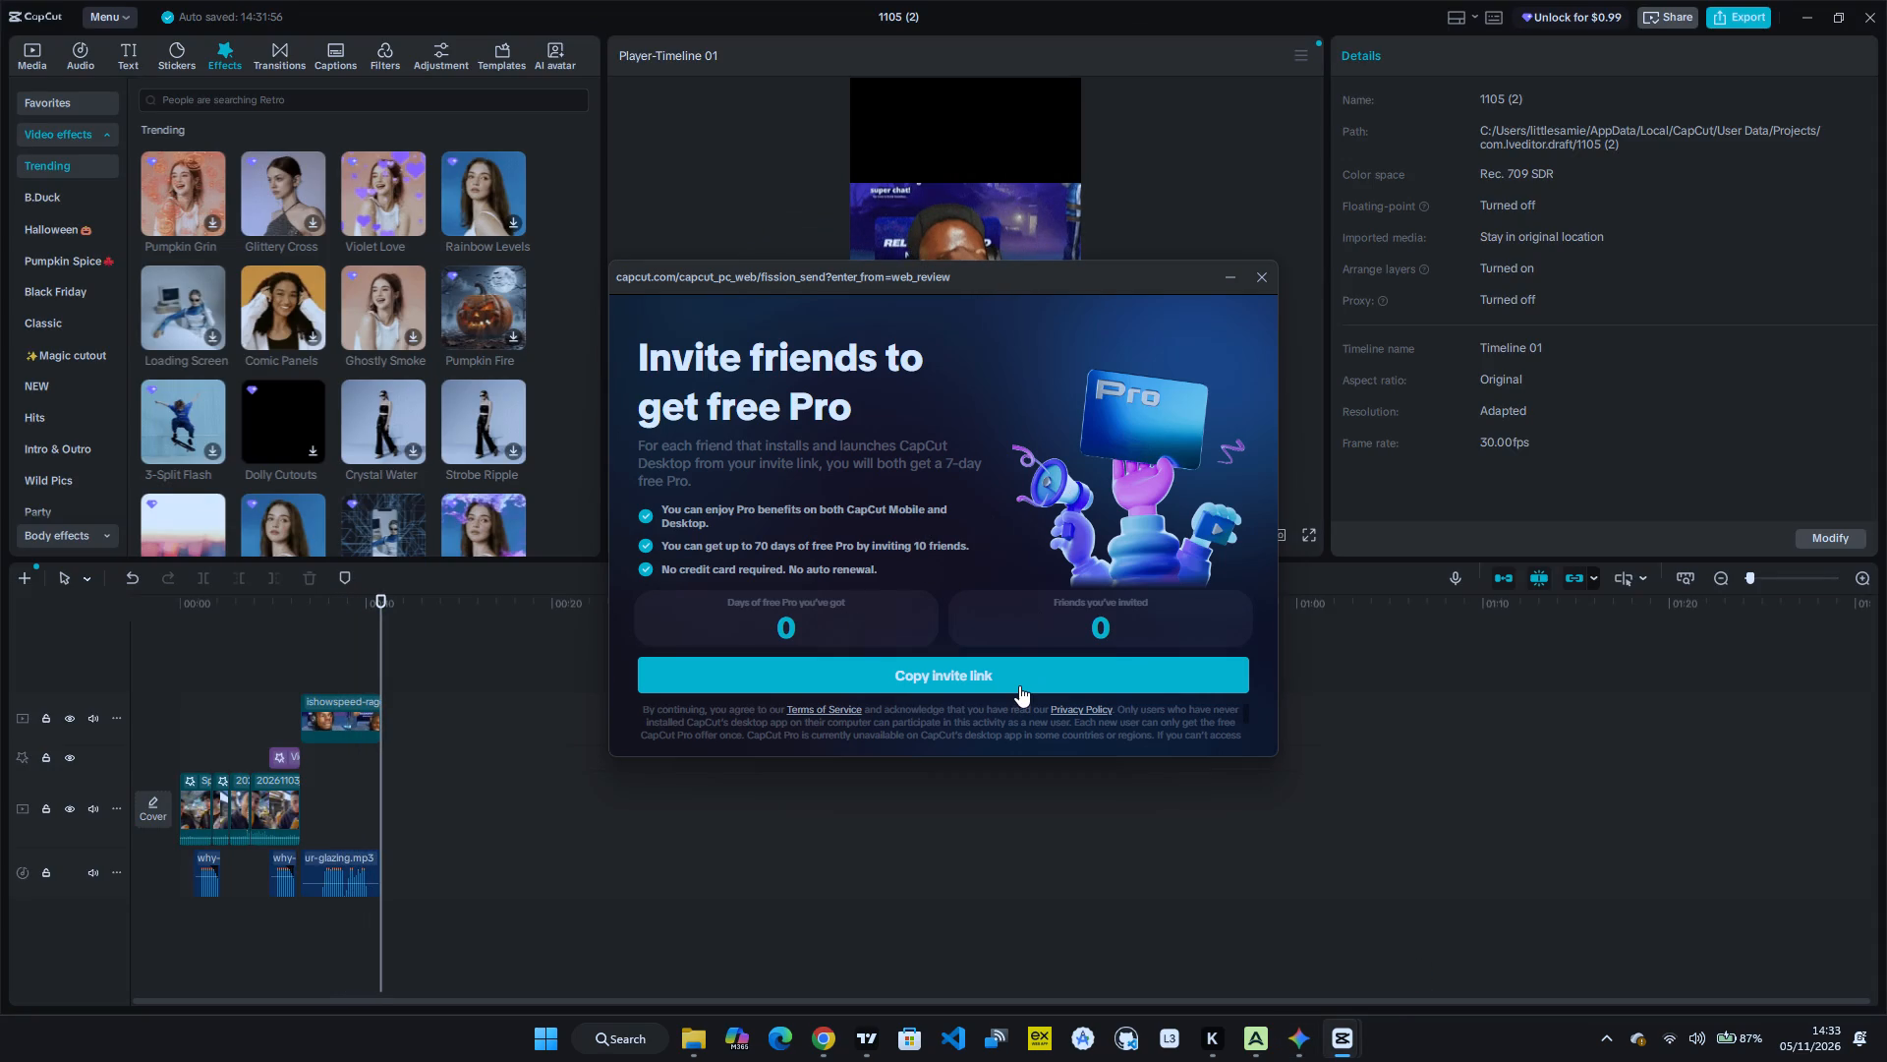
pyautogui.click(1019, 685)
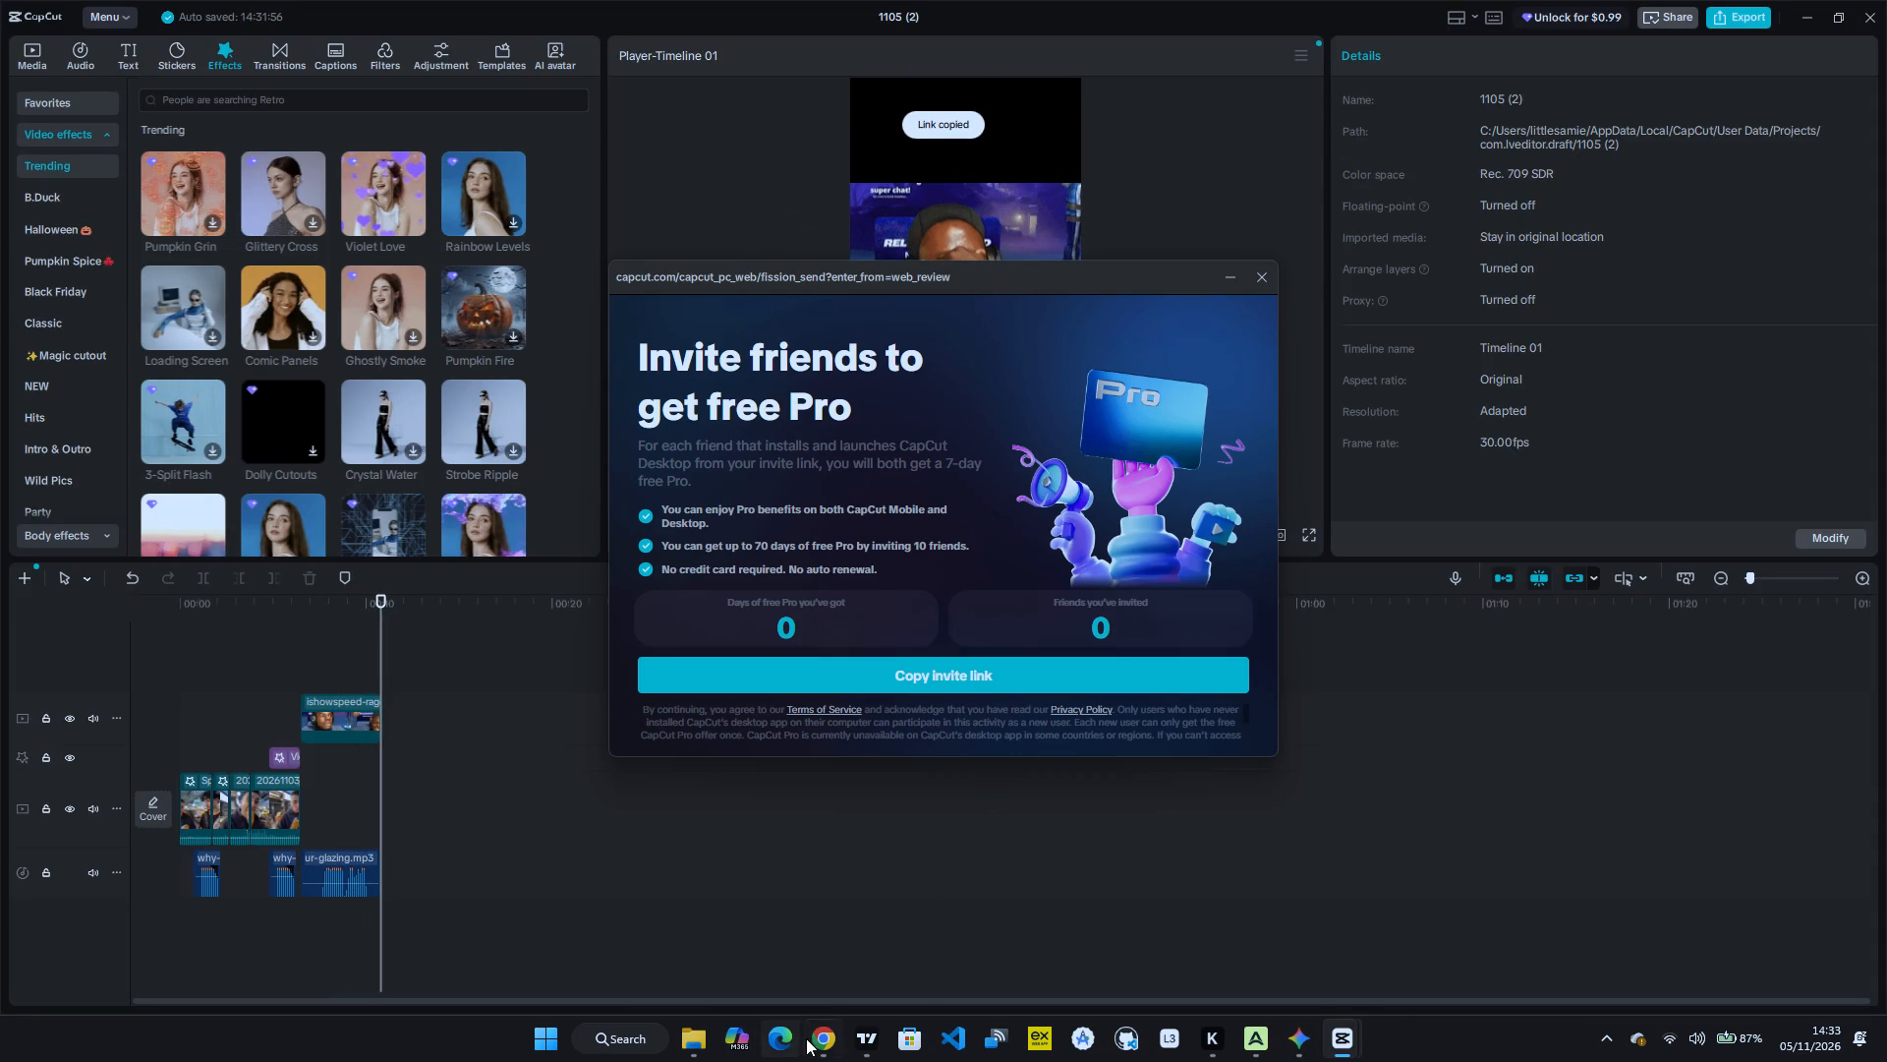
pyautogui.rightClick(829, 1038)
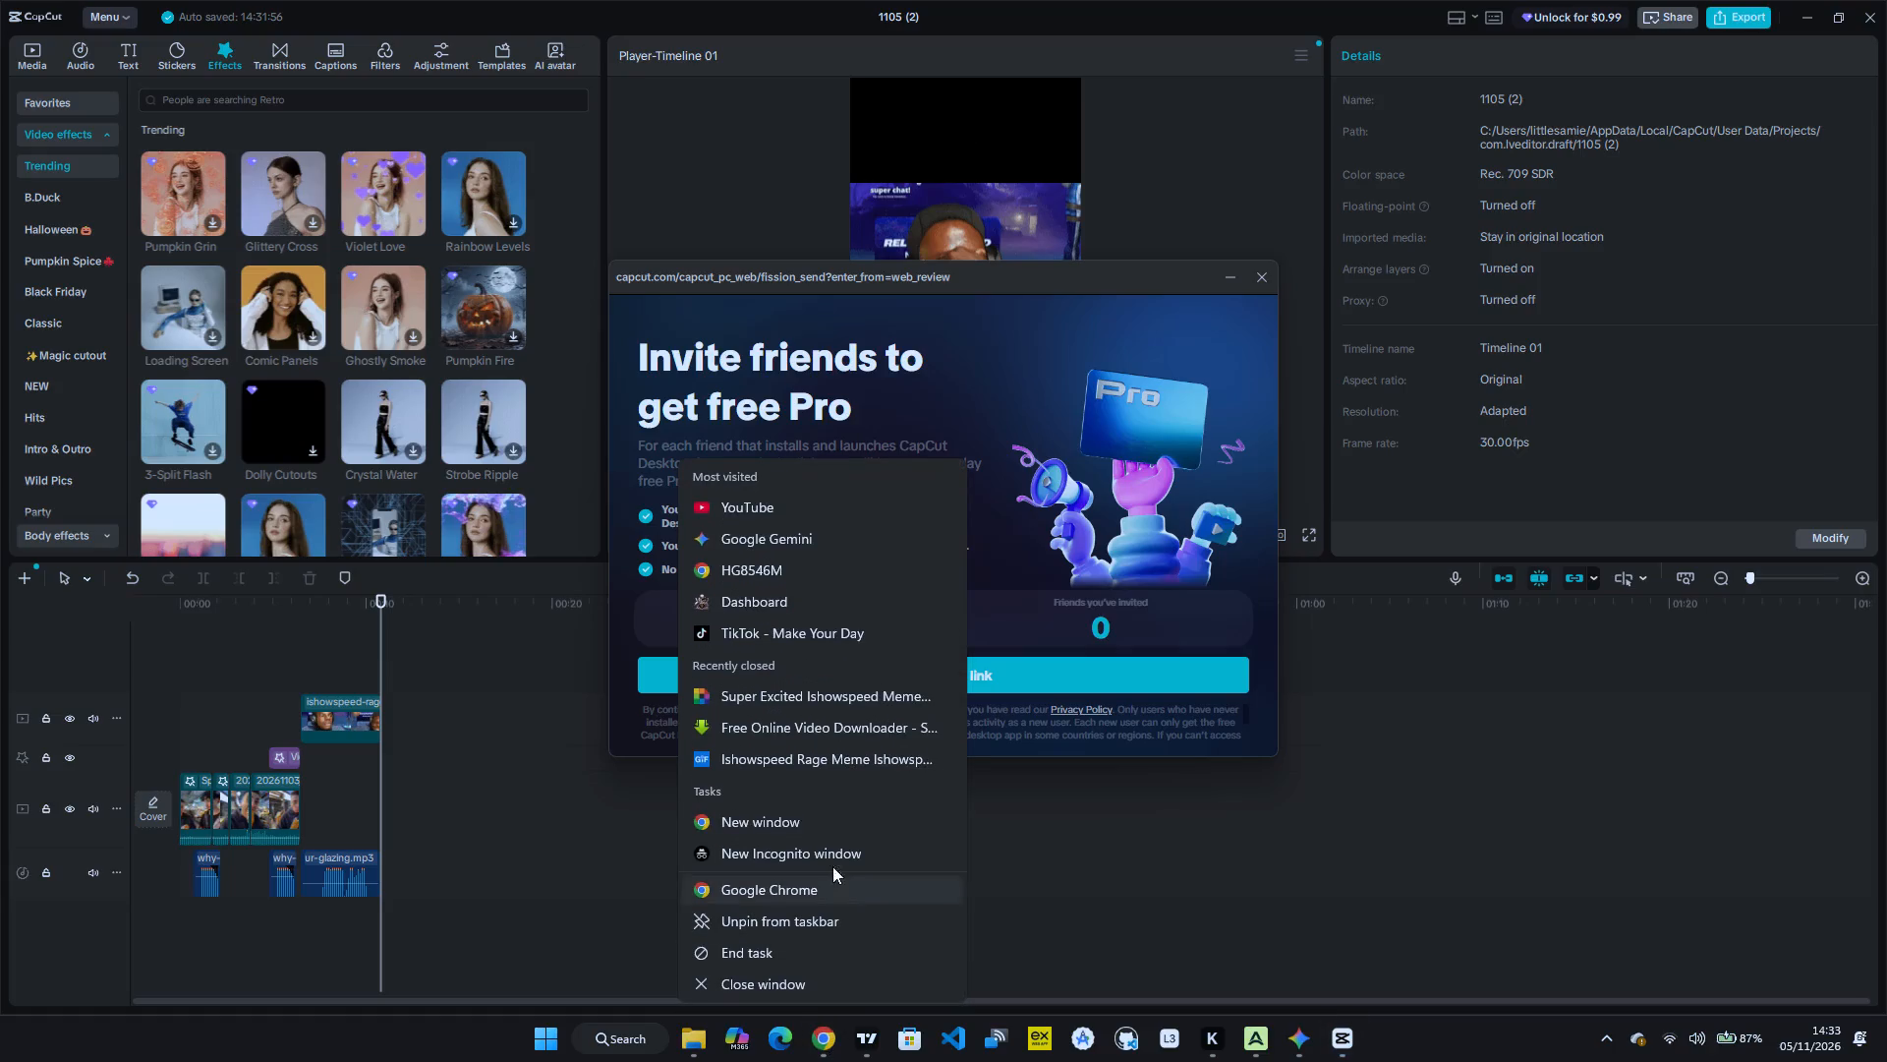
pyautogui.click(762, 896)
pyautogui.click(786, 601)
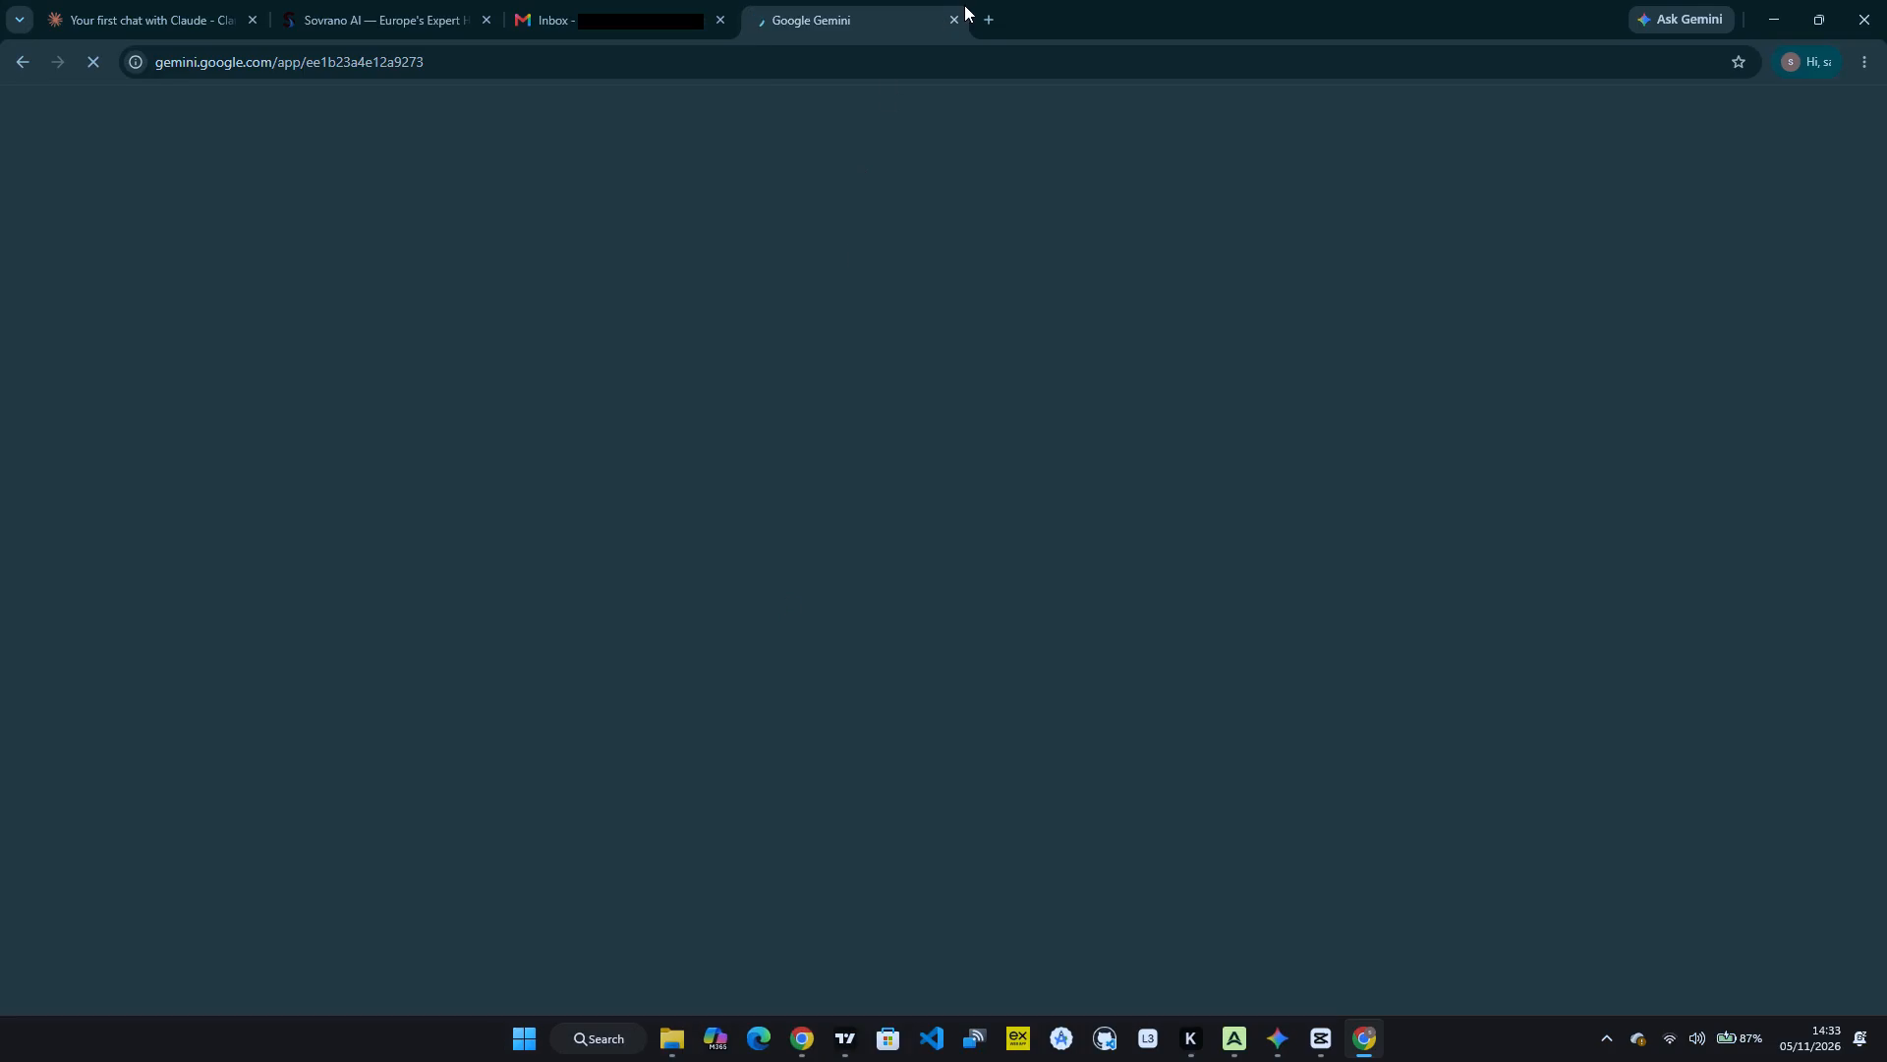
pyautogui.click(984, 17)
pyautogui.hotkey('ctrl', 'v')
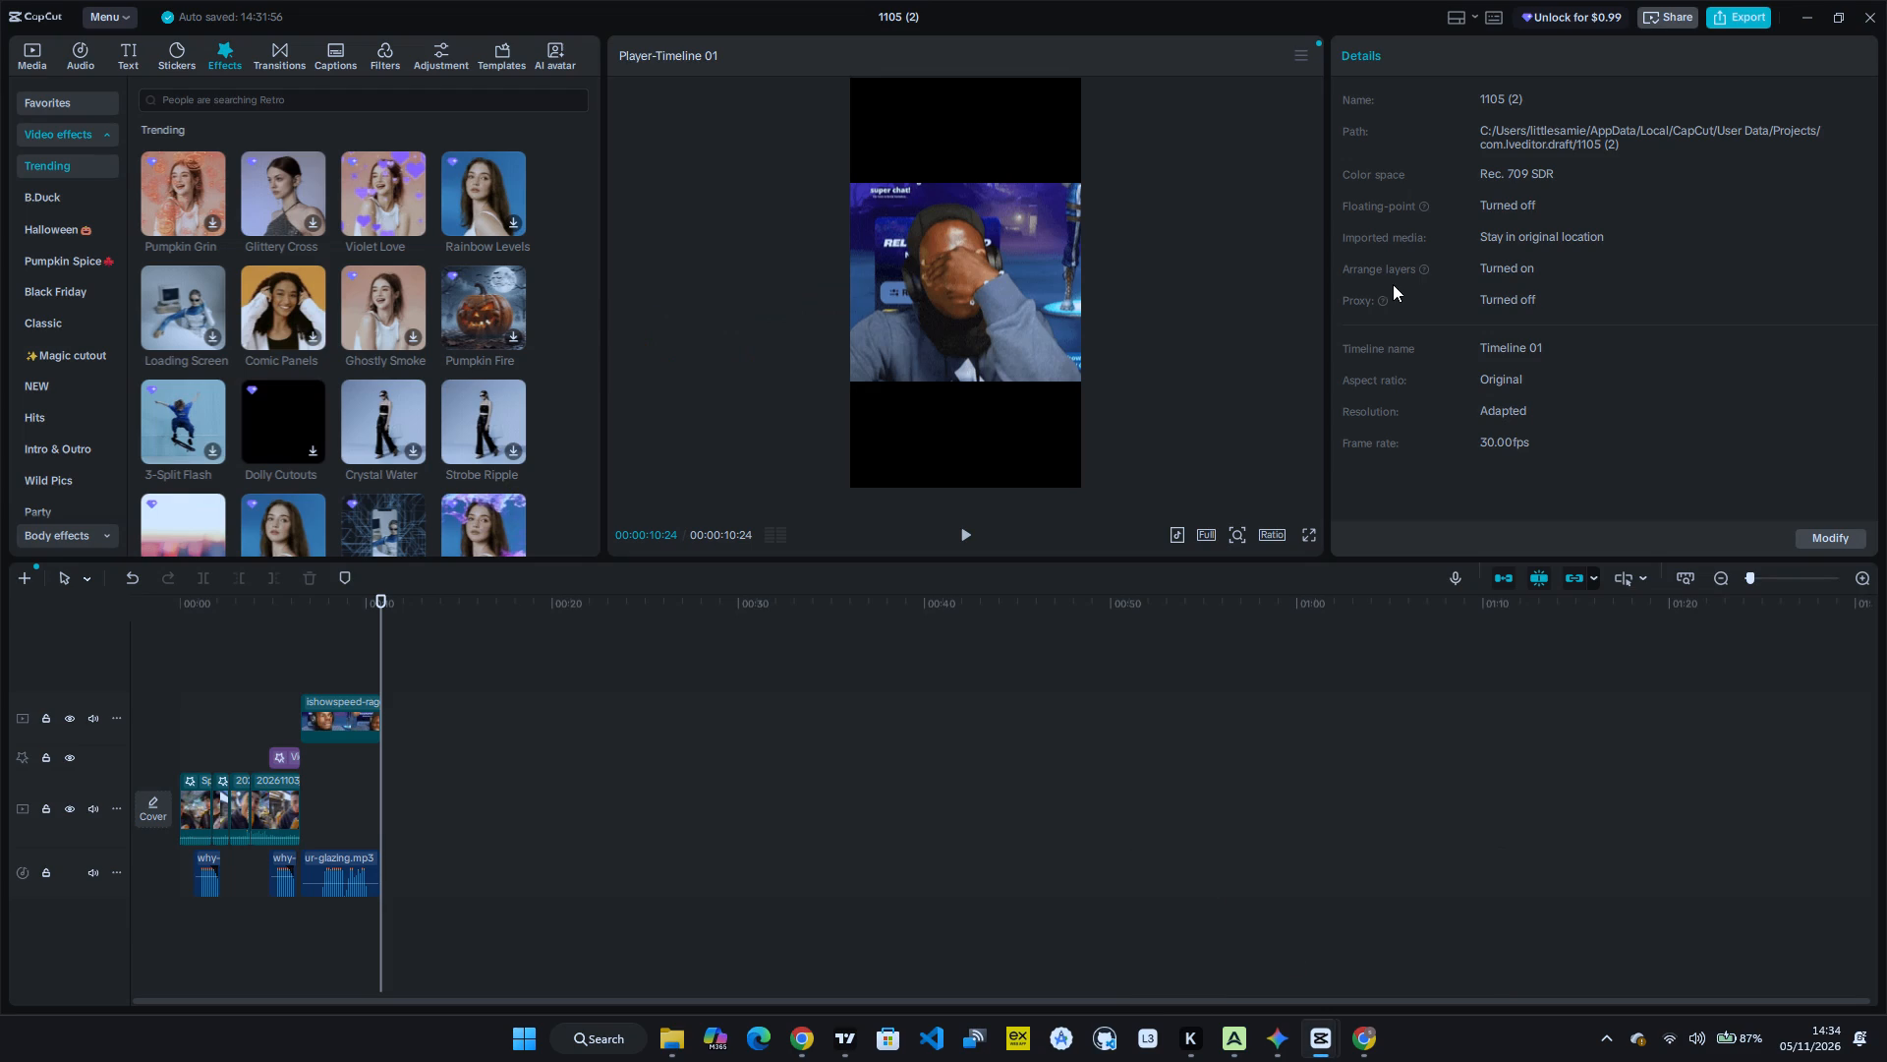